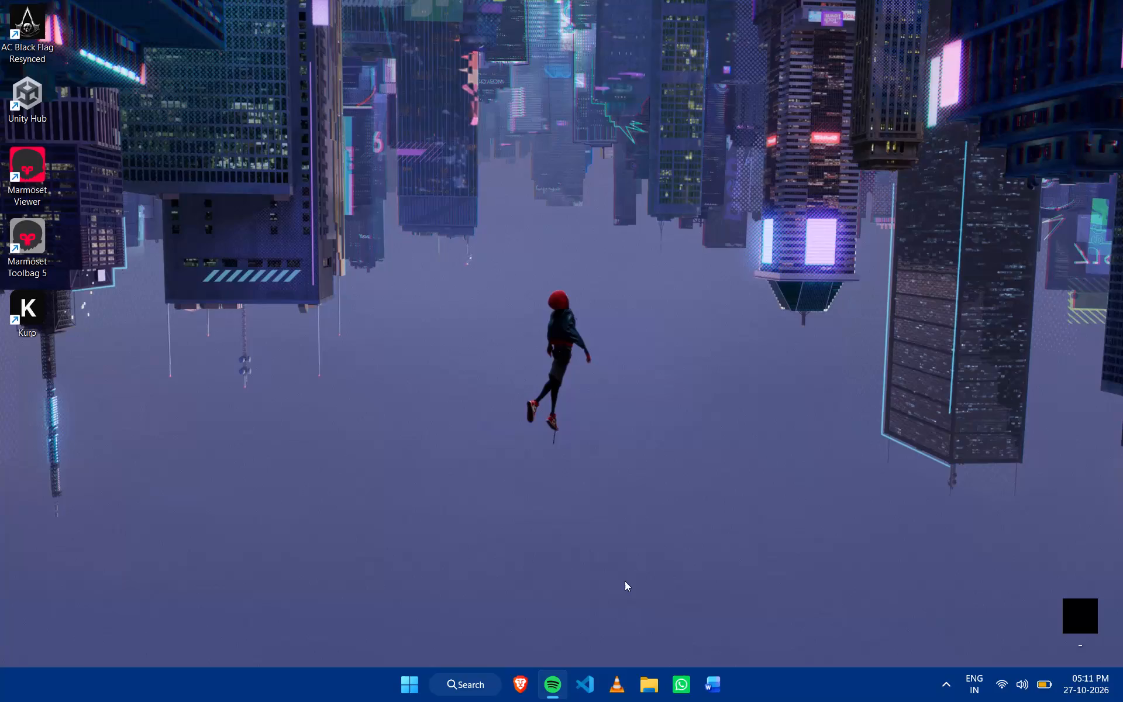
Bring up the Windows overview of pinned and installed applications from the desktop.
left_click(403, 691)
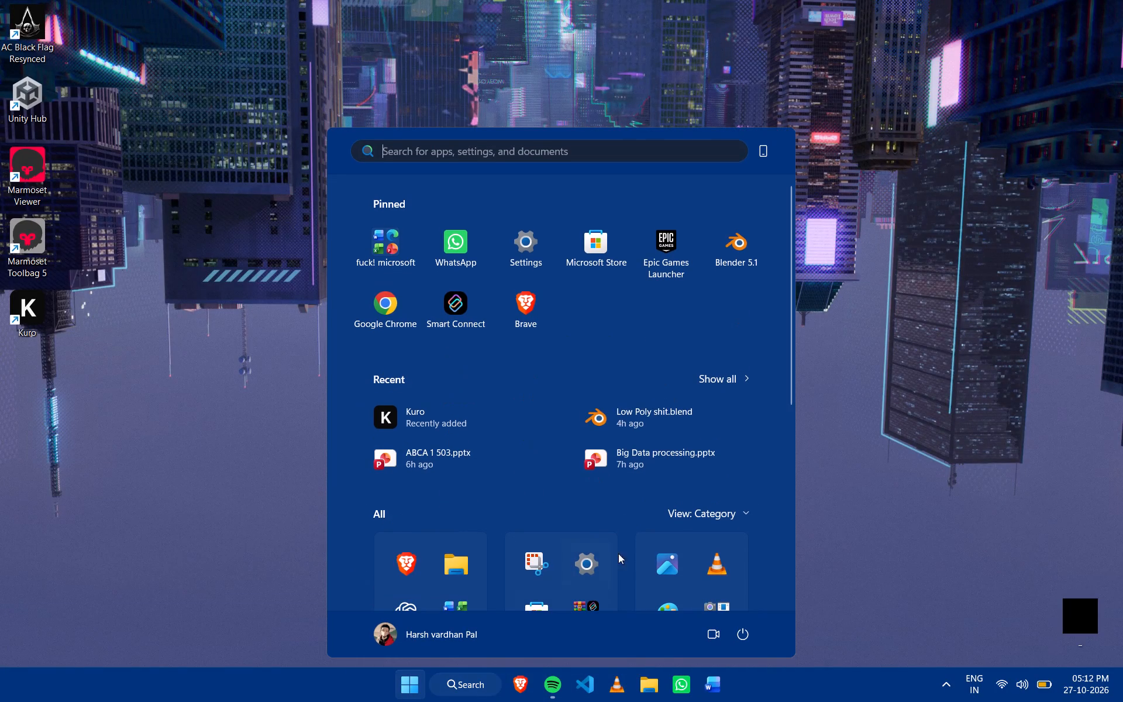
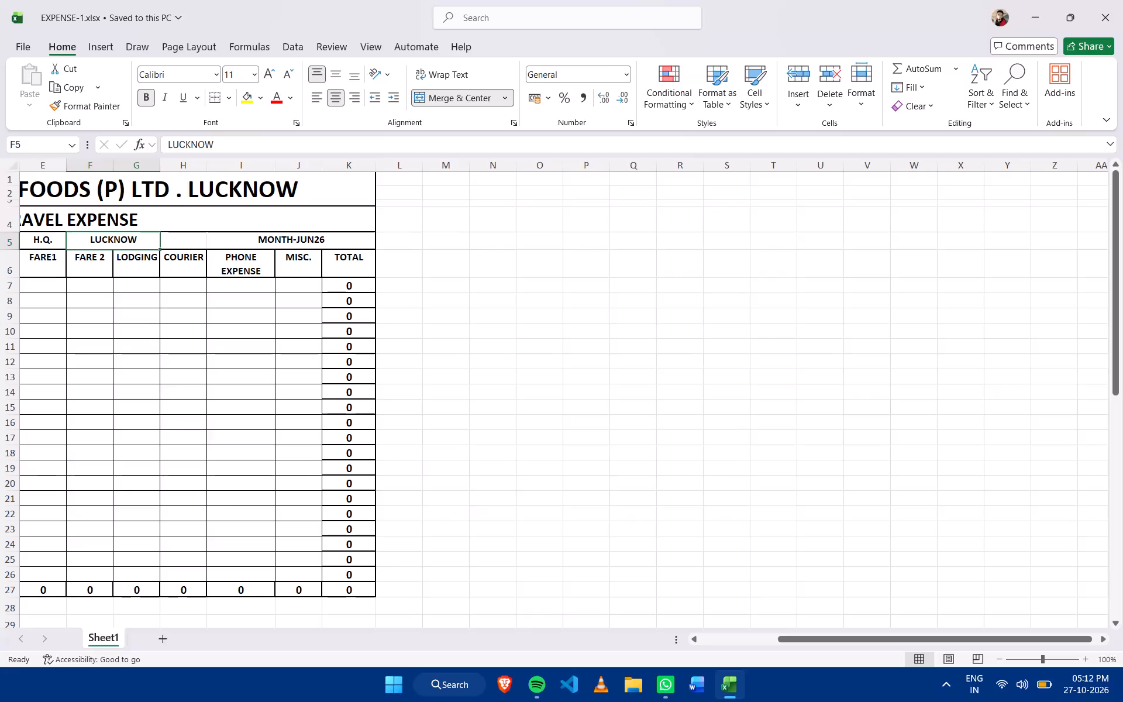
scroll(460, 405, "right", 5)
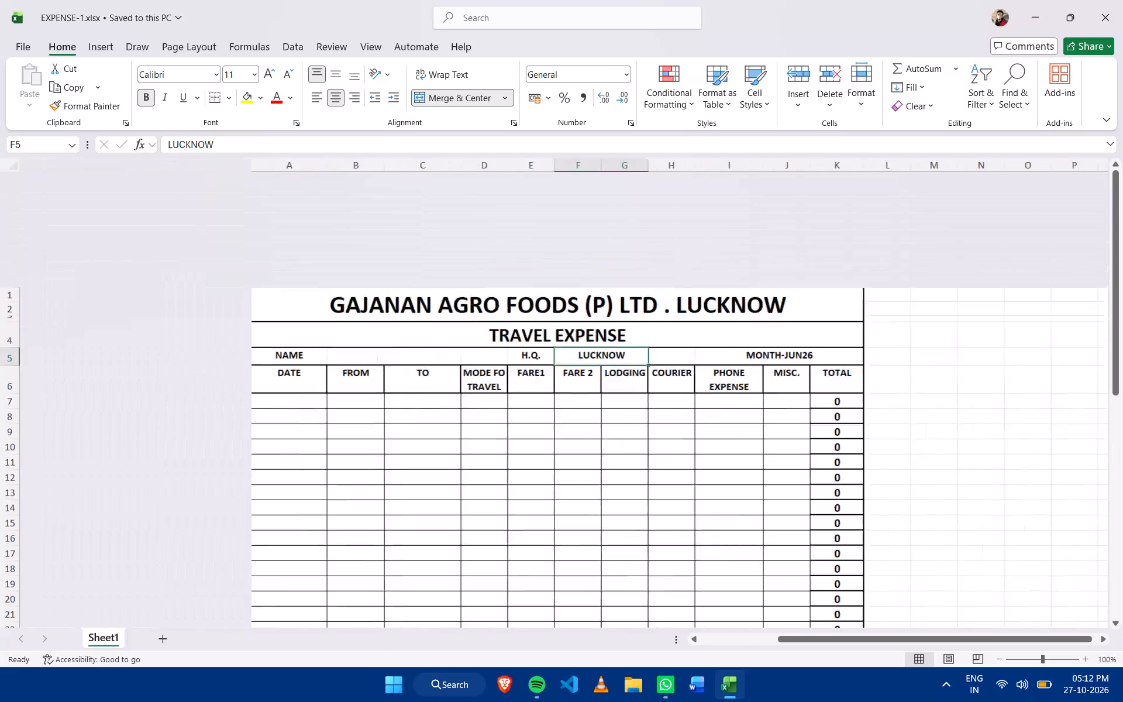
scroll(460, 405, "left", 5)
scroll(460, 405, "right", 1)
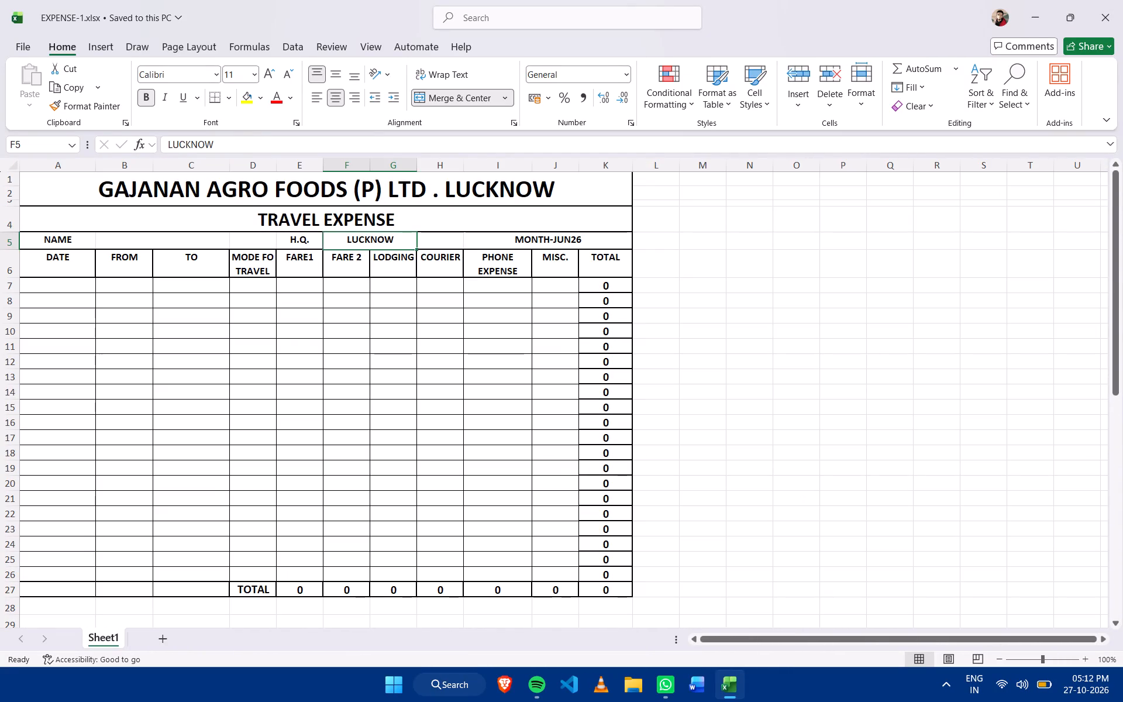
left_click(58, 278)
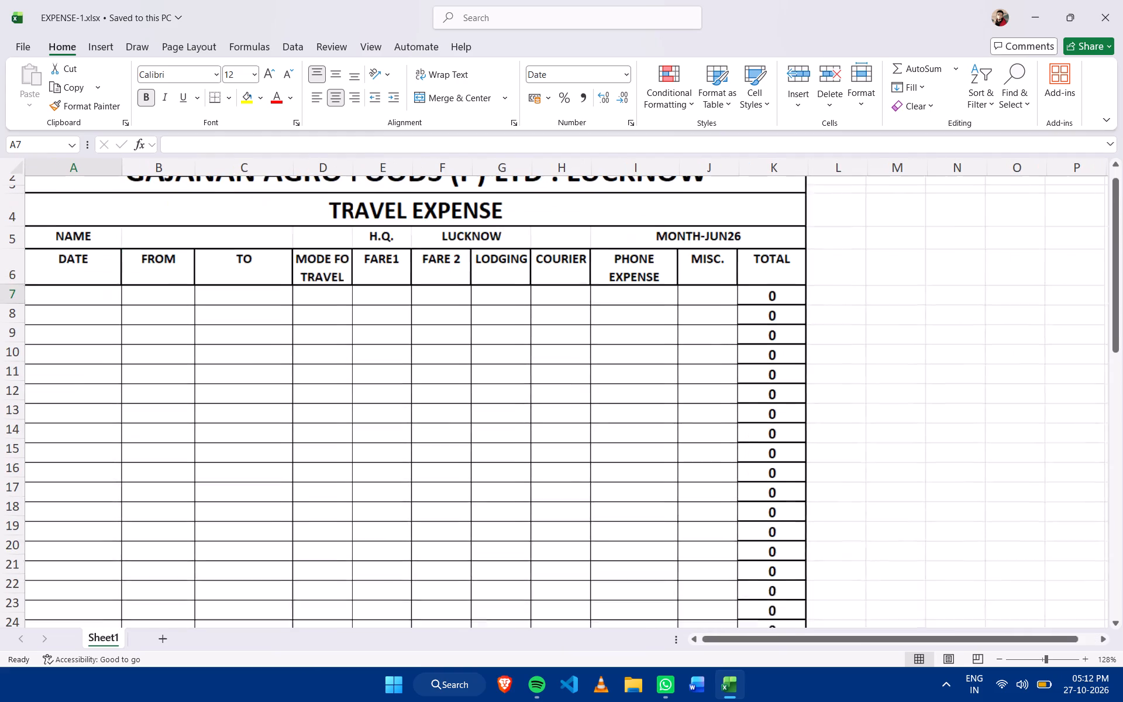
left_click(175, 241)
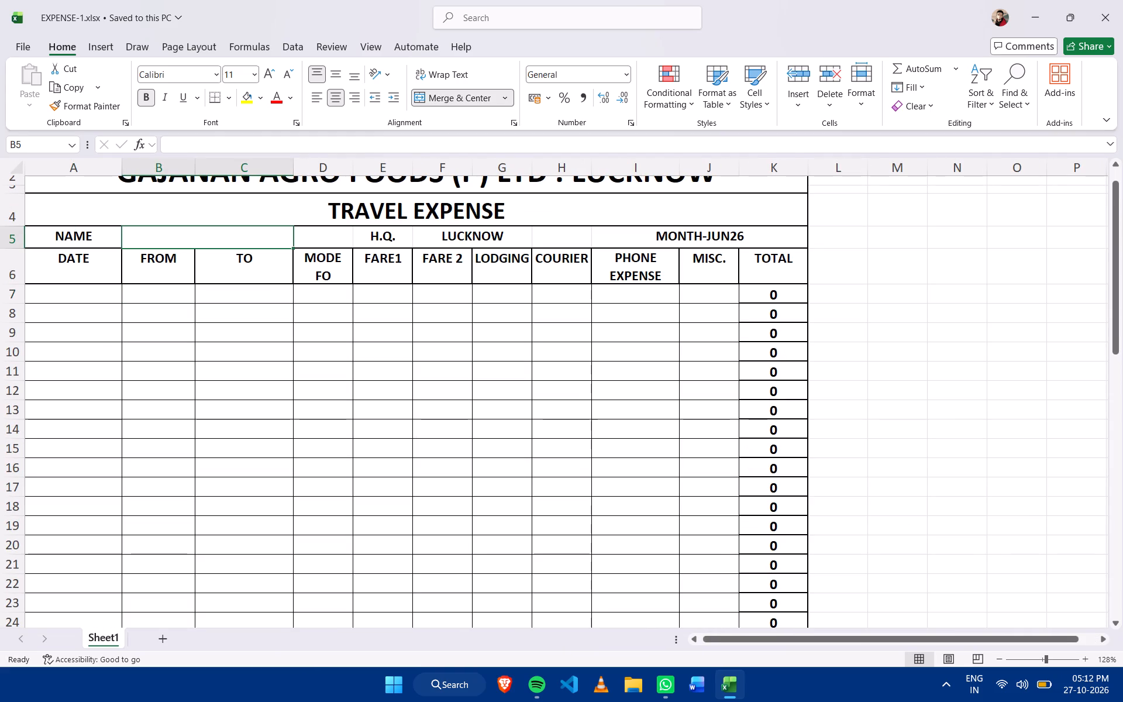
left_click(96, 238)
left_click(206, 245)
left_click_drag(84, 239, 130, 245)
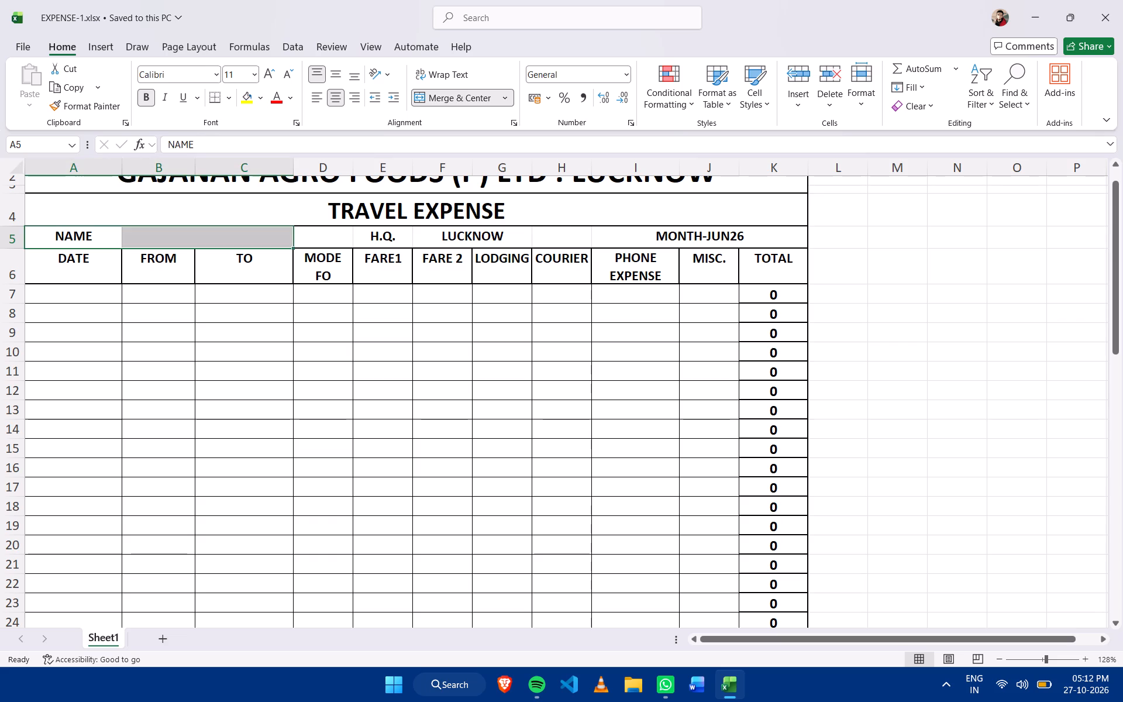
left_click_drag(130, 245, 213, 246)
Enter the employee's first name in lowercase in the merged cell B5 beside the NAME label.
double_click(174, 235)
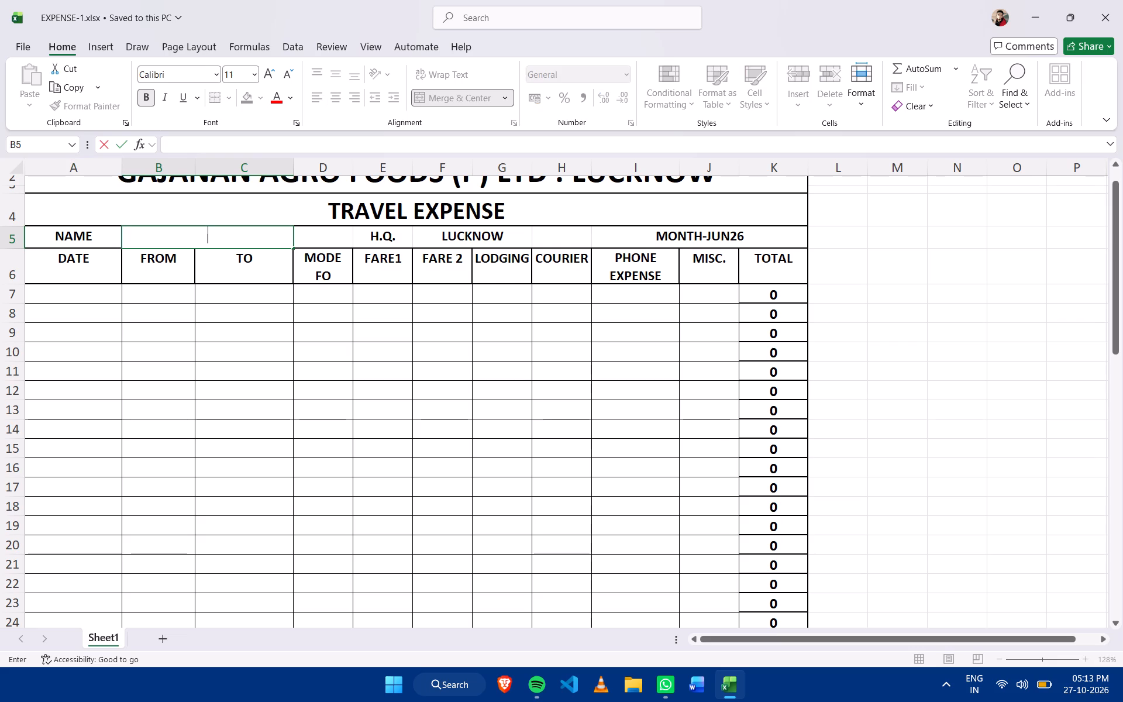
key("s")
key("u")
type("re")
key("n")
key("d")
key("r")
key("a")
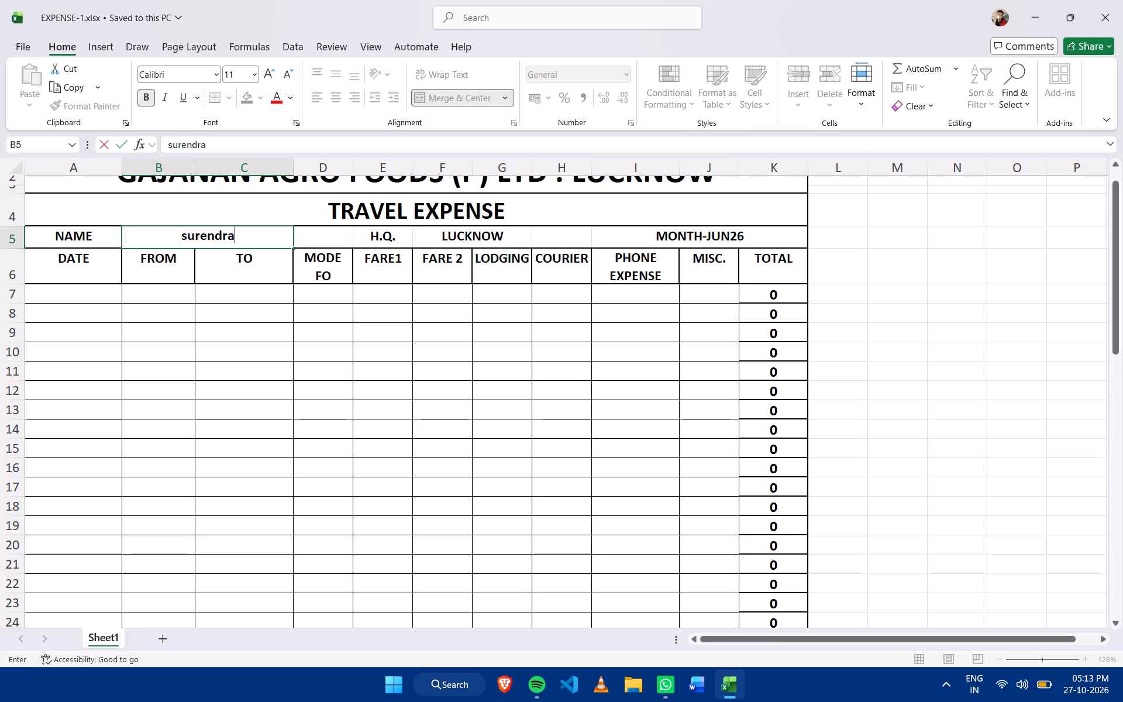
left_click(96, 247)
Unmerge B5:C5, and merge and centre A5:C5 into one cell that keeps only the NAME label.
left_click_drag(101, 236, 192, 242)
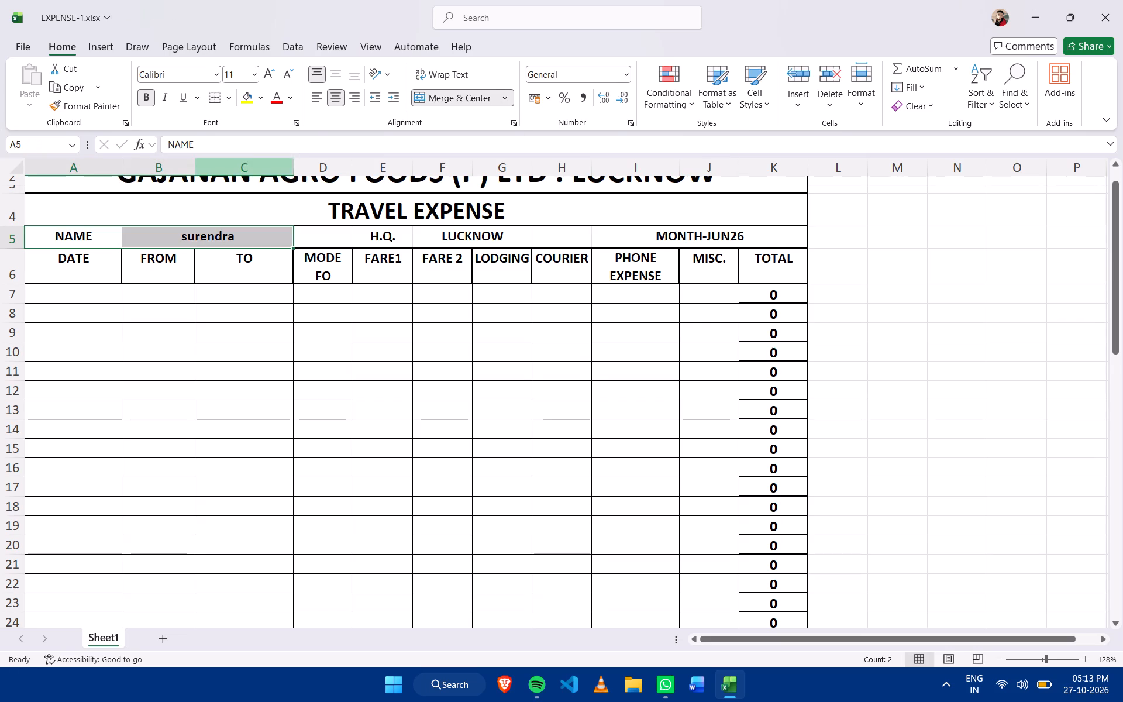
left_click(466, 95)
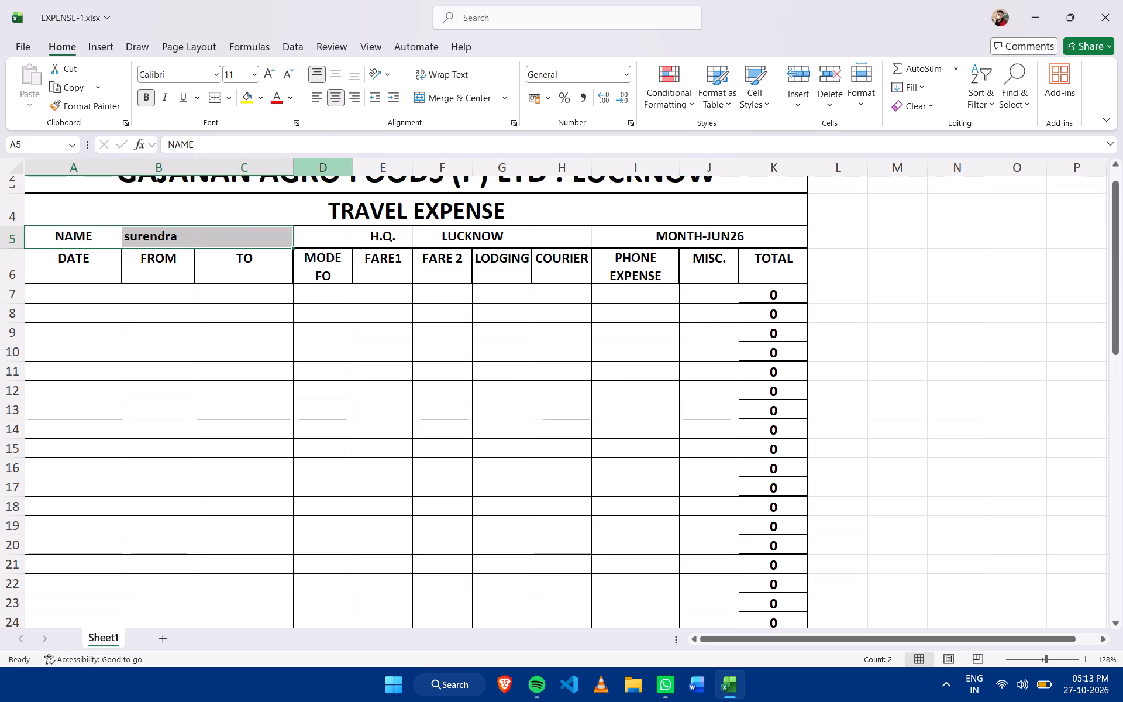
left_click(193, 252)
left_click(175, 232)
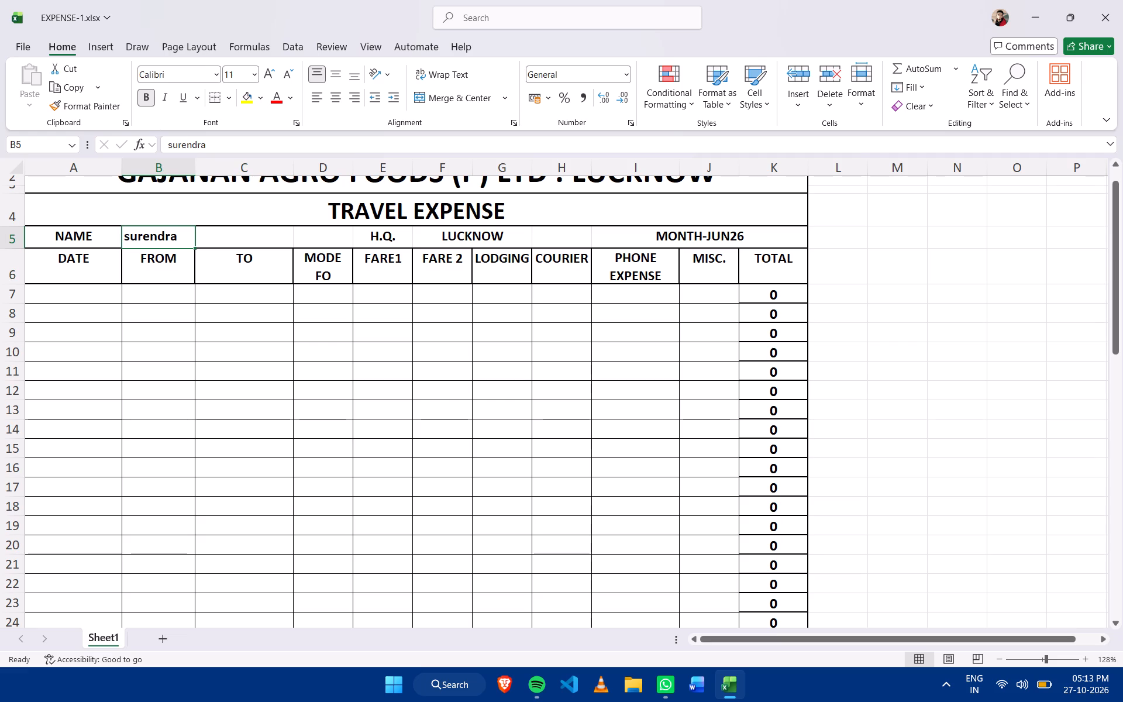
left_click_drag(101, 232, 206, 240)
left_click(454, 95)
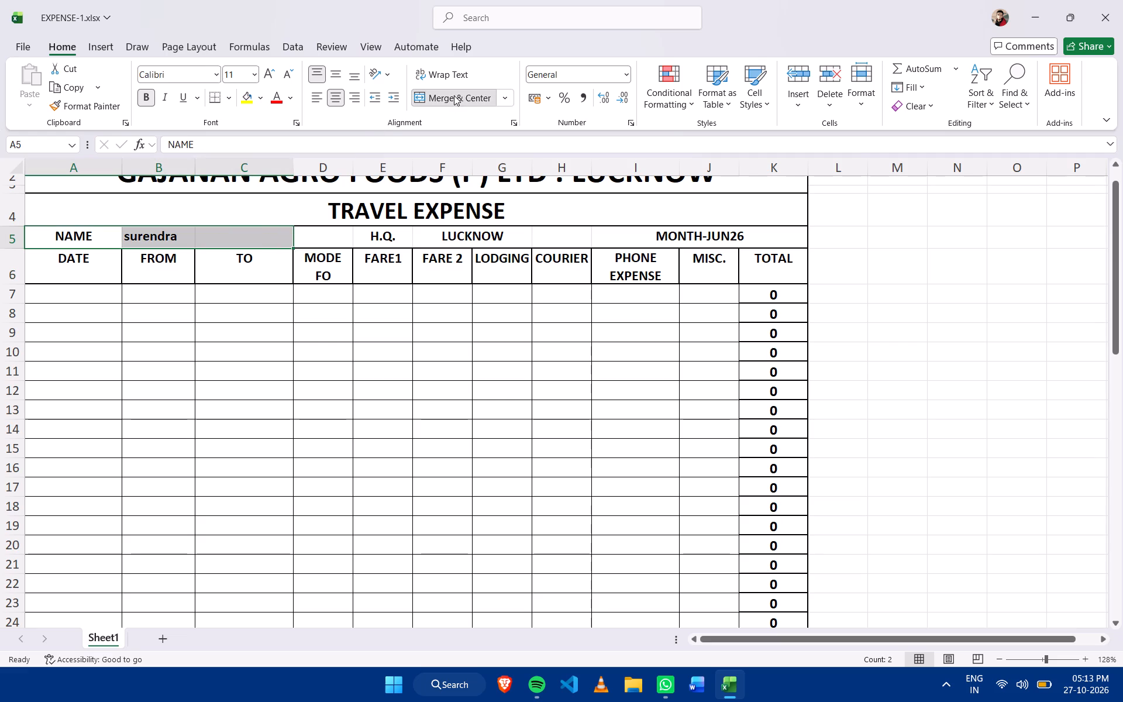
left_click(597, 370)
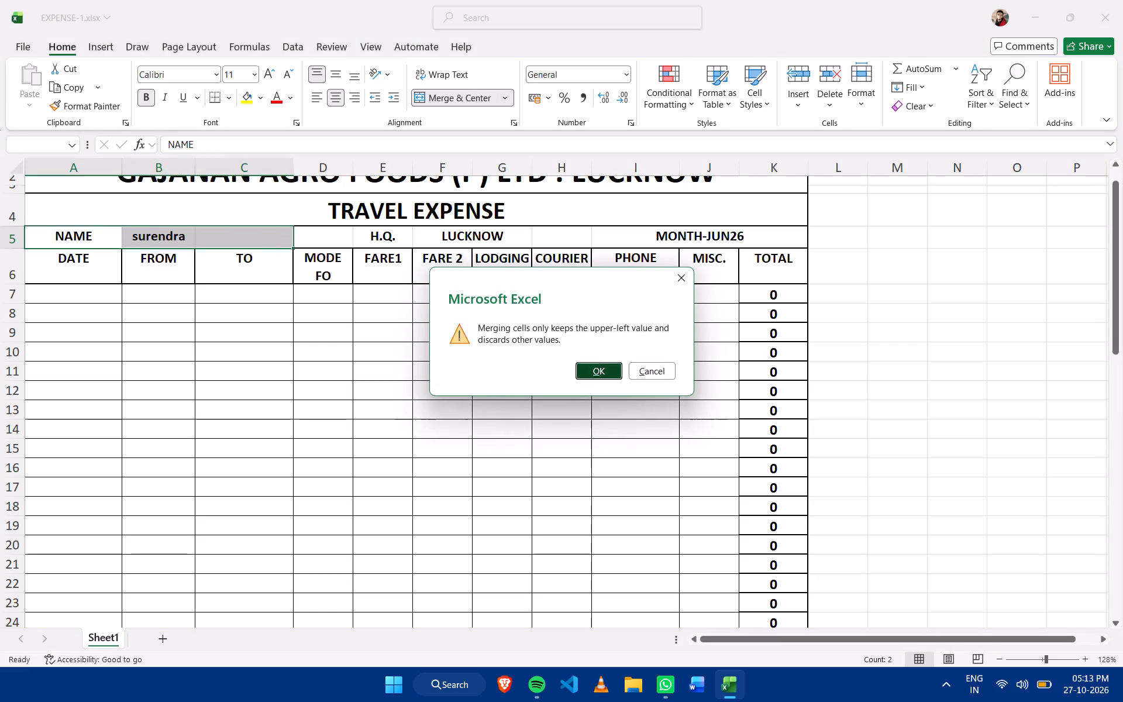
Extend the NAME label in the merged cell A5 with a colon and the employee's full name in capitals.
left_click(150, 243)
double_click(215, 235)
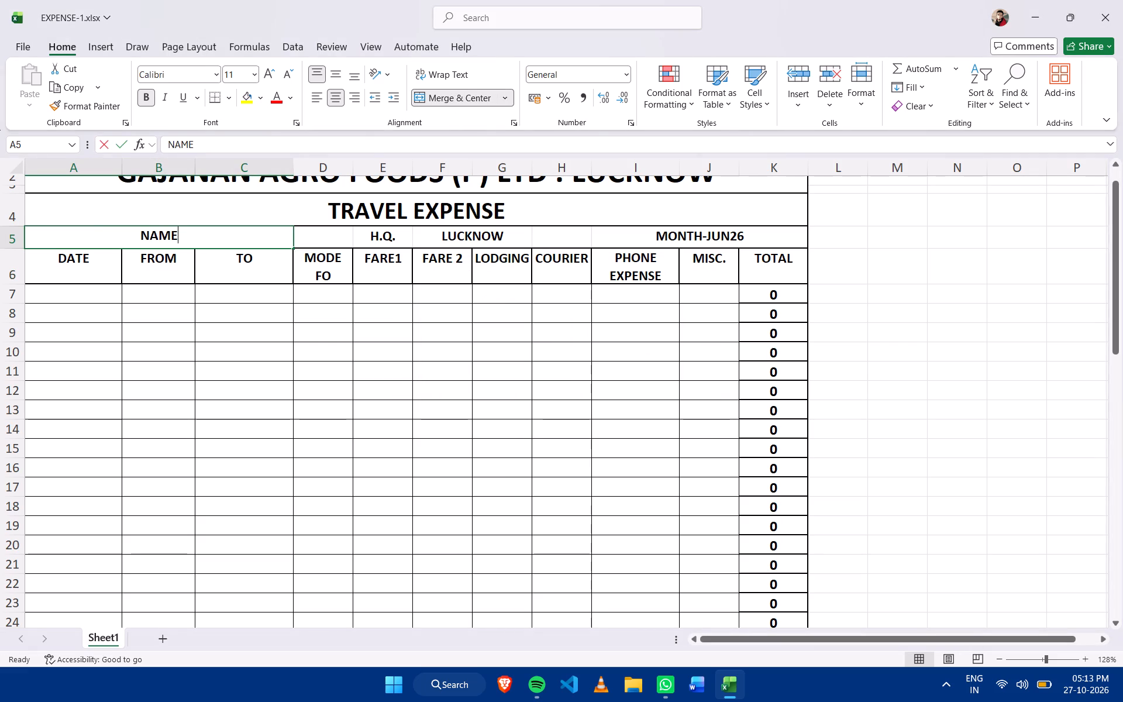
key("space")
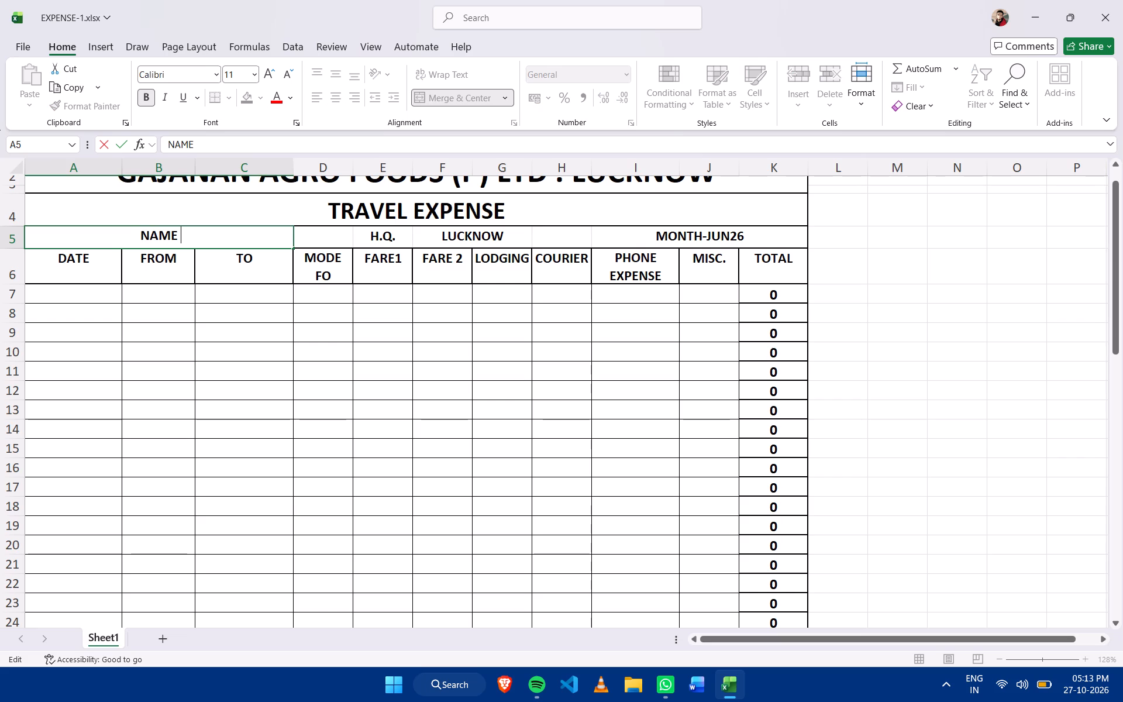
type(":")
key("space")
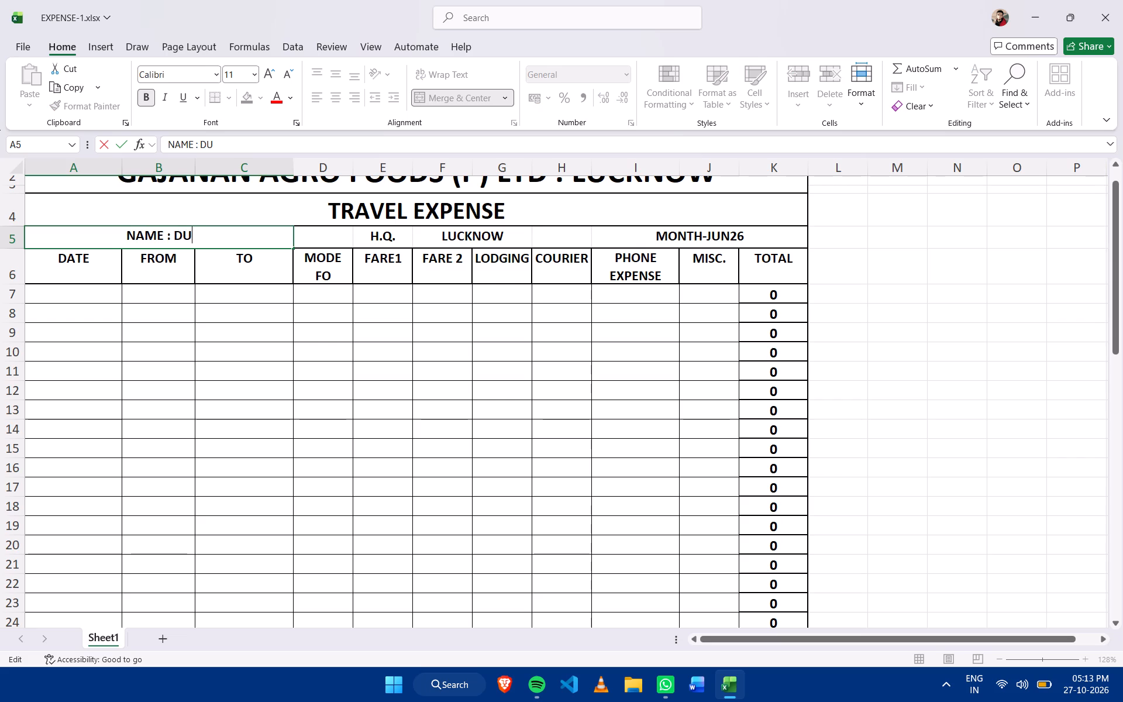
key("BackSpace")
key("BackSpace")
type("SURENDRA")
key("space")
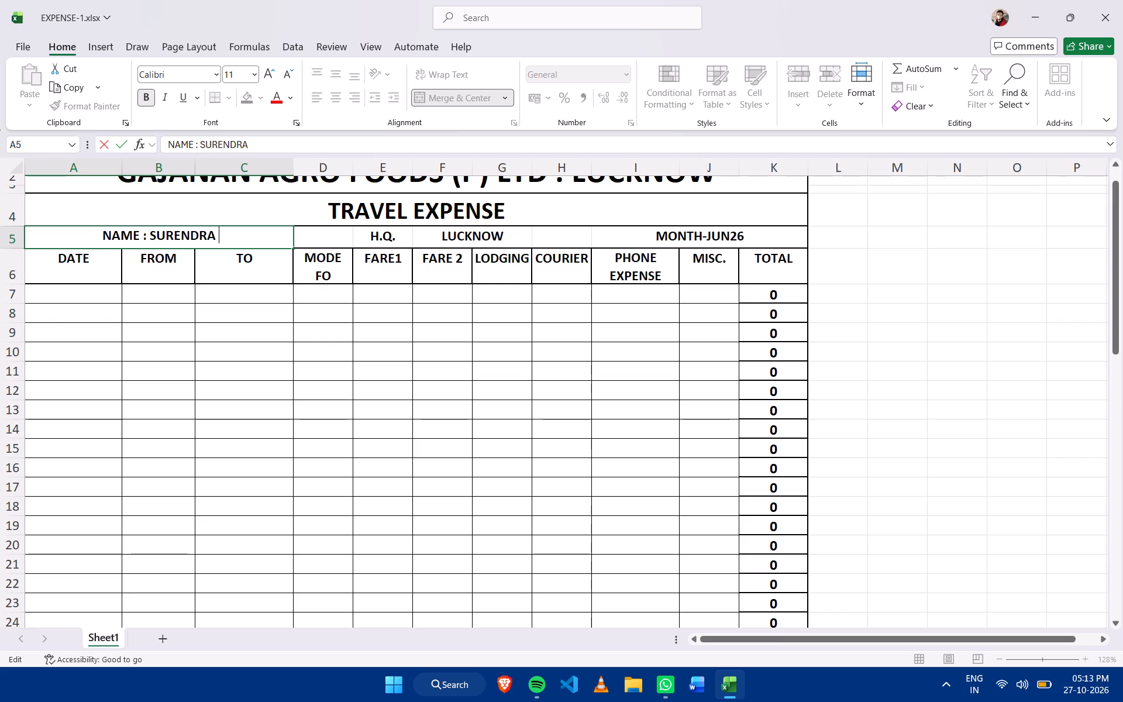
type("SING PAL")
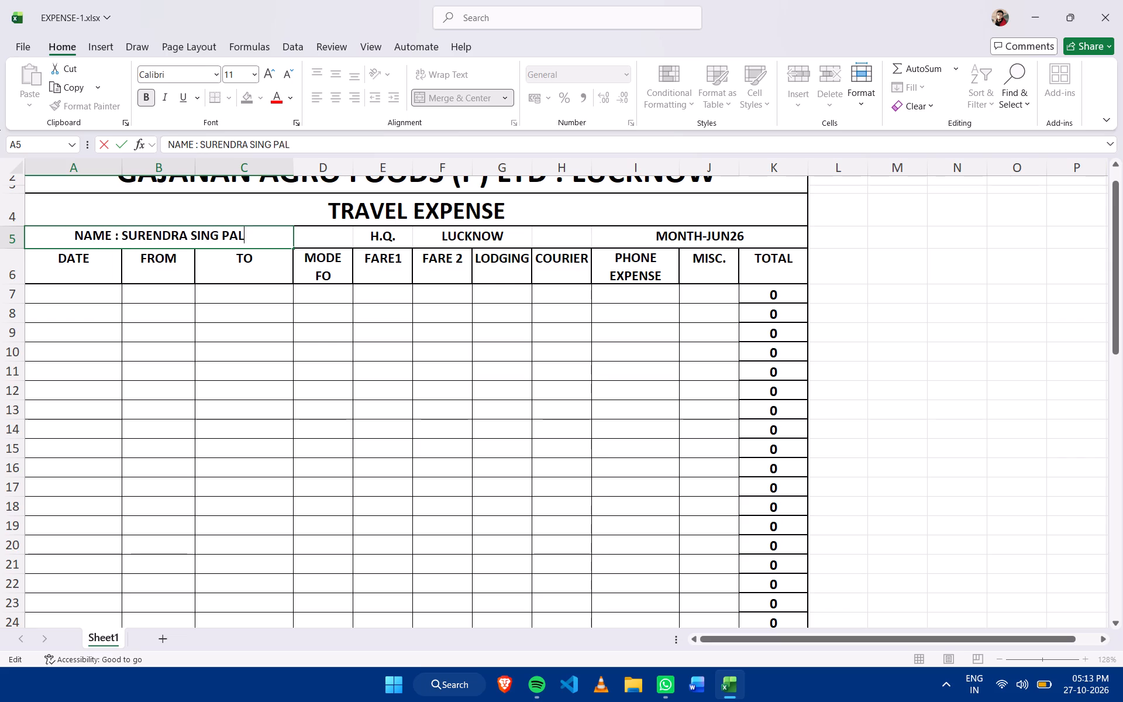
left_click(400, 237)
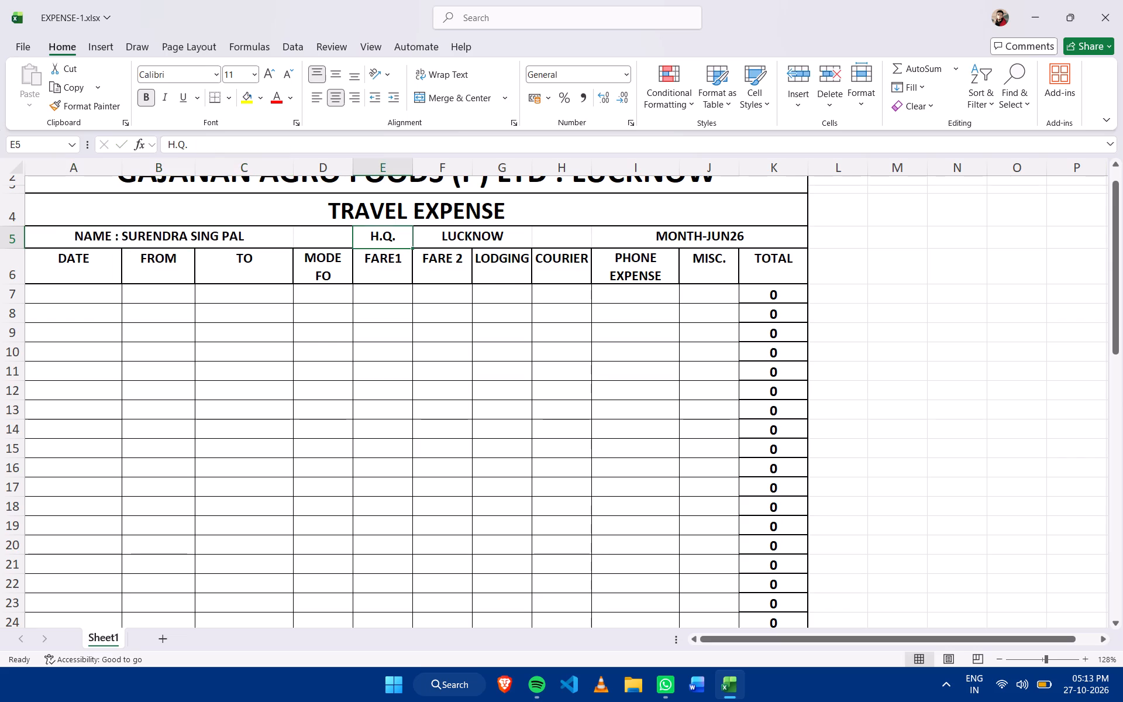
Replace the H.Q. location in F5 with GWALIOR.
left_click_drag(329, 236, 362, 230)
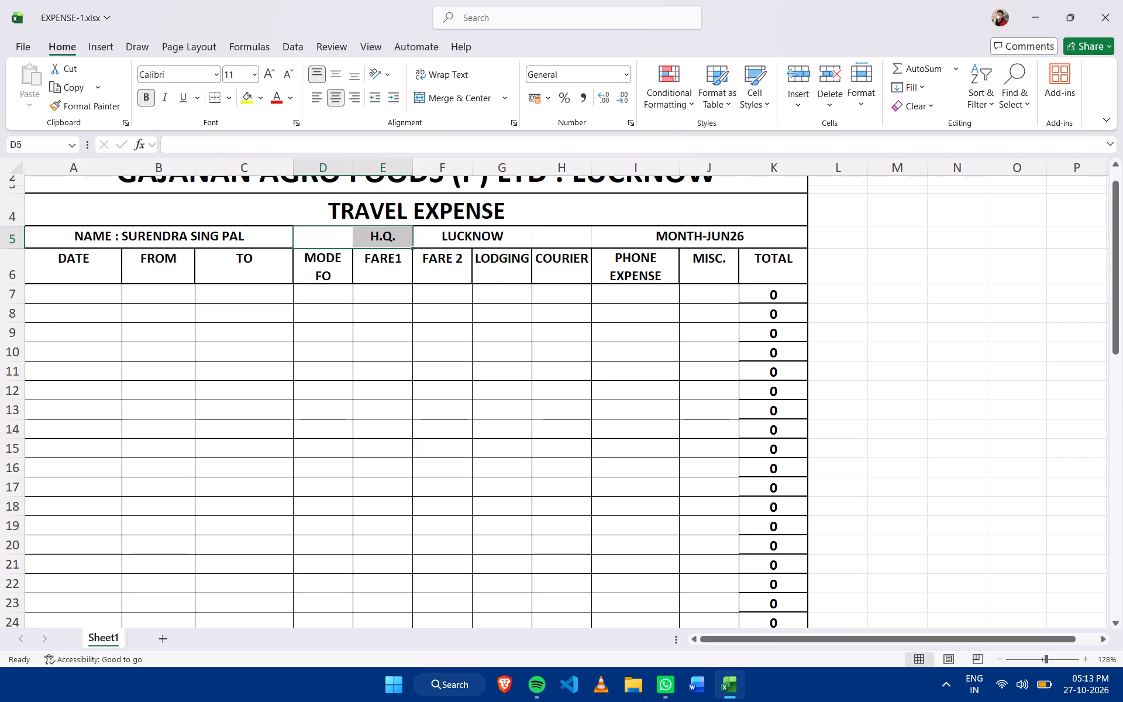
left_click_drag(362, 230, 370, 230)
left_click(361, 251)
left_click(390, 239)
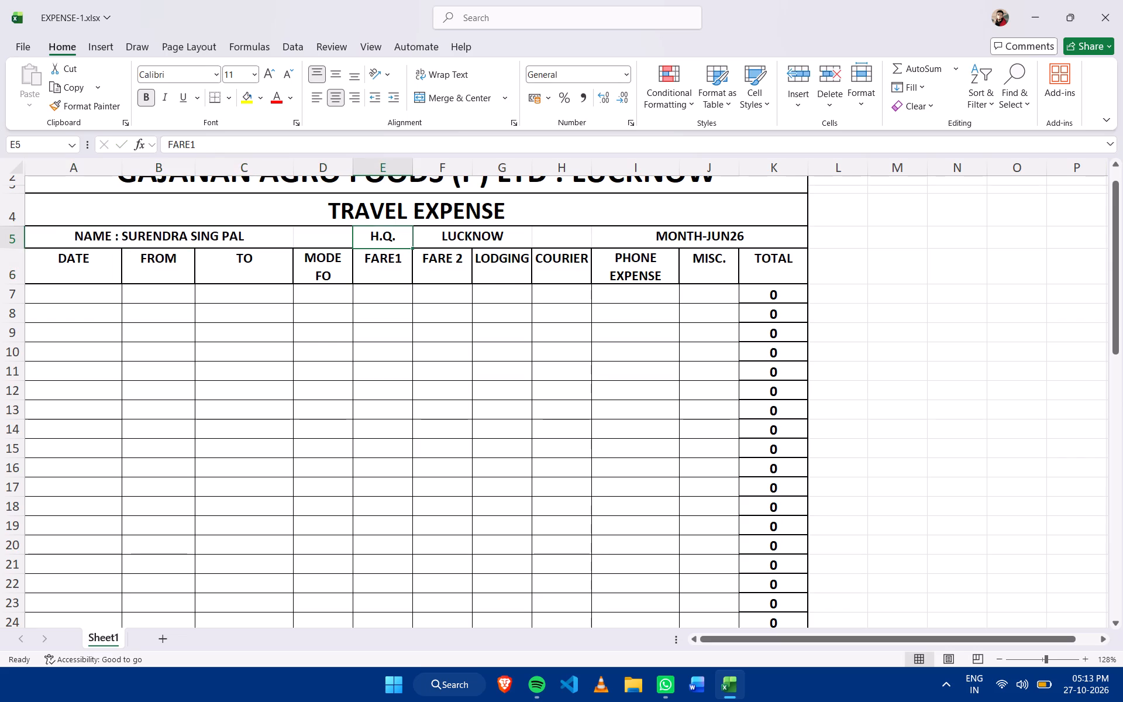
left_click(471, 241)
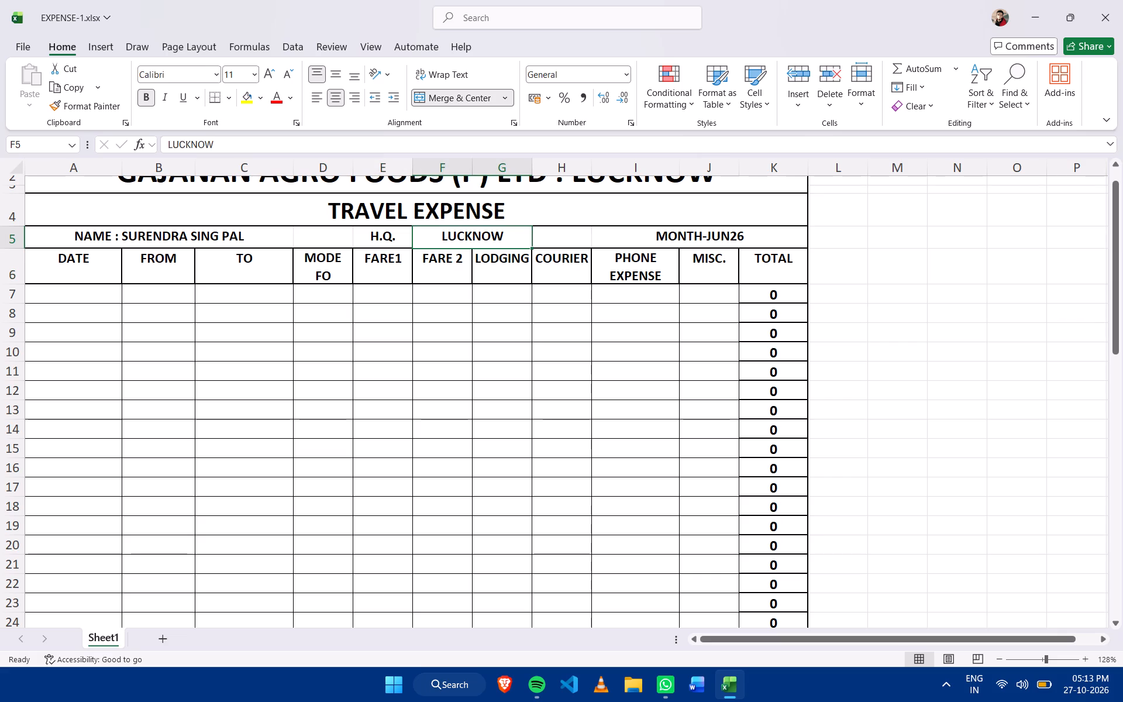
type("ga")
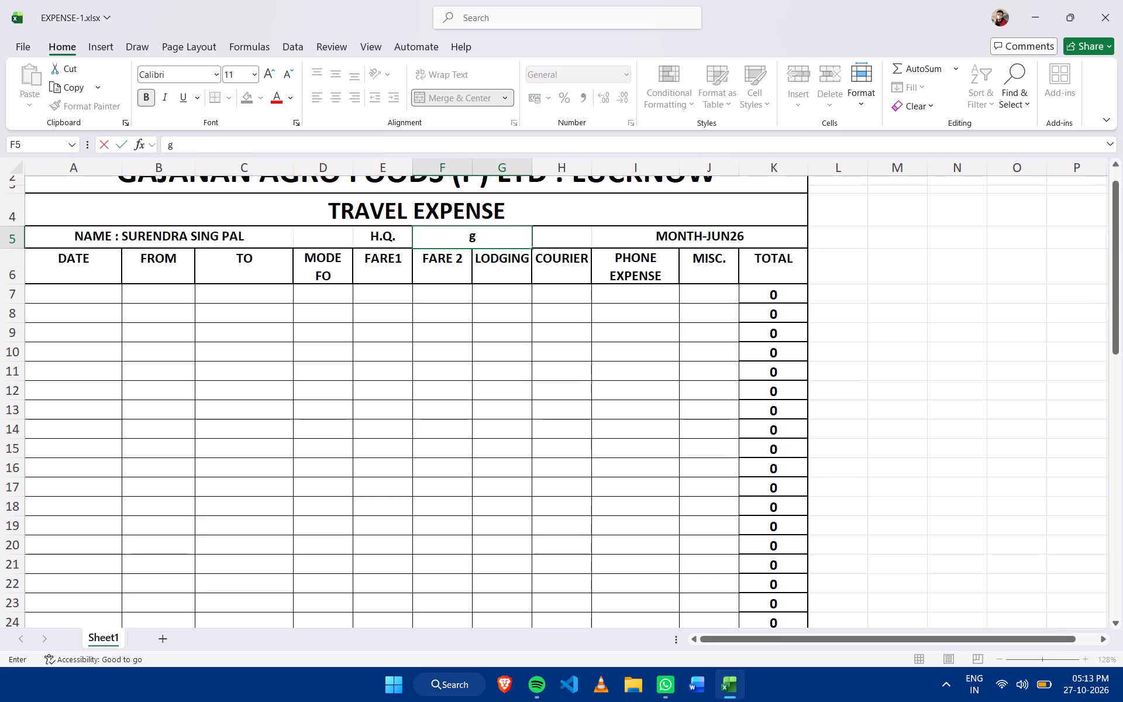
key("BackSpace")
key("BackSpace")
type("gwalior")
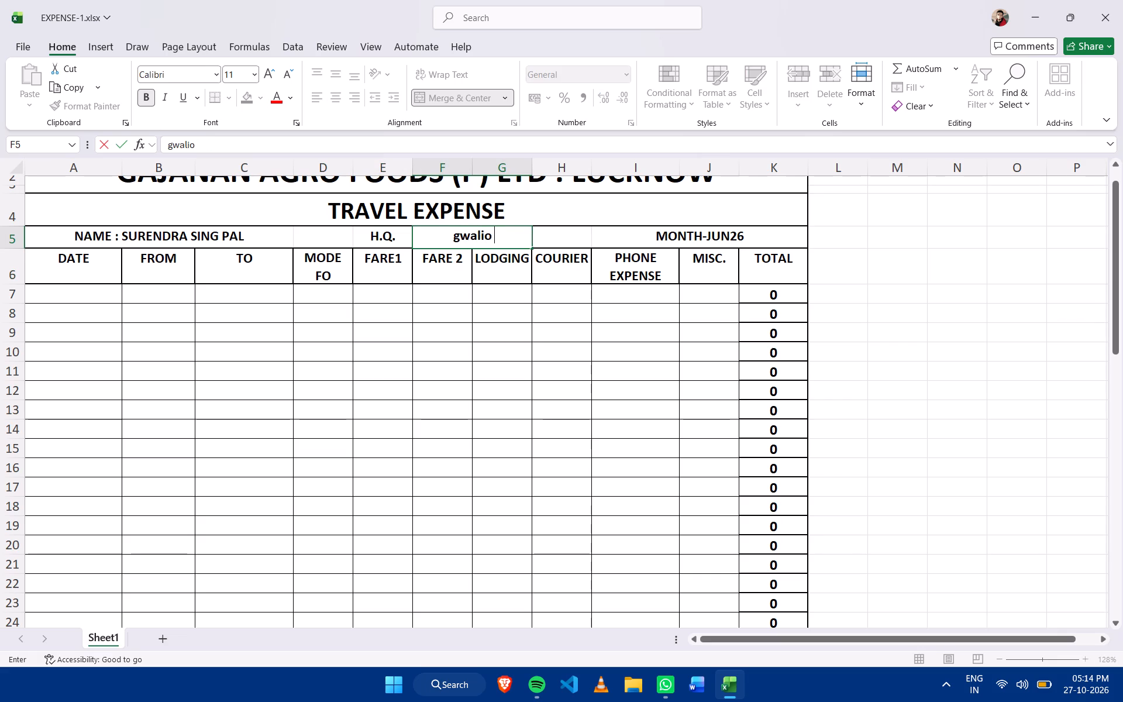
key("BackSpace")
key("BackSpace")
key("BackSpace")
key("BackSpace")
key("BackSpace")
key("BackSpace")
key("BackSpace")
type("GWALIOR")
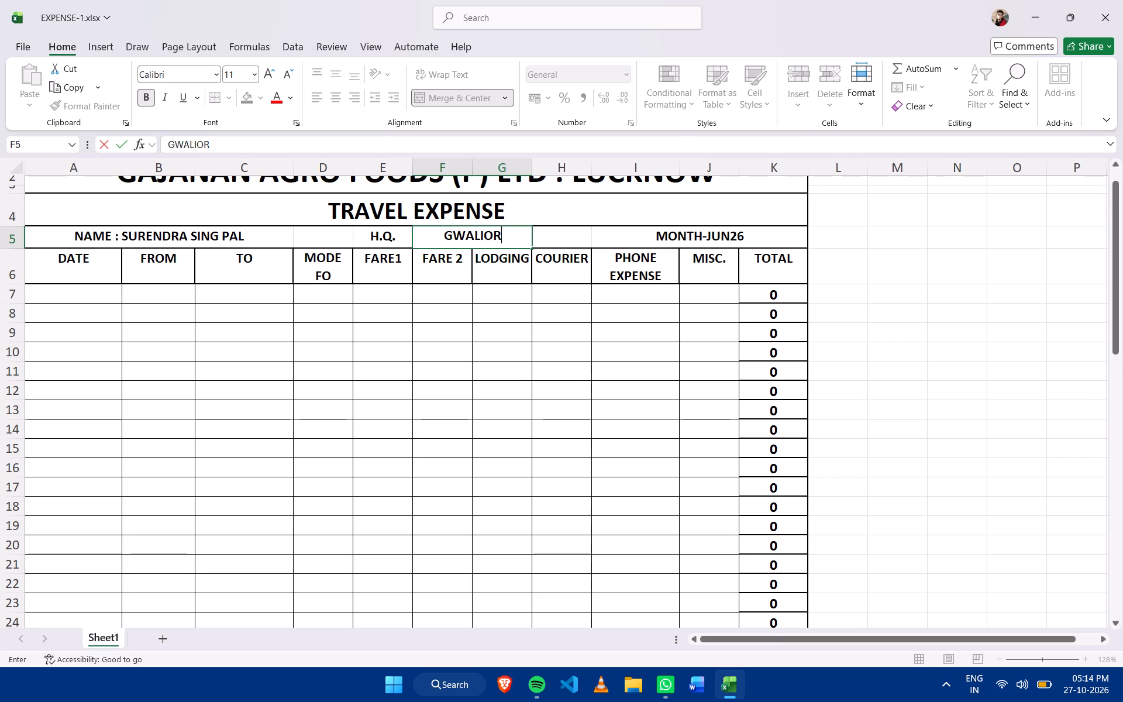
left_click(639, 250)
Change the month label in I5 to MONTH-OCTOBER26.
triple_click(704, 240)
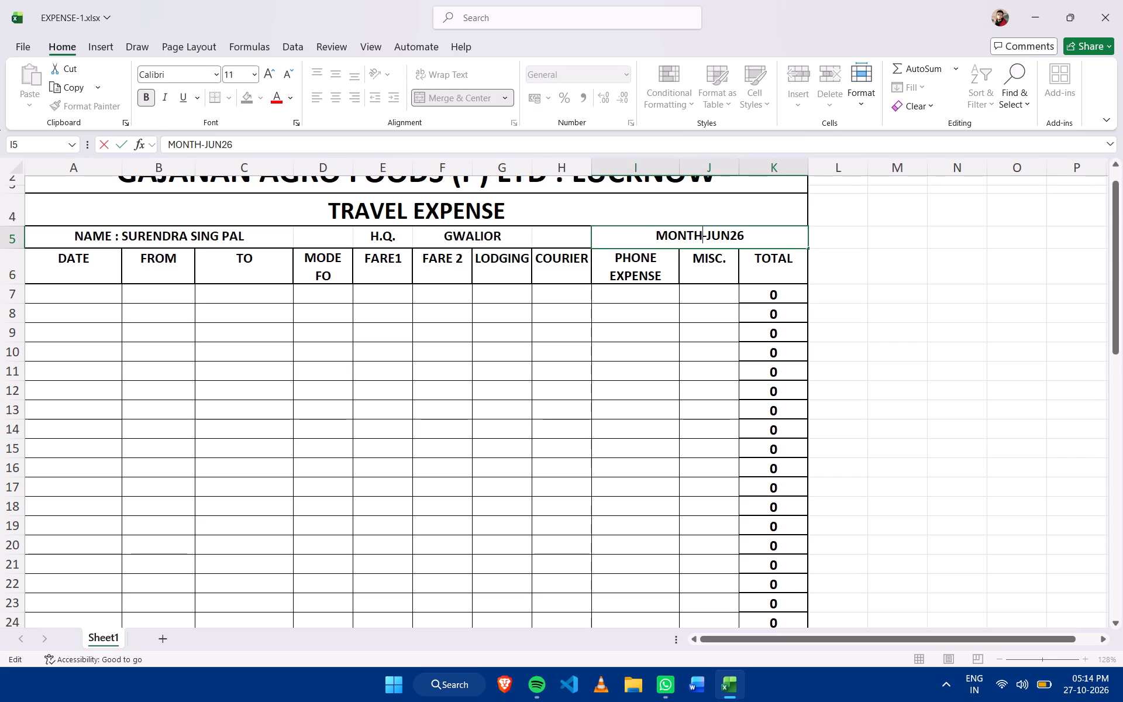
left_click(731, 236)
key("BackSpace")
key("BackSpace")
key("BackSpace")
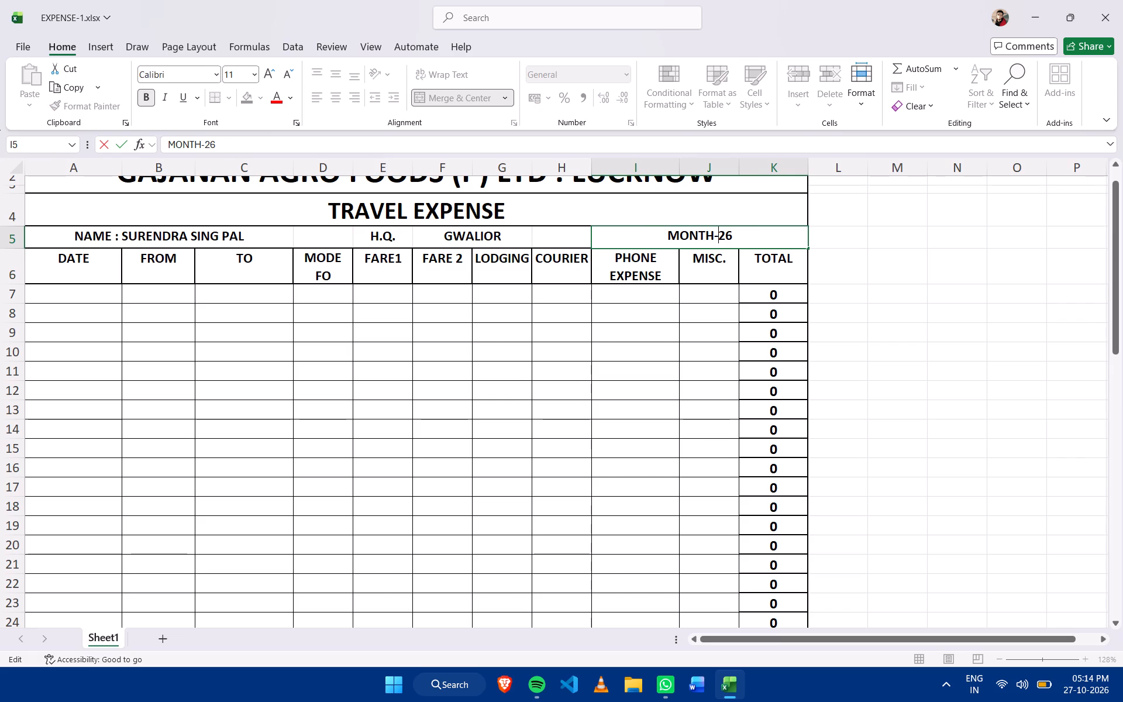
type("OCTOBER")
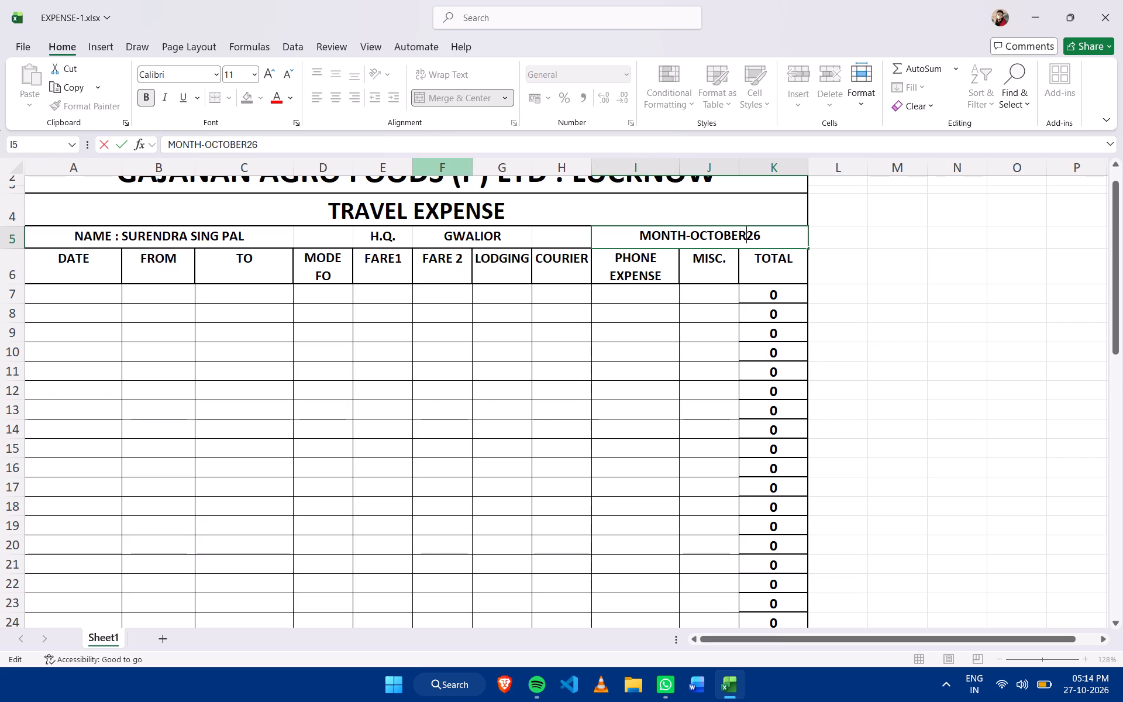
left_click(92, 291)
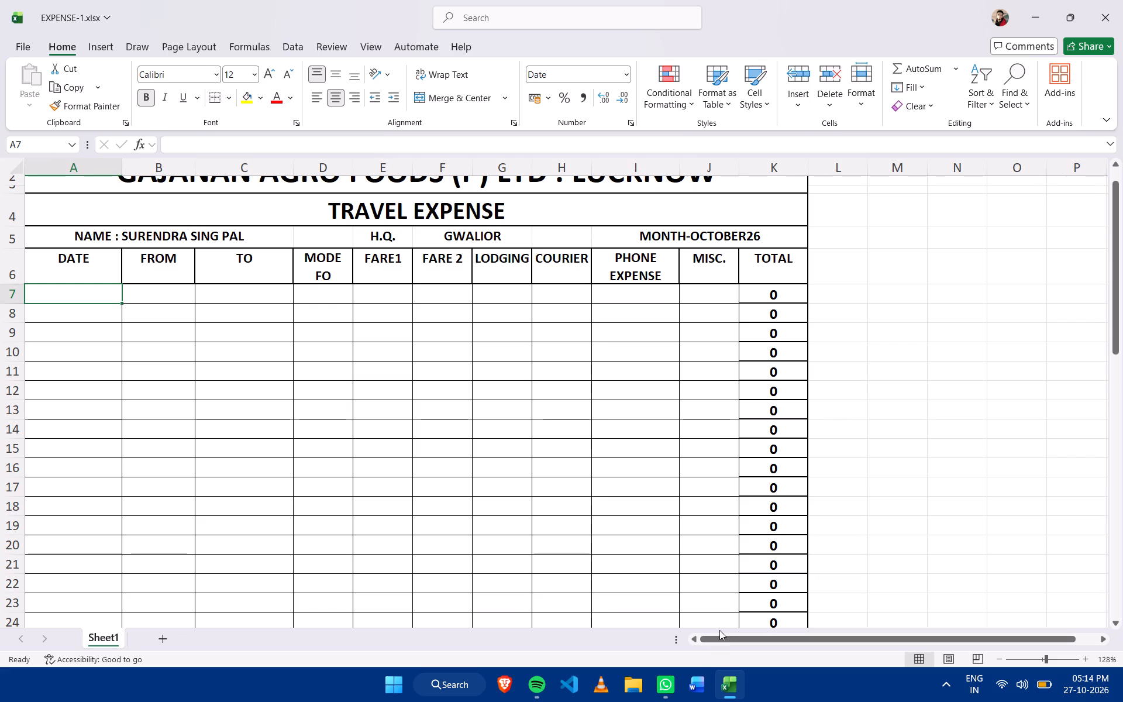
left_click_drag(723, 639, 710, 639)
Enter the date 30/09/2026 in A7, the first row of the DATE column.
scroll(147, 322, "down", 3)
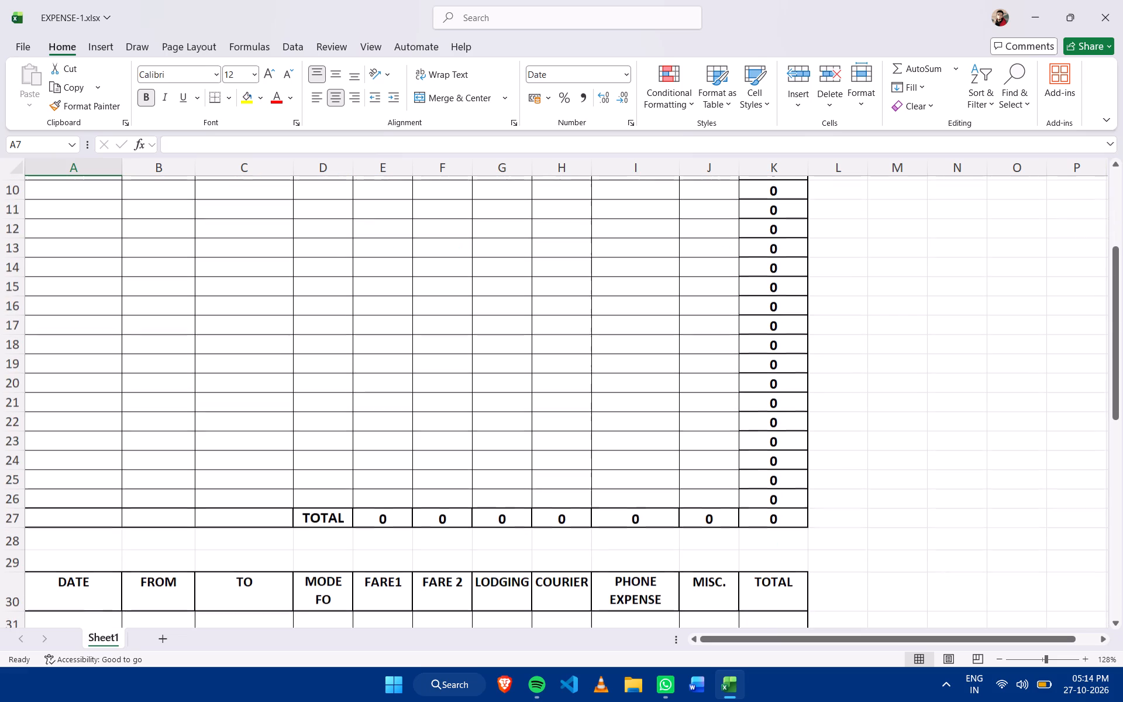
scroll(177, 374, "up", 4)
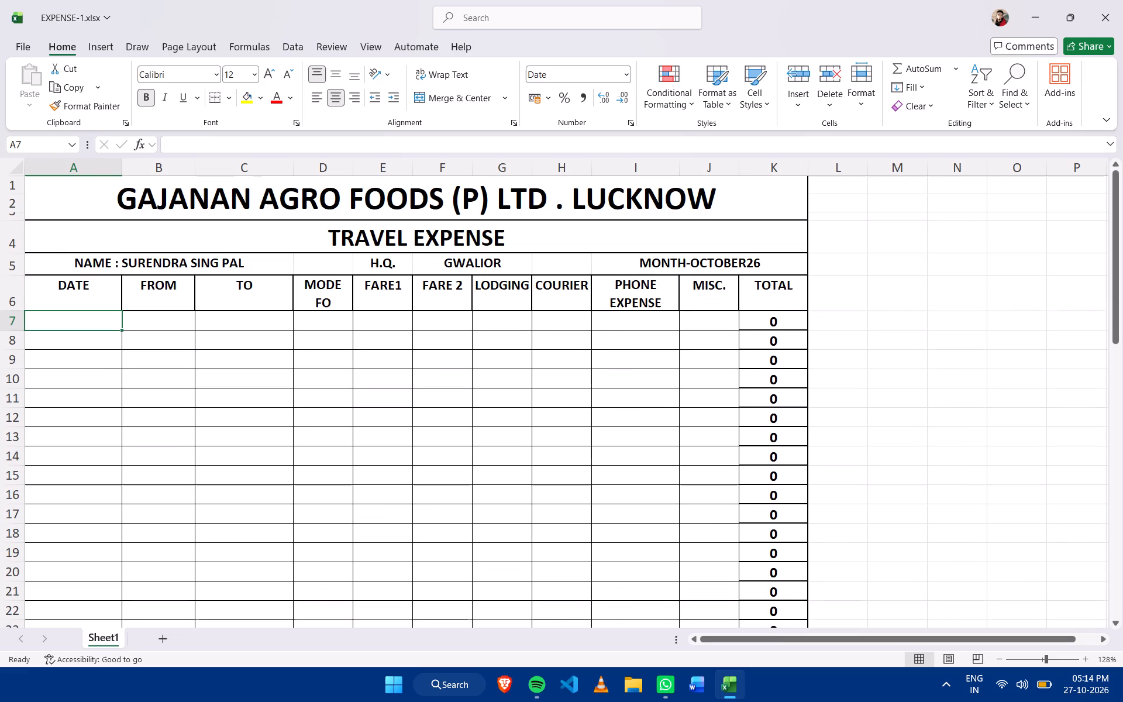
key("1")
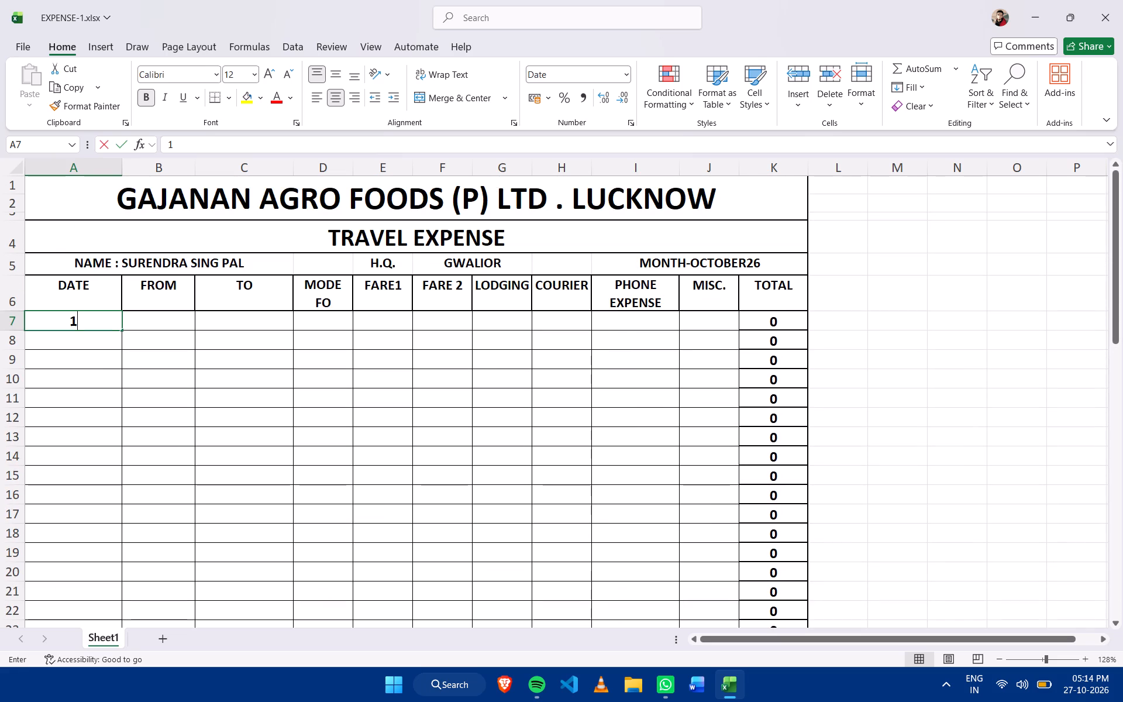
key("BackSpace")
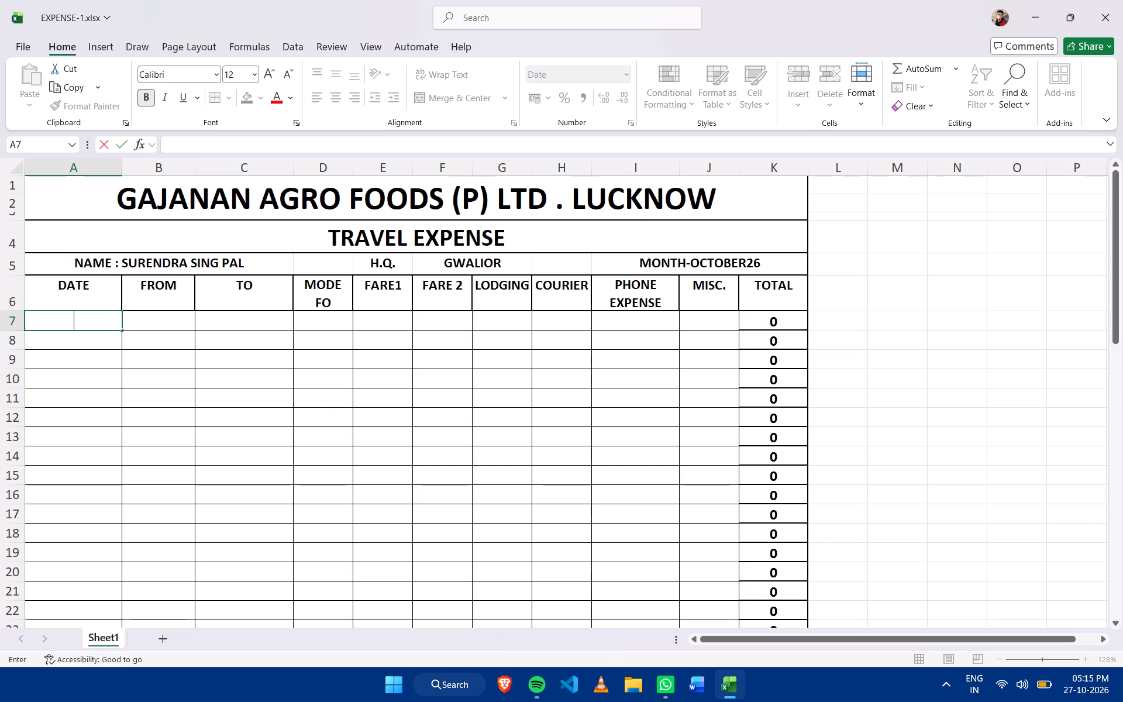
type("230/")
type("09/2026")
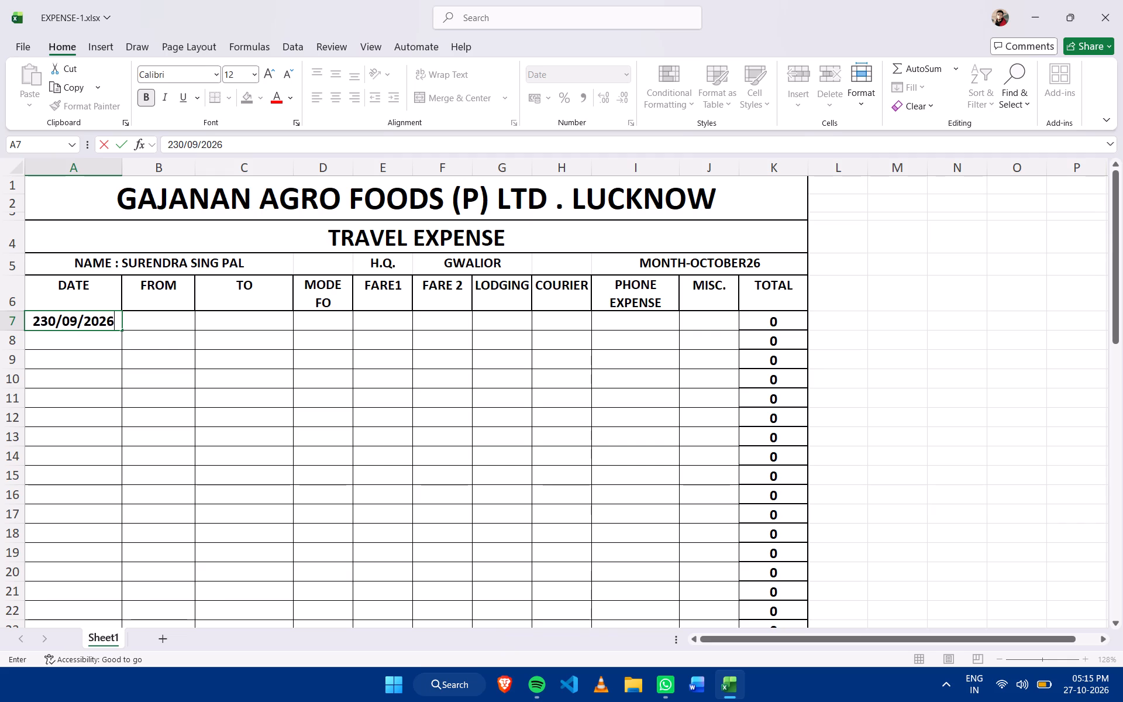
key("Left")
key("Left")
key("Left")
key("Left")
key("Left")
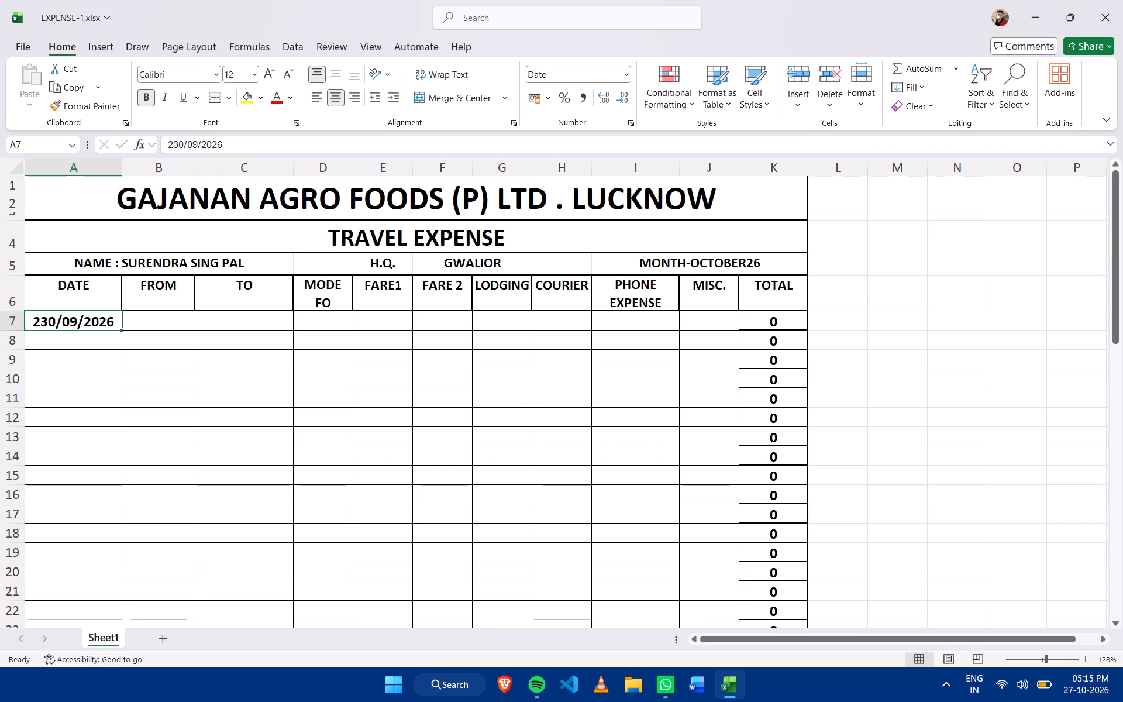
double_click(114, 326)
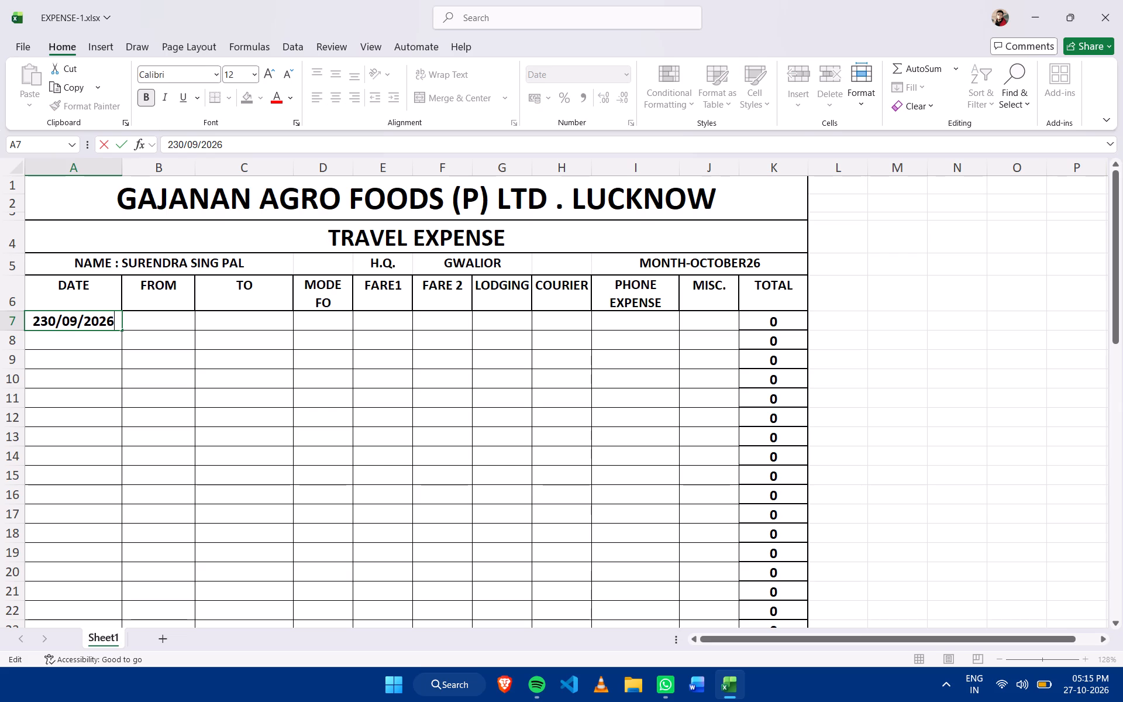
key("Left")
key("Left")
key("Left")
key("Left")
key("Left")
key("Left")
key("Left")
key("Left")
key("Left")
key("Left")
key("BackSpace")
key("Return")
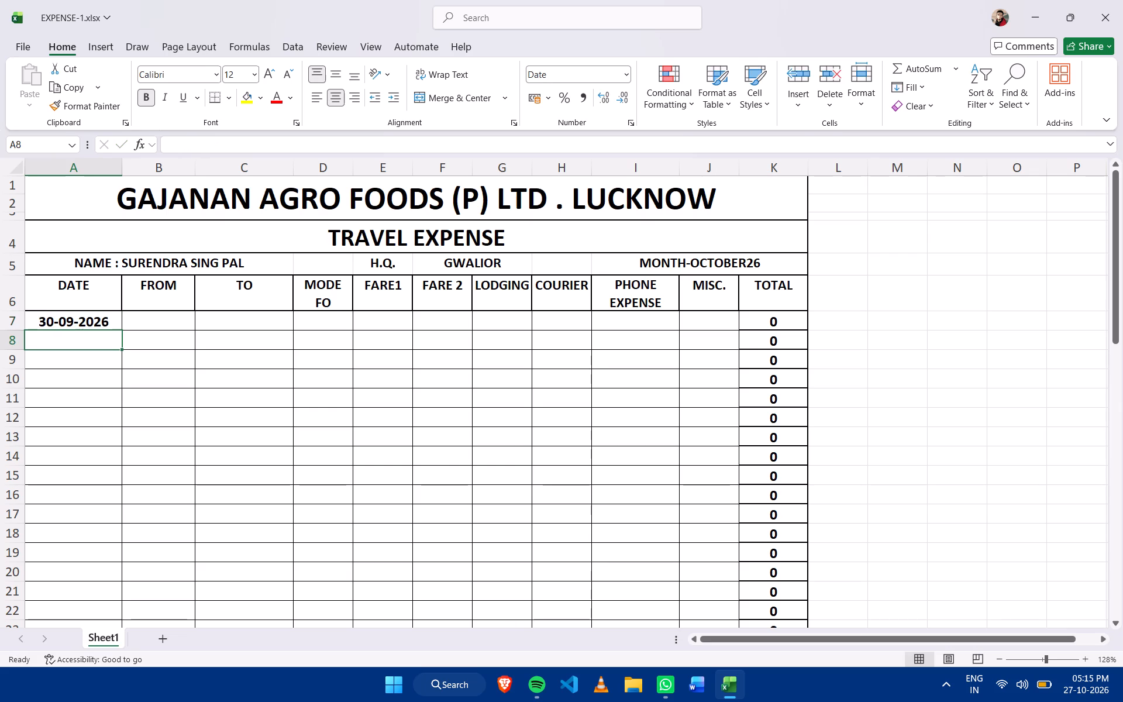
Fill the date in A7 down the DATE column as a daily series to A26, ending at 19-10-2026.
left_click(93, 323)
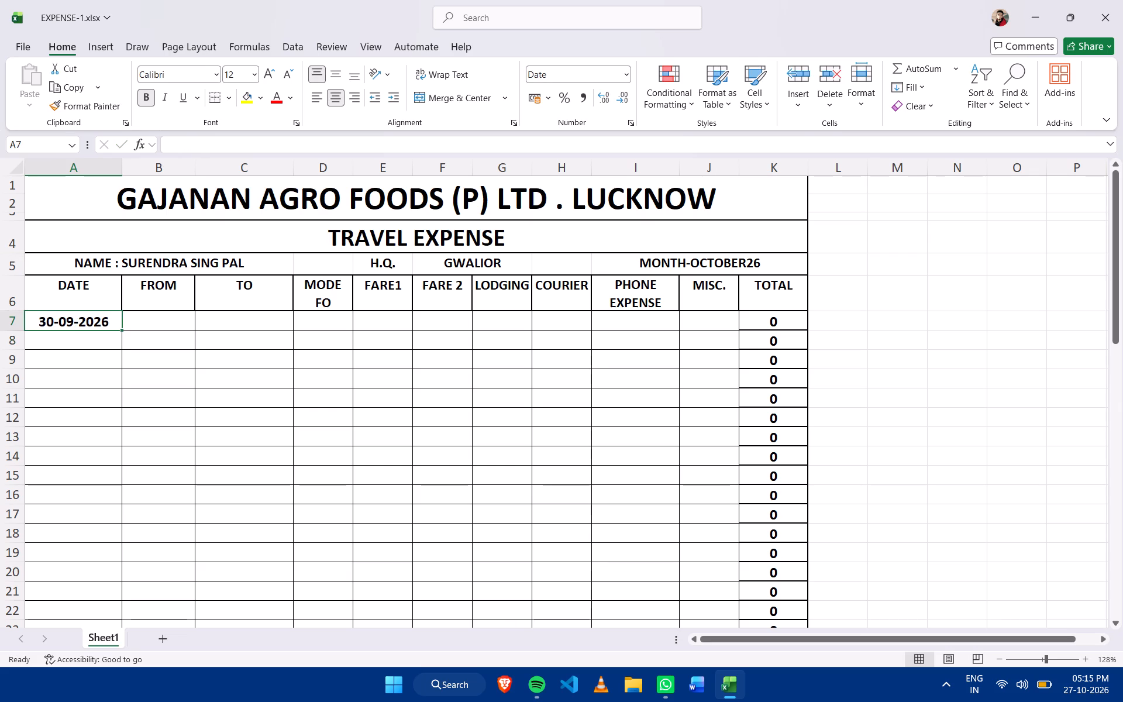
left_click_drag(120, 330, 122, 348)
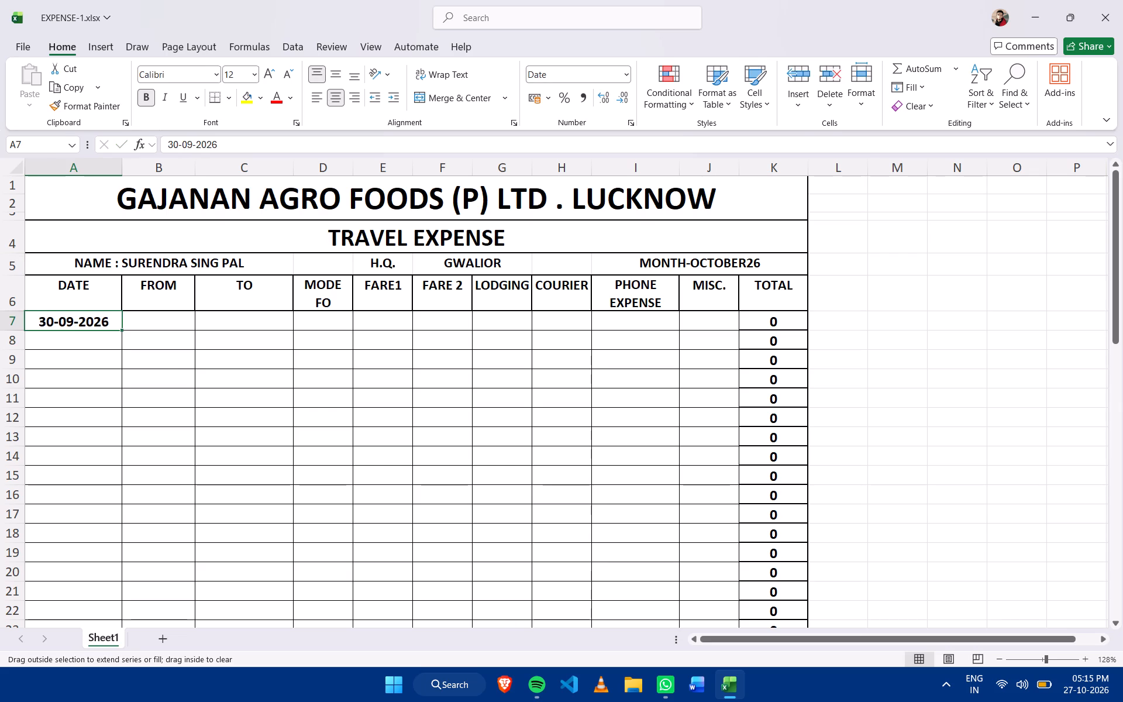
left_click_drag(122, 348, 103, 557)
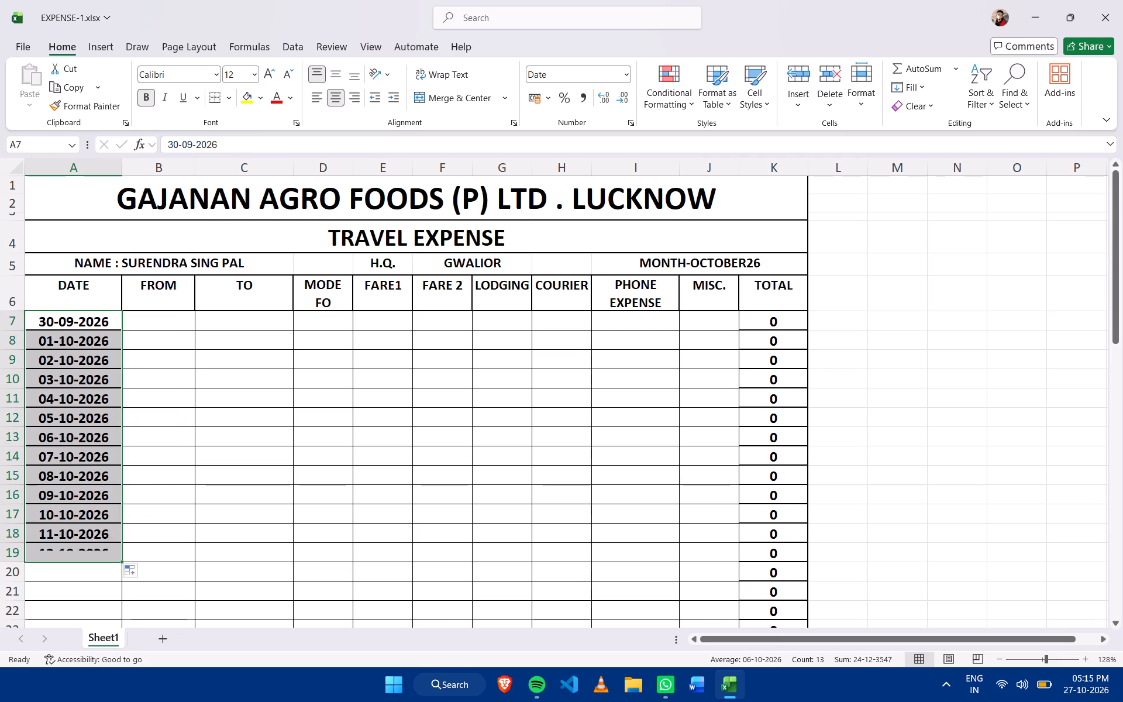
scroll(111, 426, "down", 2)
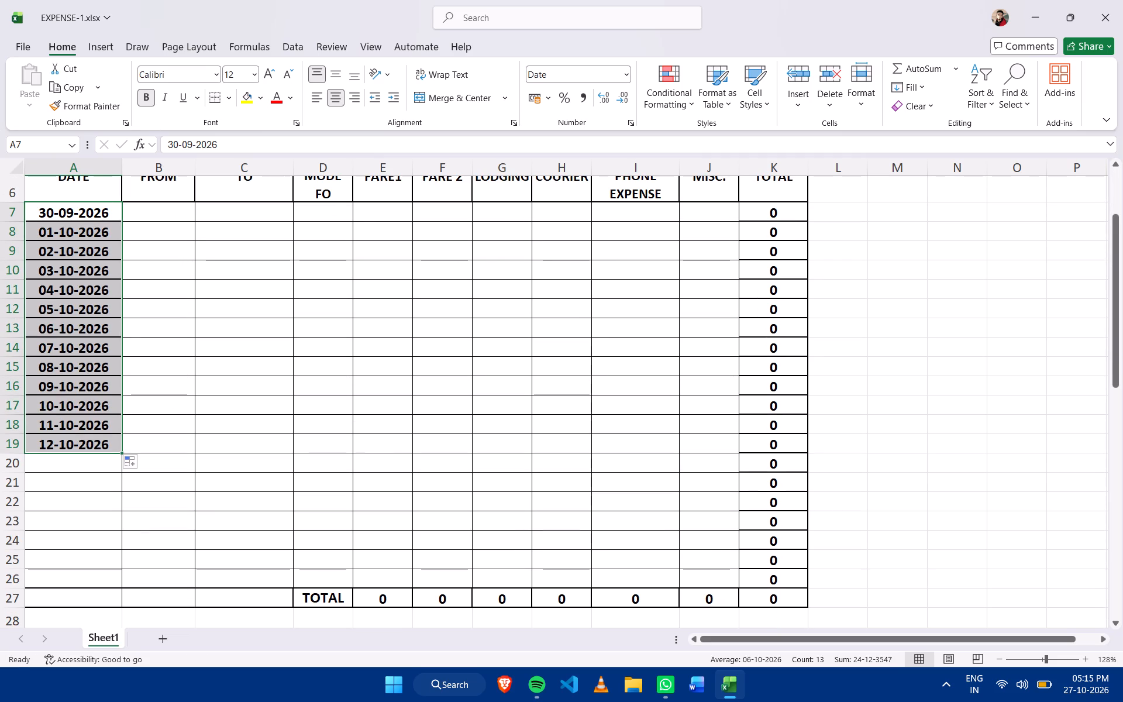
left_click_drag(120, 453, 113, 594)
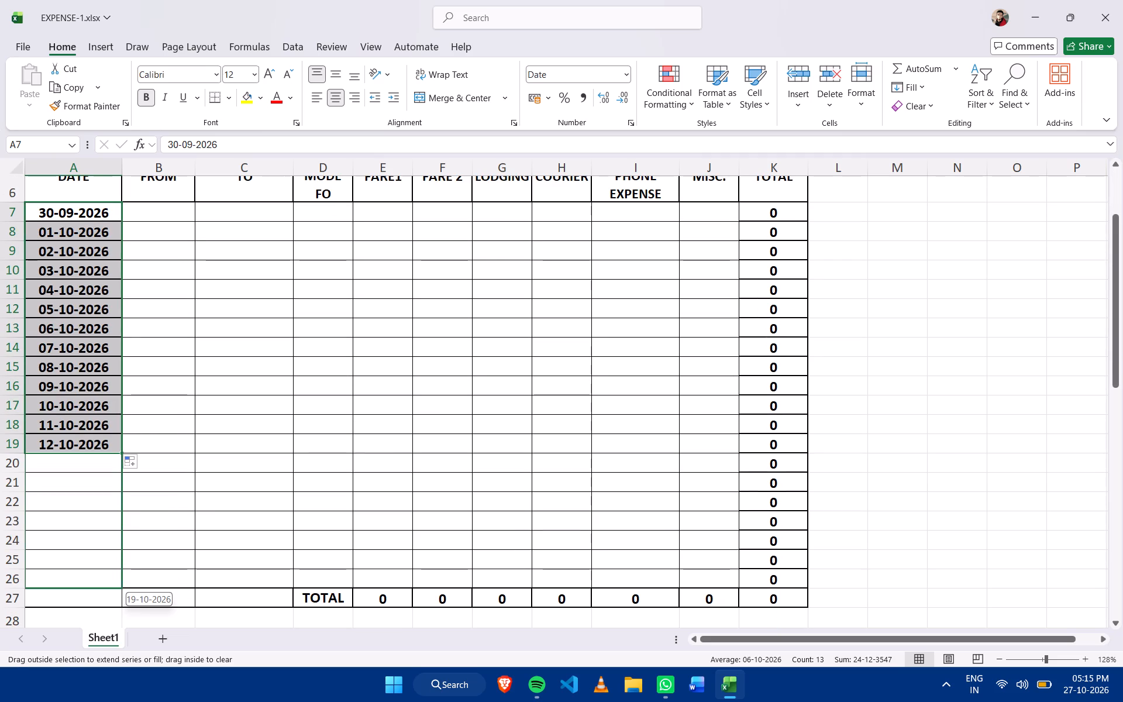
left_click_drag(113, 594, 118, 585)
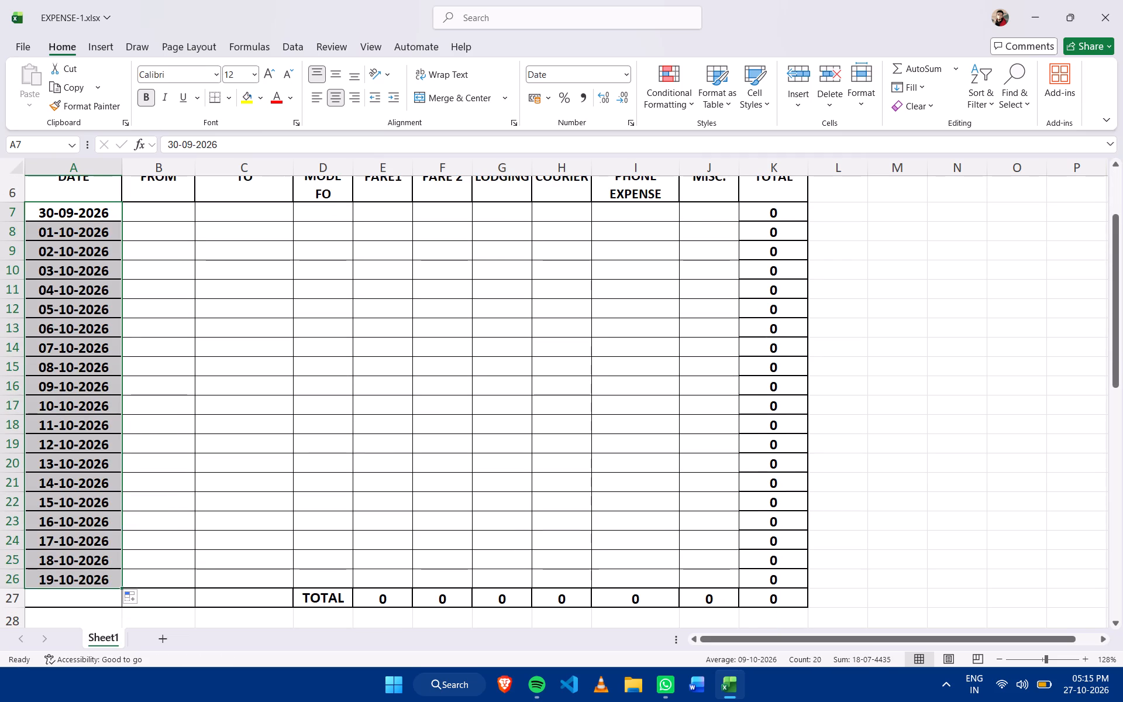
Enter the route for the 30-09-2026 row, with GWALIOR under FROM and LUCKNOW under TO.
scroll(190, 300, "up", 1)
left_click(162, 267)
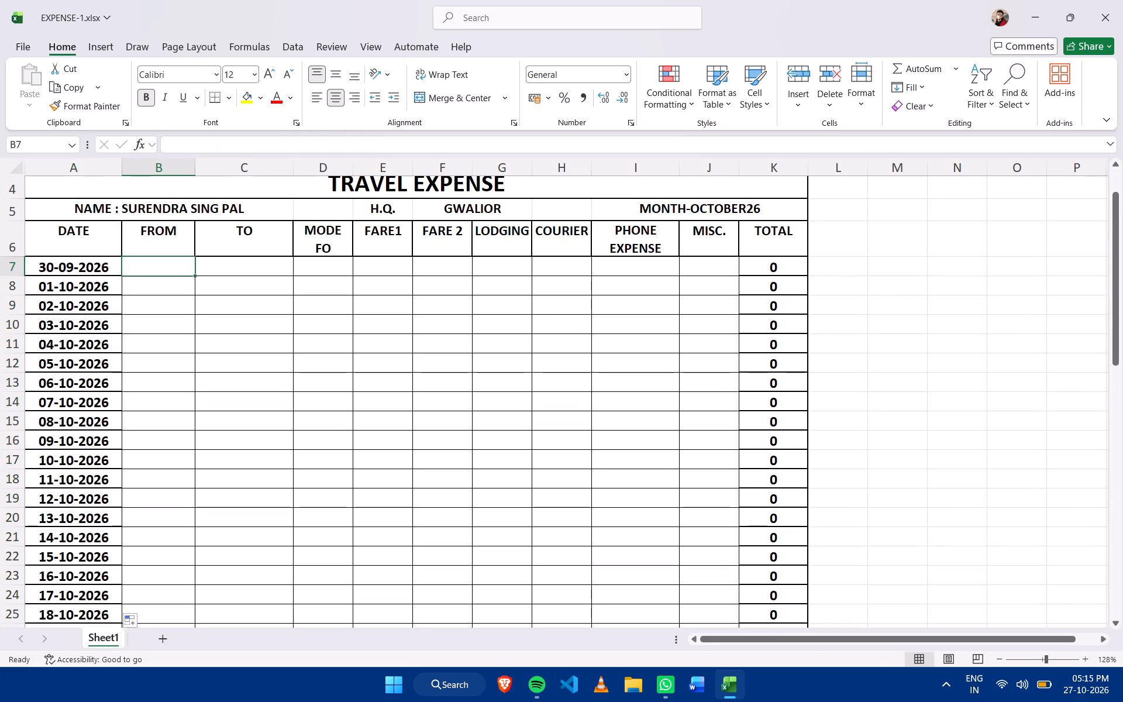
double_click(162, 267)
left_click(210, 275)
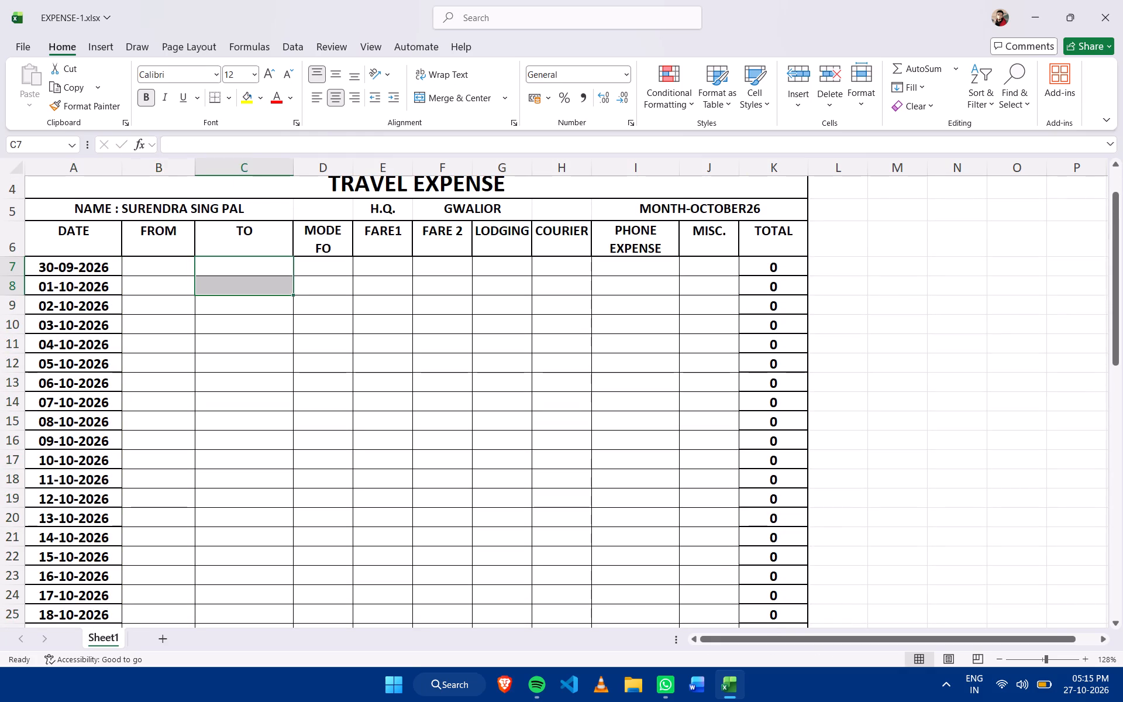
left_click(160, 266)
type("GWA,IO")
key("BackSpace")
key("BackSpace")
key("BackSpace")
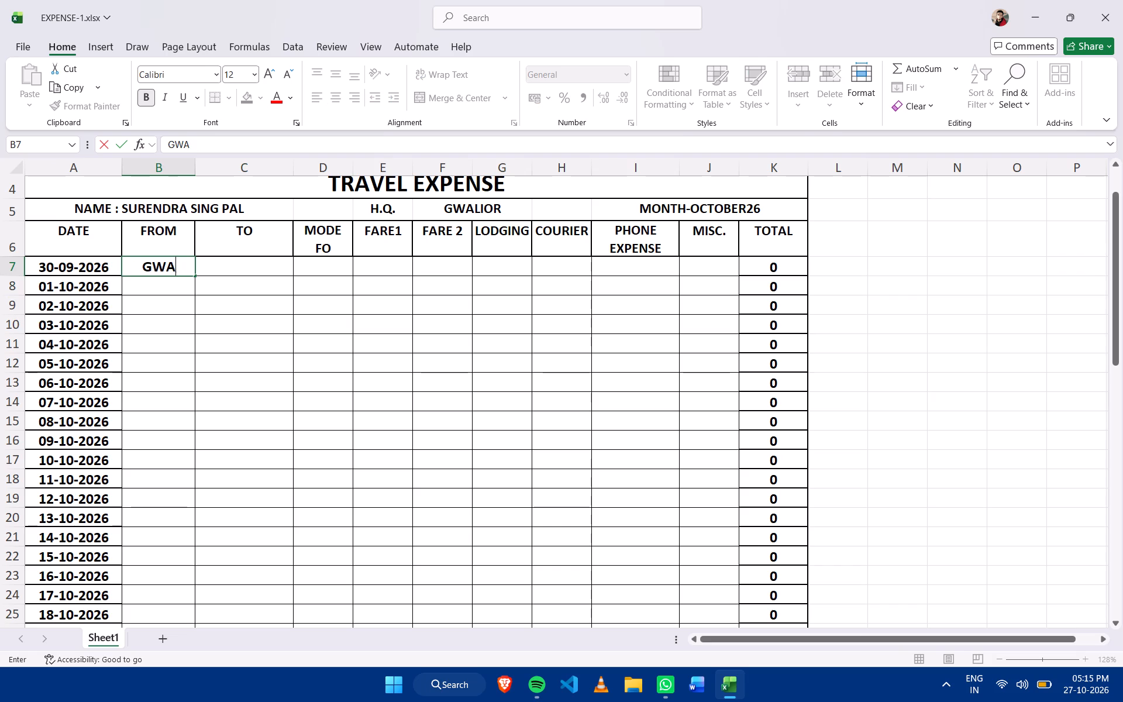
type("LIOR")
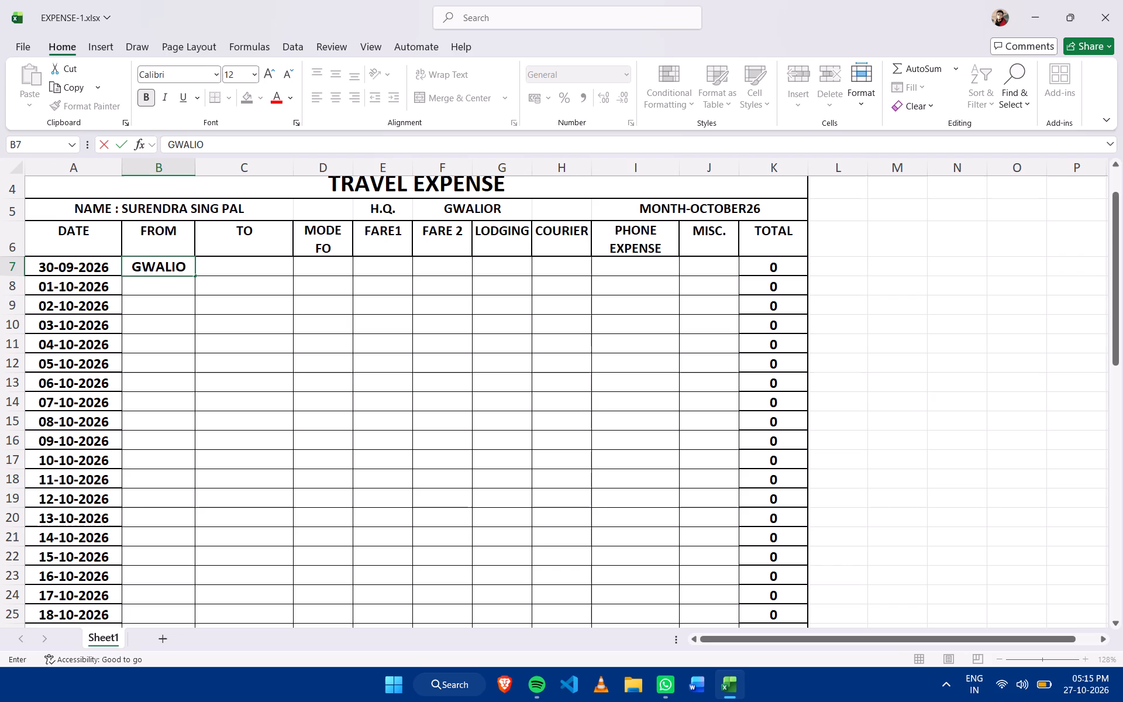
left_click(226, 264)
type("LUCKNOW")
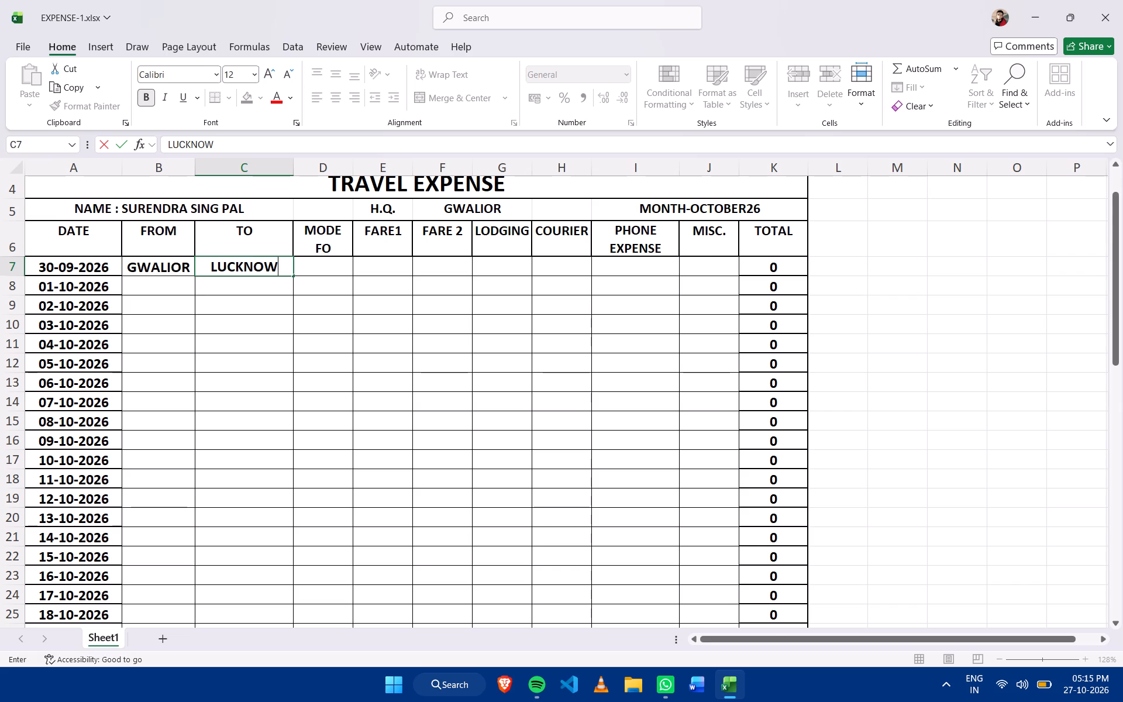
Widen column D so that its full travel mode heading fits in the header row.
scroll(314, 276, "up", 2)
left_click(314, 329)
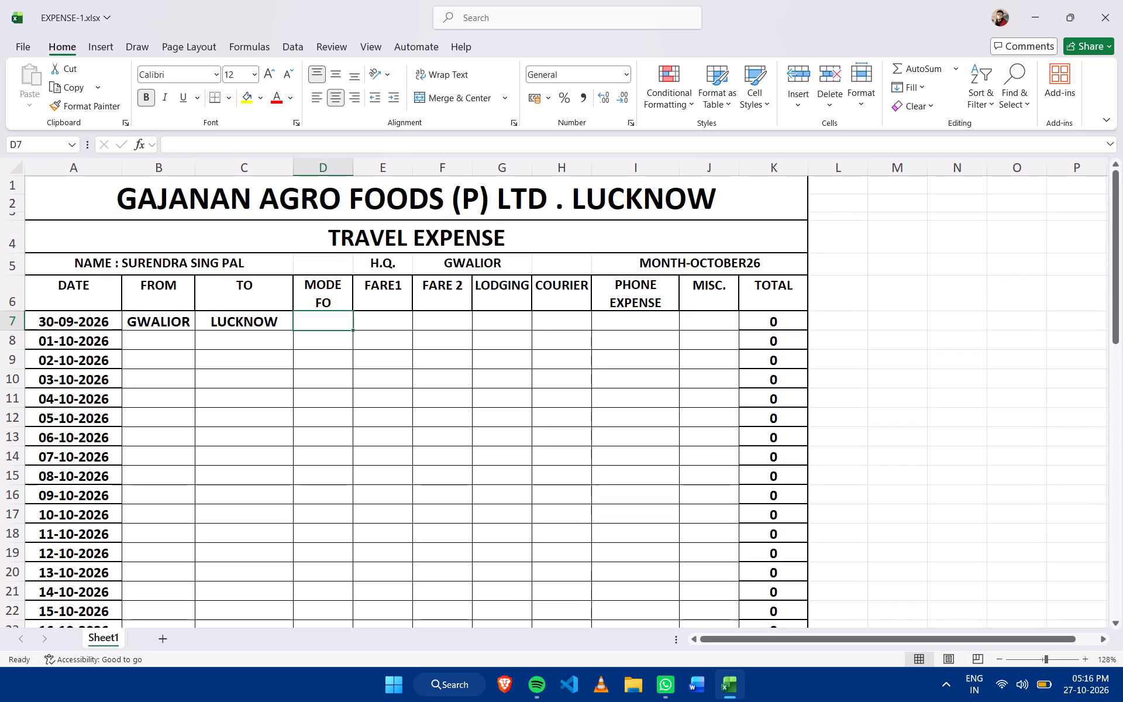
left_click_drag(353, 170, 363, 168)
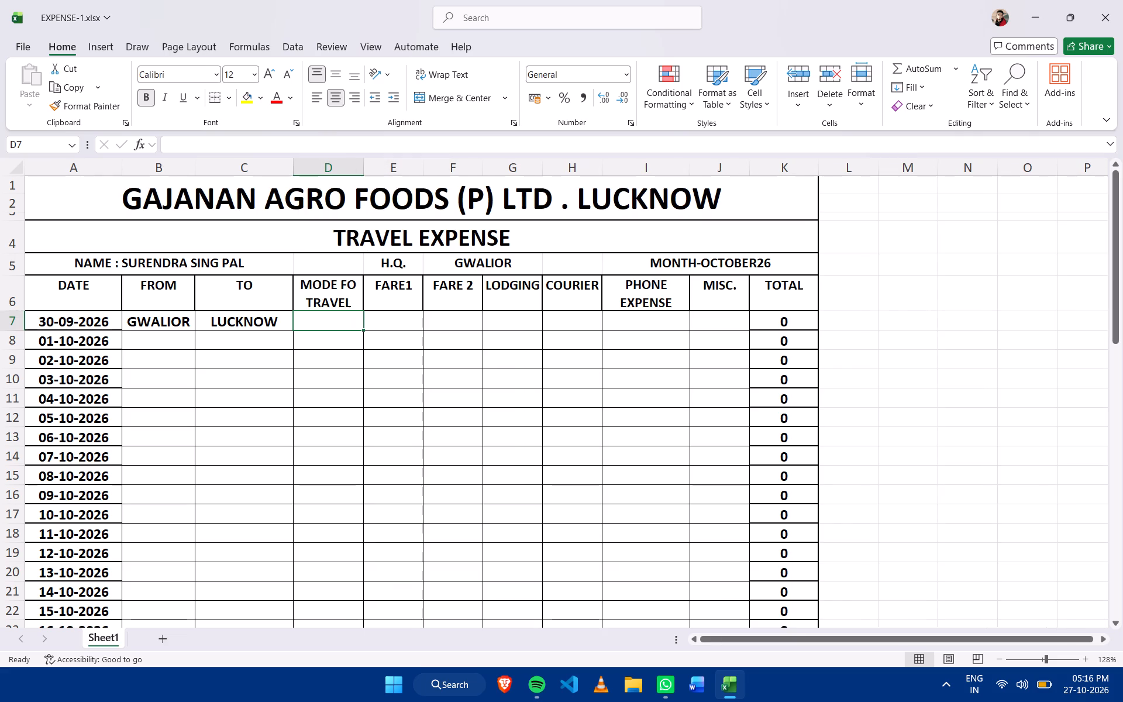
left_click_drag(365, 166, 377, 164)
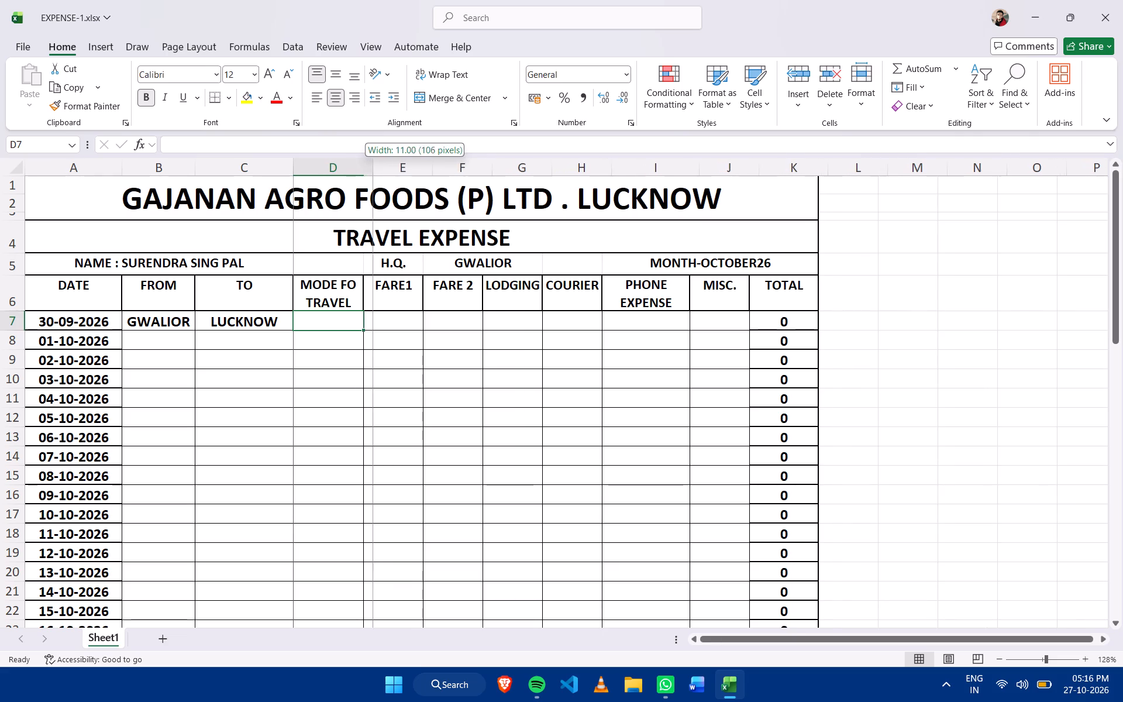
left_click_drag(377, 164, 378, 164)
Correct the spelling of the heading in D6 to MODE OF TRAVEL.
double_click(359, 287)
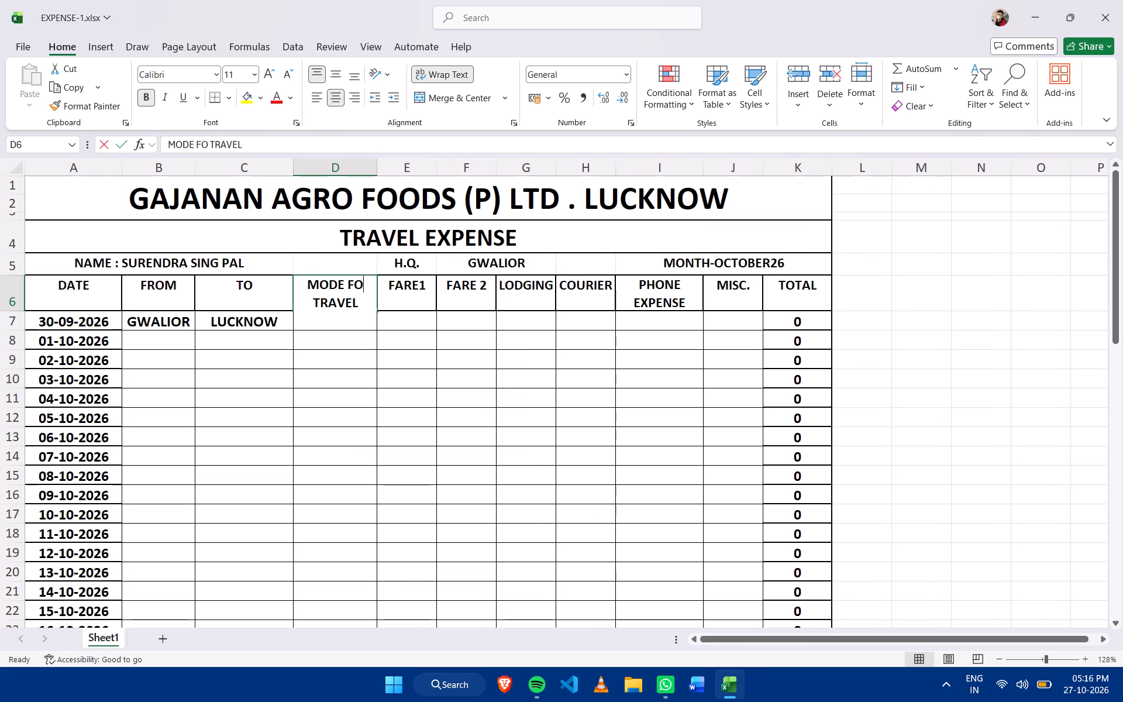
key("Left")
key("BackSpace")
key("Right")
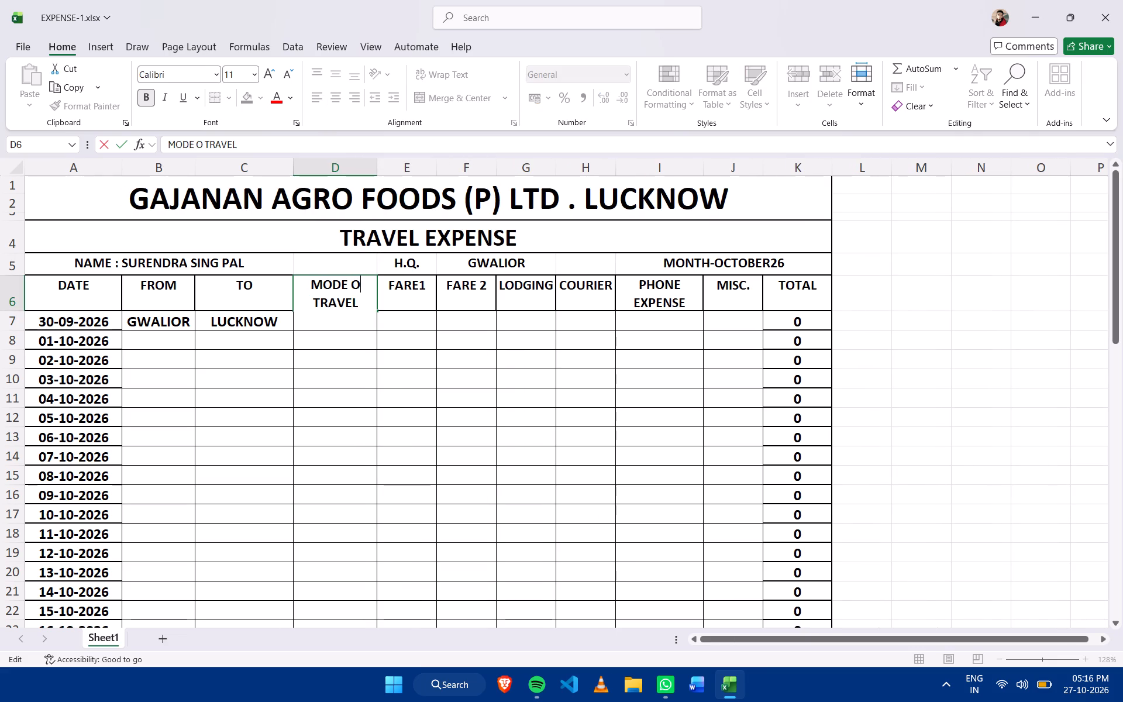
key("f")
left_click(365, 321)
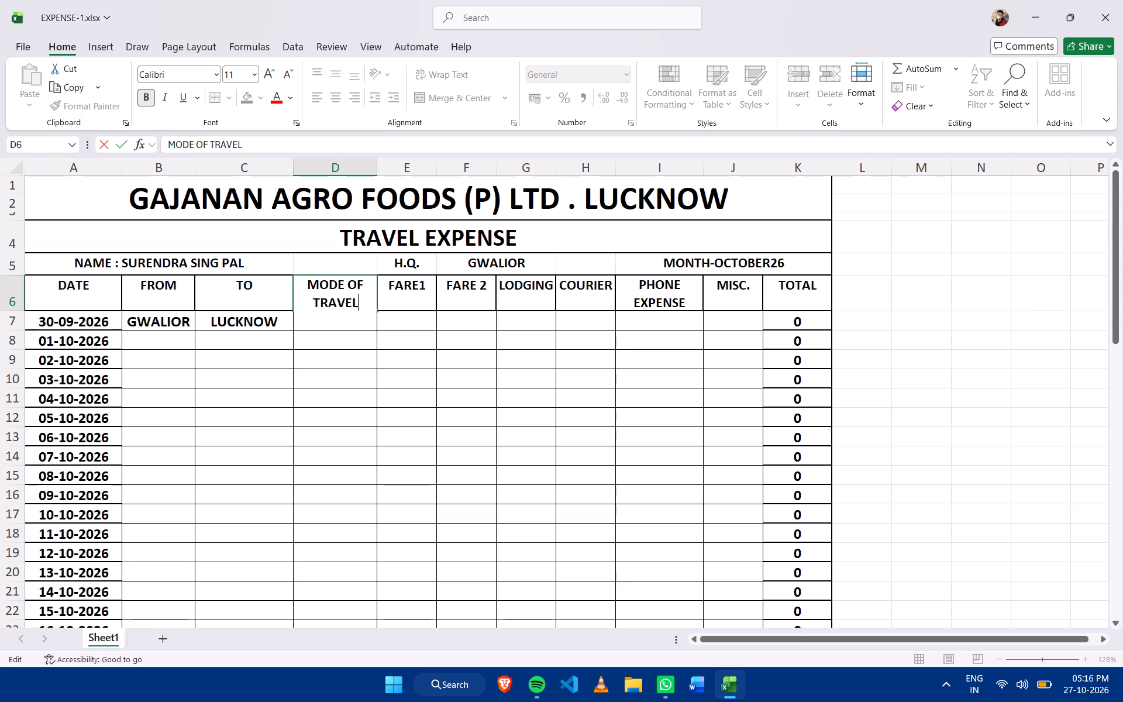
left_click(342, 362)
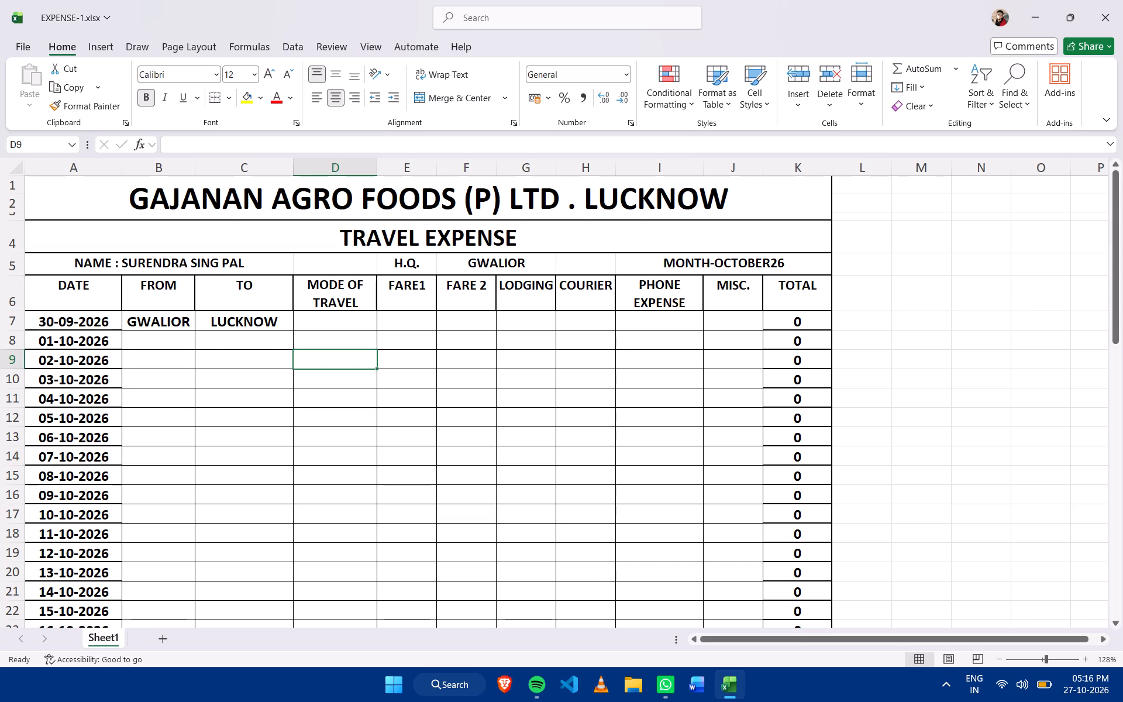
Slightly increase the height of row 6, which holds the column headings.
left_click_drag(16, 312, 17, 321)
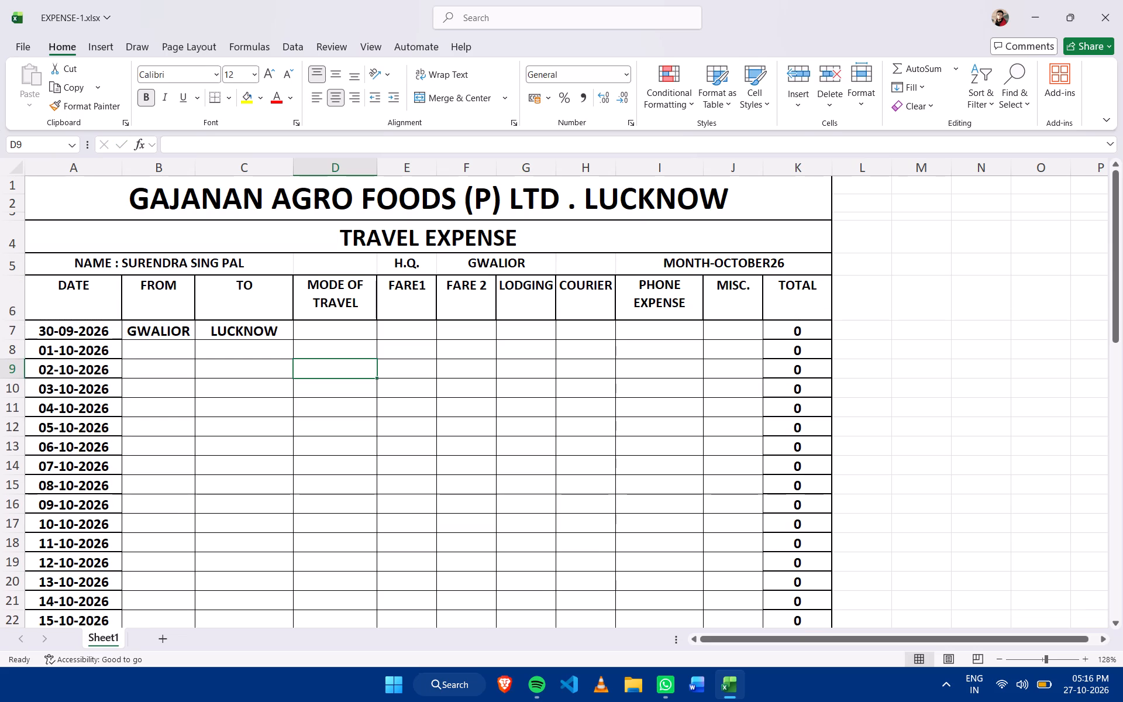
Enter TRAIN as the mode of travel in D7 for the 30-09-2026 trip.
left_click(318, 323)
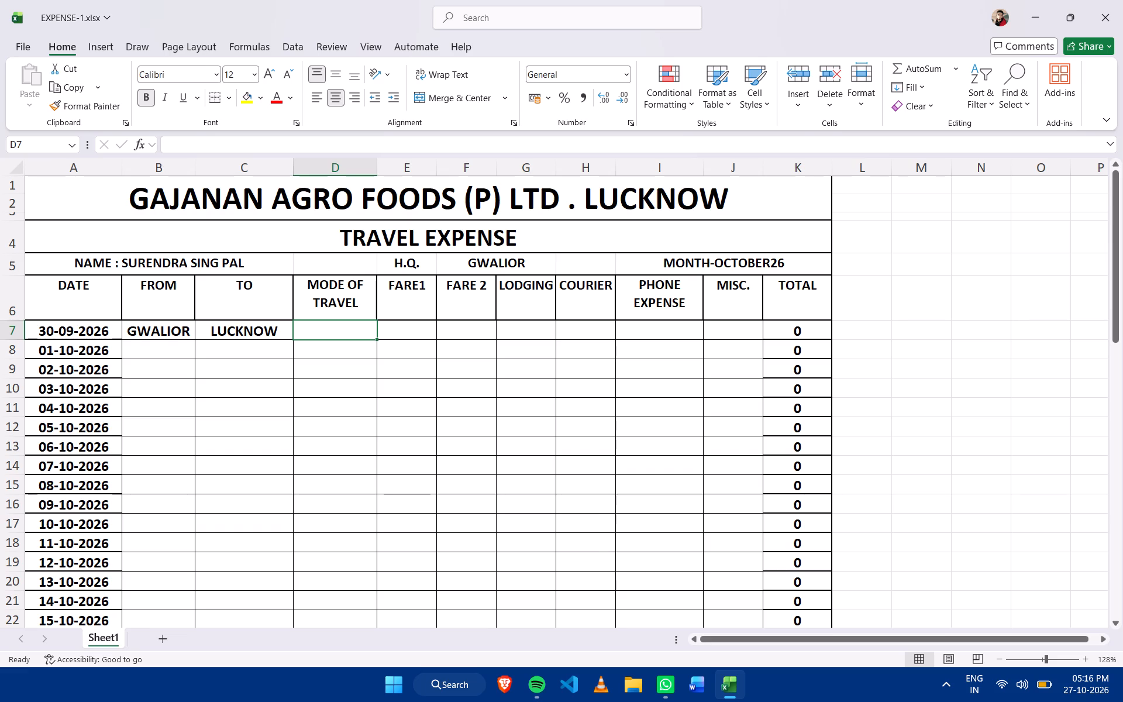
left_click(353, 339)
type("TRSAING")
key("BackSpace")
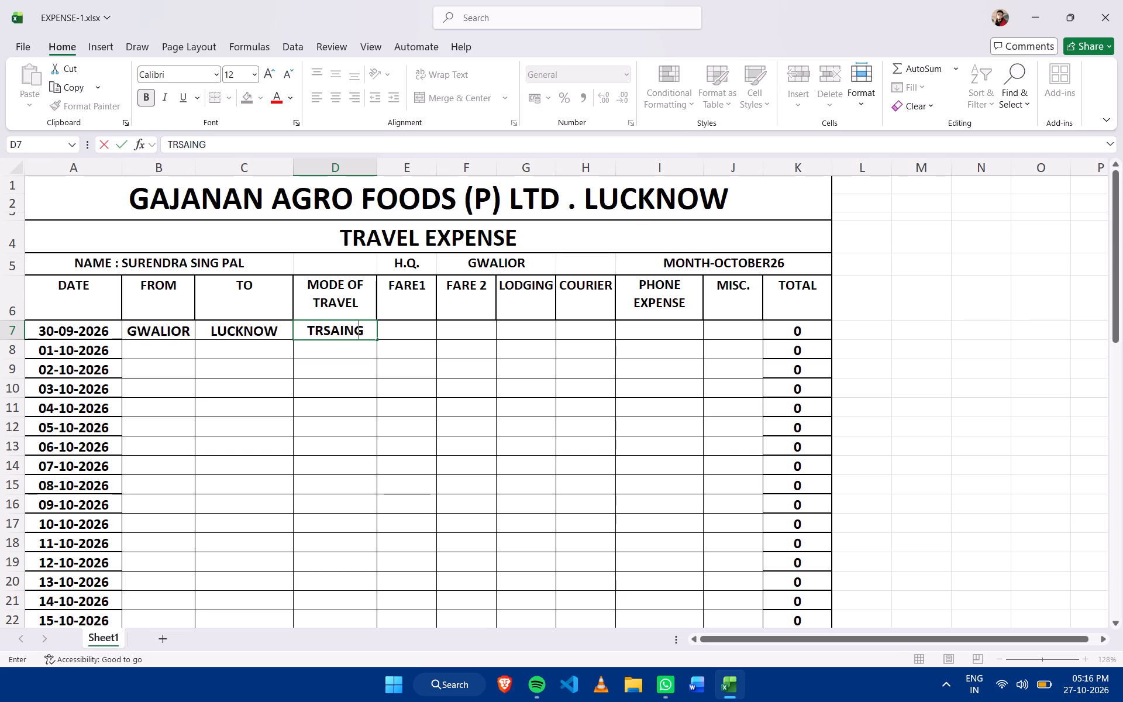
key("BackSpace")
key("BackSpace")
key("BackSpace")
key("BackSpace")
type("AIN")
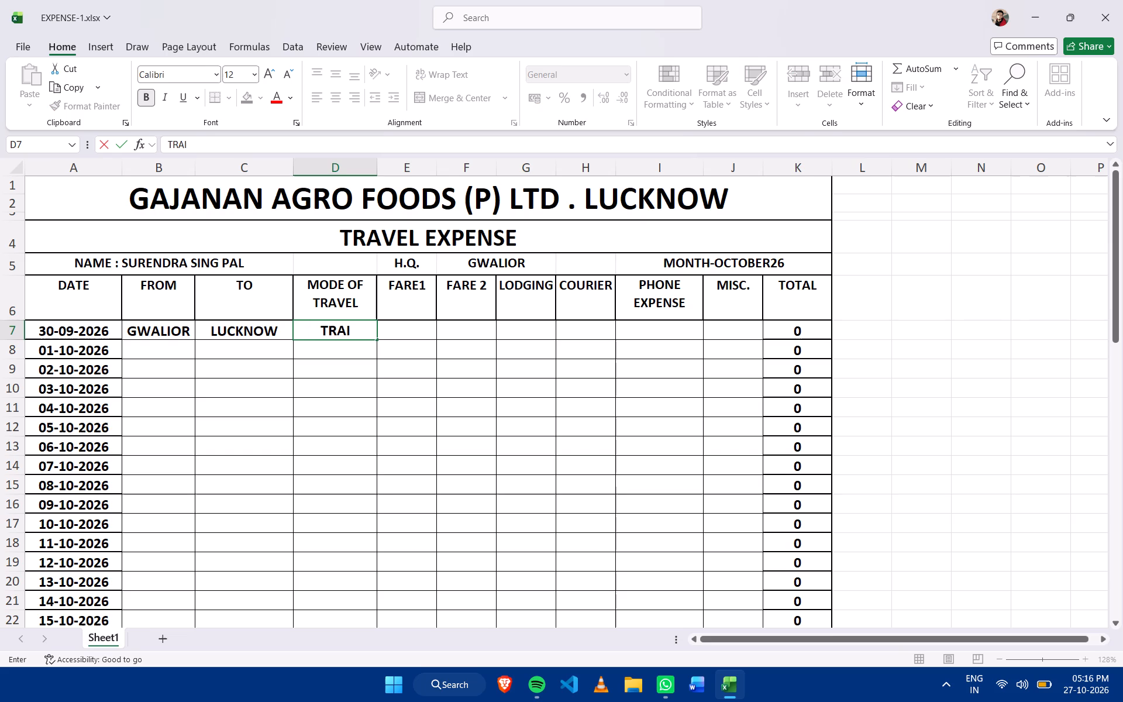
left_click(422, 336)
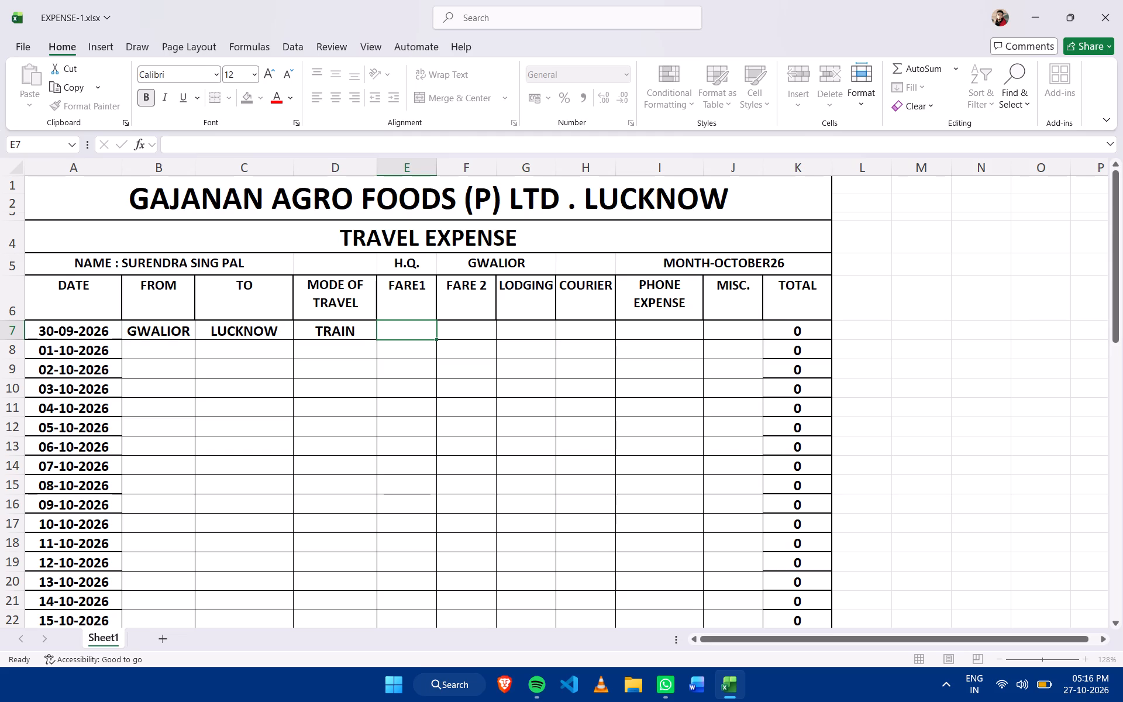
Select the FARE1 cell for the 30-09-2026 trip.
left_click(535, 331)
left_click(572, 330)
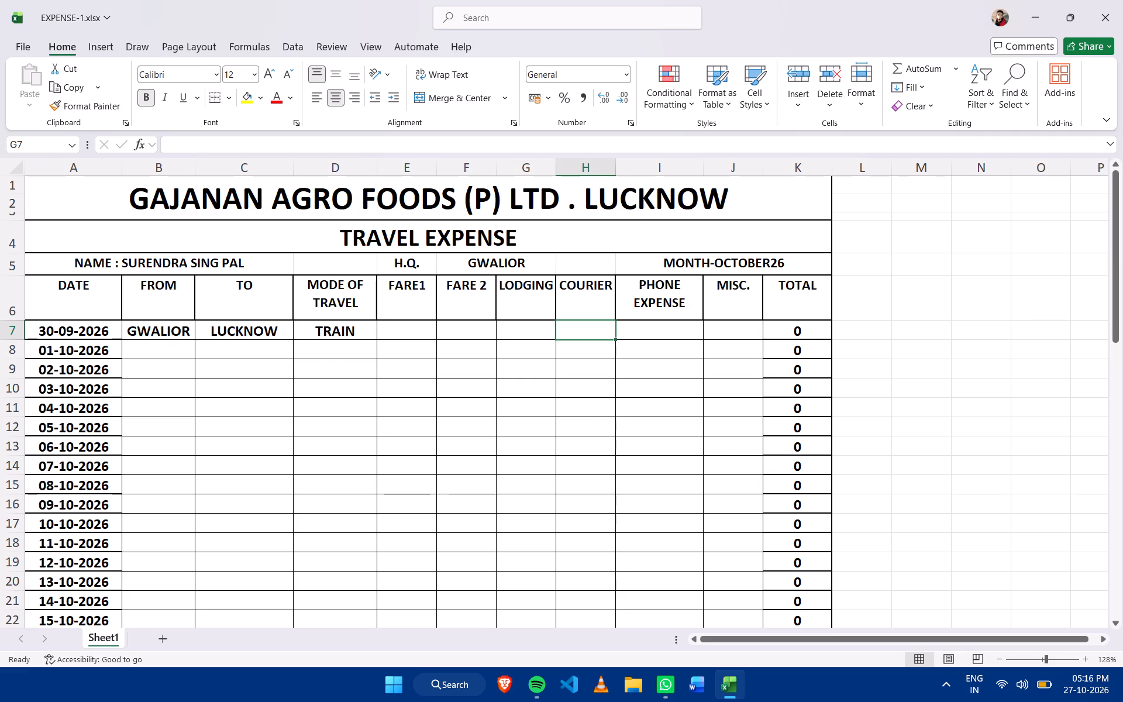
left_click(408, 325)
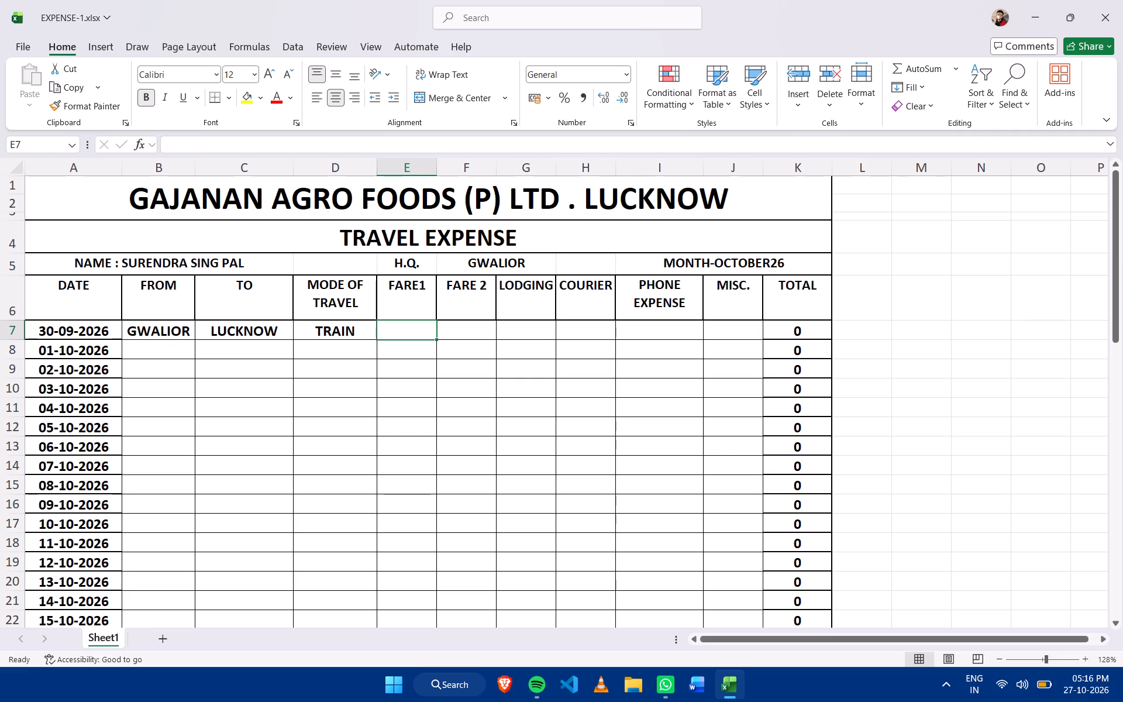
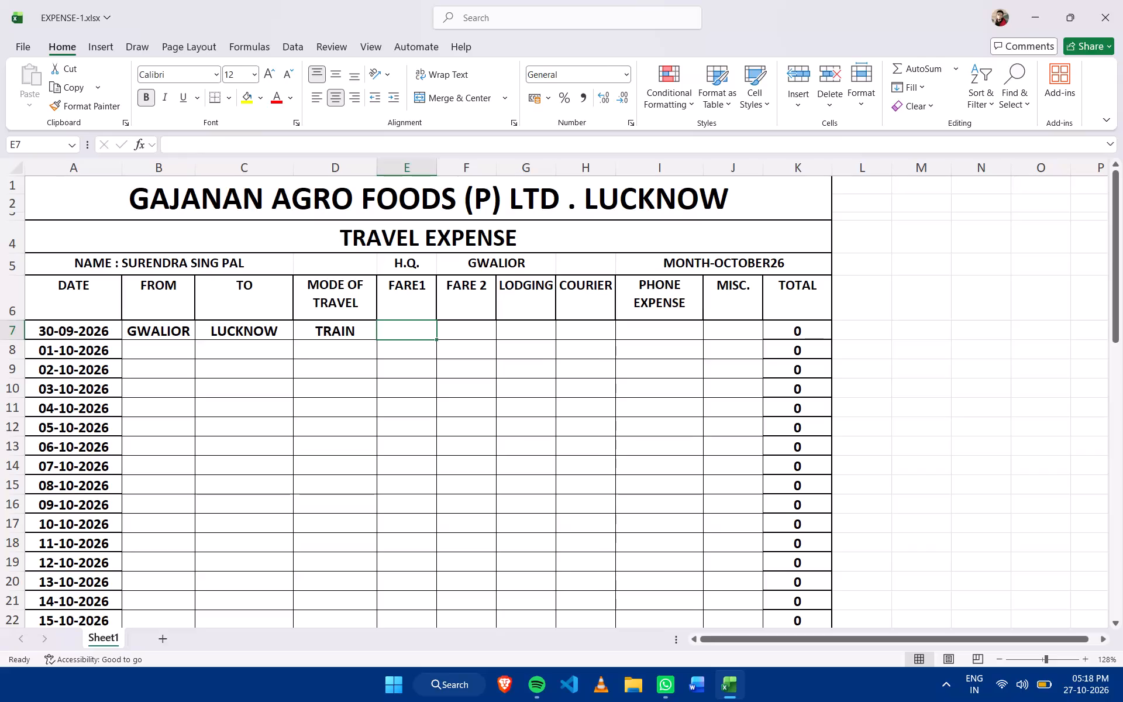
Examine the most recently used functions in Insert Function for the FARE1 cells E7:E26.
left_click_drag(420, 326, 417, 352)
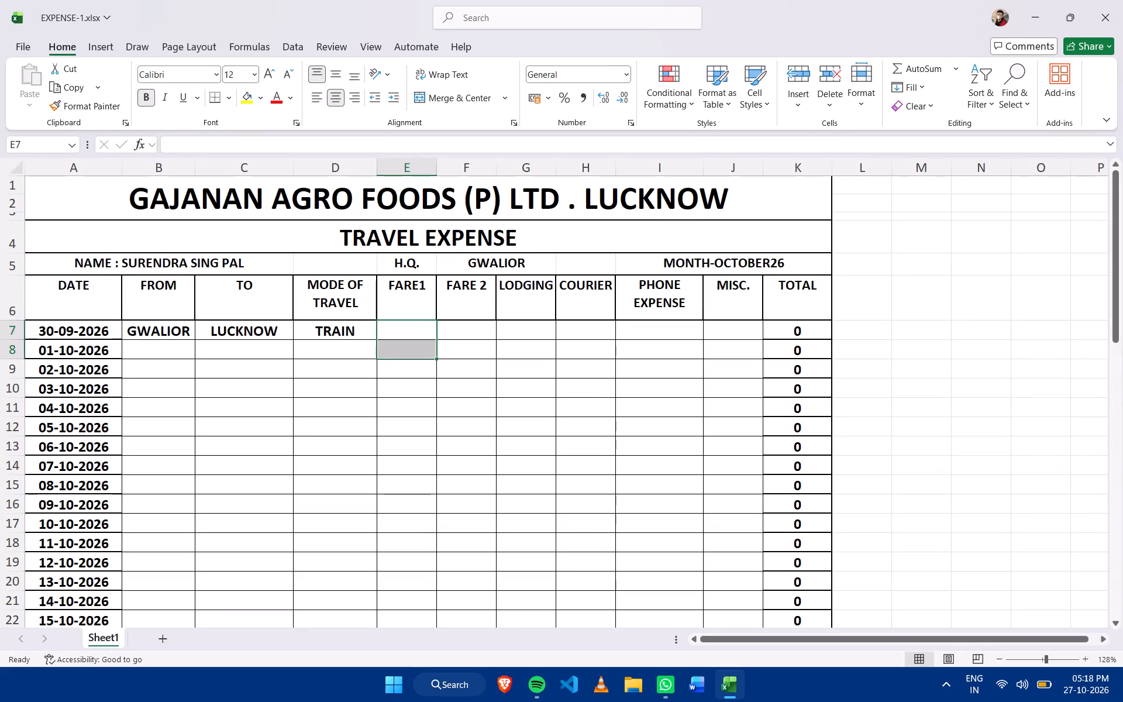
left_click_drag(417, 352, 418, 347)
left_click_drag(413, 330, 413, 473)
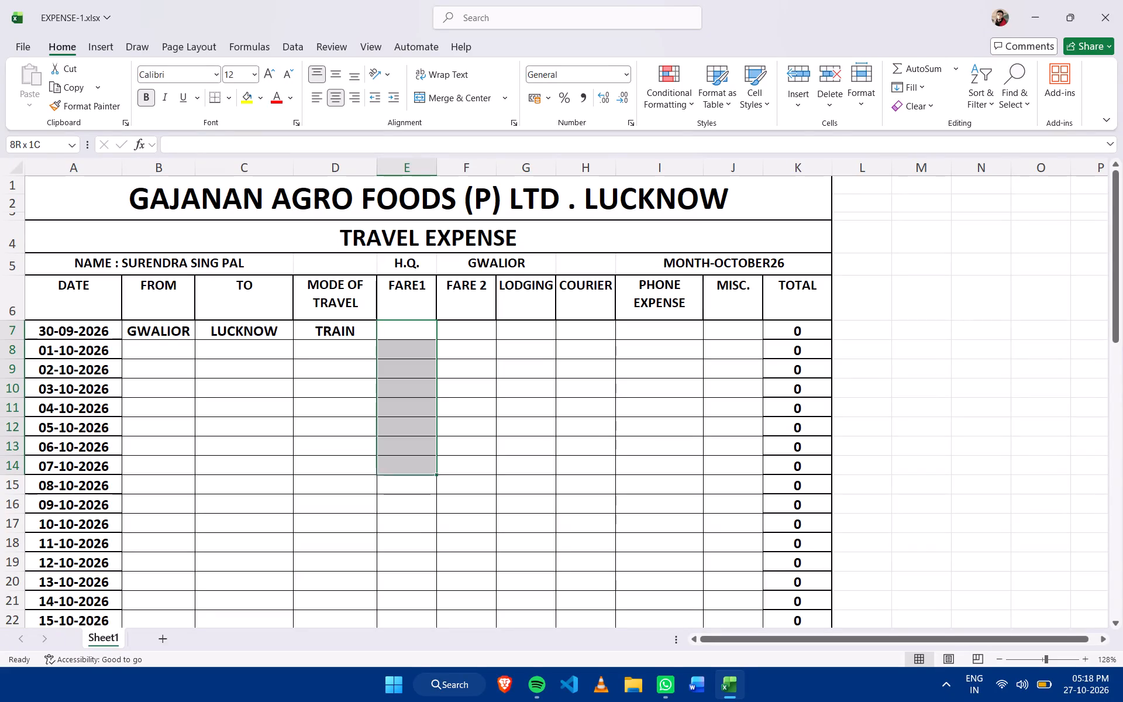
left_click_drag(413, 473, 425, 599)
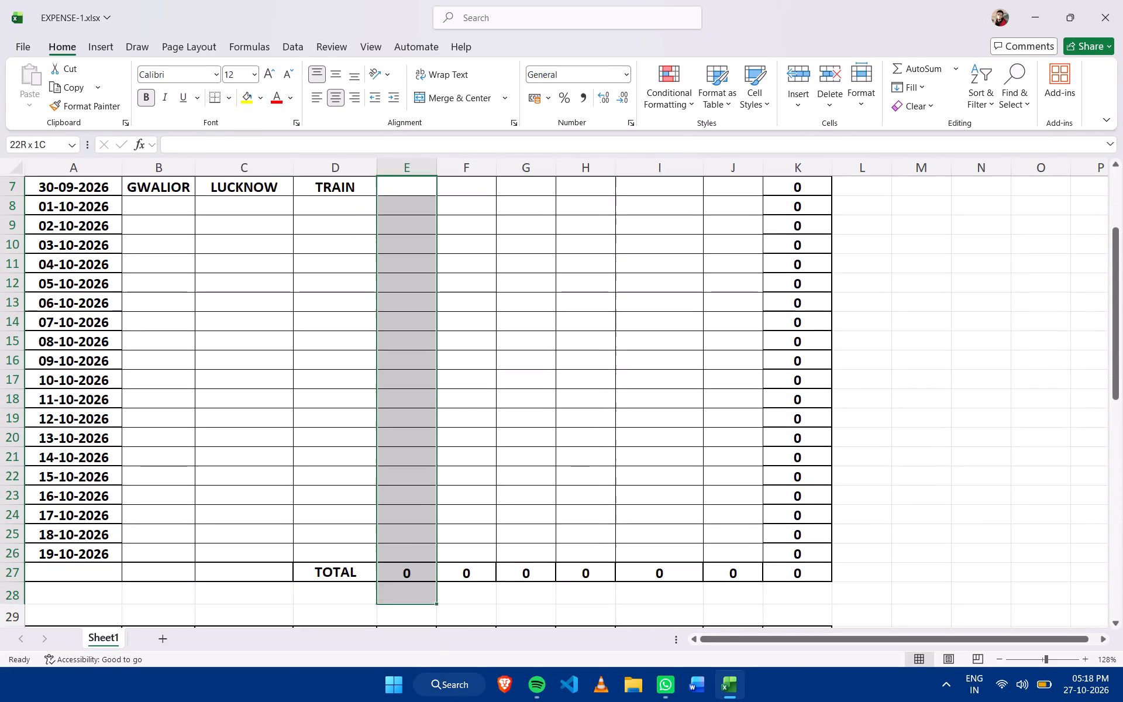
left_click_drag(425, 599, 422, 549)
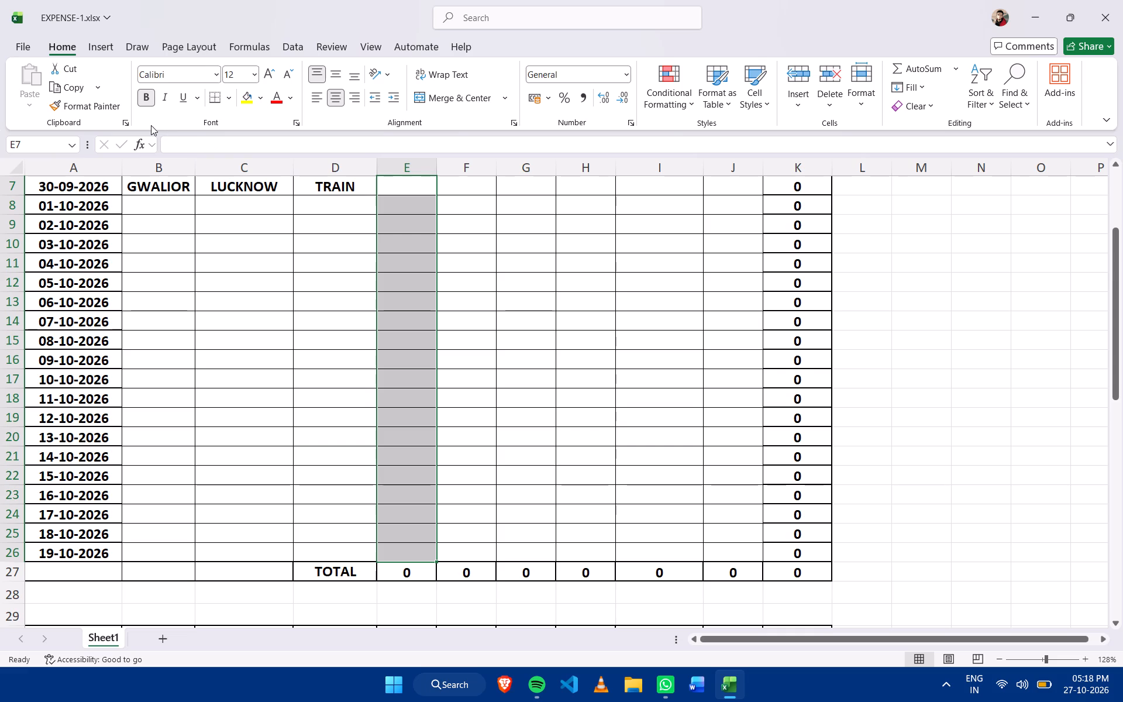
left_click(148, 137)
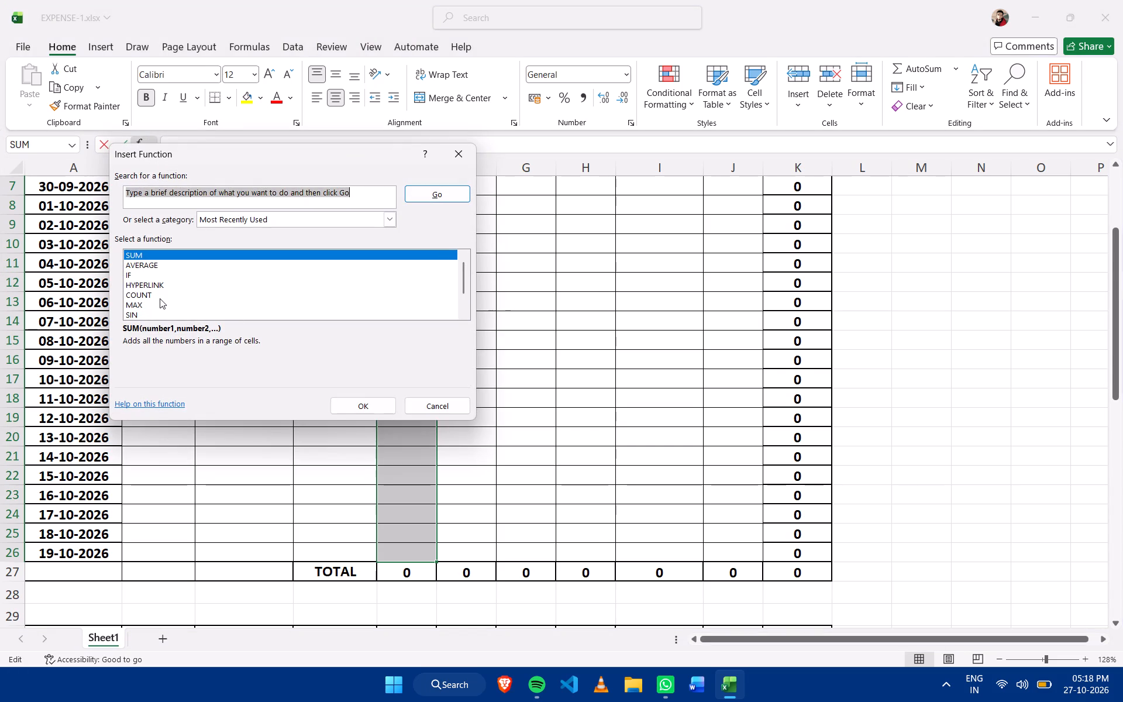
left_click(187, 305)
left_click(191, 273)
left_click(204, 254)
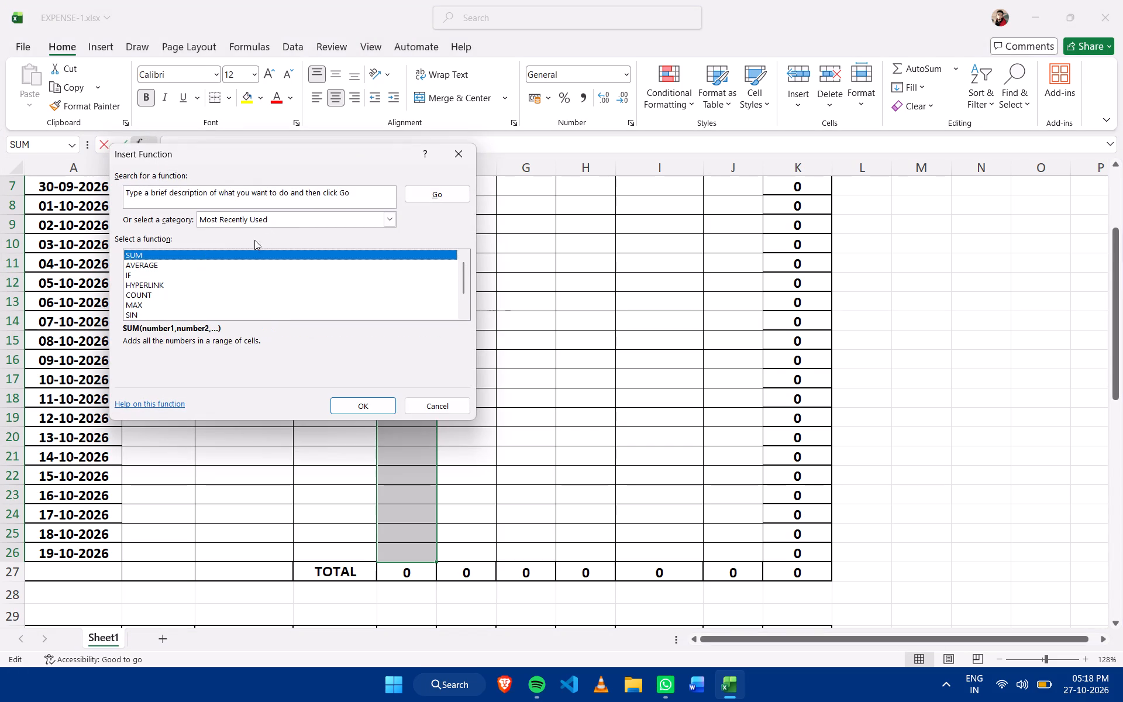
scroll(243, 295, "down", 4)
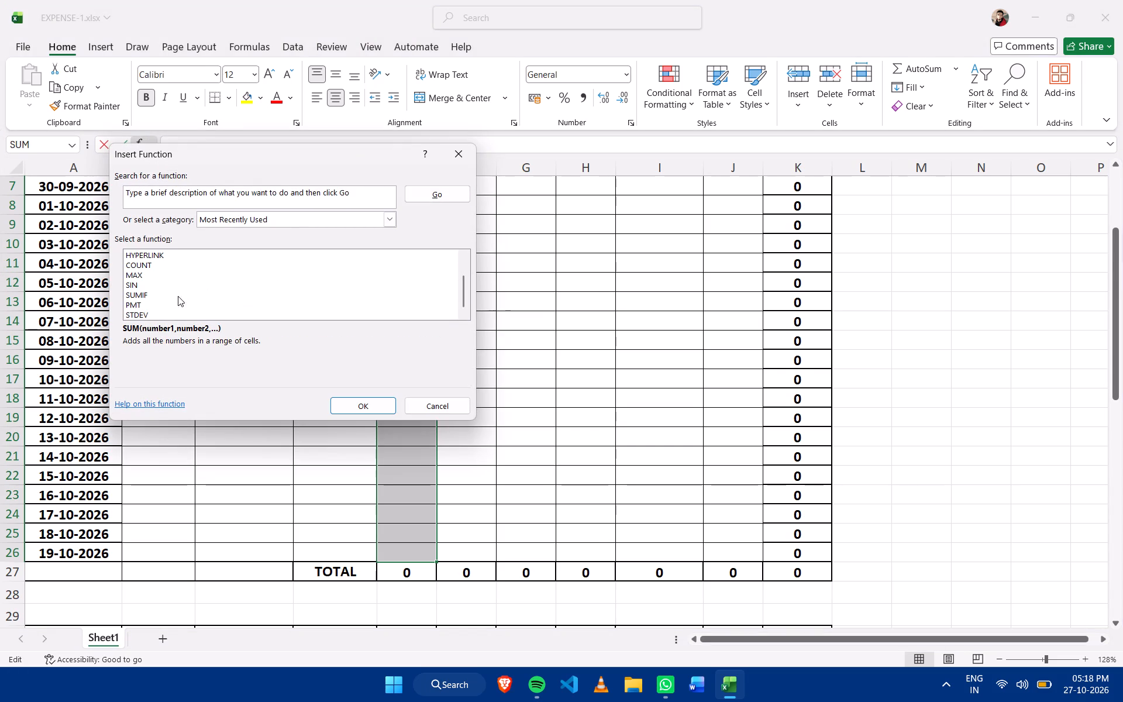
scroll(142, 302, "down", 3)
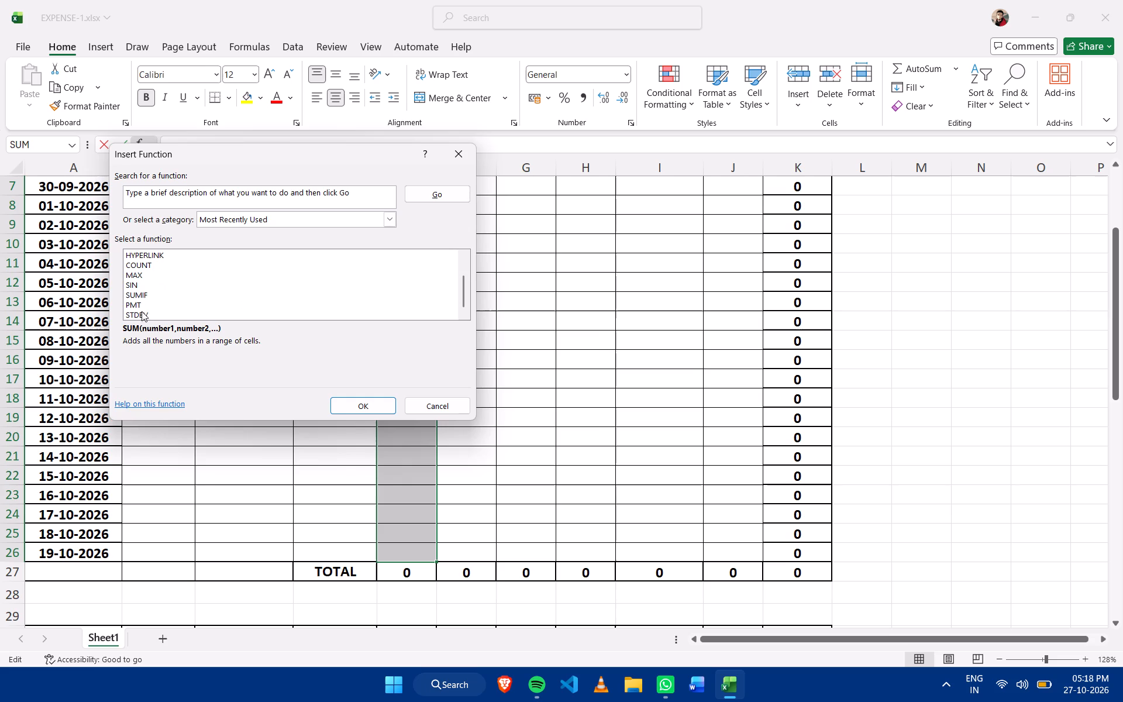
scroll(156, 310, "down", 10)
scroll(163, 296, "up", 2)
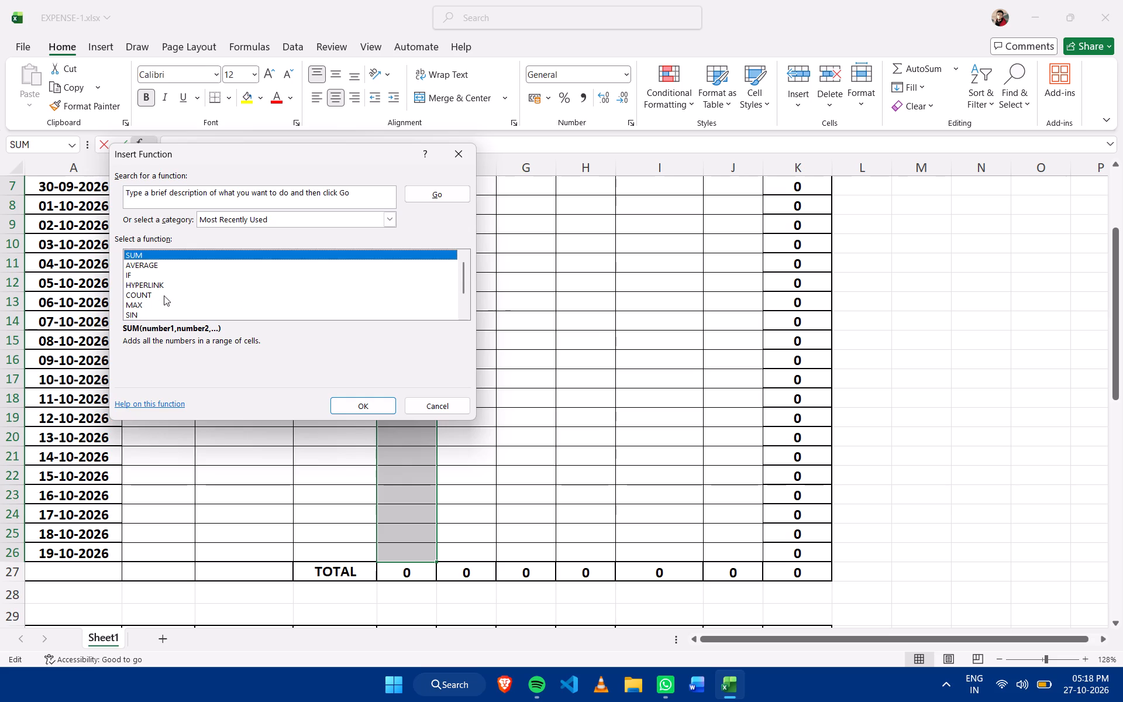
scroll(164, 295, "up", 10)
scroll(156, 266, "down", 3)
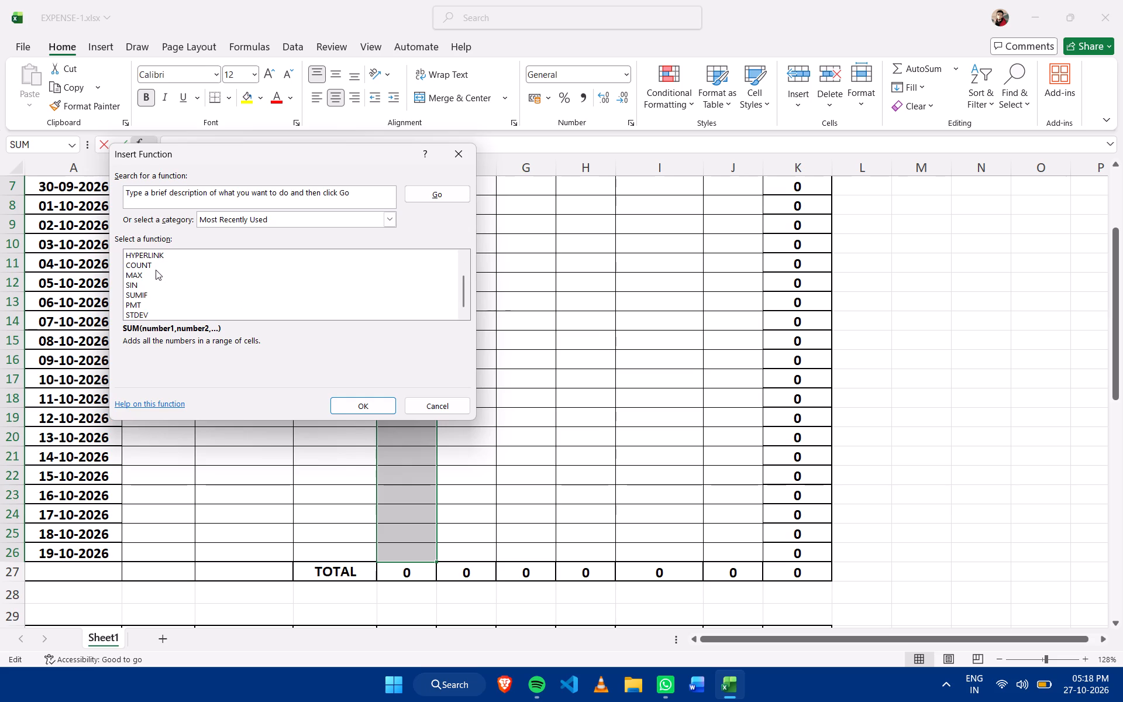
scroll(156, 270, "up", 5)
scroll(139, 292, "down", 3)
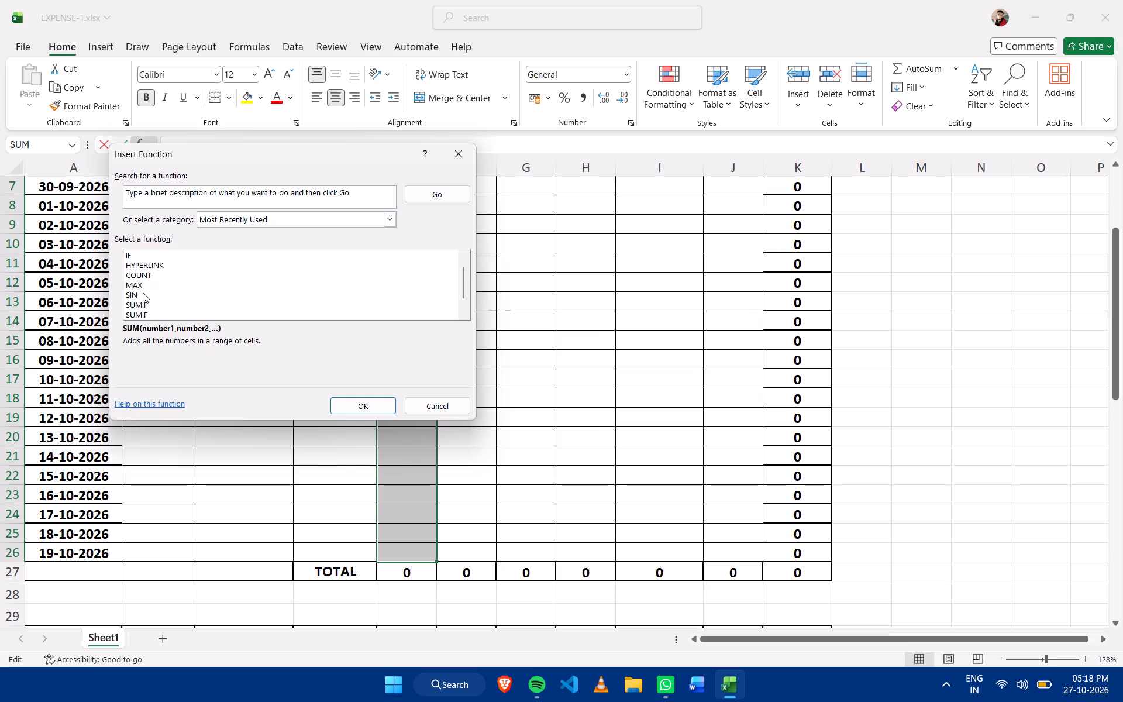
scroll(143, 292, "down", 4)
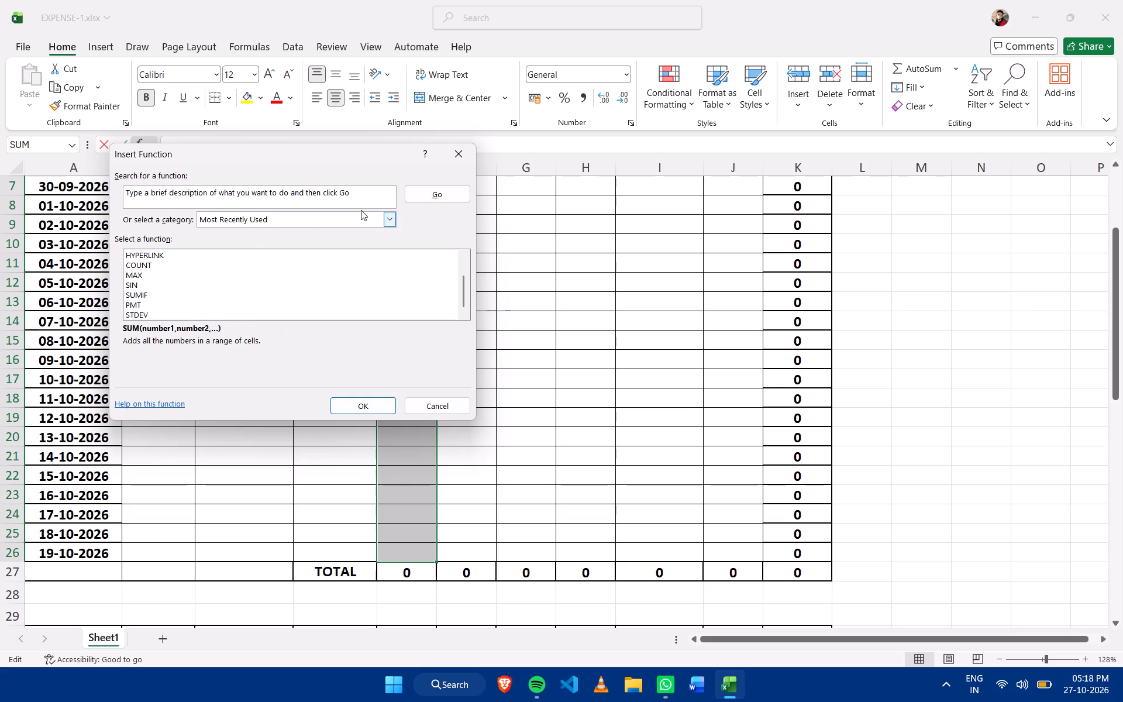
Browse the list of all functions for the FARE1 cells and close Insert Function without inserting one.
left_click(389, 218)
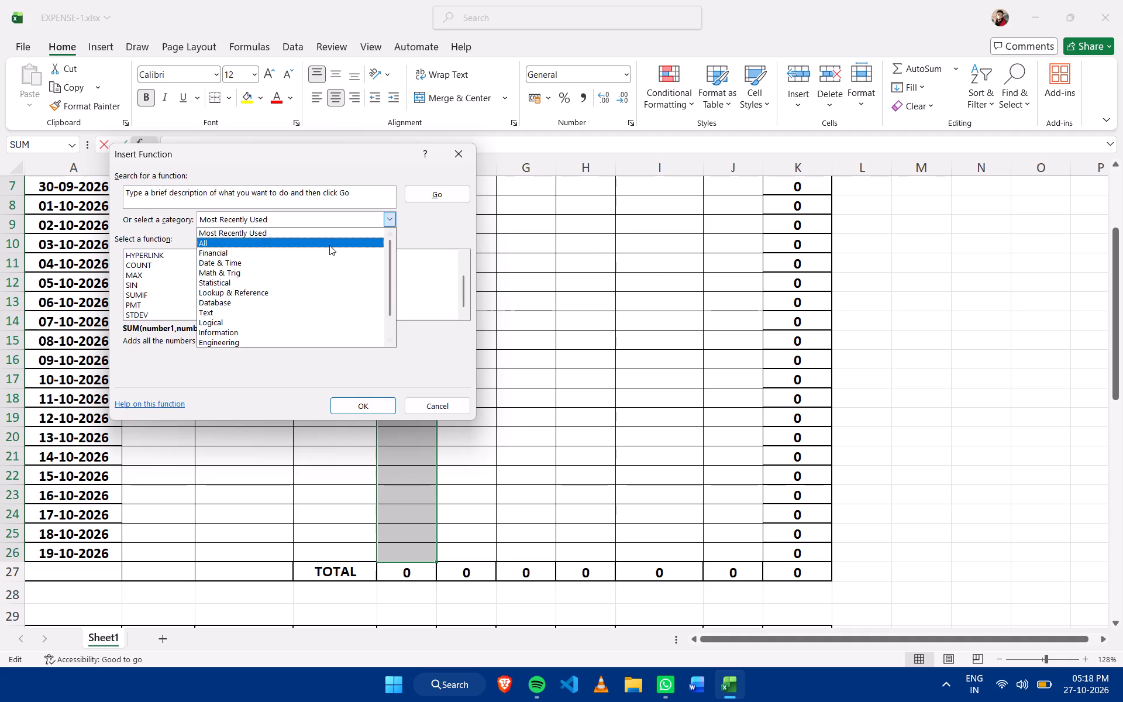
left_click(329, 245)
scroll(158, 276, "down", 4)
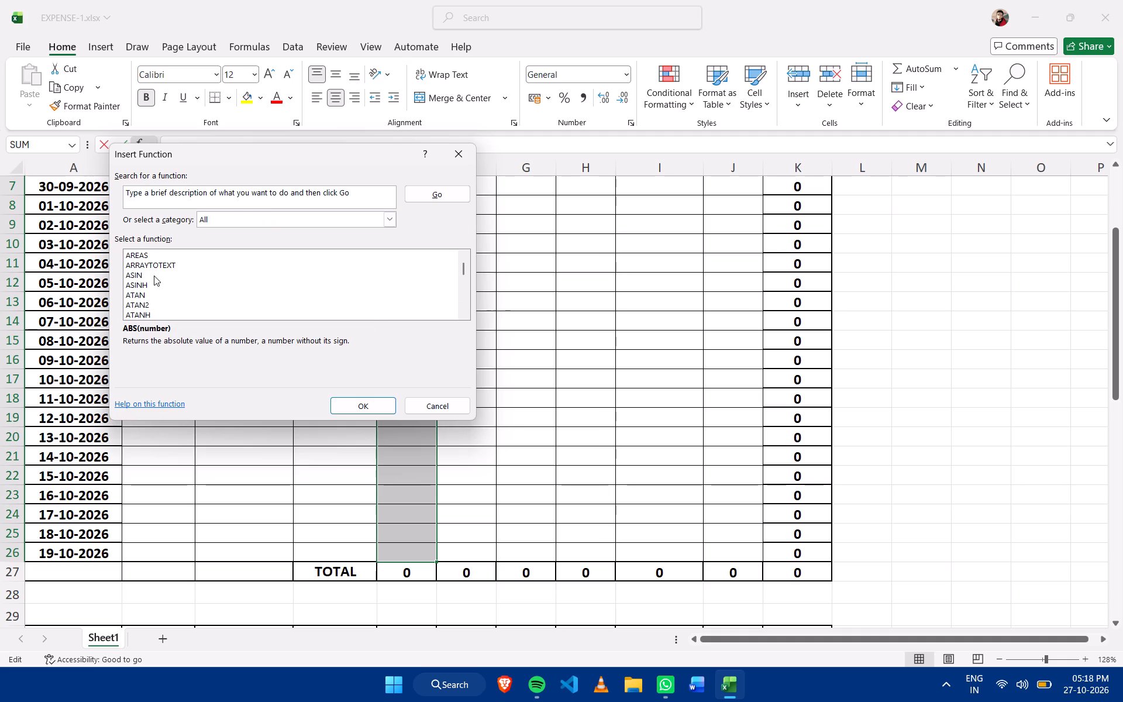
scroll(154, 276, "down", 4)
scroll(152, 279, "up", 2)
scroll(152, 279, "down", 6)
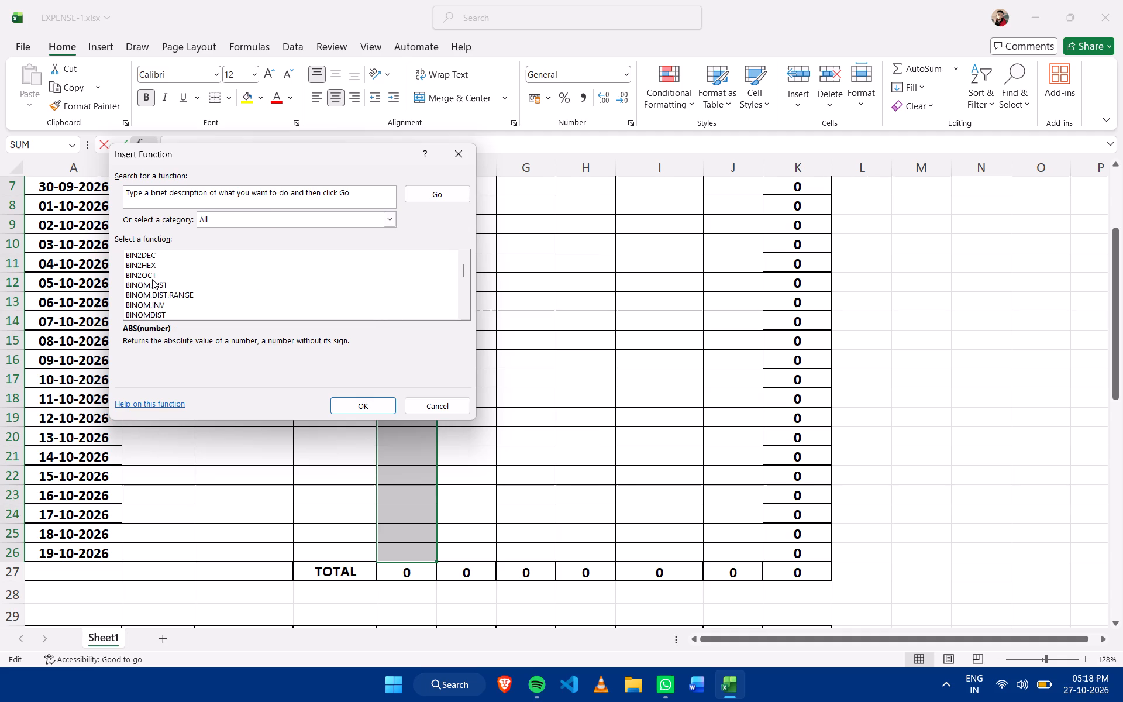
scroll(152, 279, "down", 5)
scroll(156, 277, "up", 1)
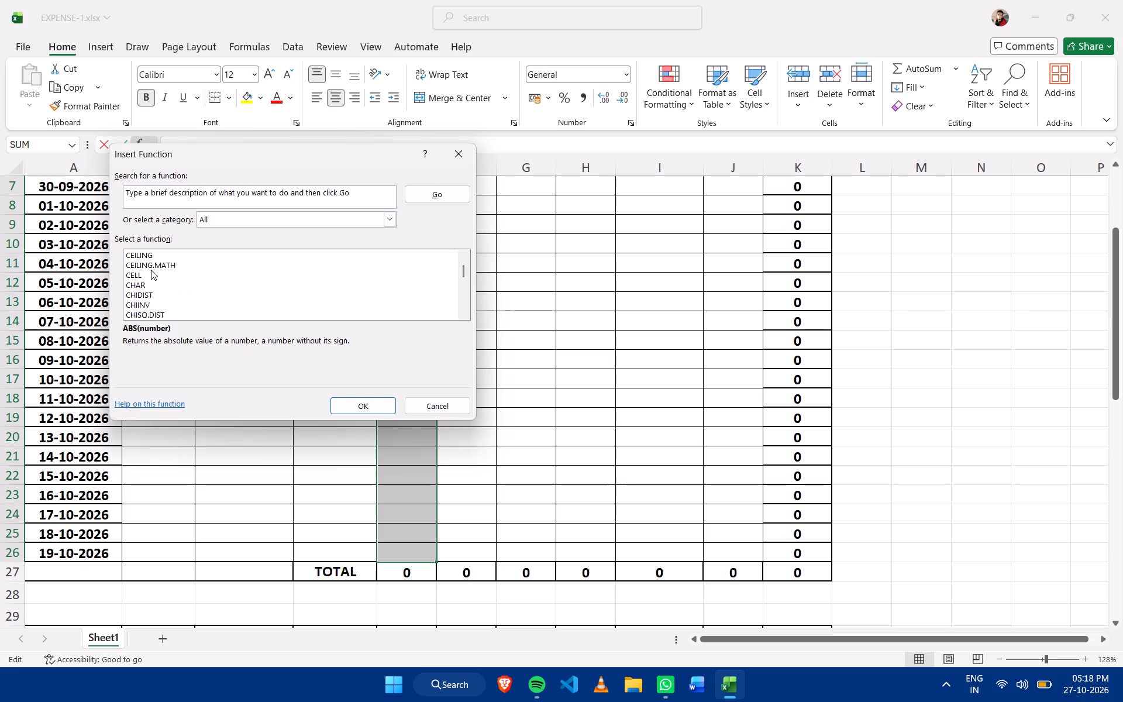
scroll(149, 273, "down", 1)
scroll(148, 270, "up", 1)
scroll(149, 273, "down", 1)
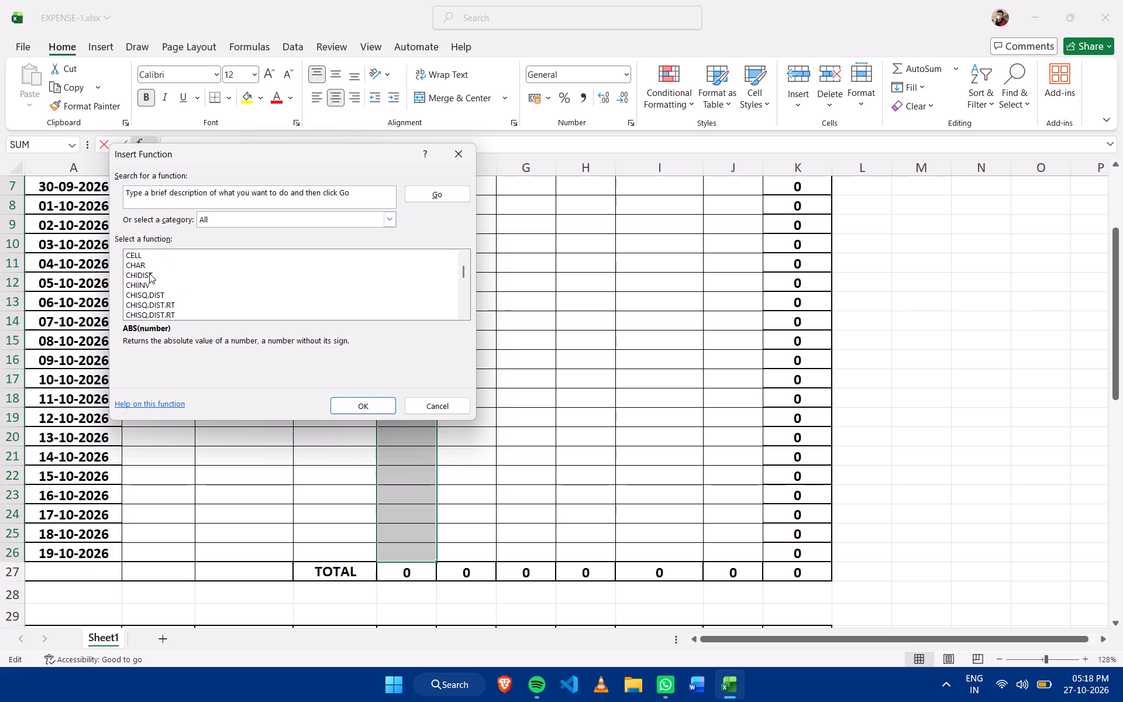
scroll(163, 294, "down", 3)
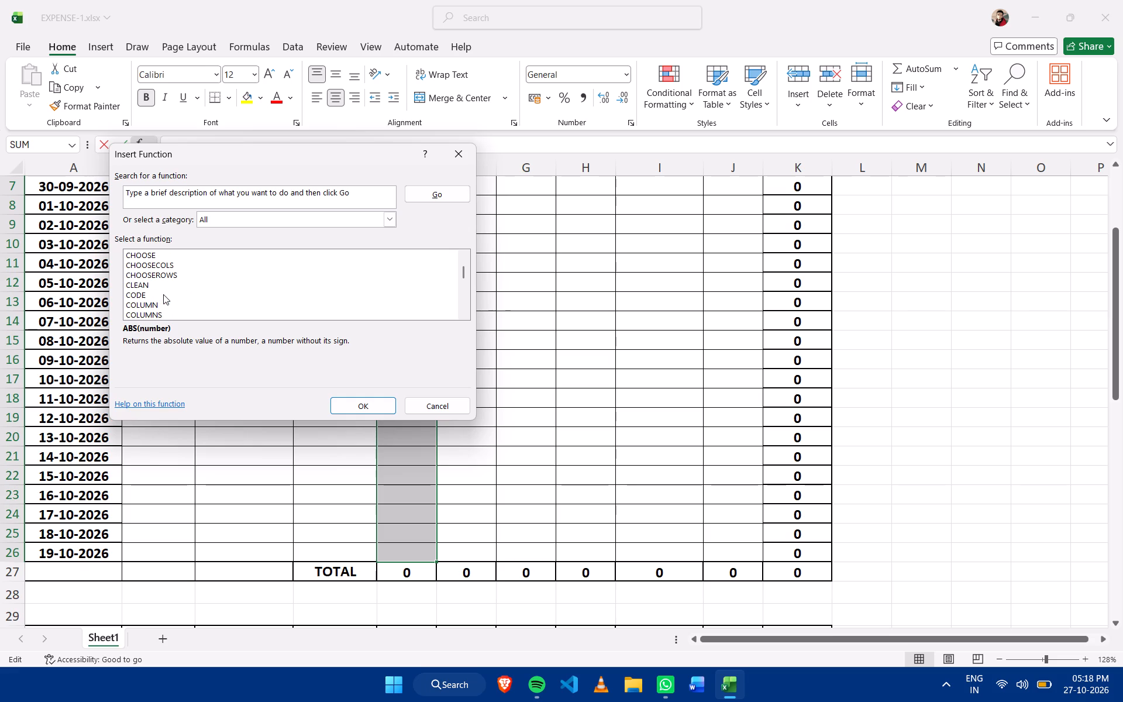
scroll(146, 288, "down", 1)
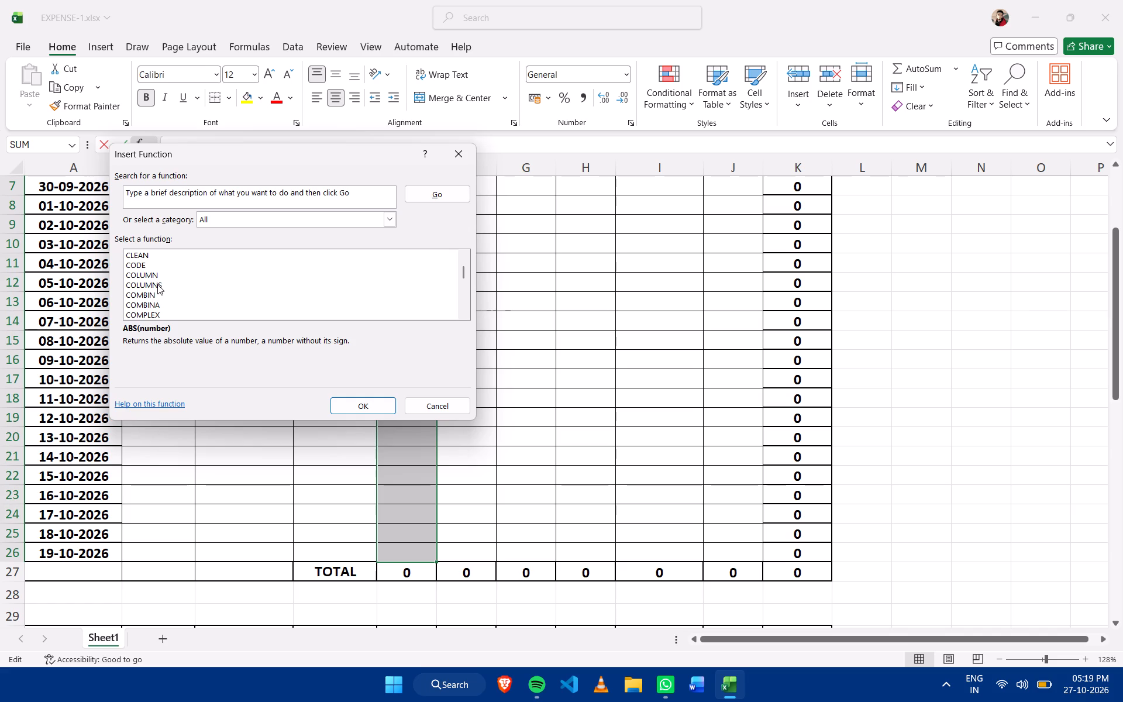
scroll(157, 285, "down", 4)
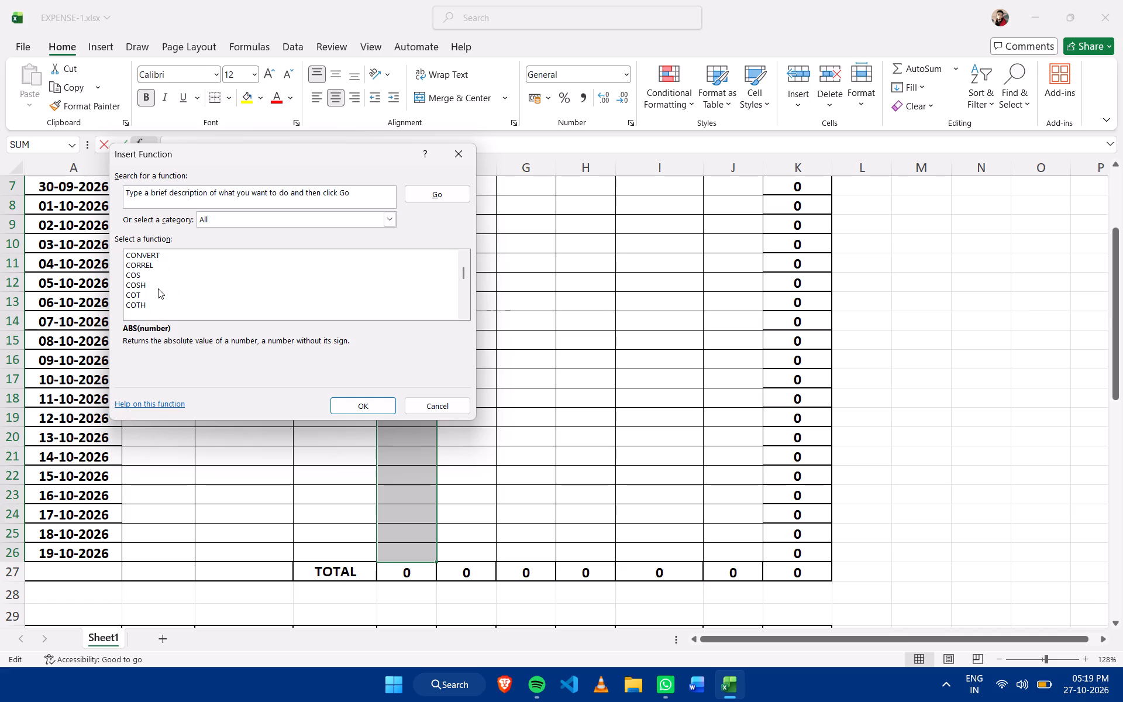
scroll(153, 290, "down", 16)
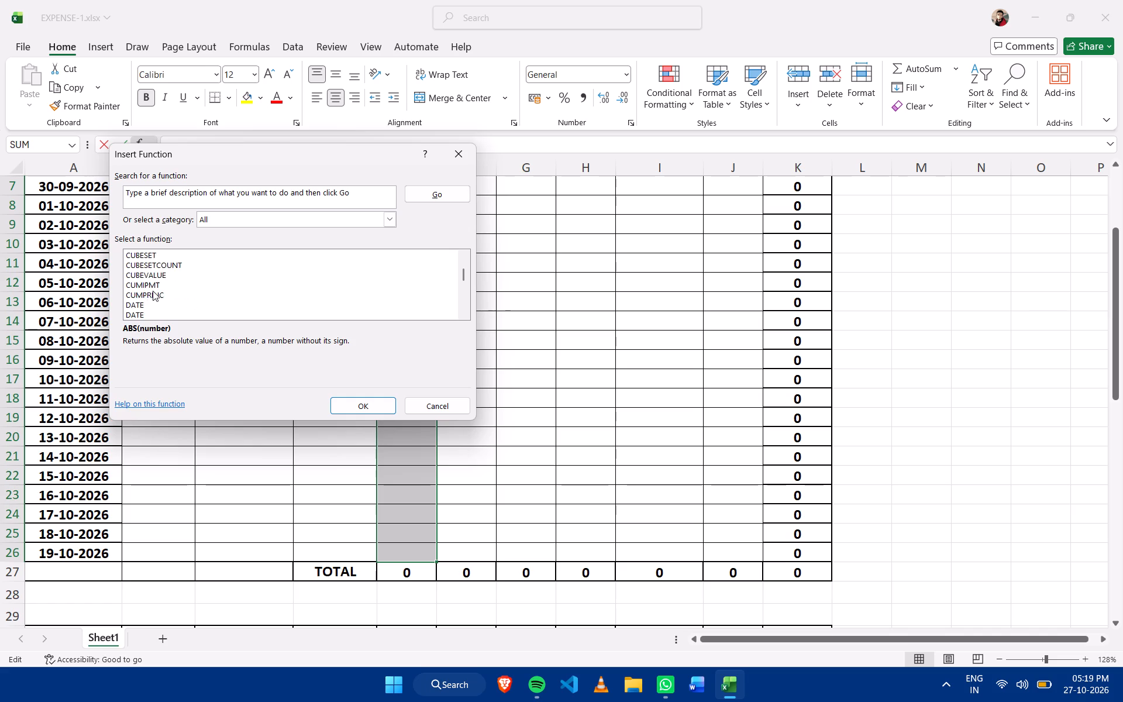
scroll(153, 291, "down", 20)
scroll(153, 291, "down", 9)
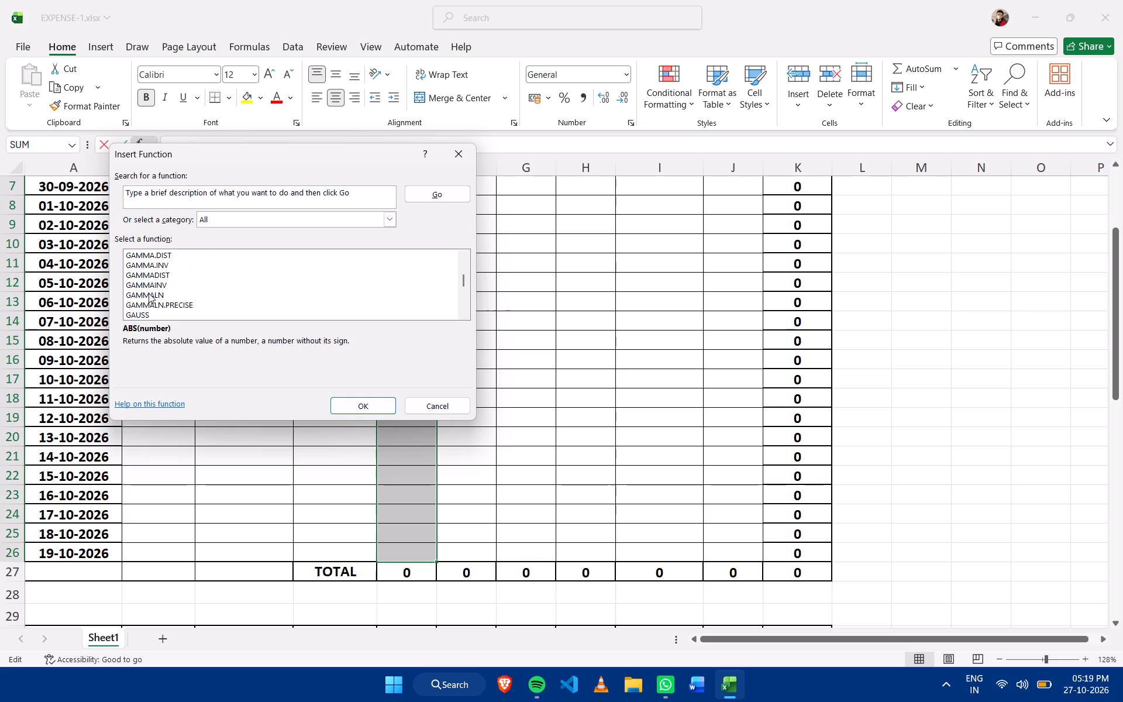
scroll(149, 293, "down", 11)
scroll(147, 293, "down", 20)
scroll(147, 293, "down", 2)
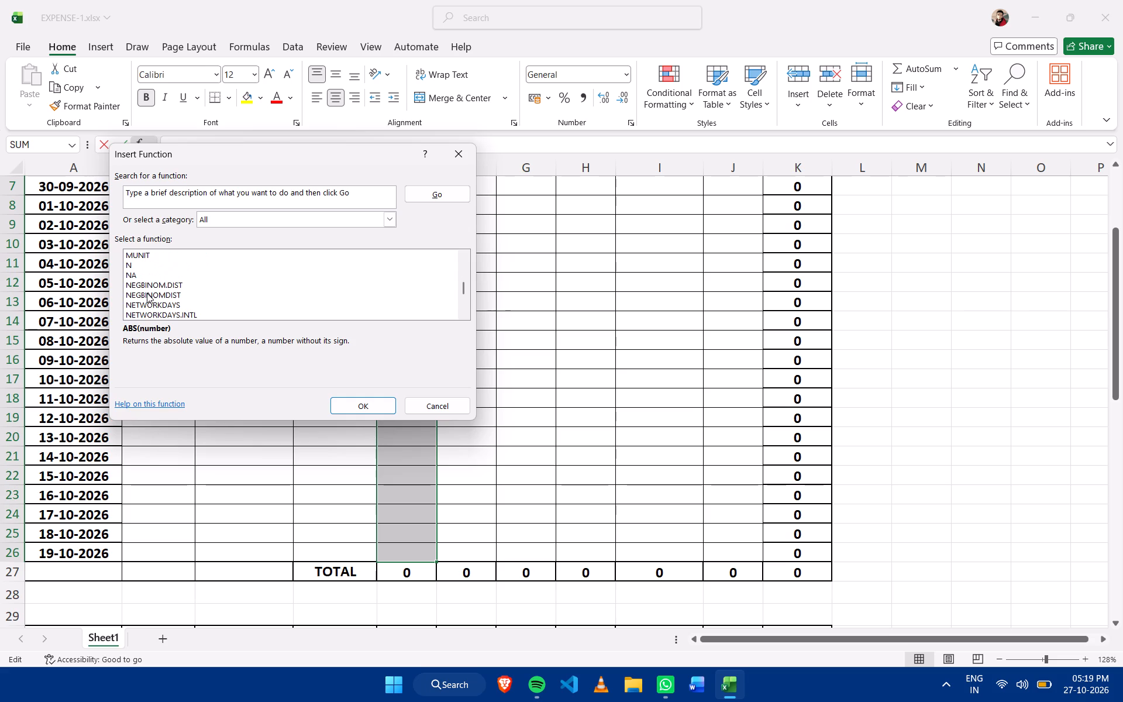
scroll(147, 293, "down", 1)
scroll(147, 293, "up", 4)
scroll(145, 284, "down", 1)
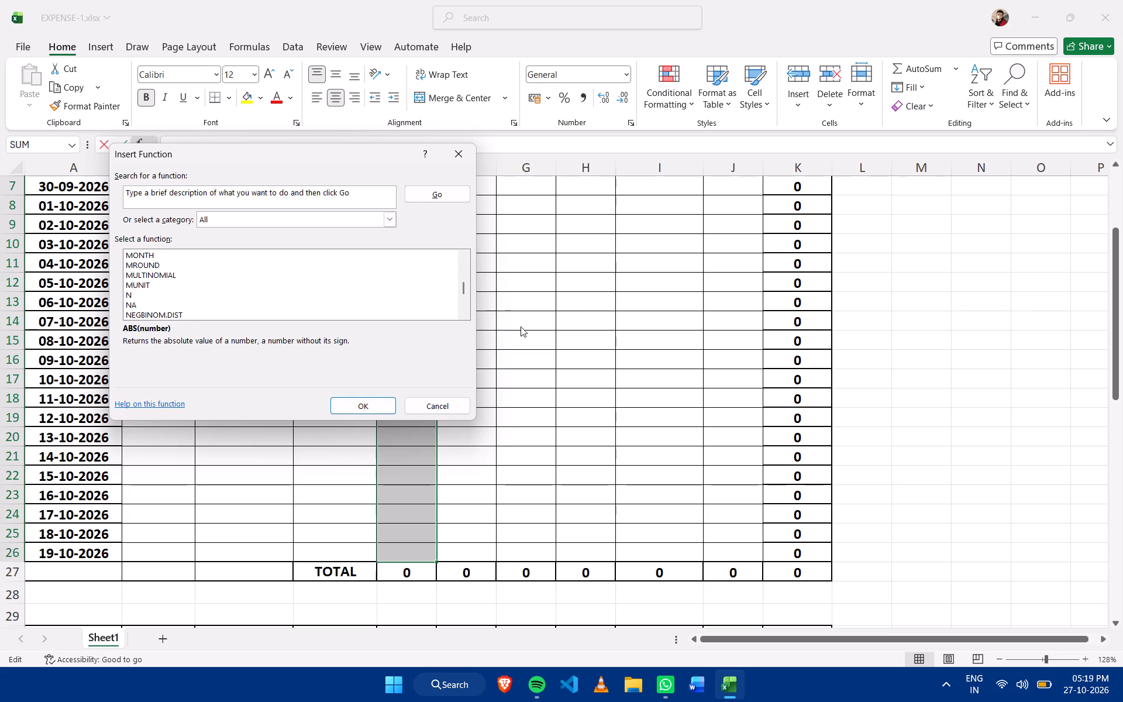
left_click(532, 305)
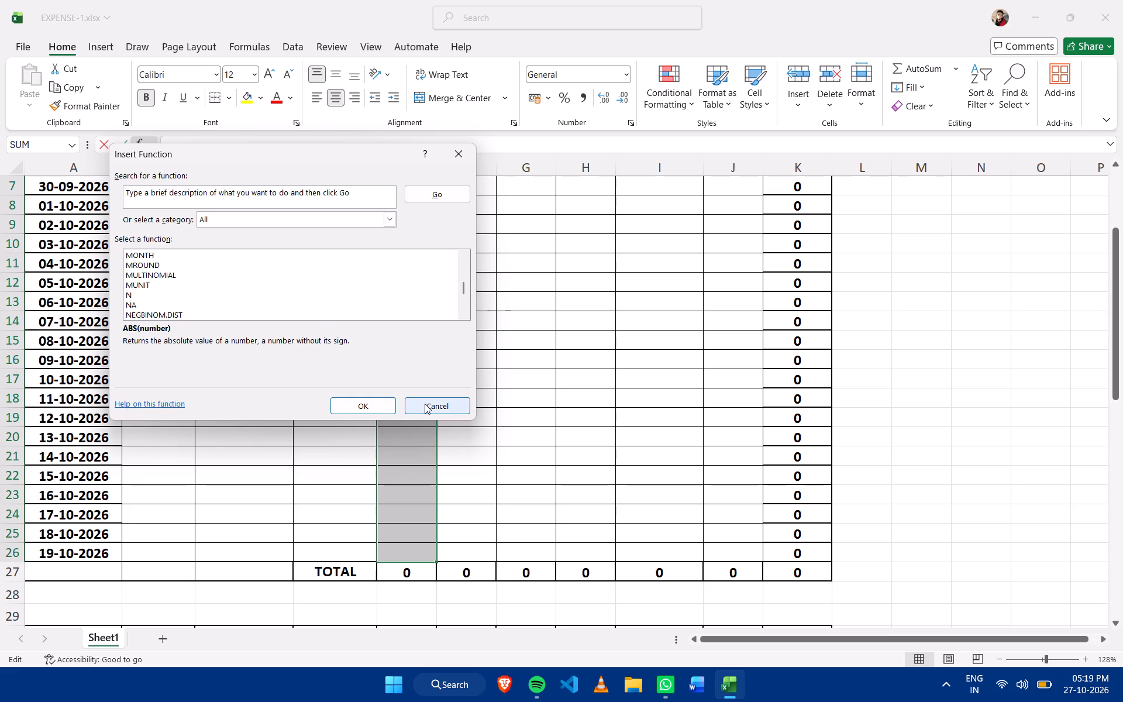
left_click(425, 404)
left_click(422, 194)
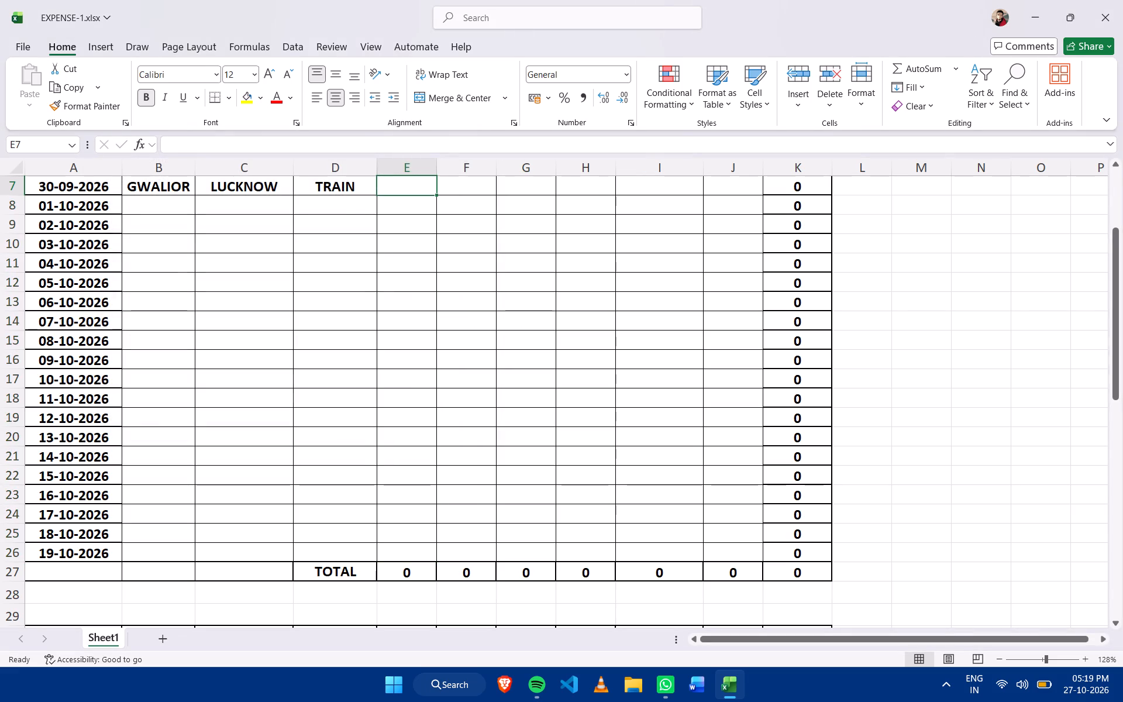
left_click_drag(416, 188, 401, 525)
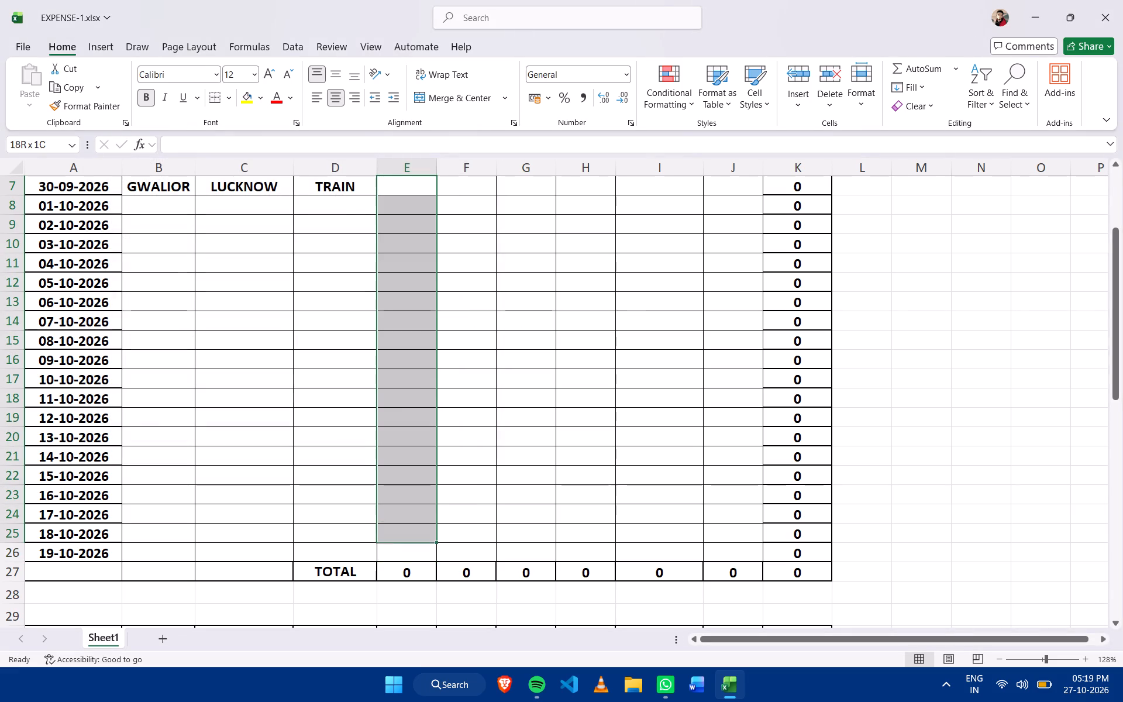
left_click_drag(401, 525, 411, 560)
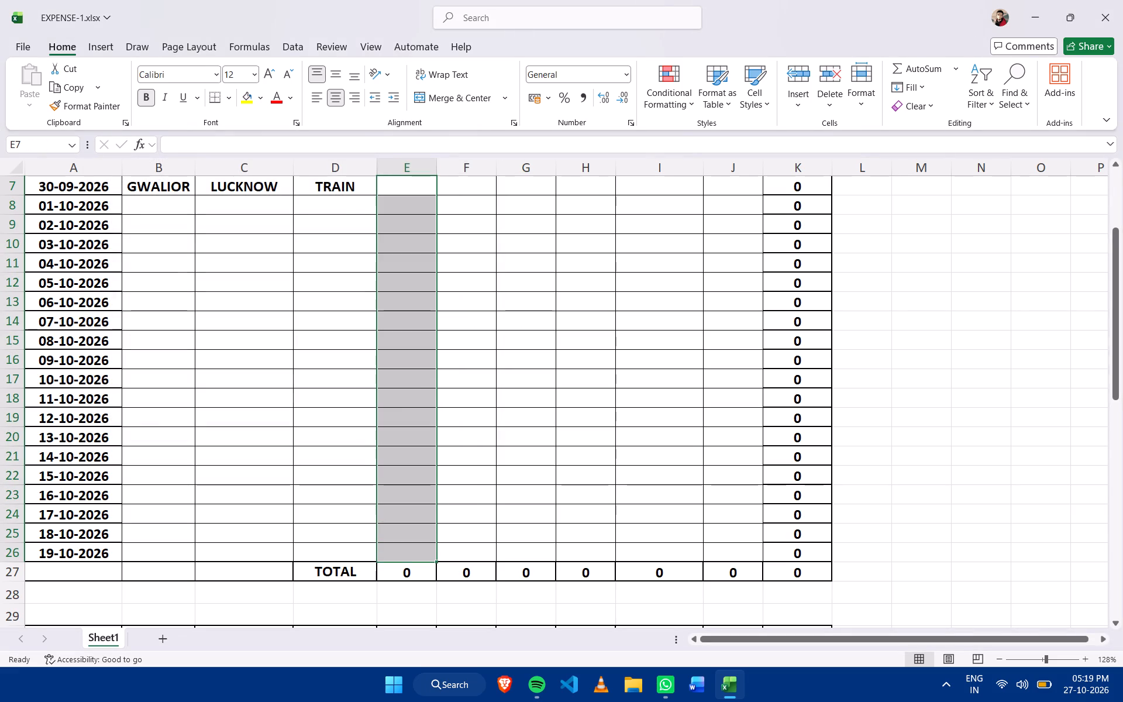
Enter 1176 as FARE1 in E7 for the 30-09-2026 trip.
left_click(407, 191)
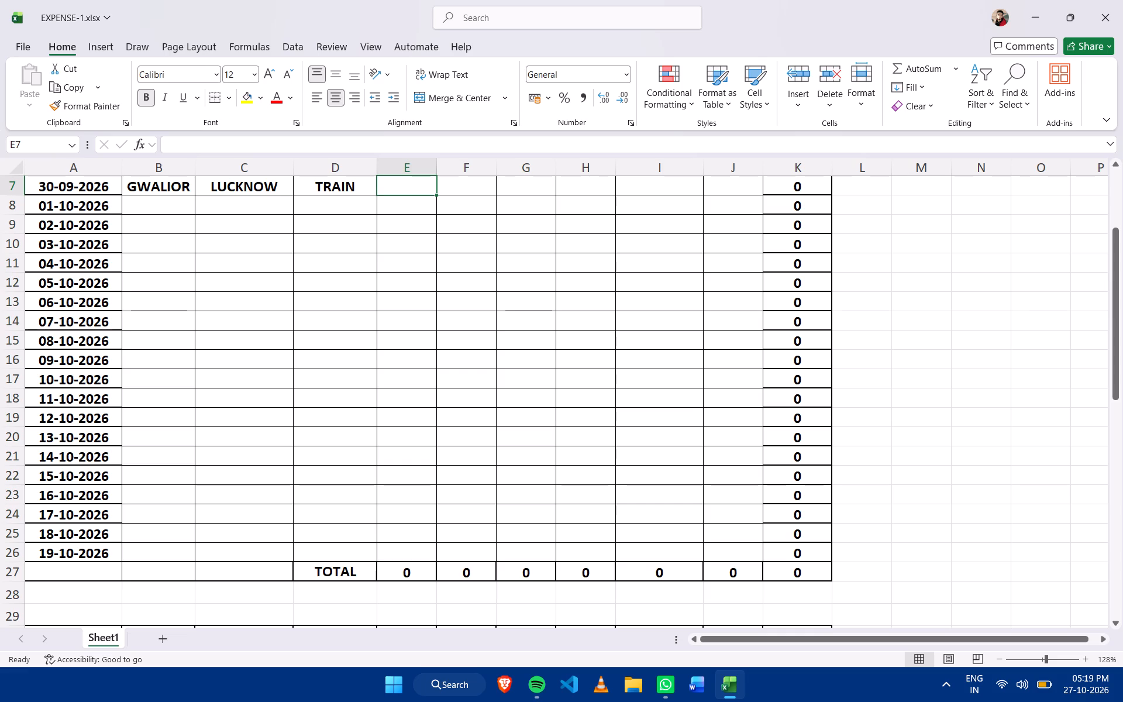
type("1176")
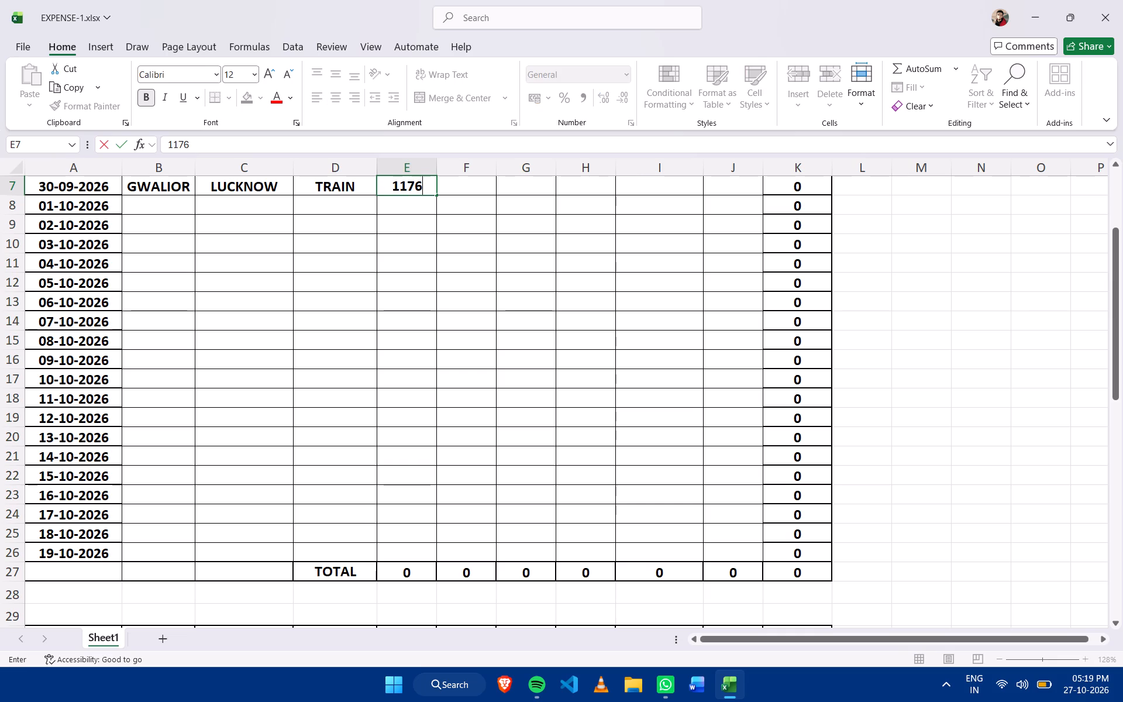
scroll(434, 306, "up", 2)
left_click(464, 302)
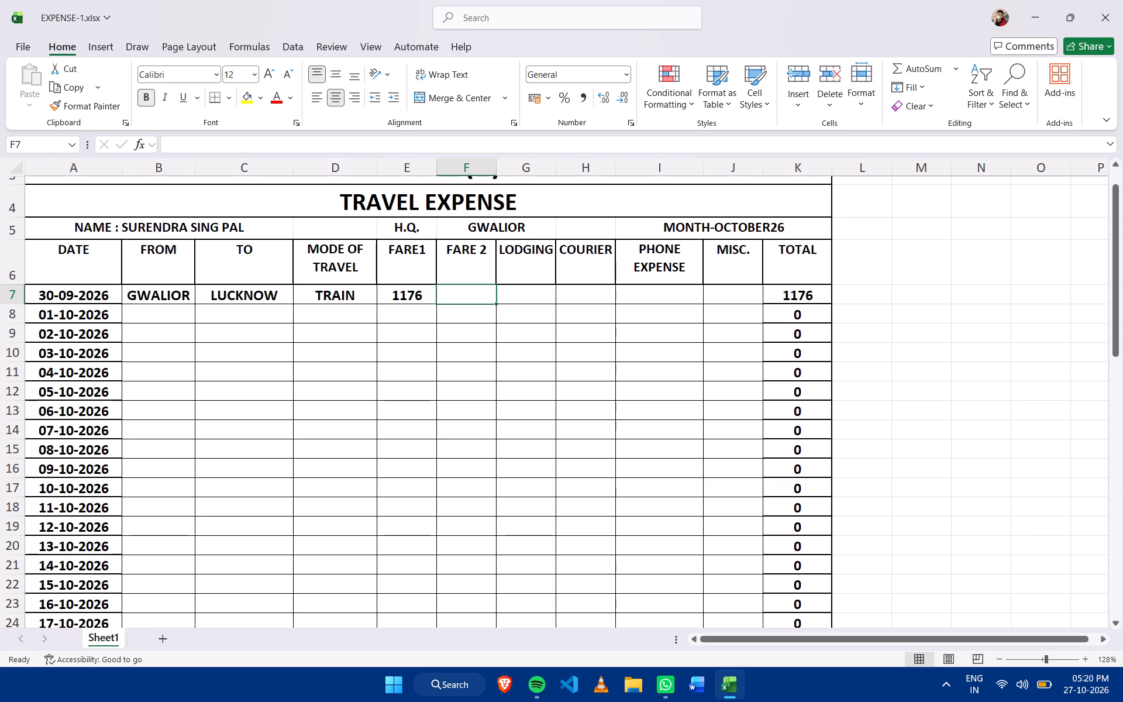
Set FARE1 in E7 for the 30-09-2026 Gwalior to Lucknow trip to 392.
left_click(417, 296)
type("392")
left_click(460, 295)
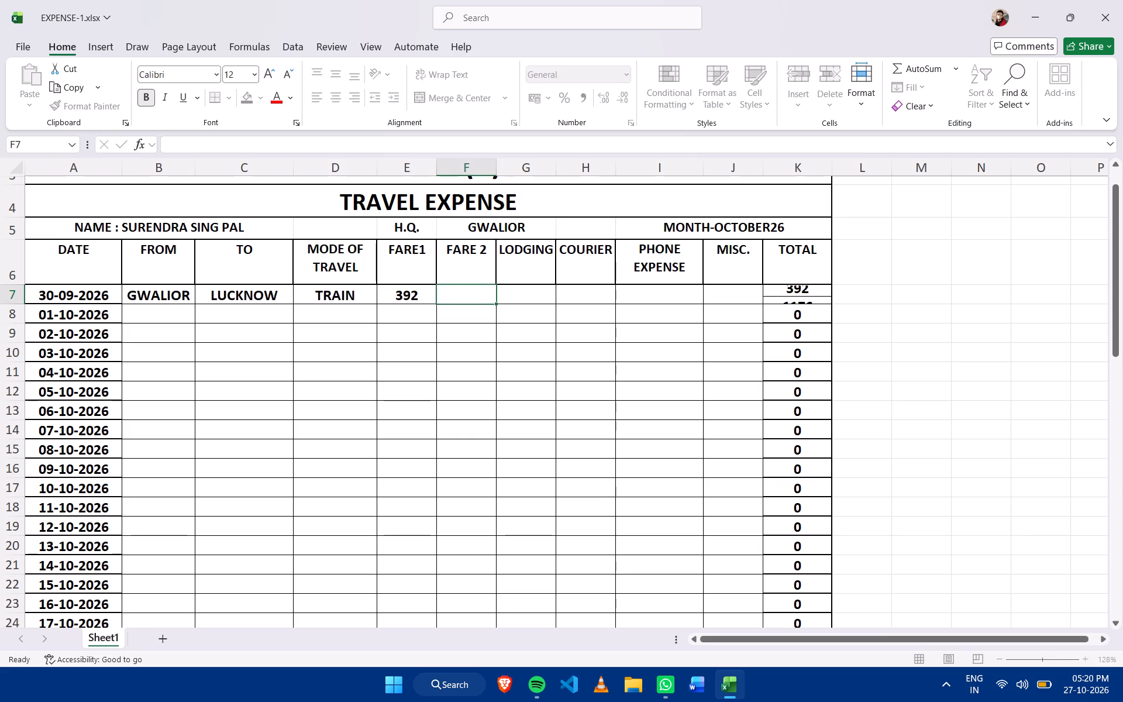
Enter 1176 as FARE 2 in F7 for the 30-09-2026 Gwalior to Lucknow trip.
type("1176")
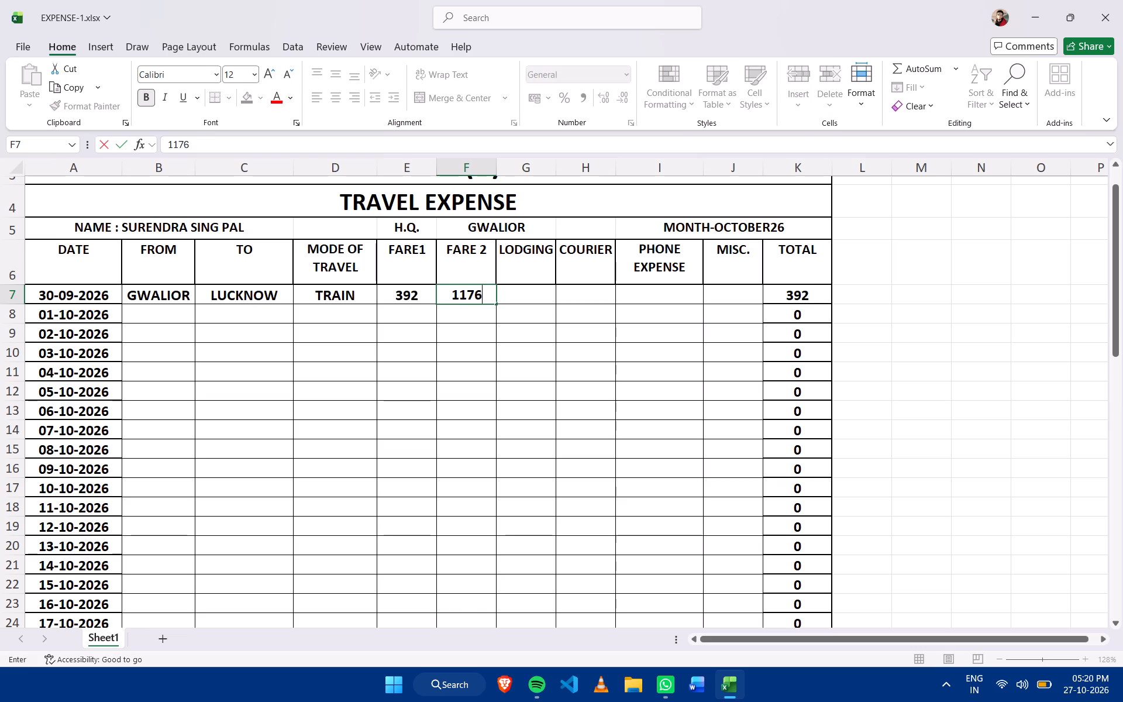
left_click(532, 298)
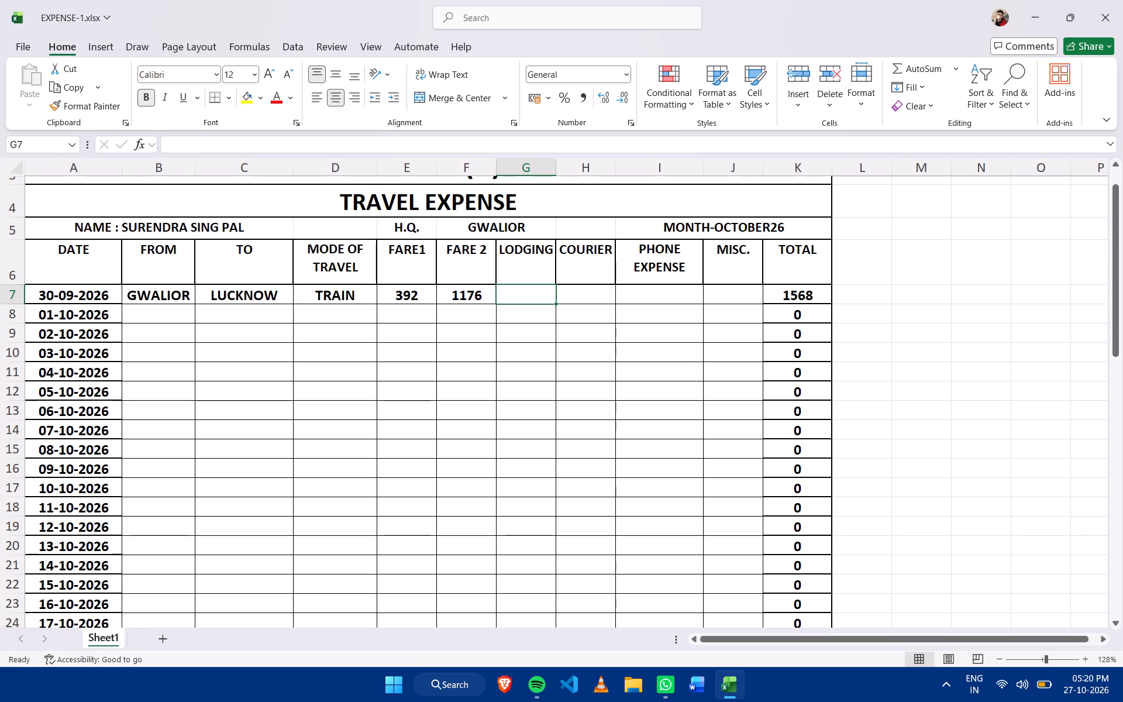
Check the TOTAL formula in K7 for the 30-09-2026 trip and review the sheet's column totals in row 27.
left_click(807, 292)
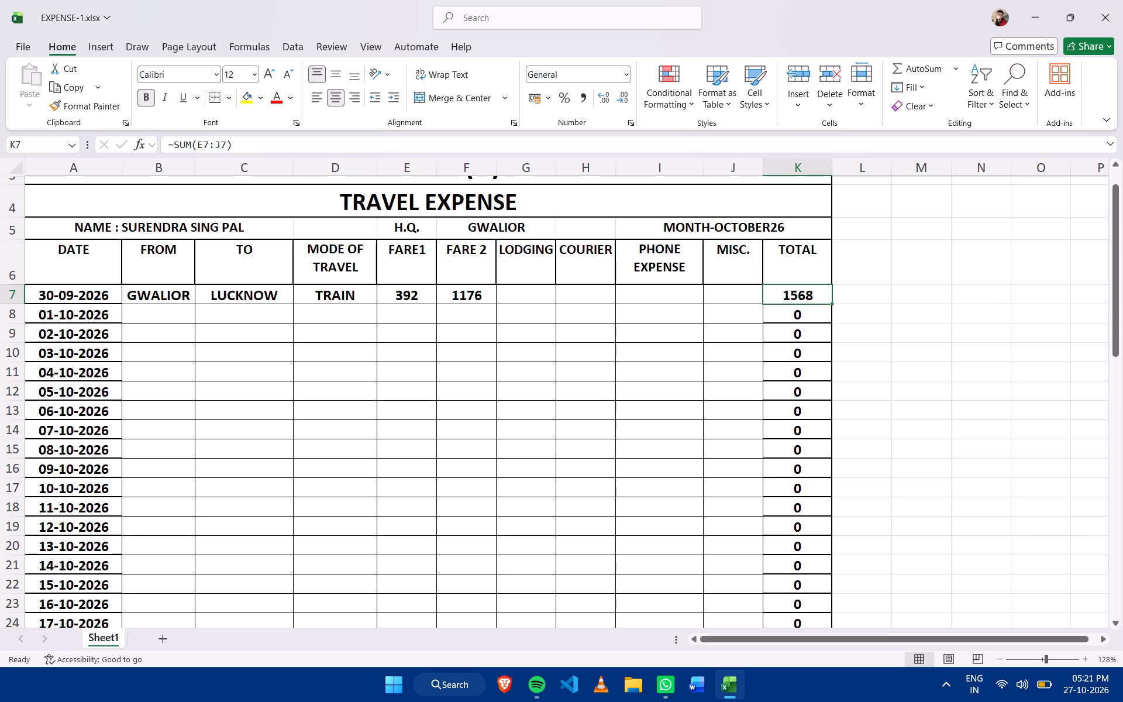
scroll(535, 381, "up", 3)
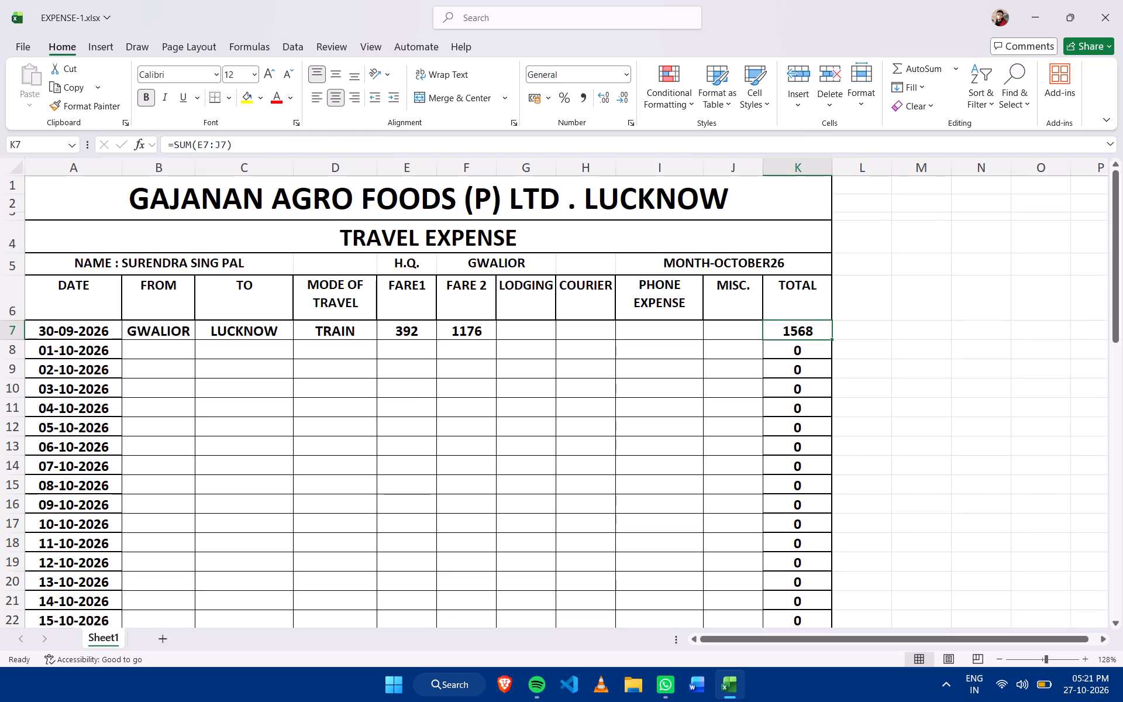
scroll(704, 349, "down", 2)
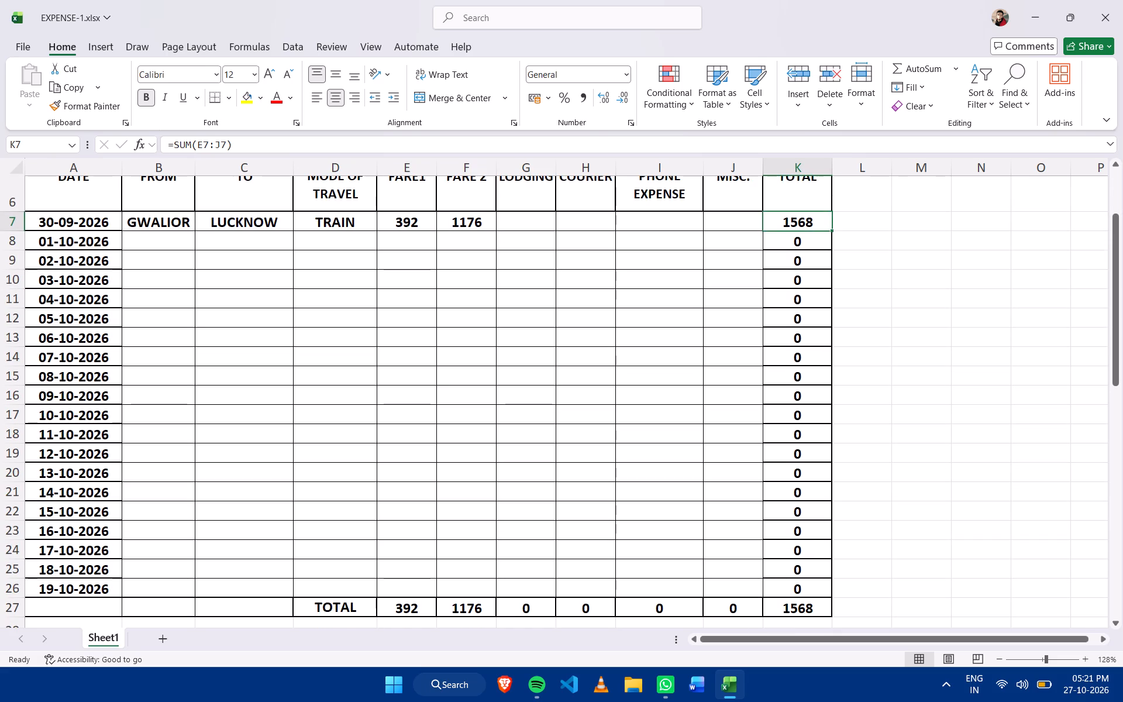
scroll(556, 510, "up", 1)
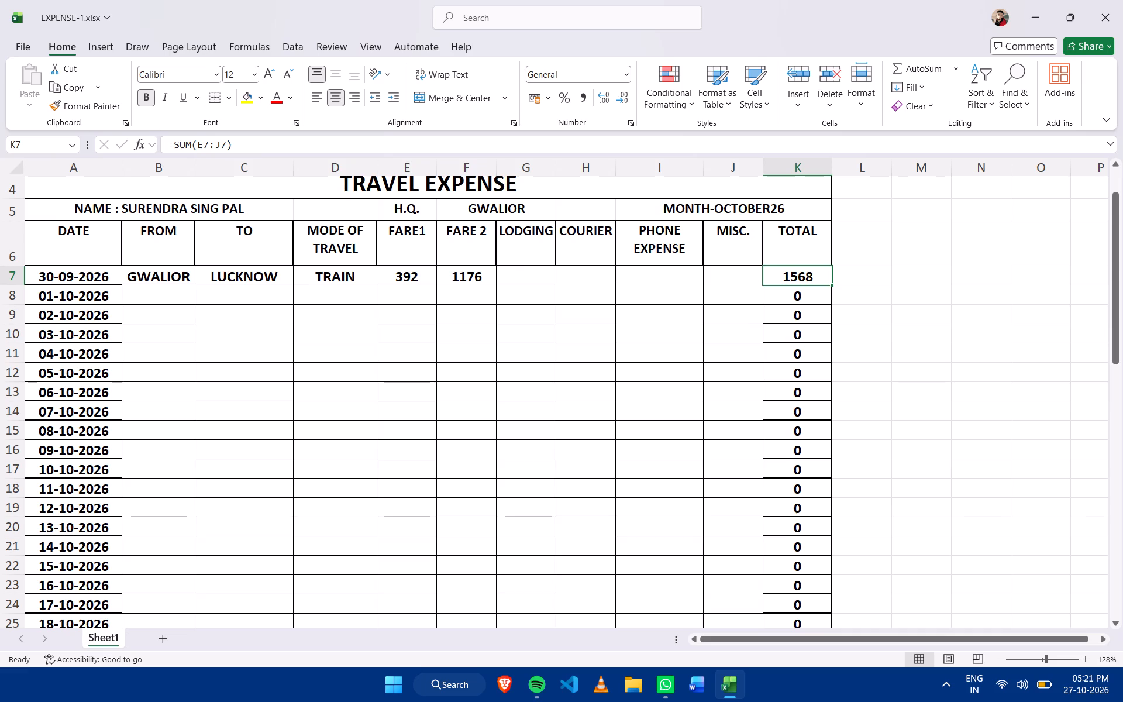
scroll(702, 328, "up", 3)
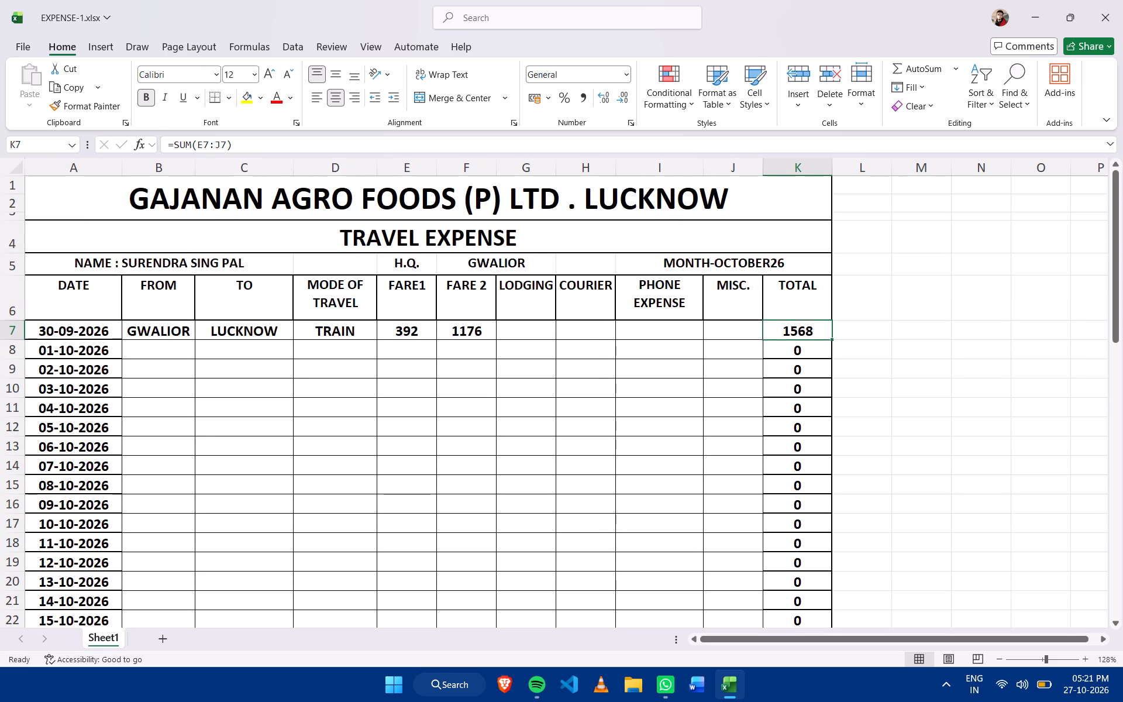
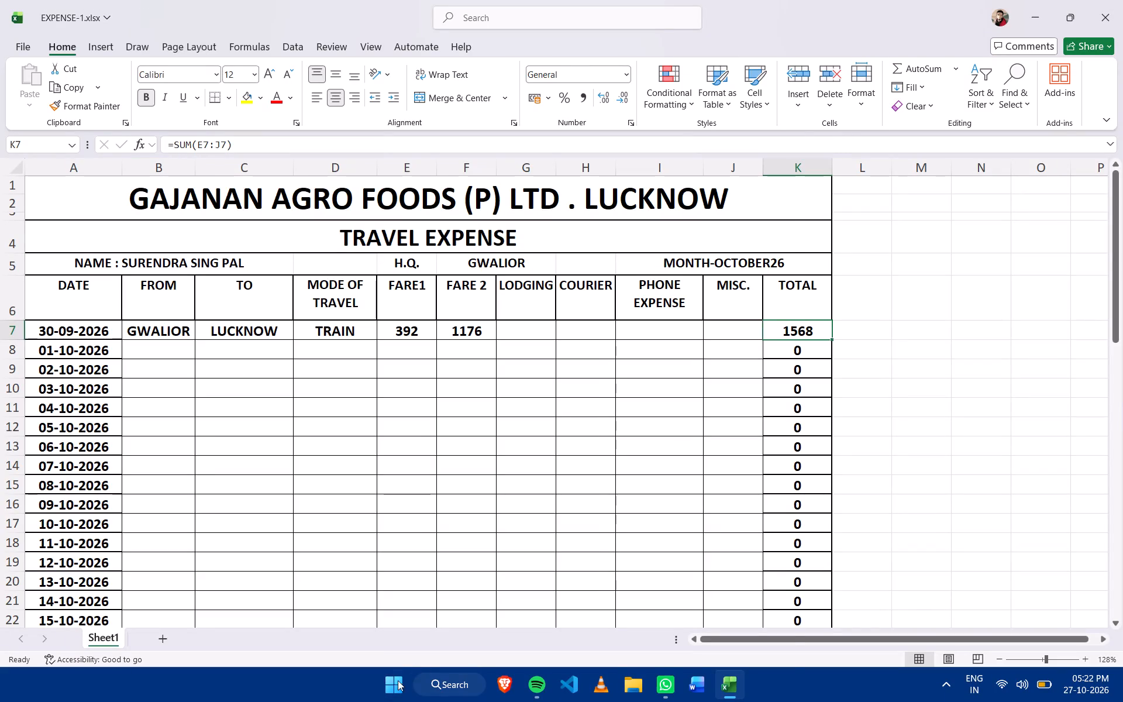
Launch another application from Windows while keeping the travel expense workbook open.
left_click(382, 697)
left_click(461, 414)
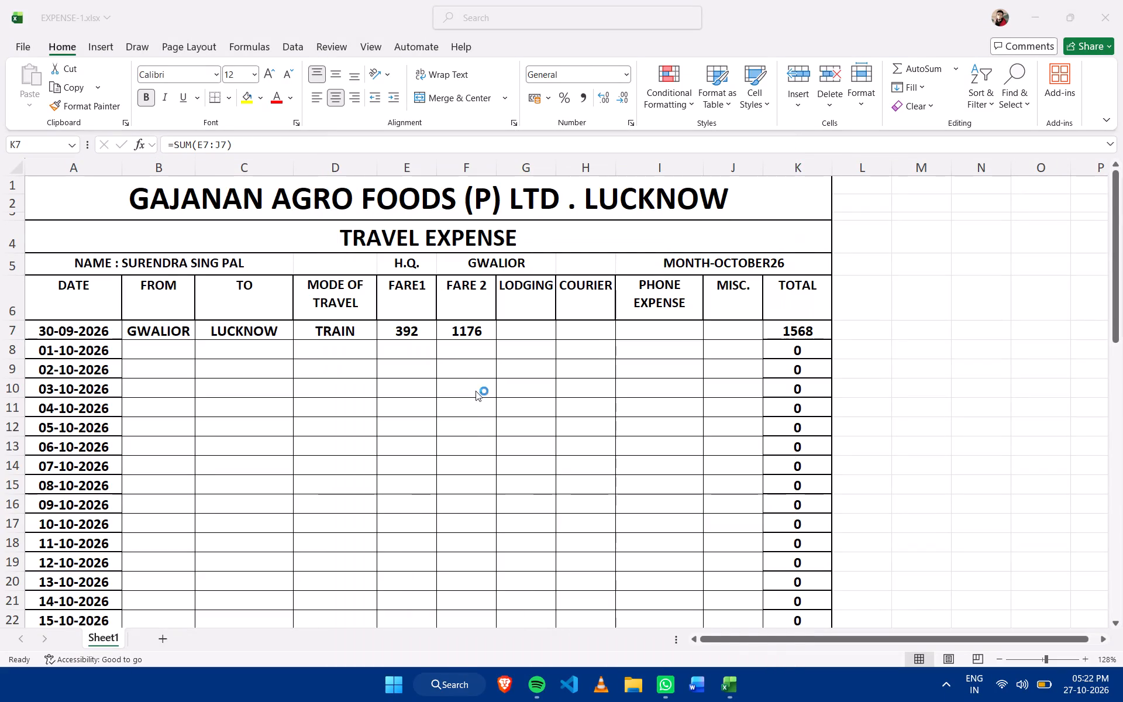
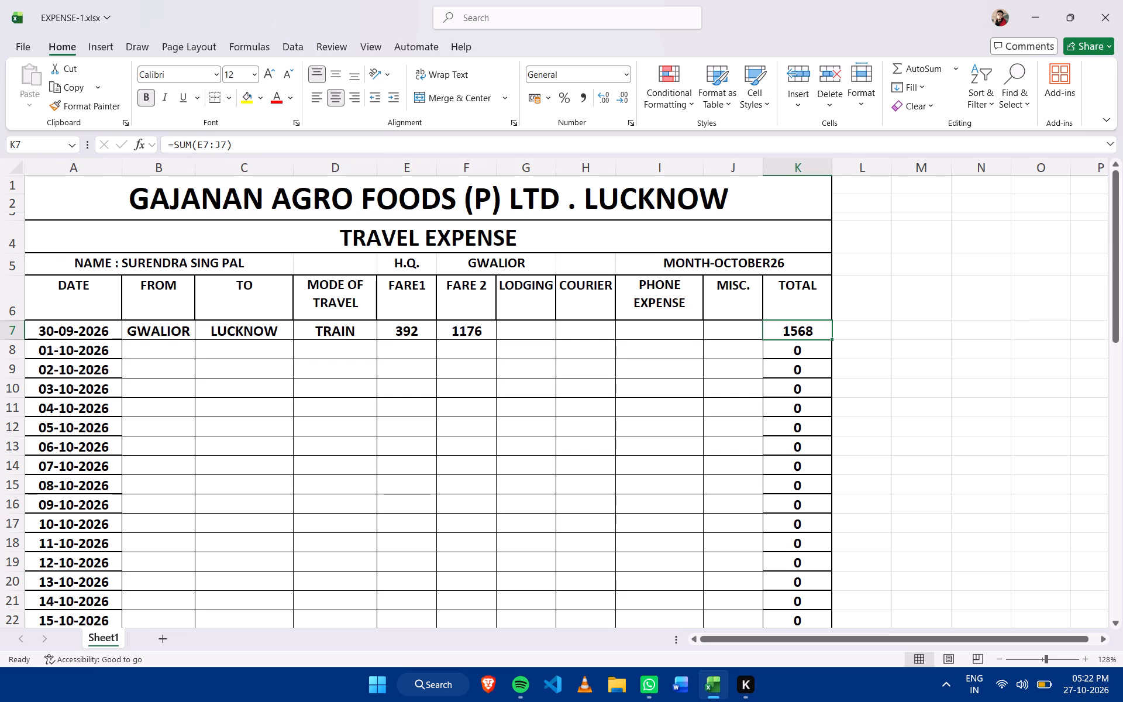
Save the travel expense workbook EXPENSE-1.xlsx.
left_click(607, 384)
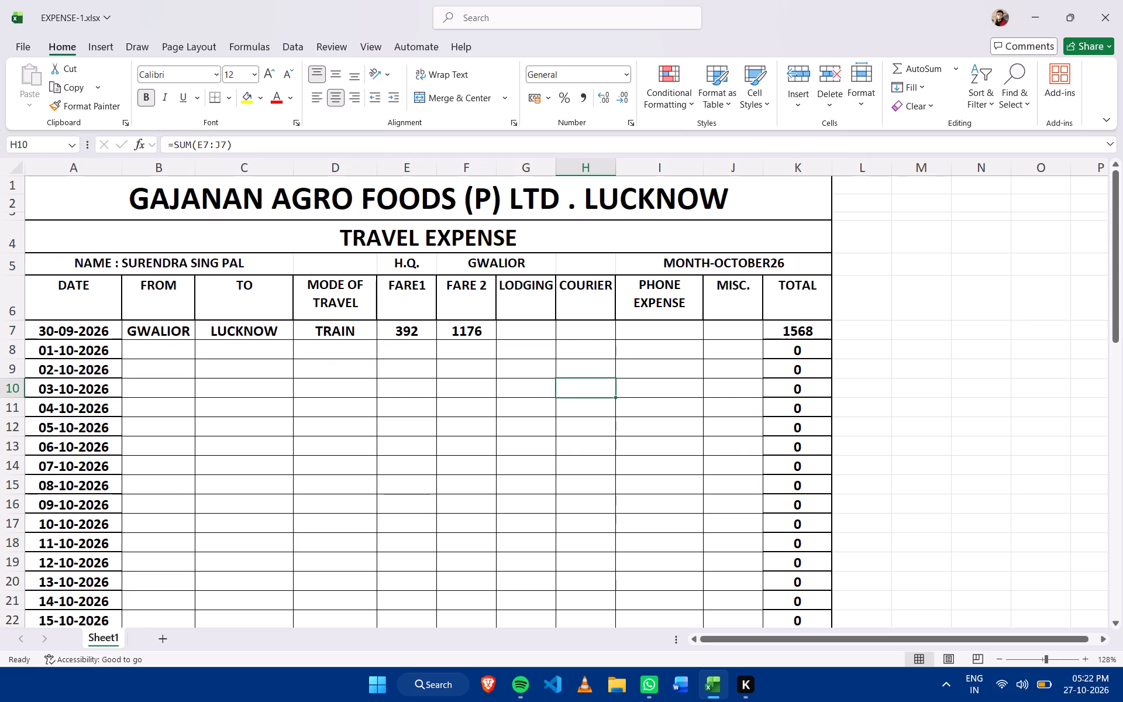
key("ctrl+s")
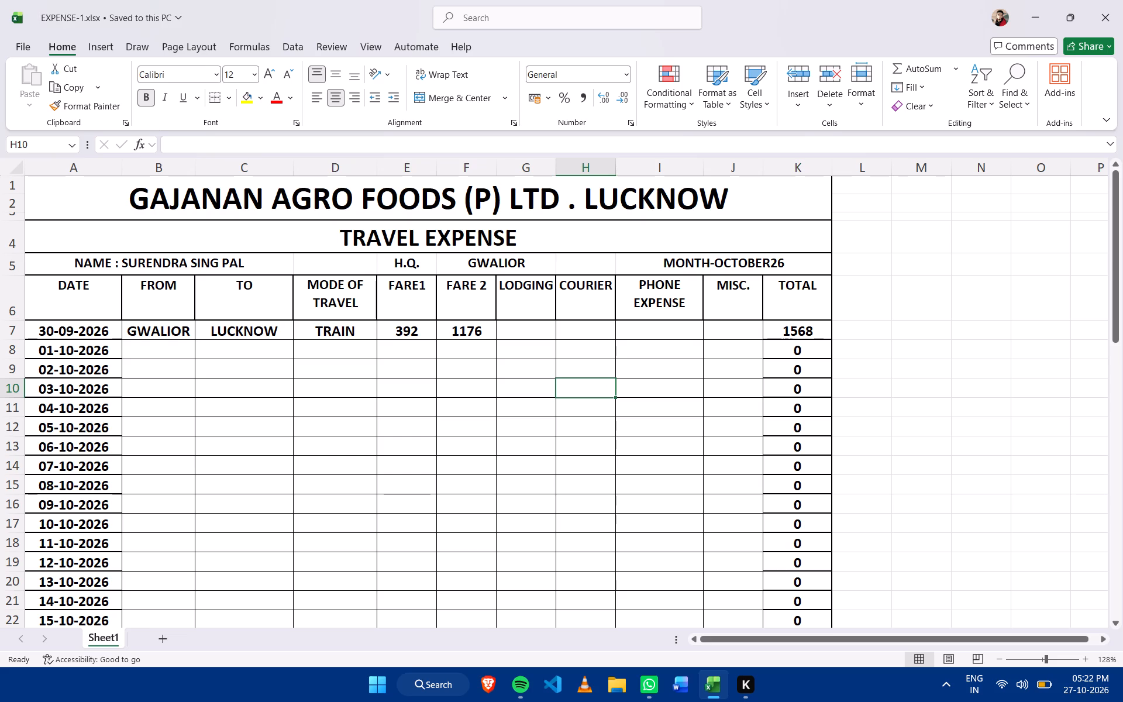
Look through the recent workbooks for an earlier expense sheet, previewing the blenderkit-analytics CSV and cancelling its import.
left_click(16, 43)
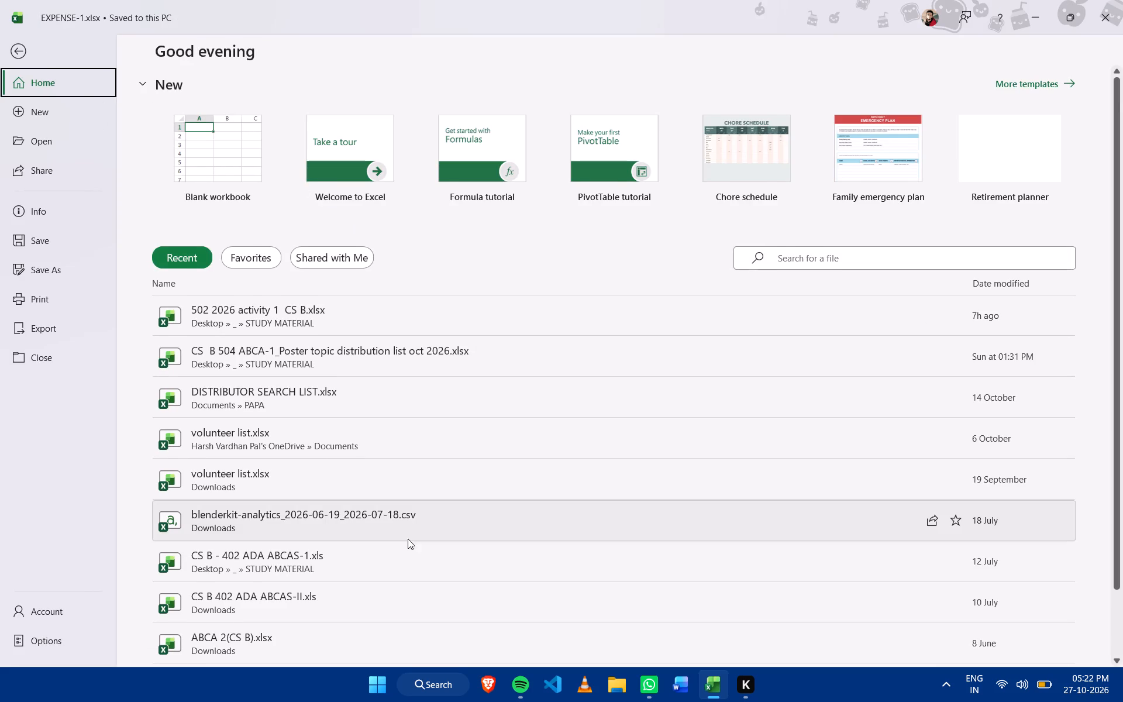
scroll(392, 536, "down", 1)
scroll(368, 420, "down", 3)
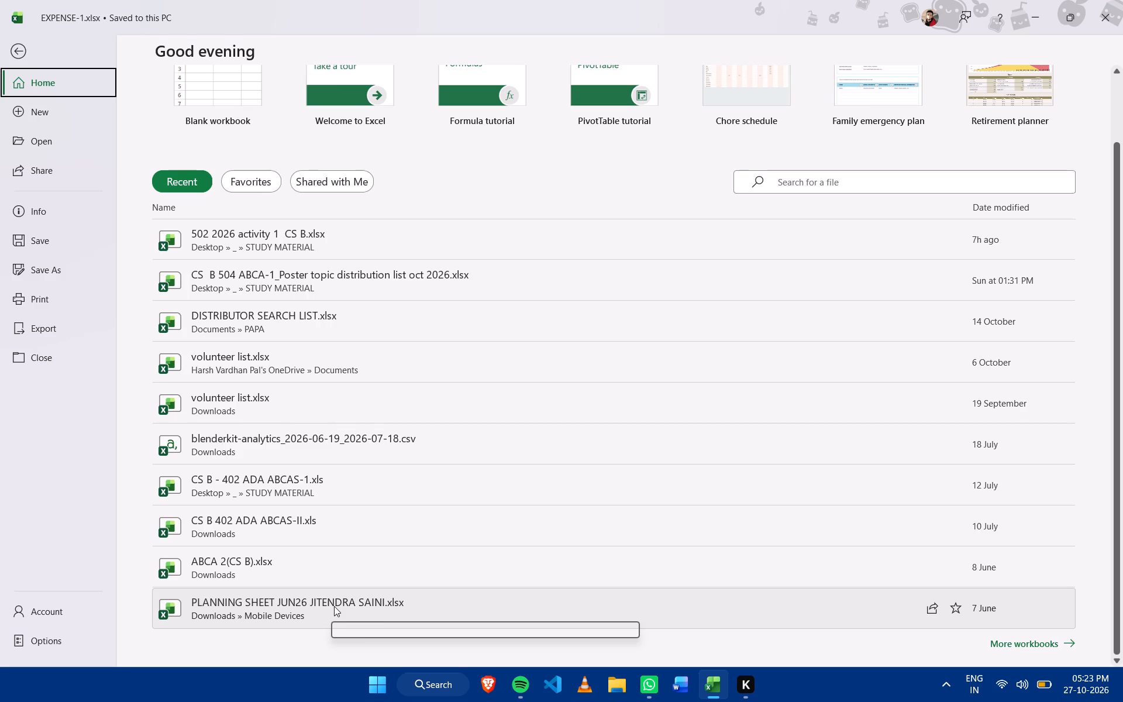
scroll(349, 493, "up", 3)
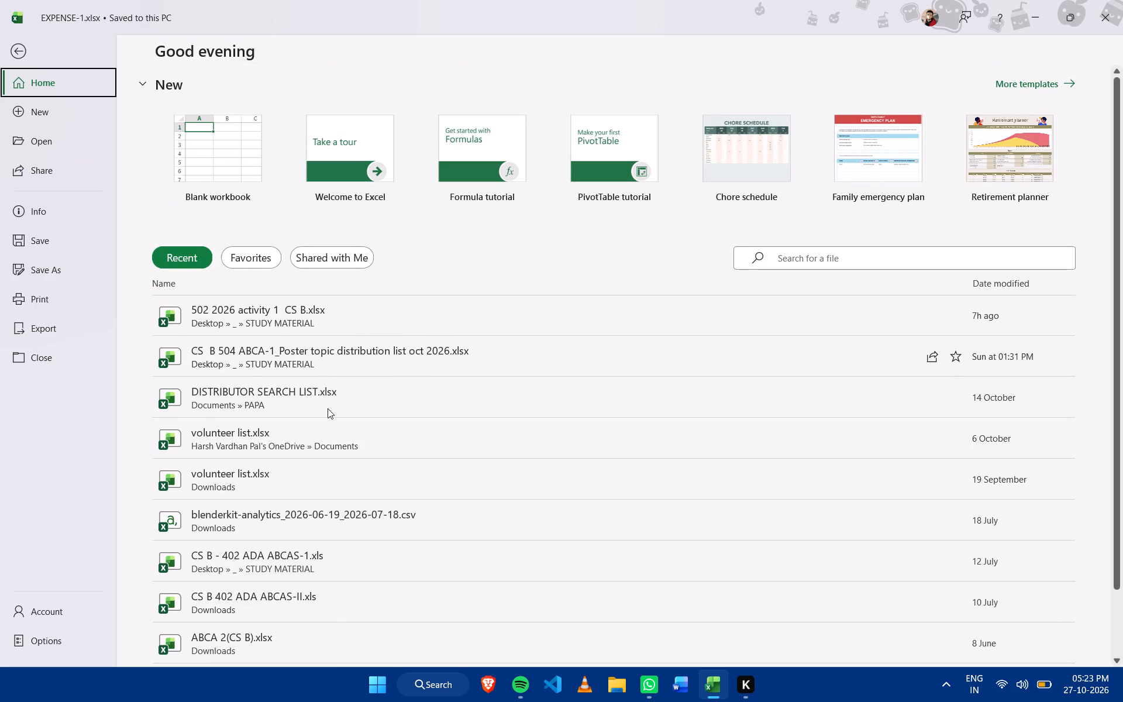
scroll(332, 436, "down", 3)
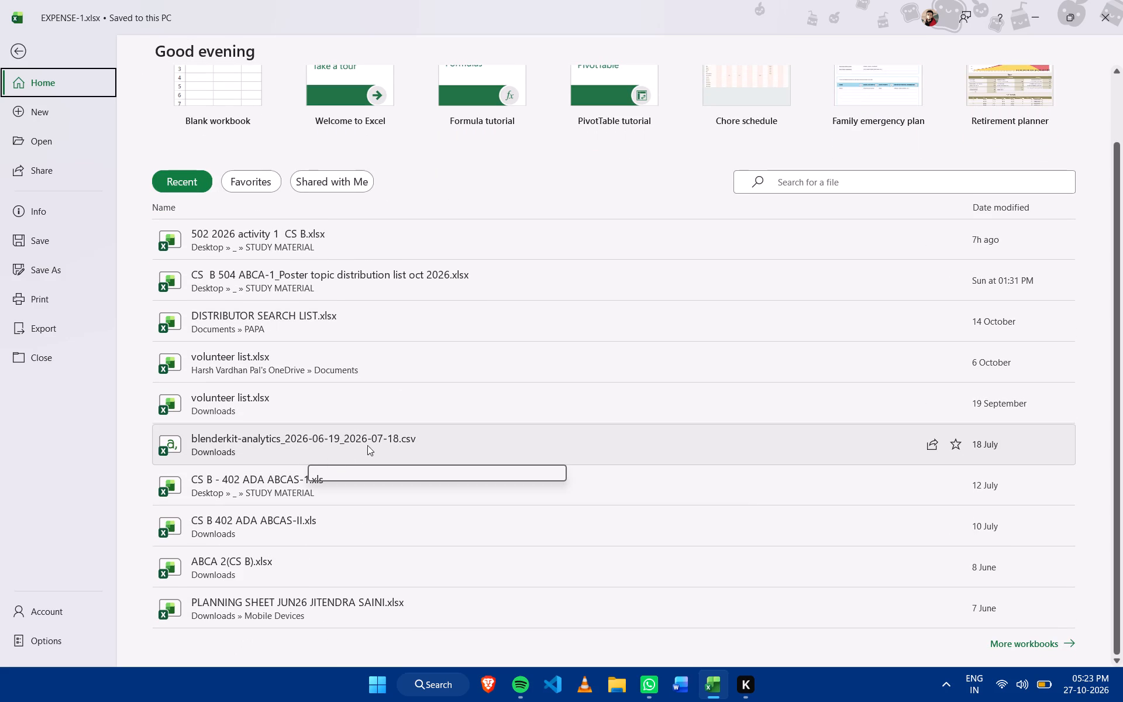
left_click(383, 438)
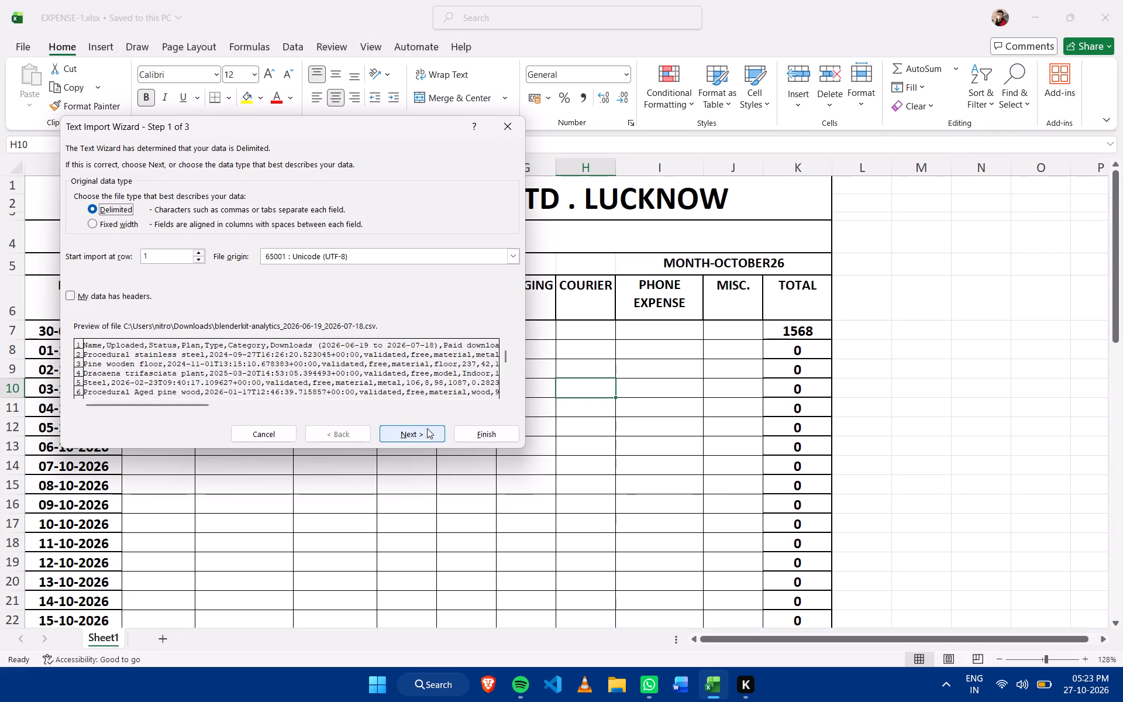
left_click(284, 436)
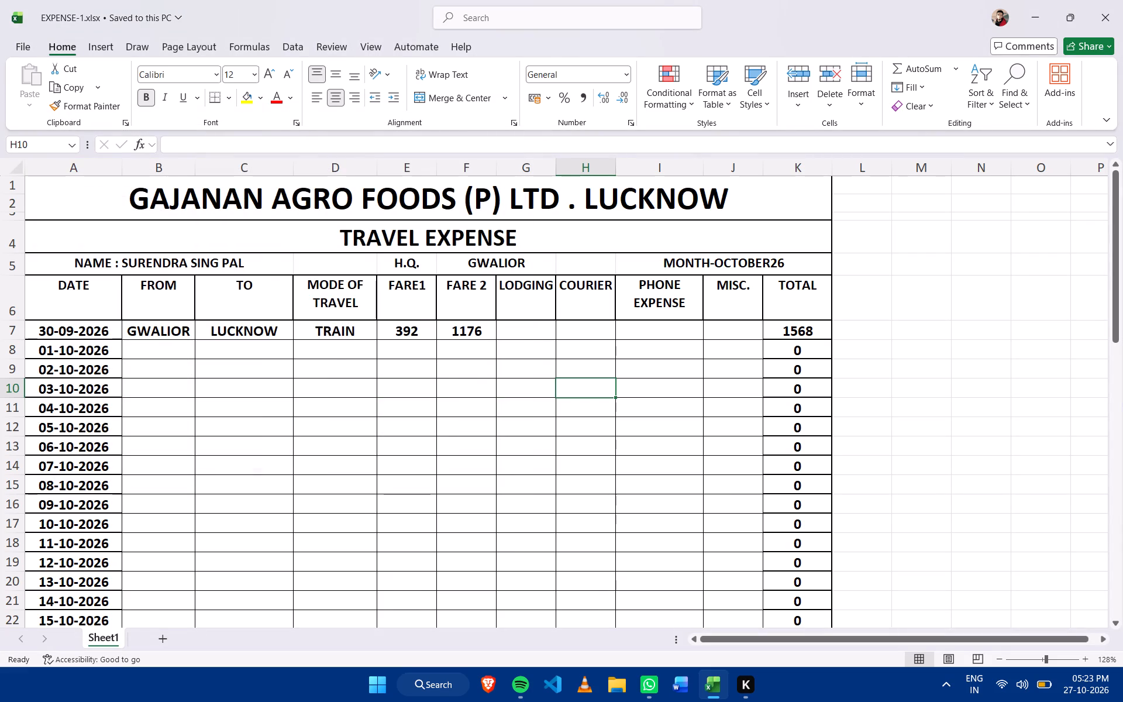
Browse the Downloads folder in File Explorer and open MARCH MONTH EXPENSE.xlsx to view the earlier expense sheet, leaving it minimised.
left_click(621, 682)
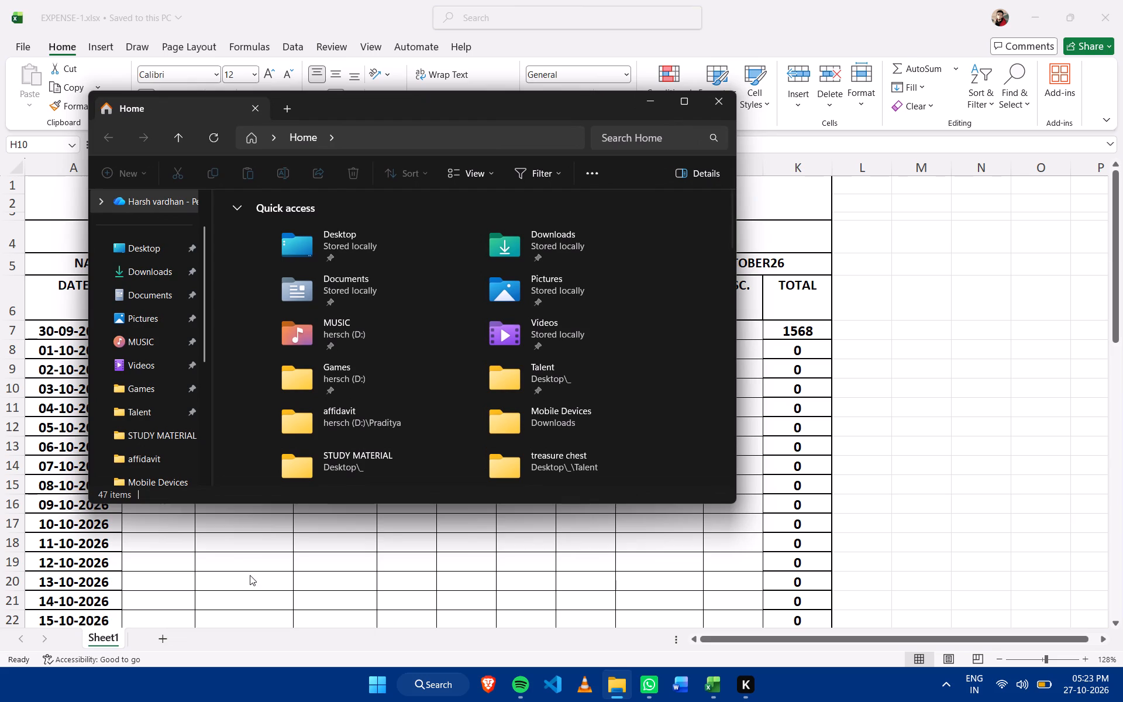
double_click(547, 245)
scroll(408, 345, "down", 1)
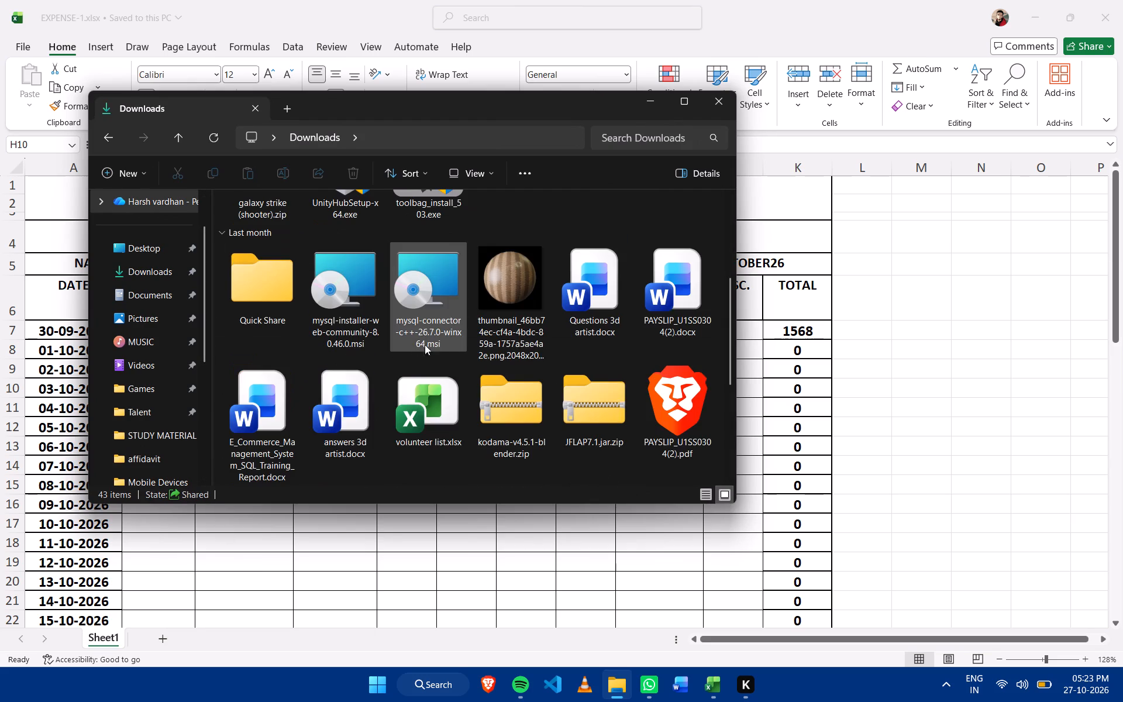
scroll(492, 363, "down", 2)
scroll(493, 365, "up", 2)
scroll(493, 365, "down", 2)
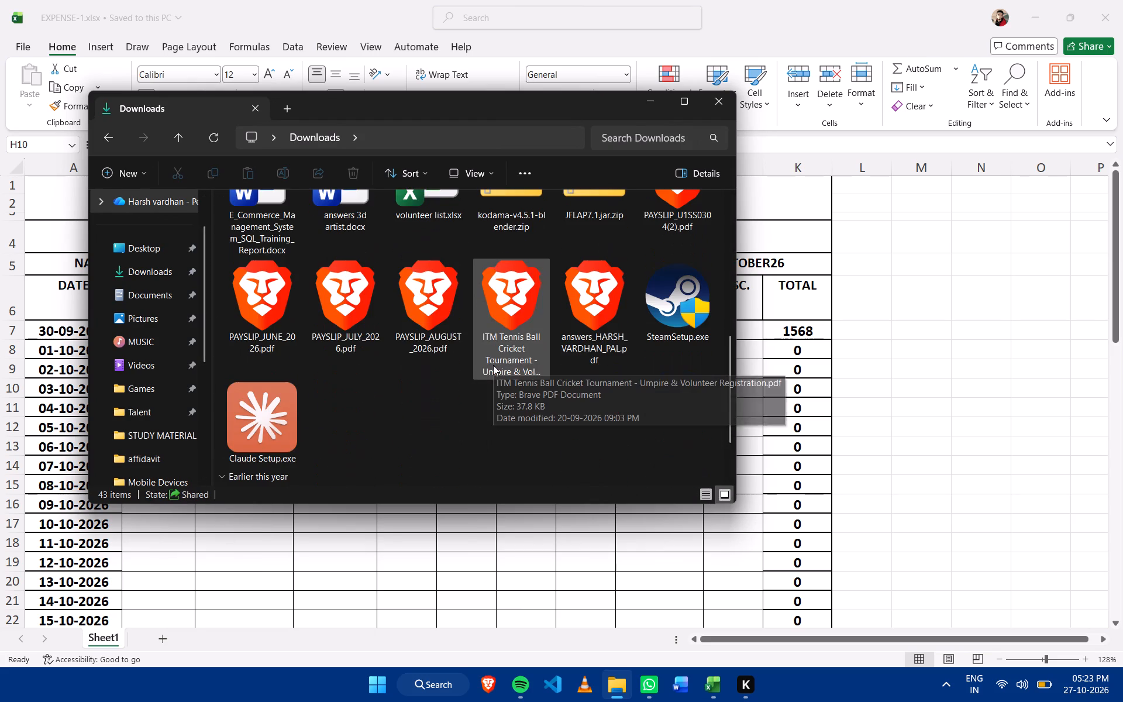
scroll(493, 365, "up", 2)
scroll(494, 365, "down", 2)
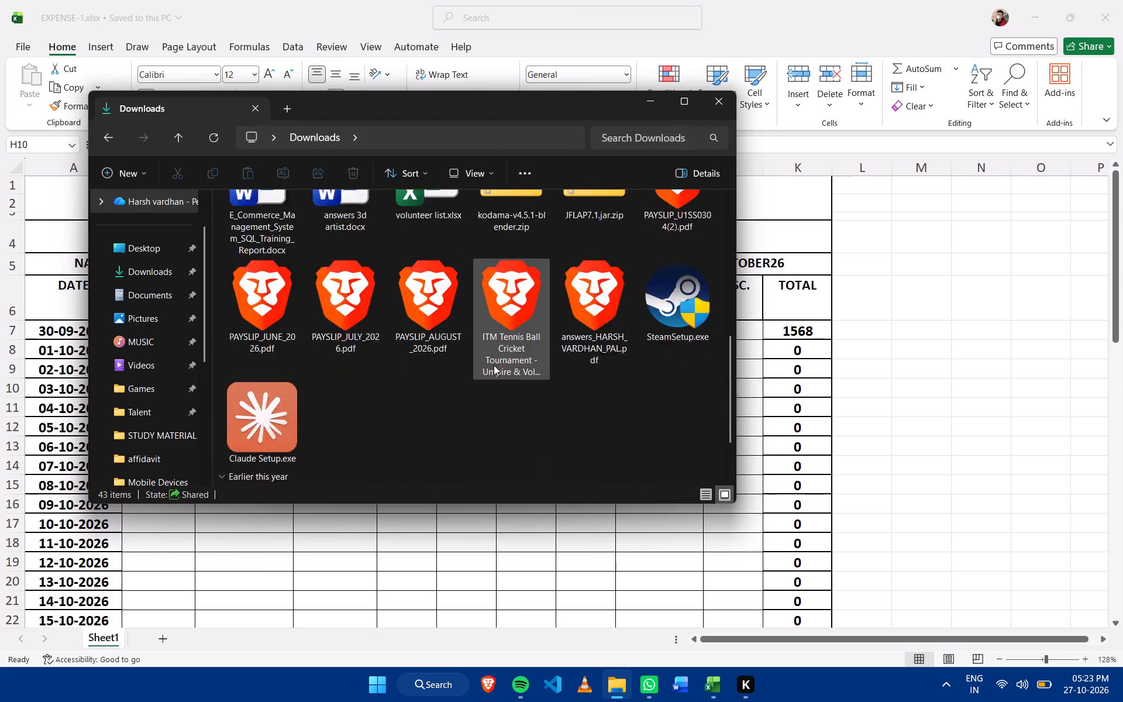
scroll(494, 365, "down", 7)
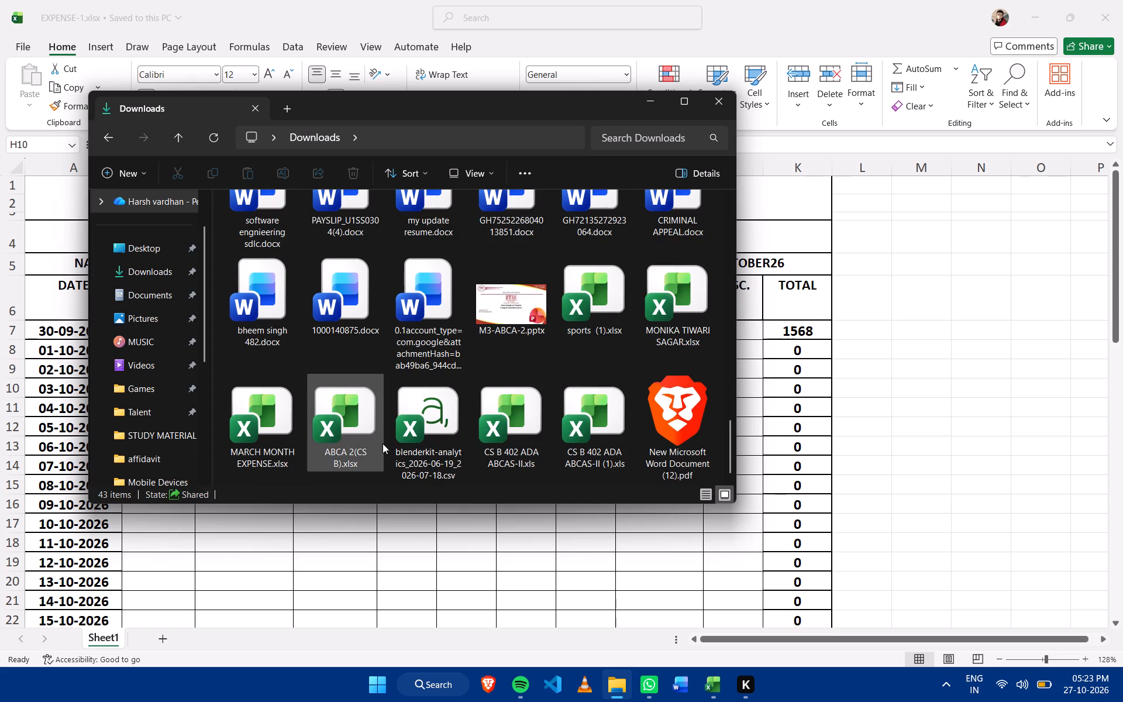
scroll(330, 462, "down", 1)
double_click(277, 413)
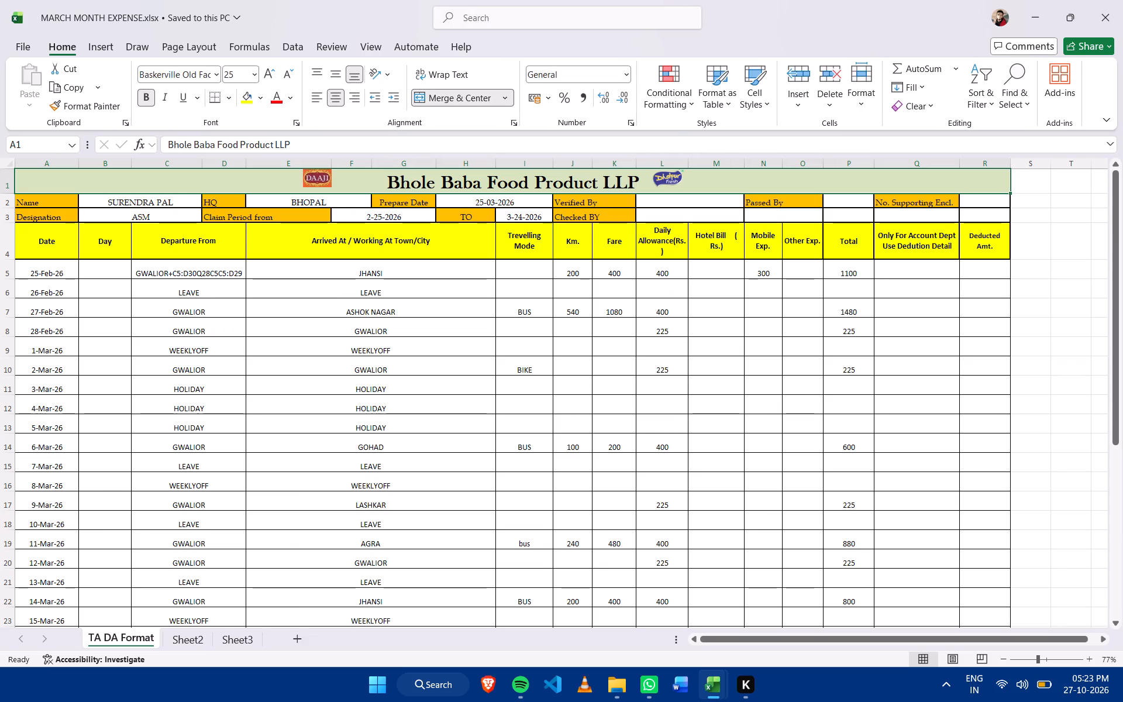
left_click(1039, 11)
Examine the remaining files in the Downloads folder for another expense workbook.
left_click(621, 694)
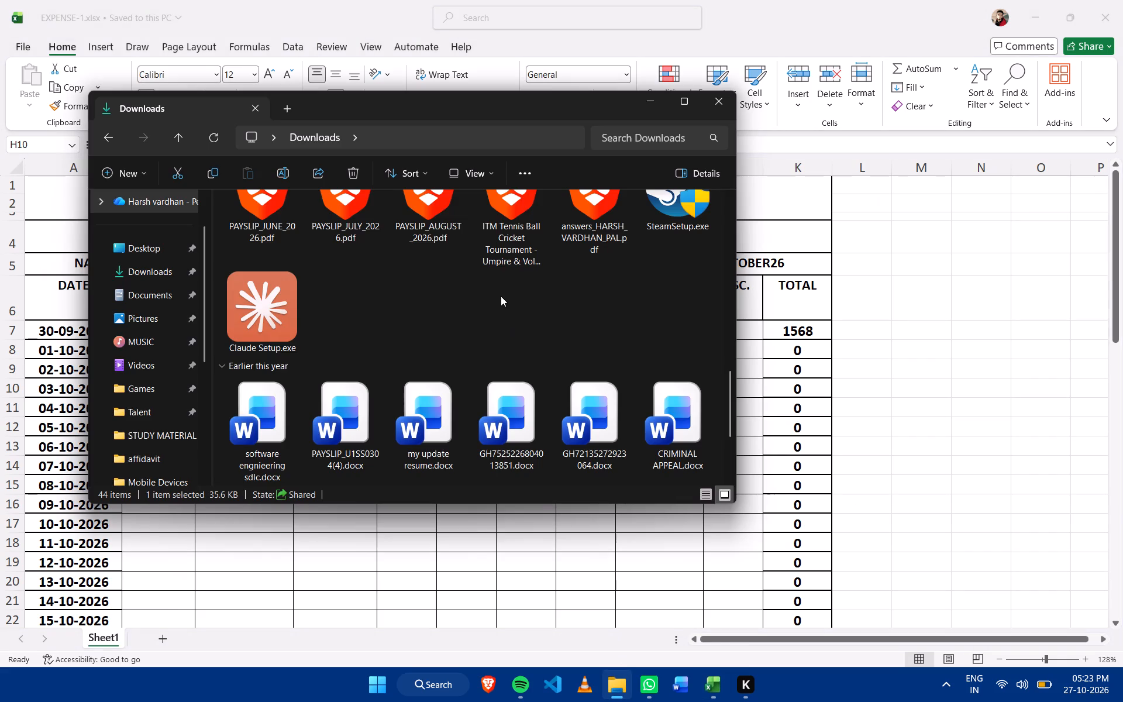
scroll(495, 309, "down", 3)
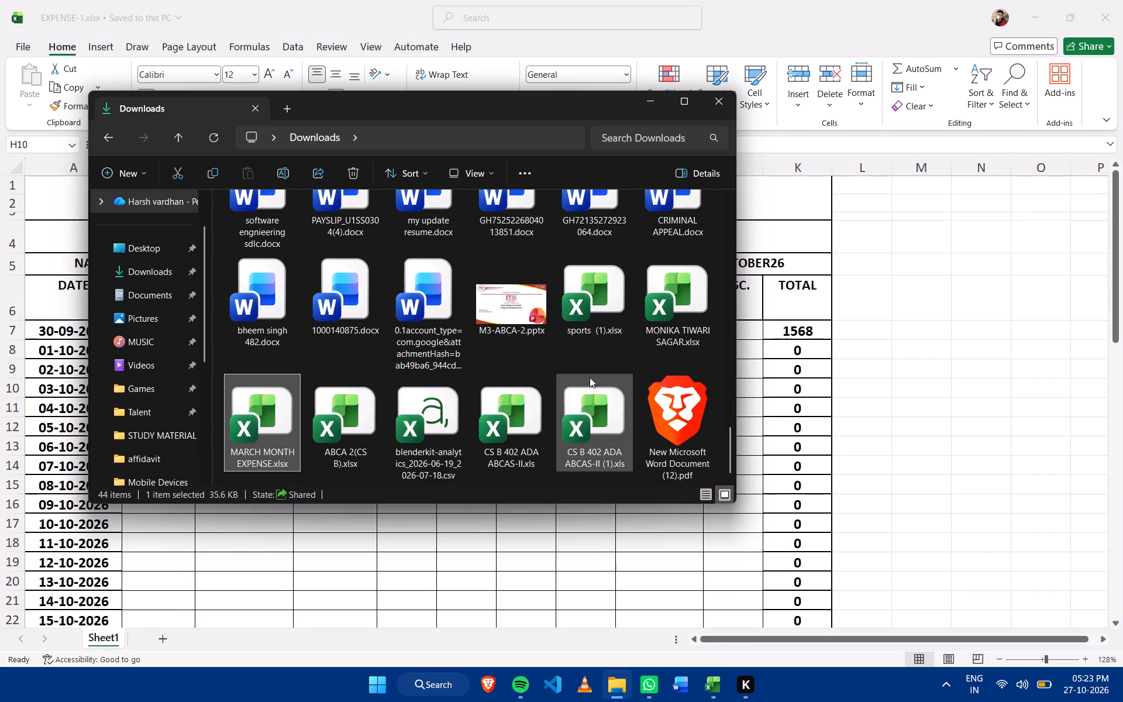
scroll(425, 419, "down", 2)
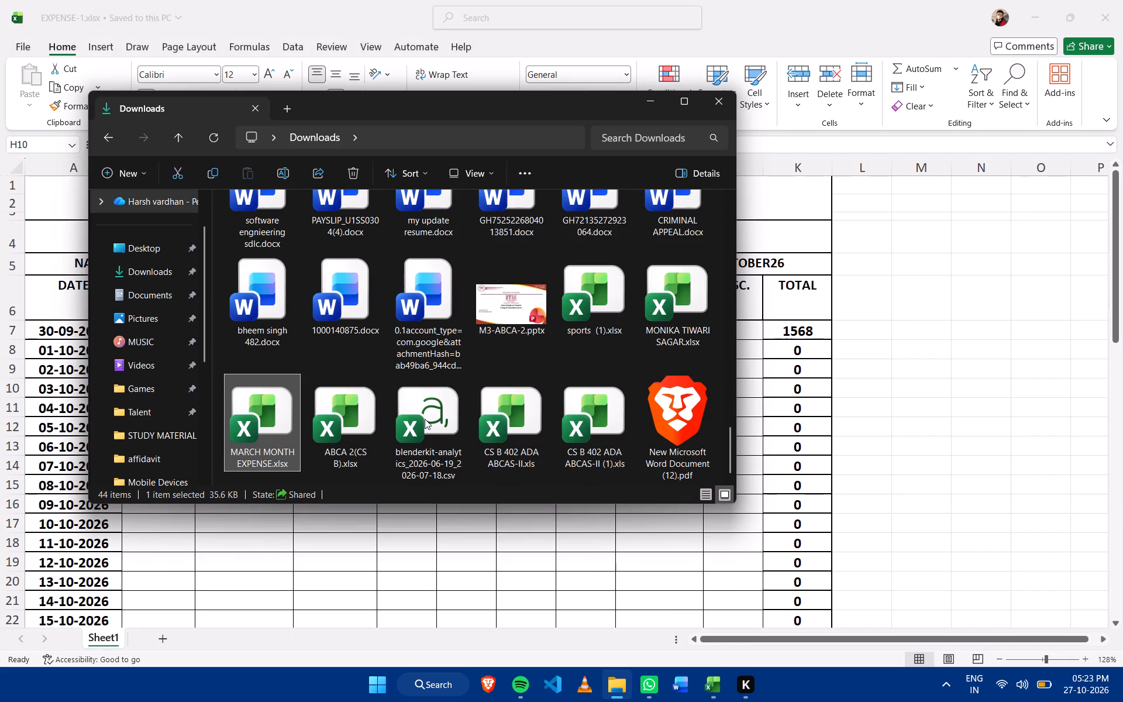
scroll(425, 419, "down", 2)
scroll(626, 300, "down", 2)
scroll(534, 354, "up", 2)
scroll(535, 352, "down", 3)
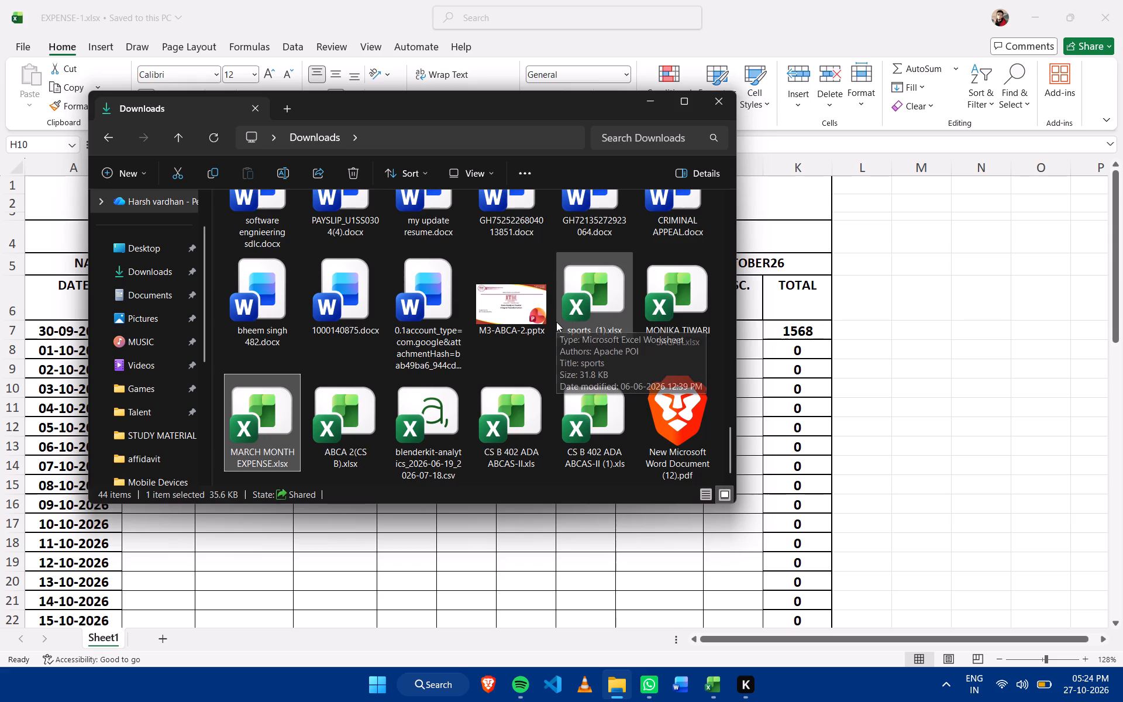
right_click(556, 322)
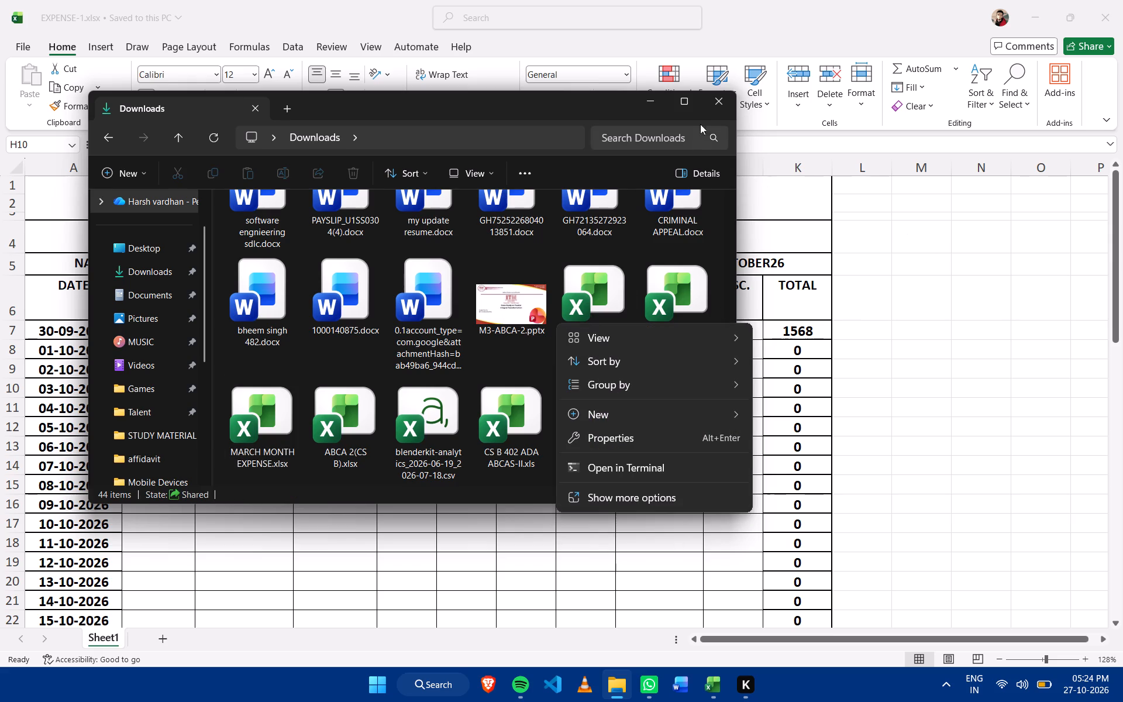
left_click(522, 346)
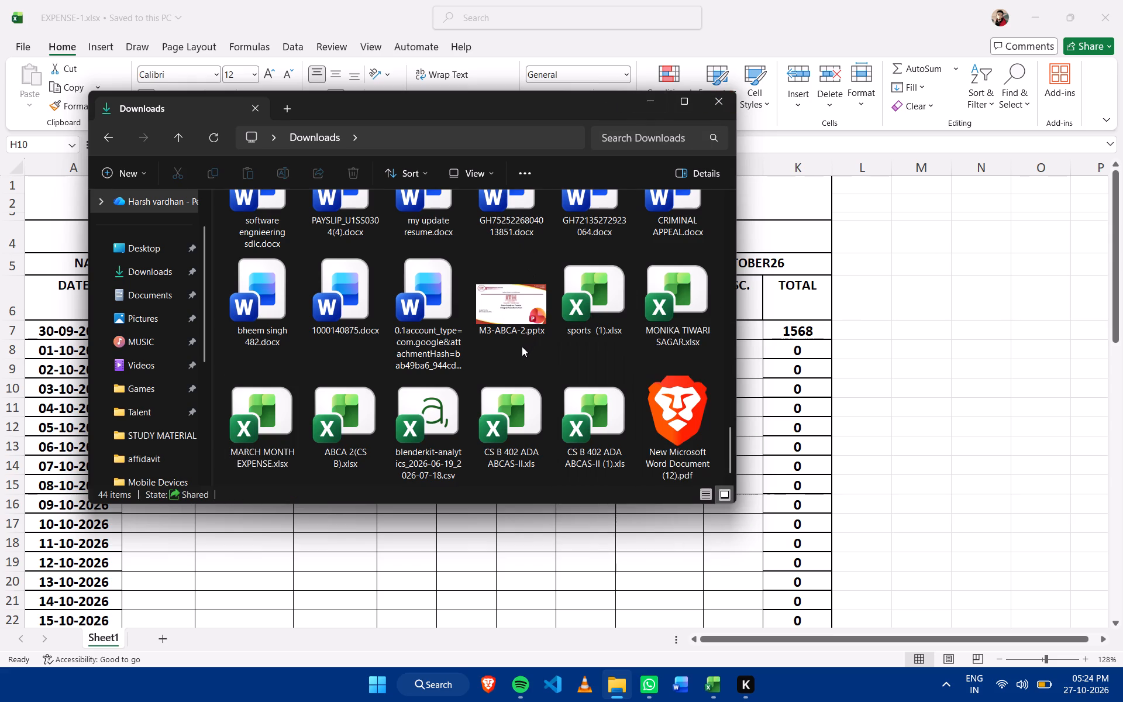
scroll(578, 390, "up", 1)
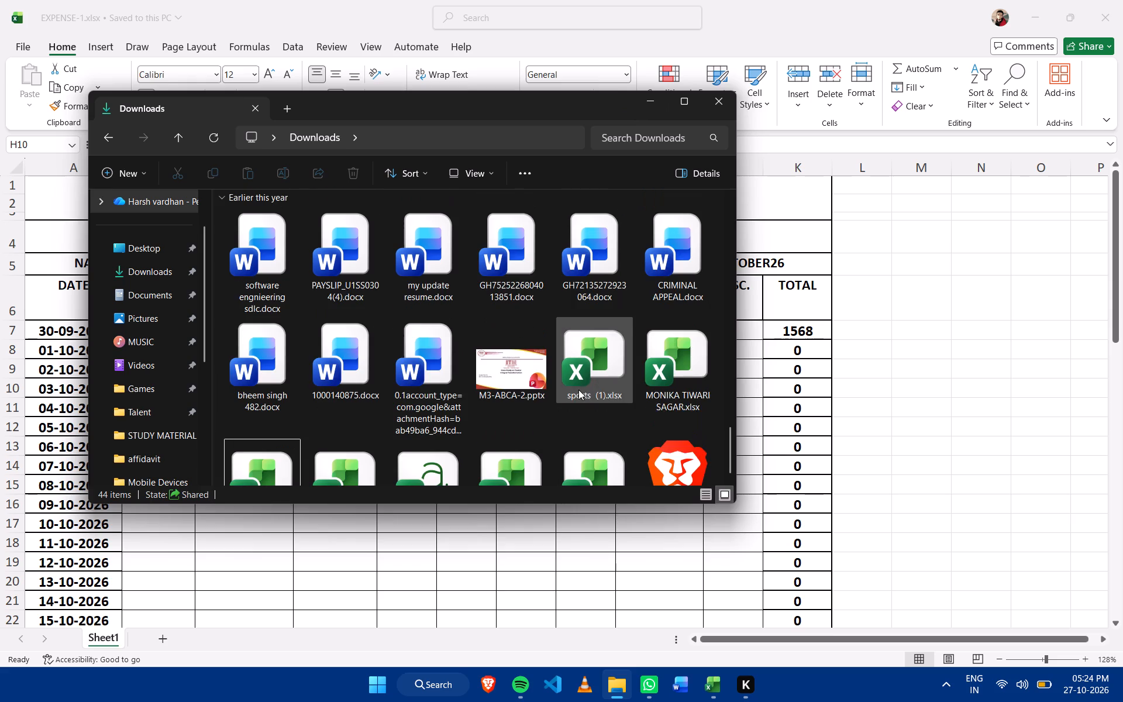
scroll(536, 314, "up", 3)
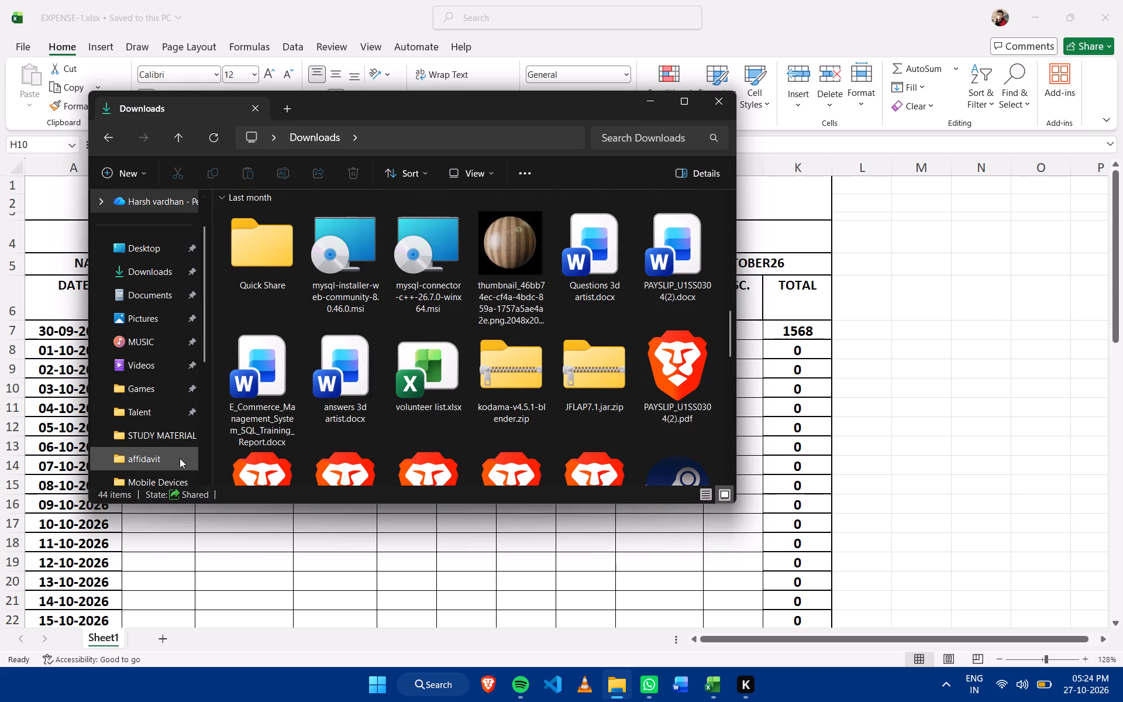
Check the D: drive, the Documents folder and its PAPA subfolder for expense files, and return to the EXPENSE-1.xlsx workbook.
scroll(180, 458, "down", 3)
left_click(171, 411)
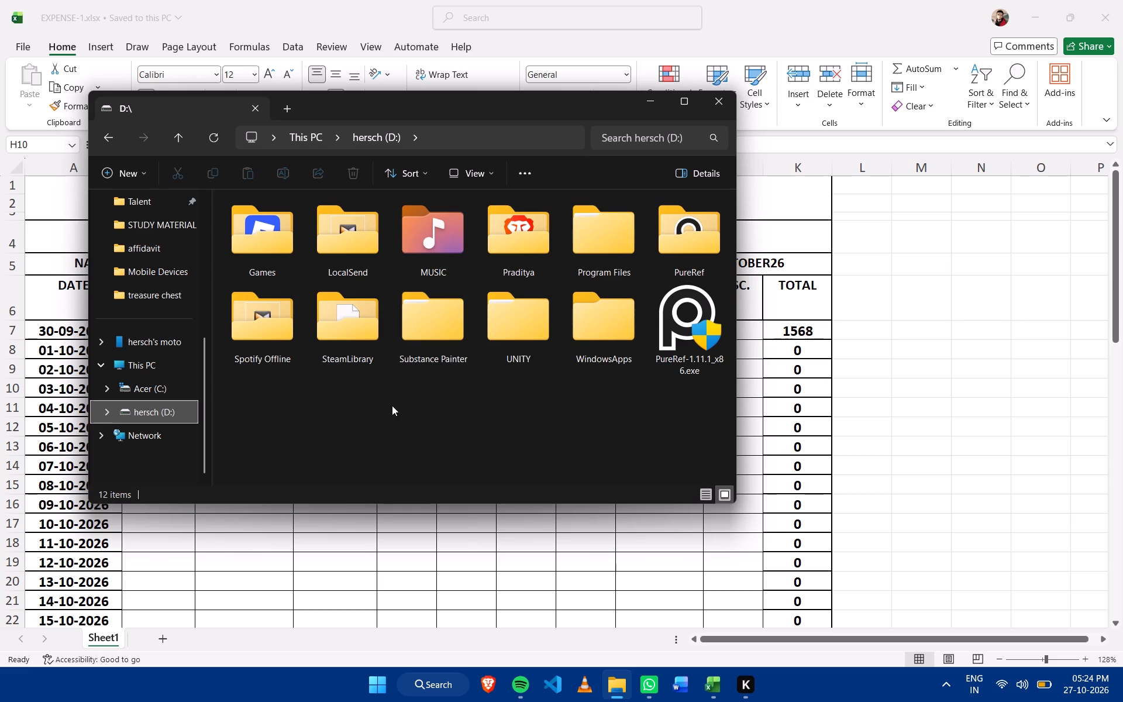
scroll(174, 295, "up", 3)
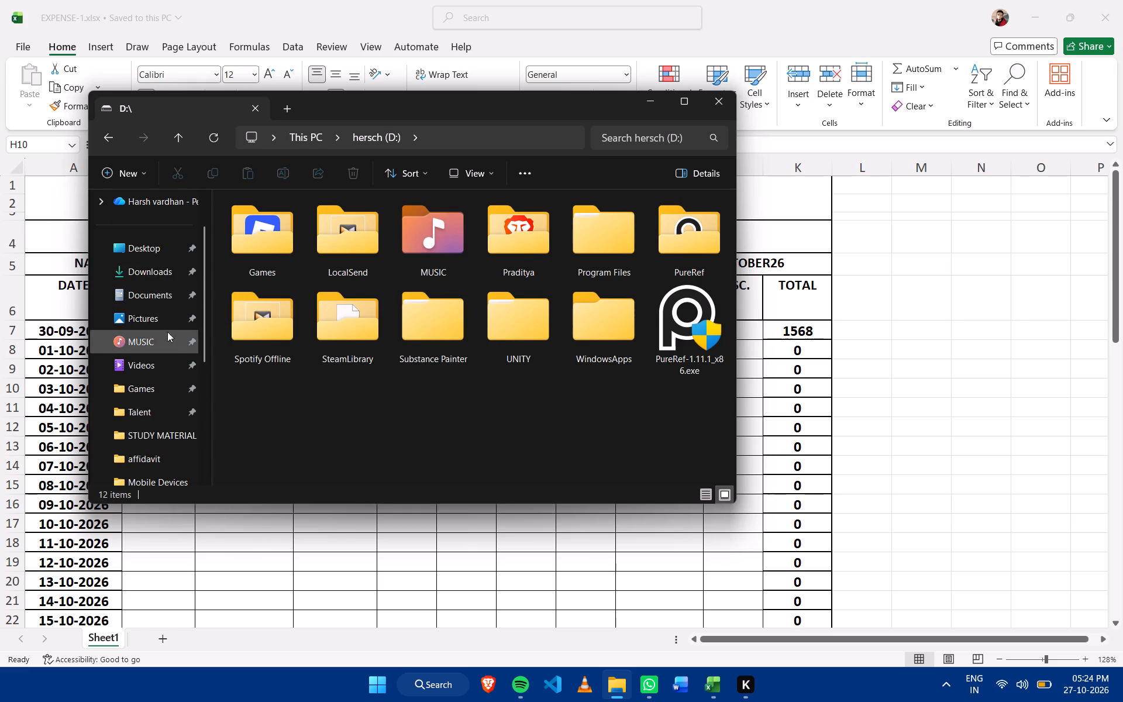
left_click(181, 305)
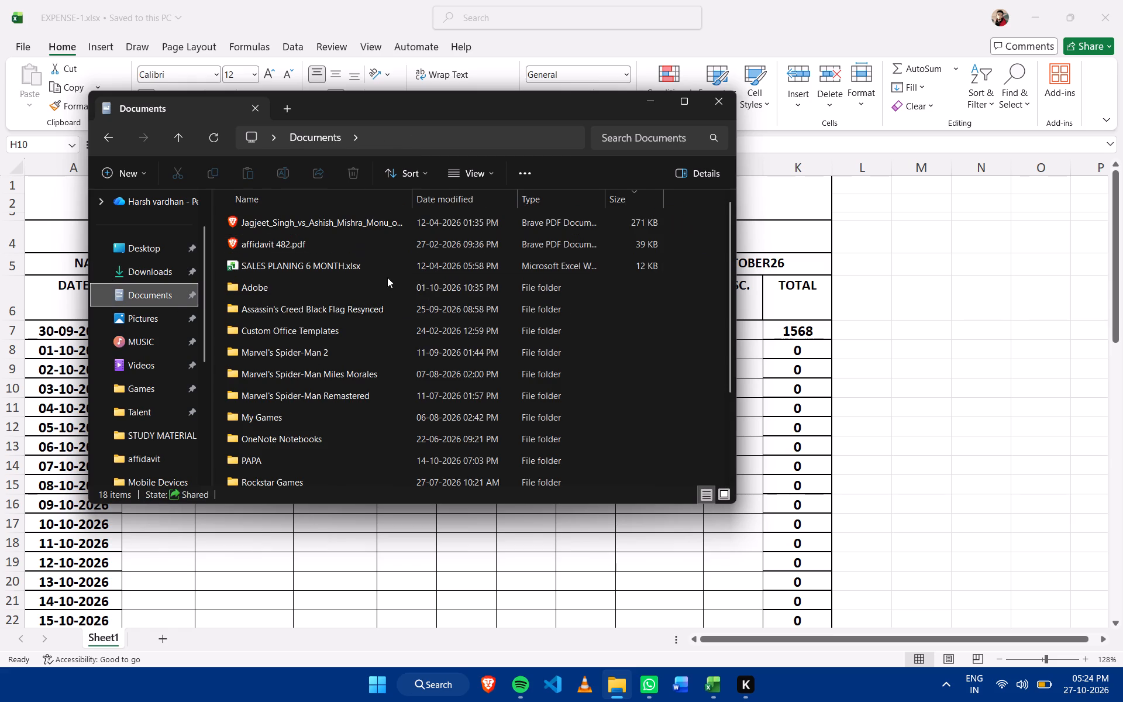
scroll(428, 322, "down", 1)
double_click(384, 410)
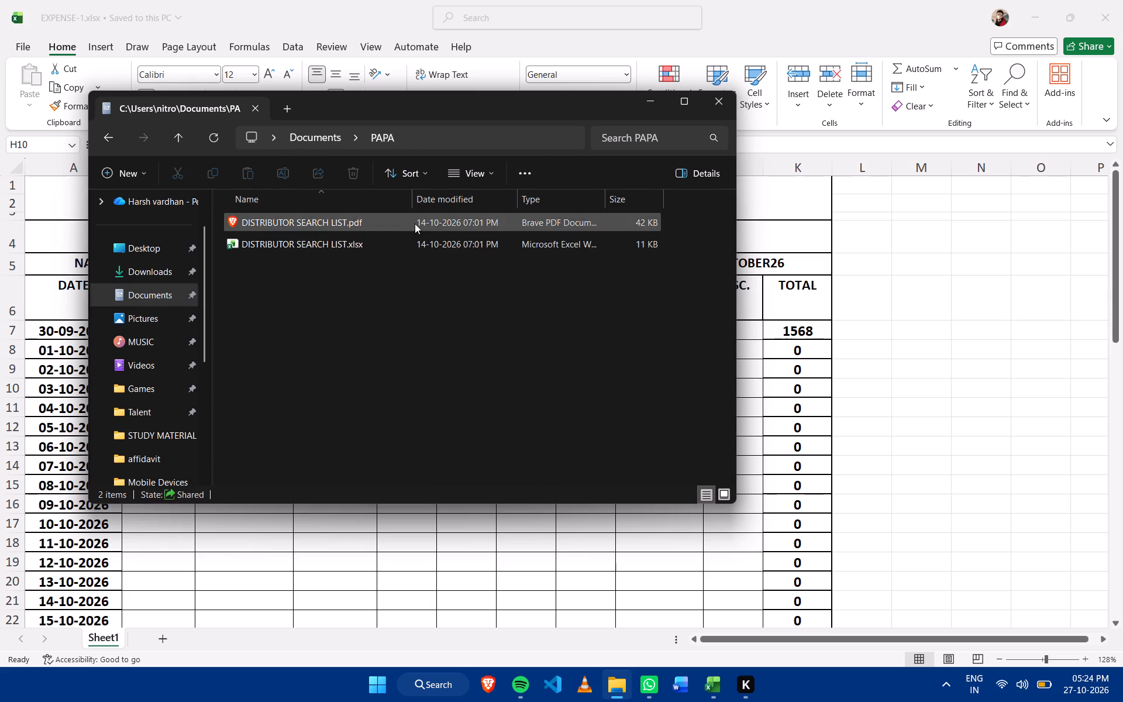
left_click(315, 143)
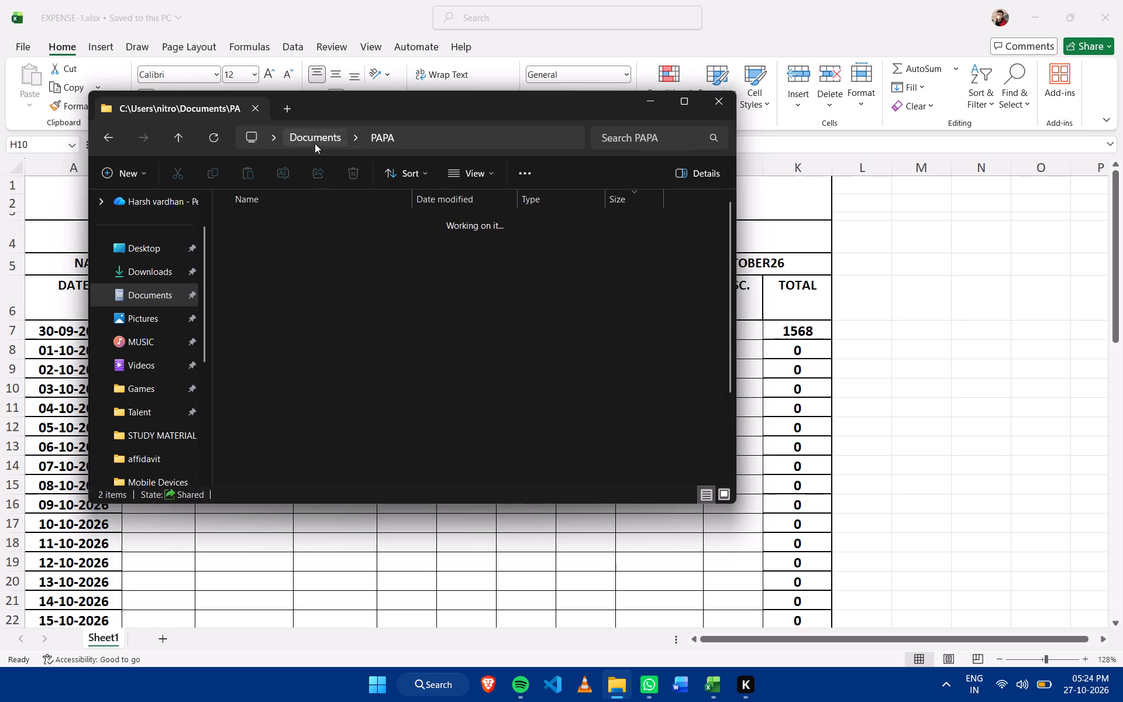
scroll(426, 360, "down", 1)
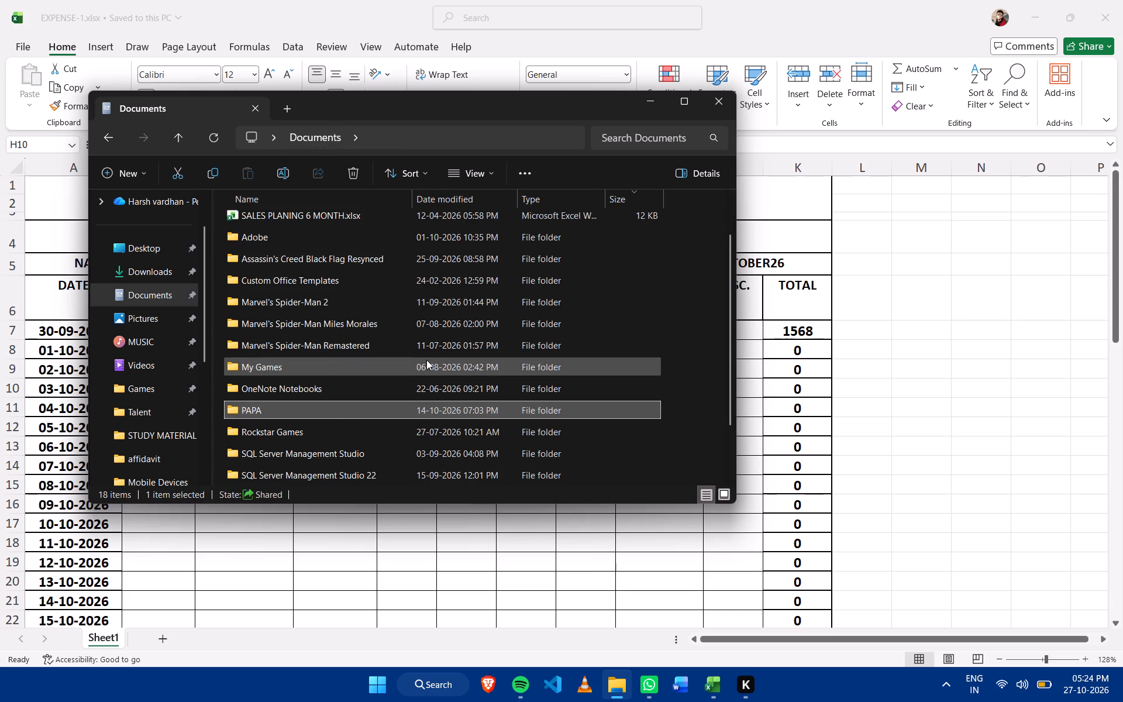
scroll(426, 360, "down", 4)
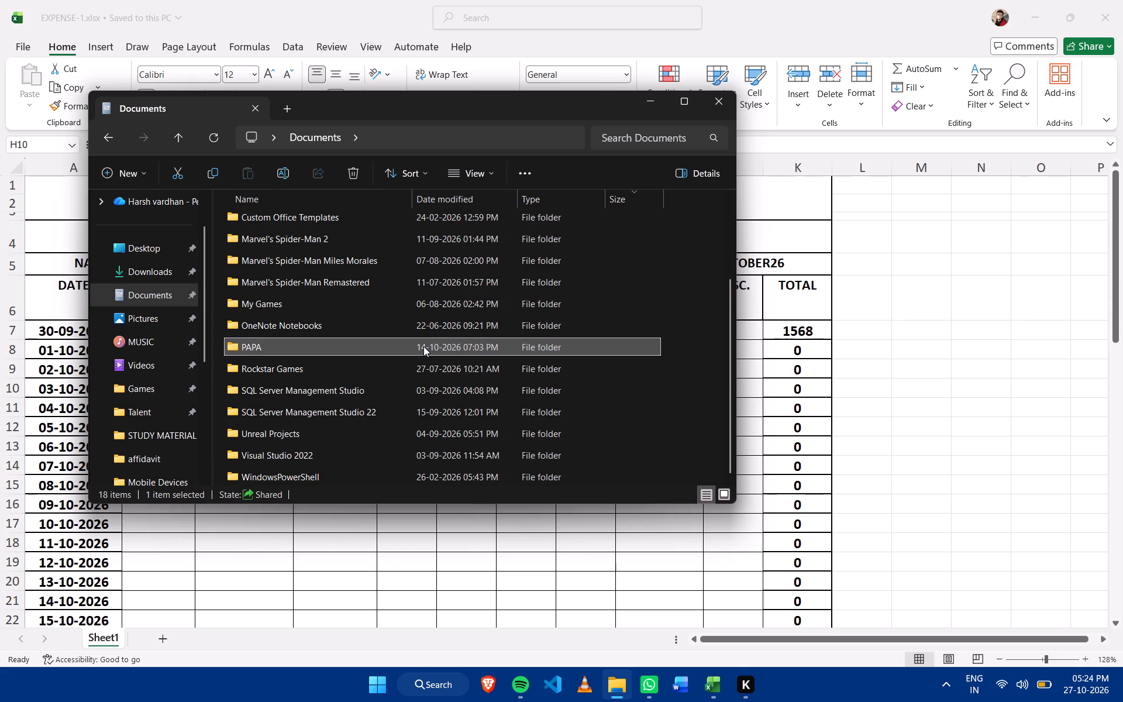
left_click(925, 270)
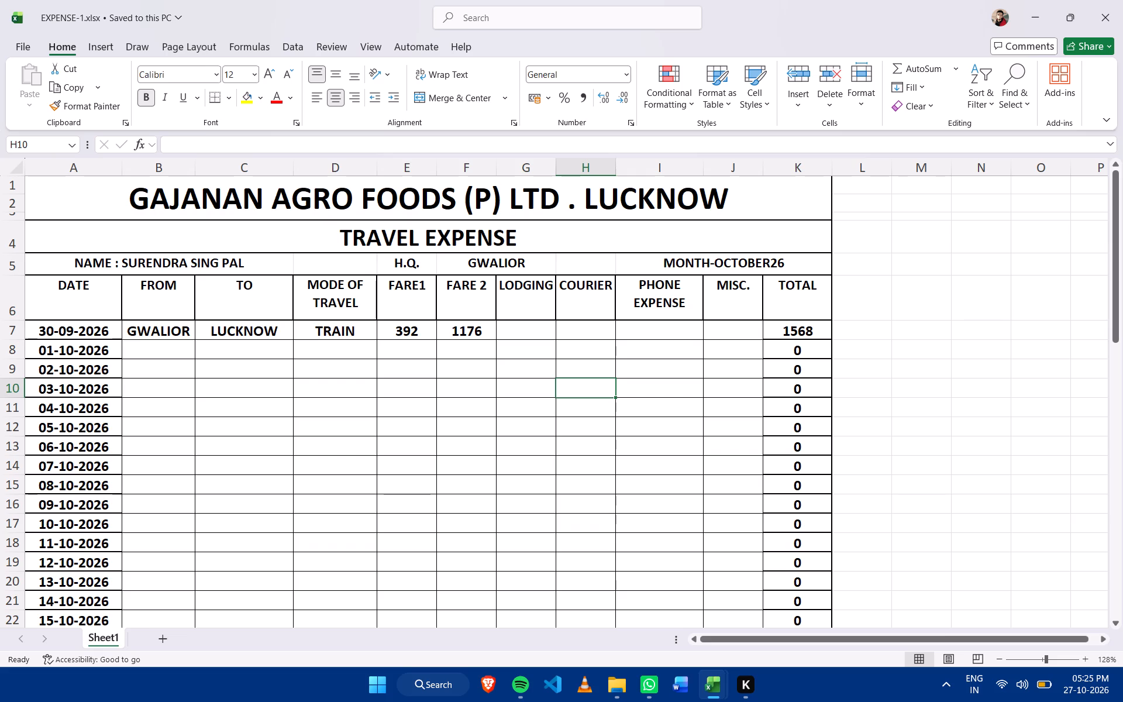
Rename the FARE1 column header in row 6 to KM.
left_click(413, 298)
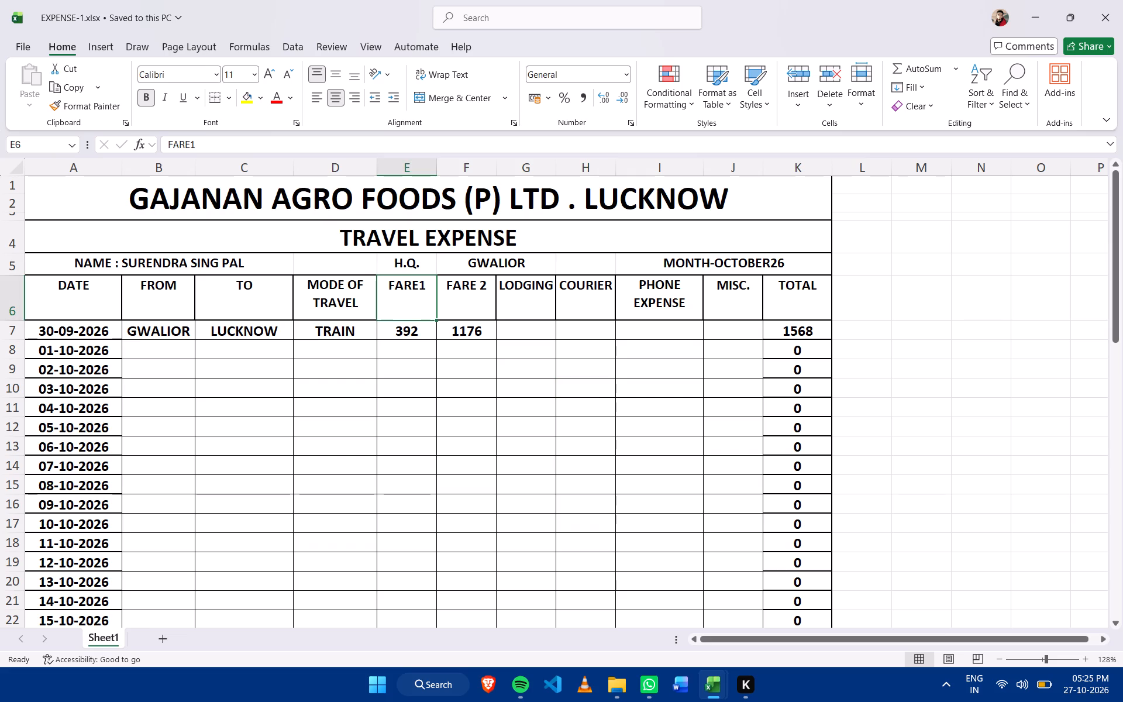
double_click(418, 296)
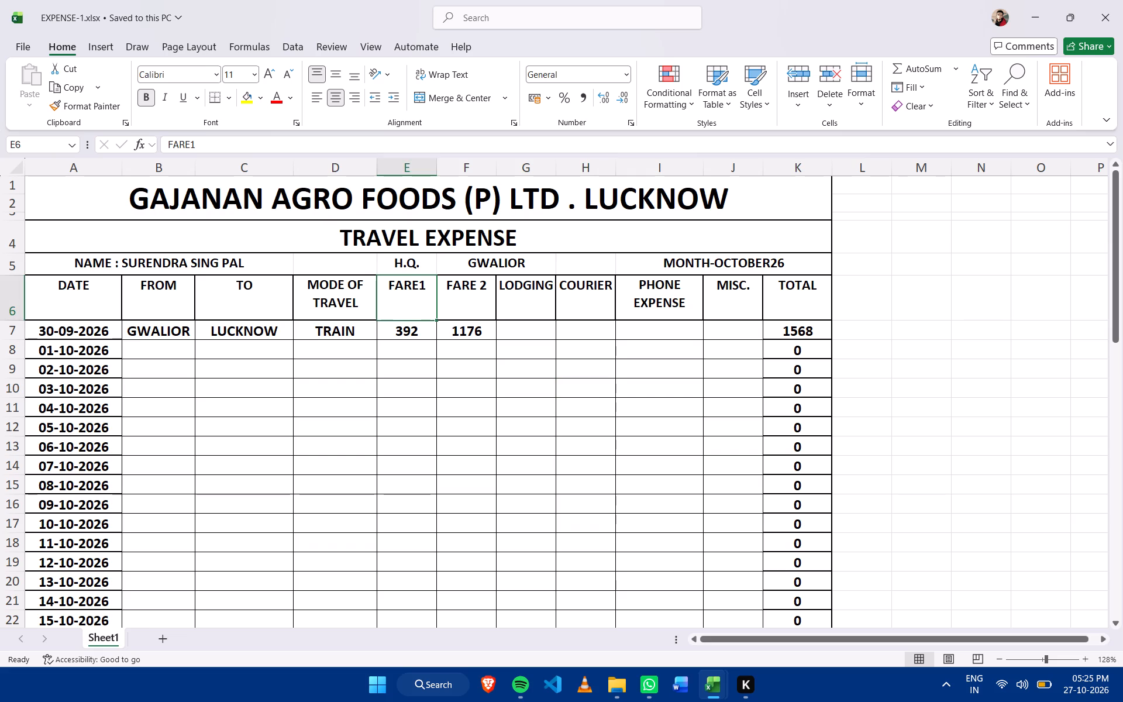
left_click(426, 293)
double_click(432, 281)
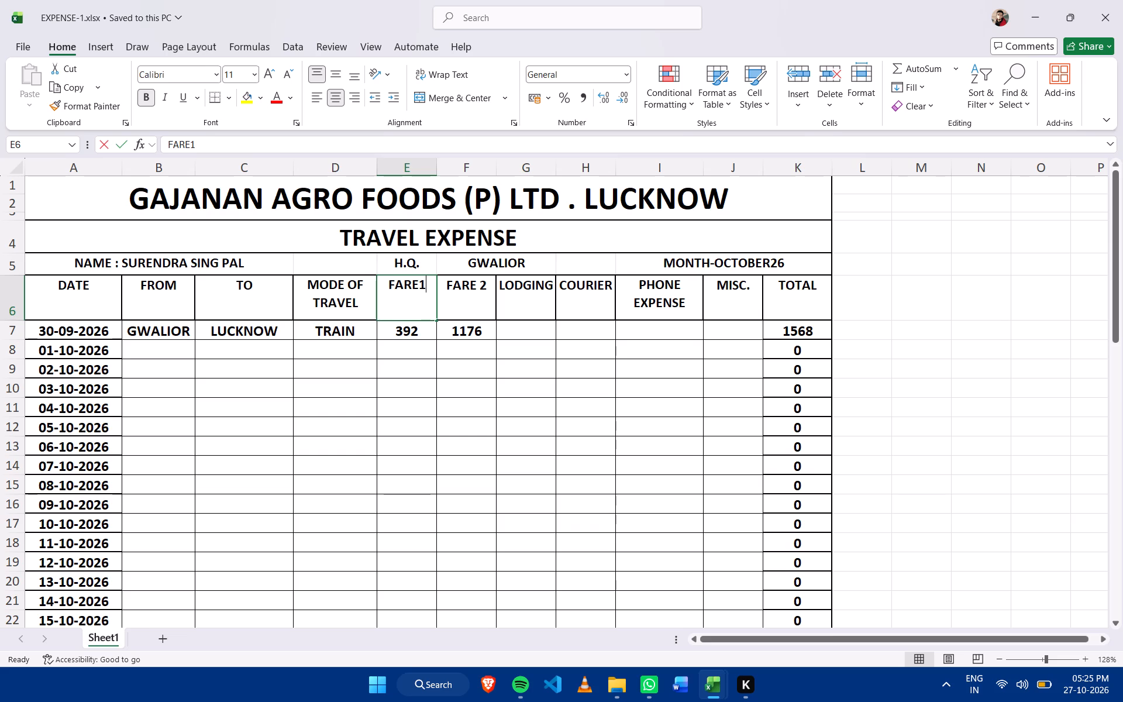
left_click(662, 402)
left_click(480, 287)
left_click(417, 287)
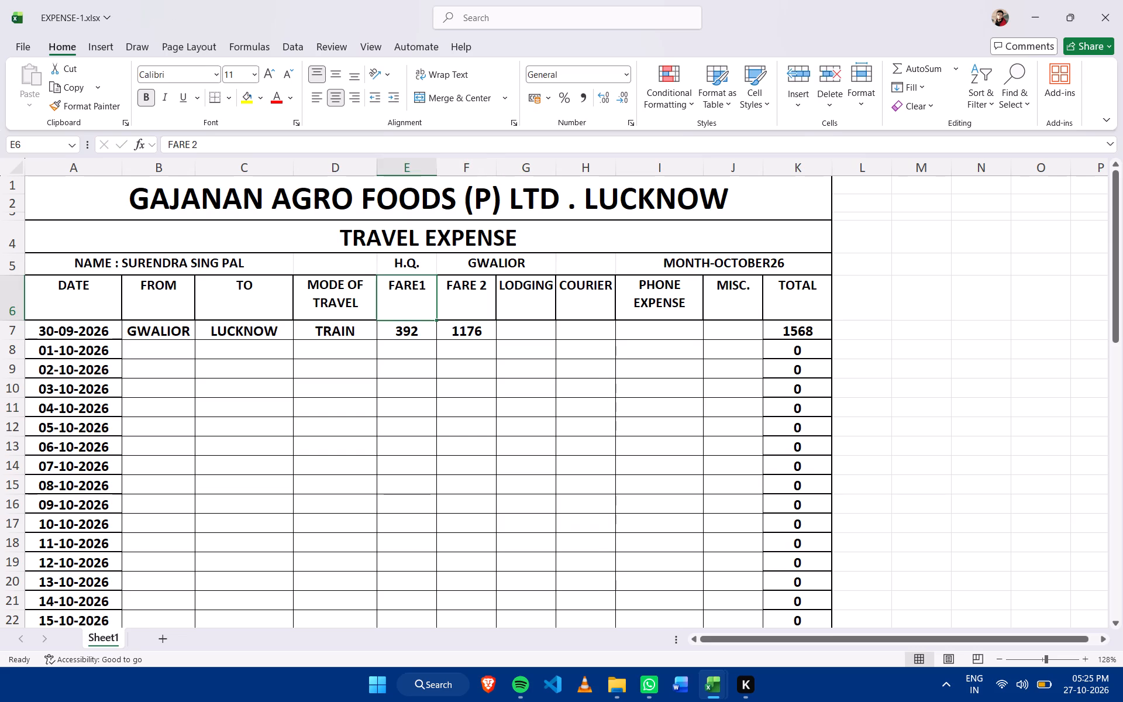
type("KM")
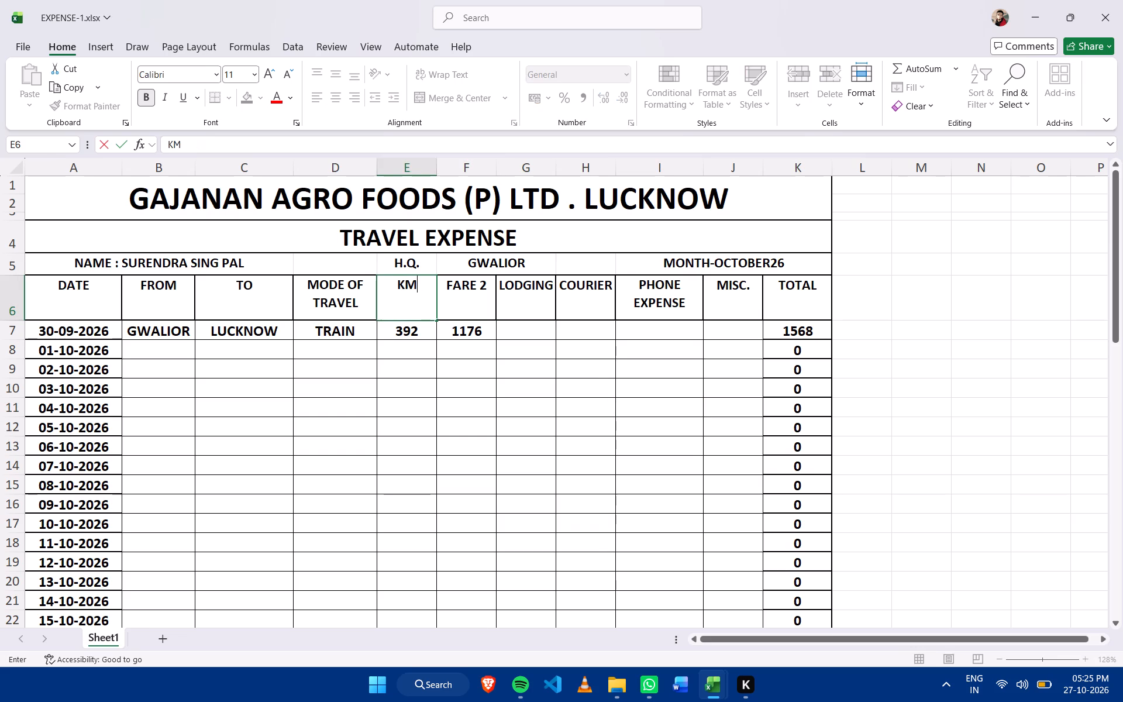
key("Return")
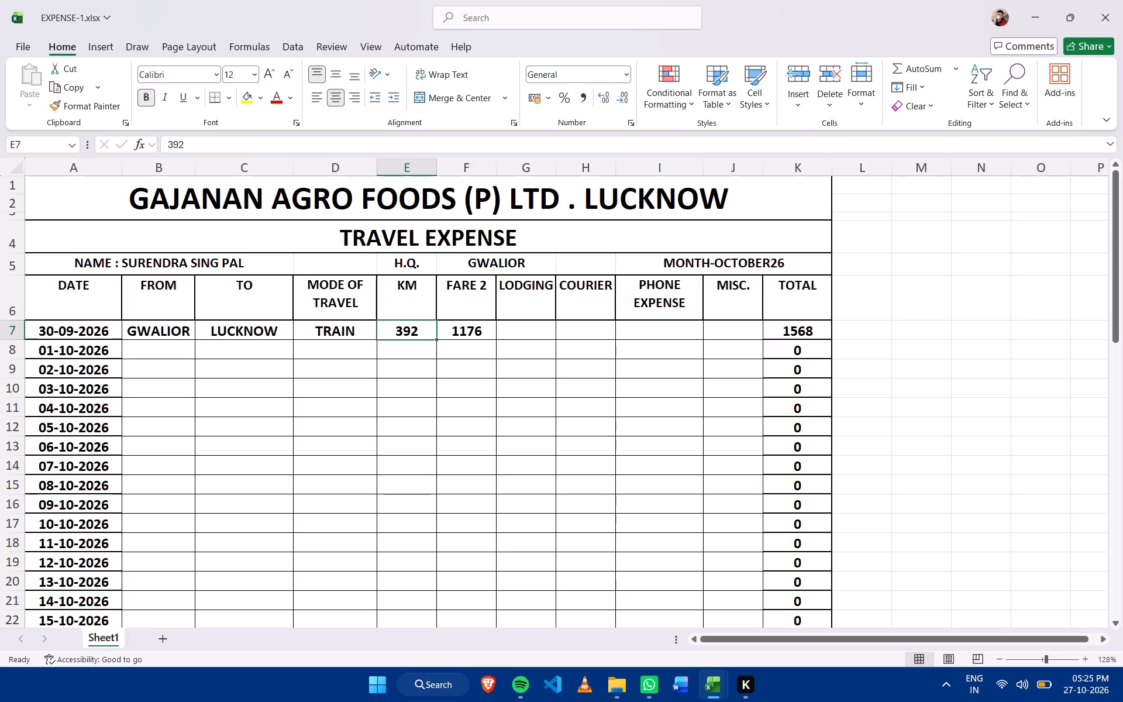
Rename the FARE 2 column header to TA and the LODGING column header to DA.
left_click(467, 304)
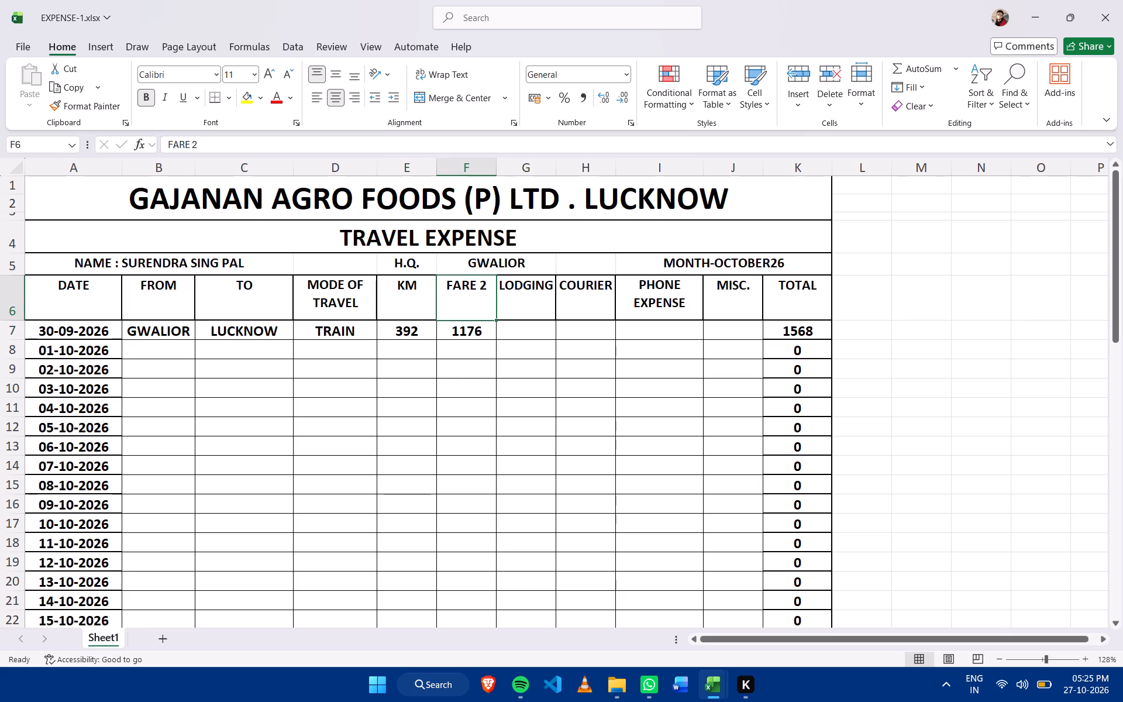
type("TA")
key("Return")
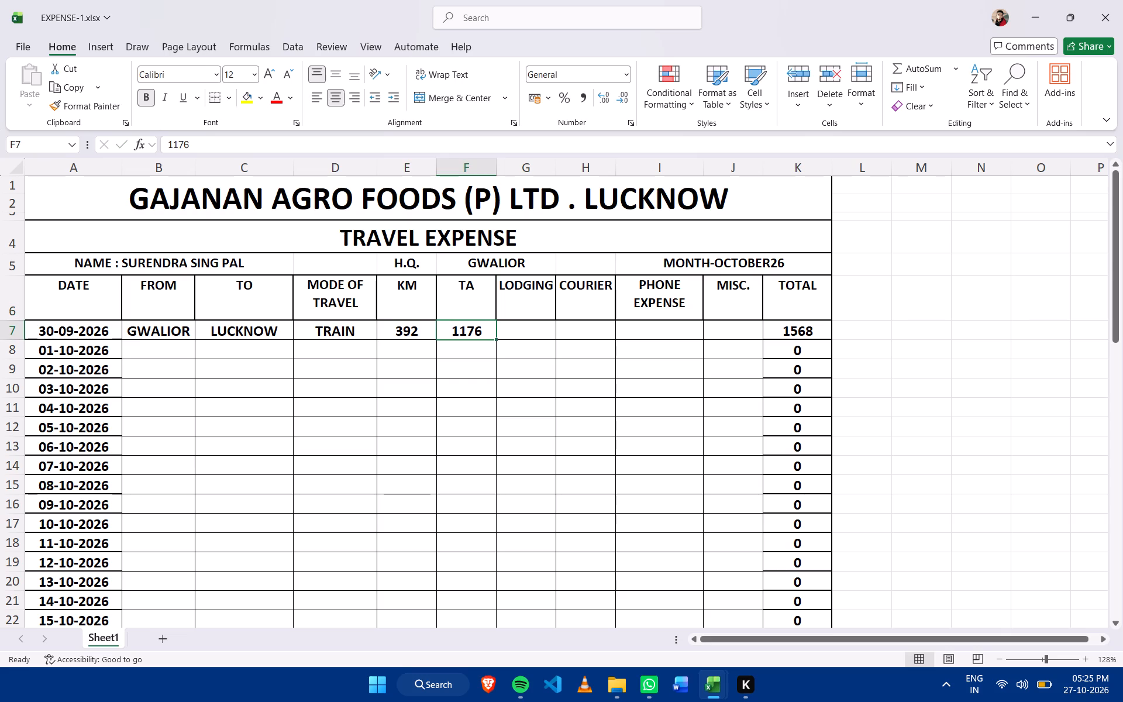
left_click(538, 300)
type("DA")
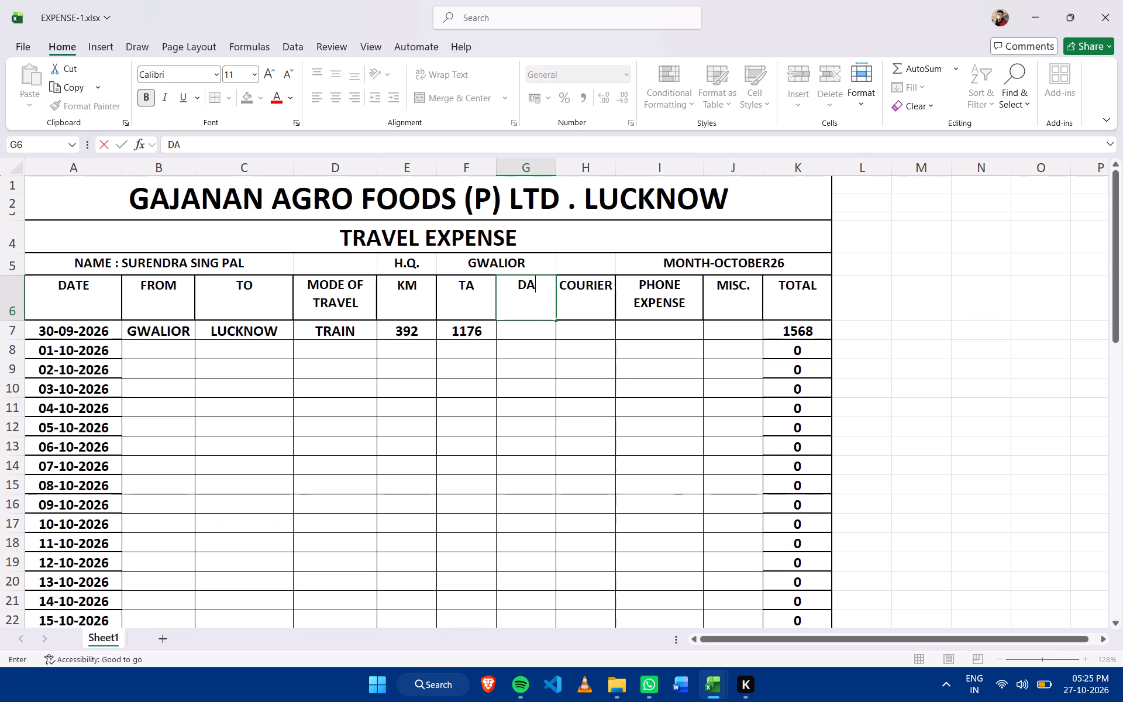
left_click(592, 300)
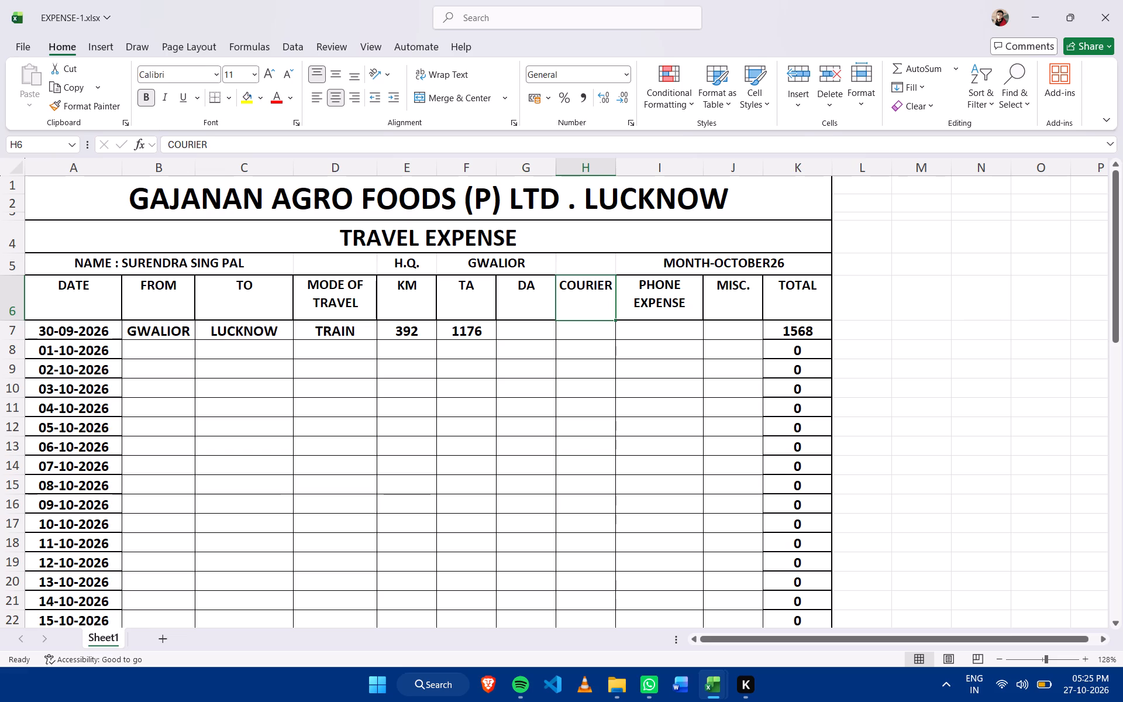
left_click(598, 303)
Change the 30-09-2026 row's total formula in K7 to =SUM(F7:J7), leaving out the KM column.
left_click(797, 337)
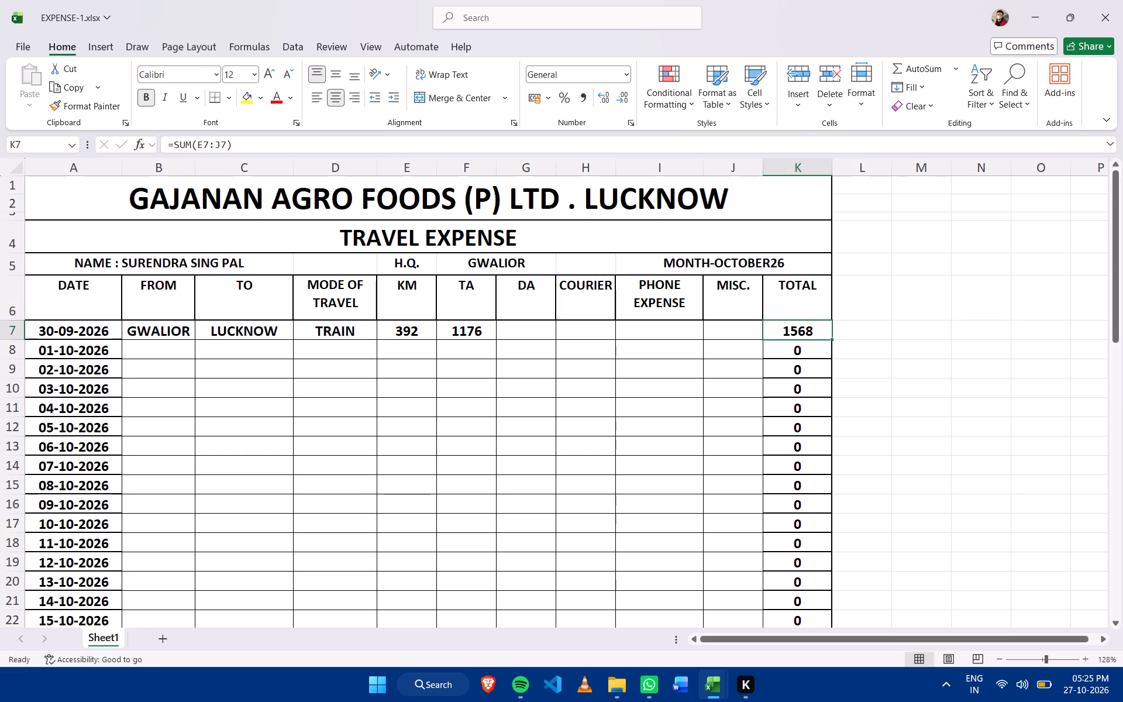
left_click(205, 147)
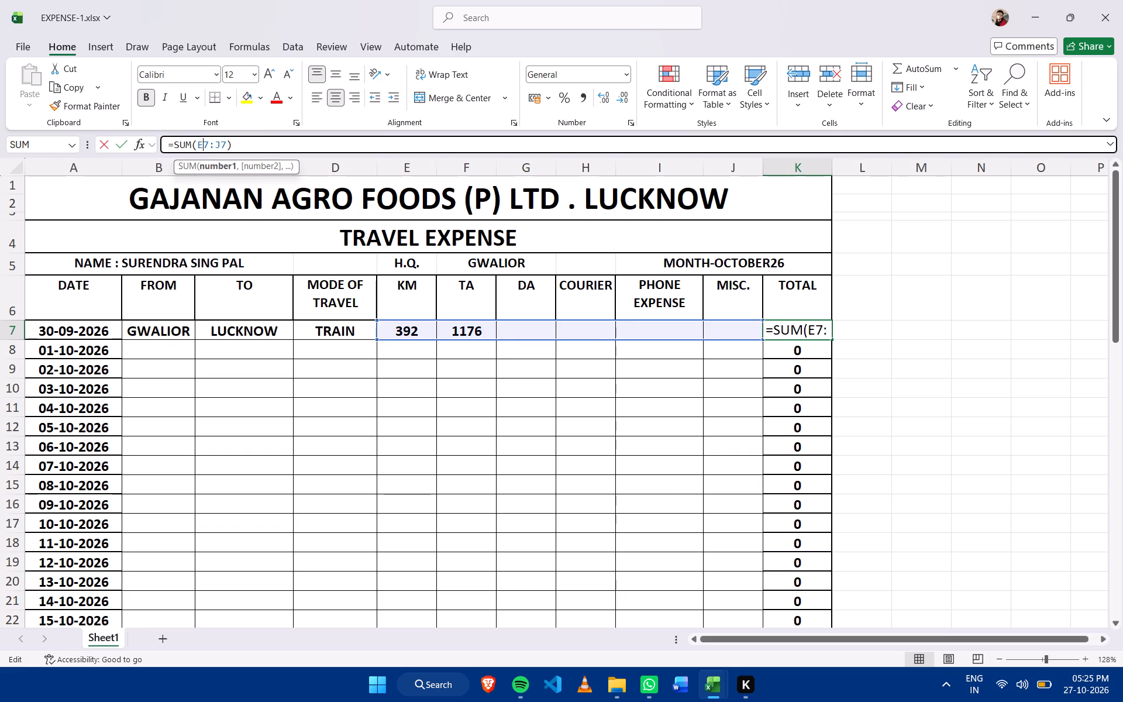
key("BackSpace")
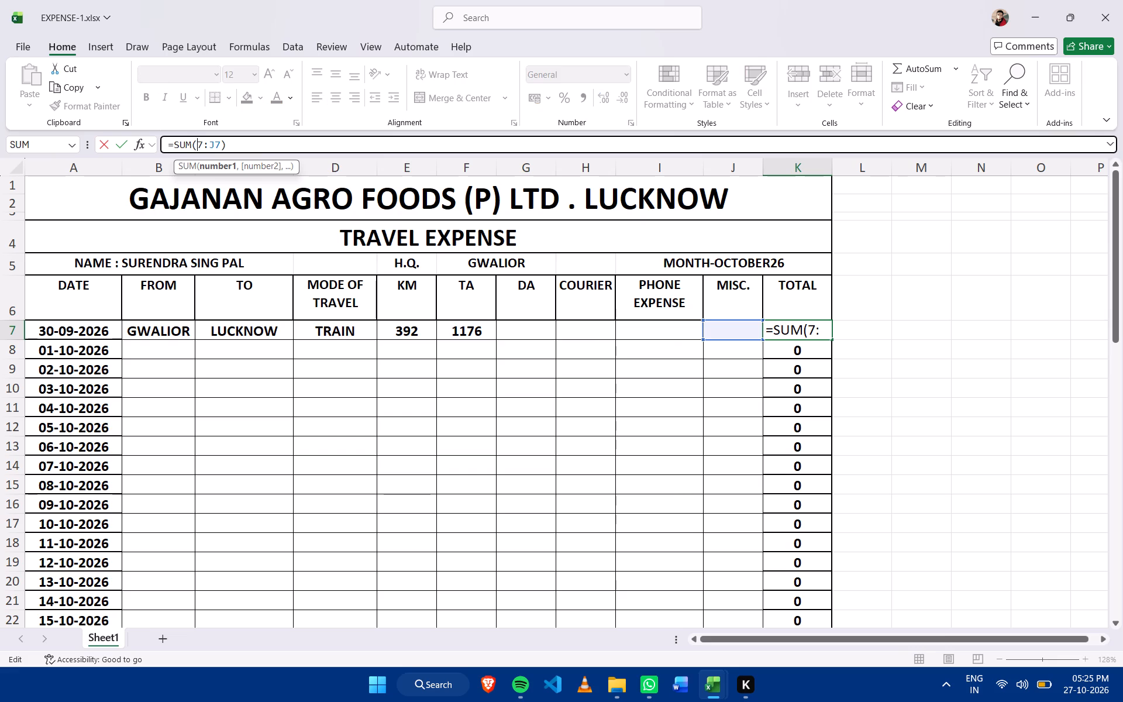
key("f")
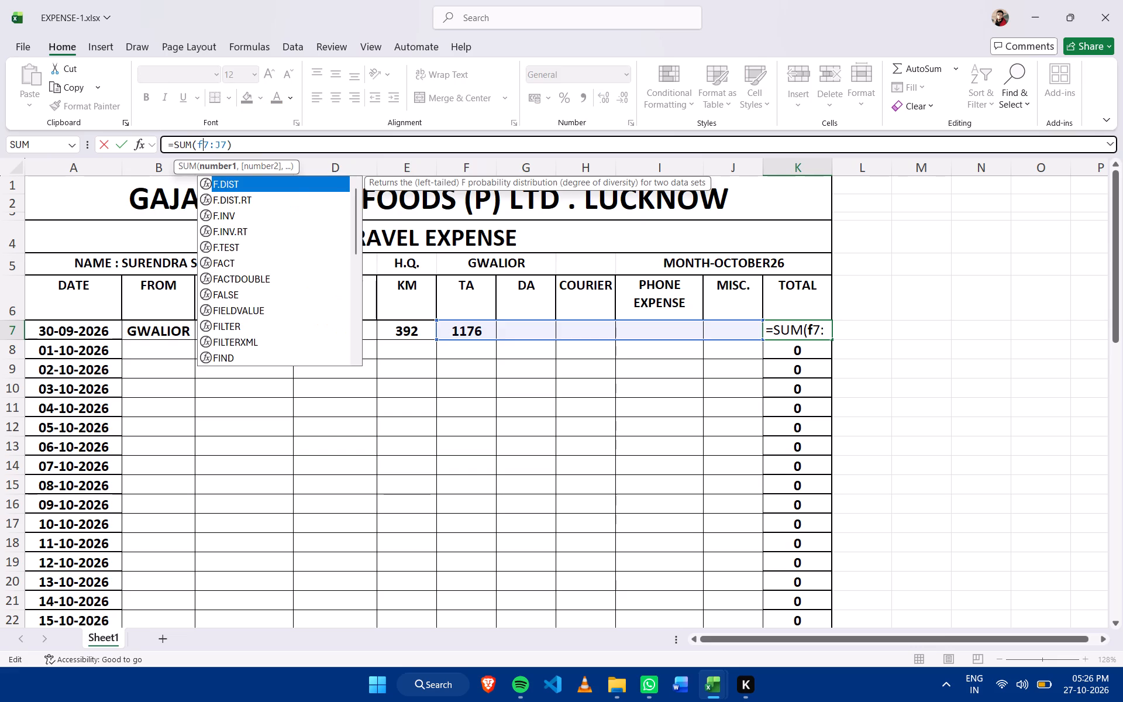
key("BackSpace")
key("shift+f")
left_click(559, 461)
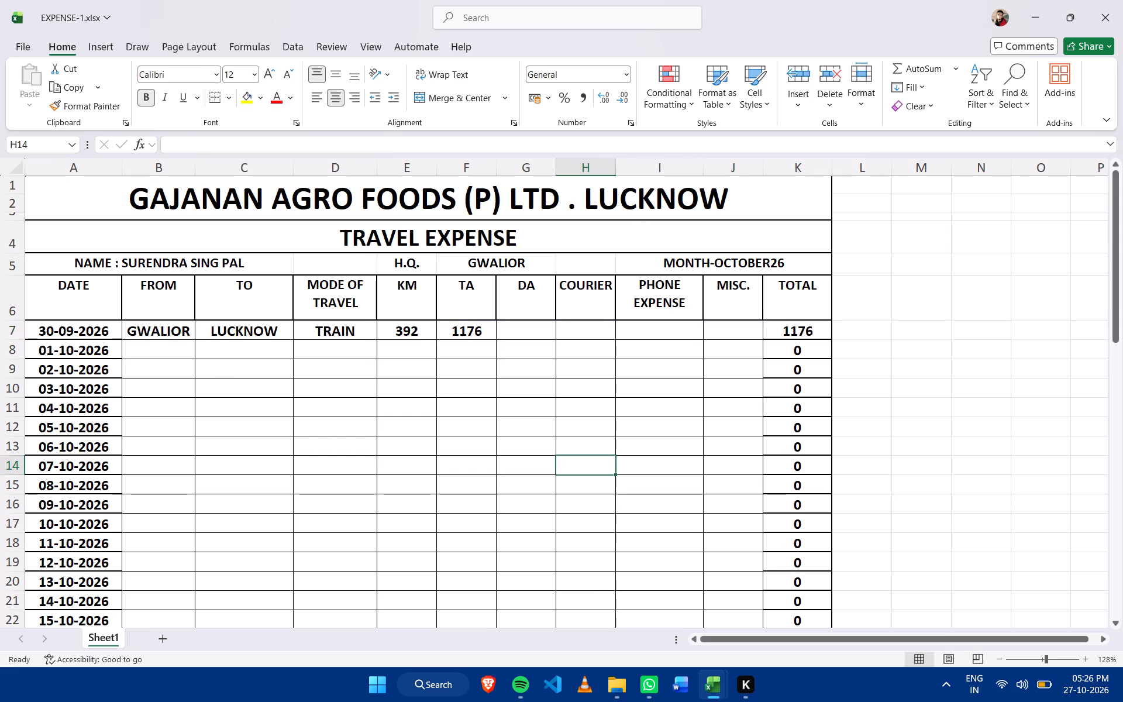
Check the formulas of the first few rows in the TOTAL column.
left_click(540, 332)
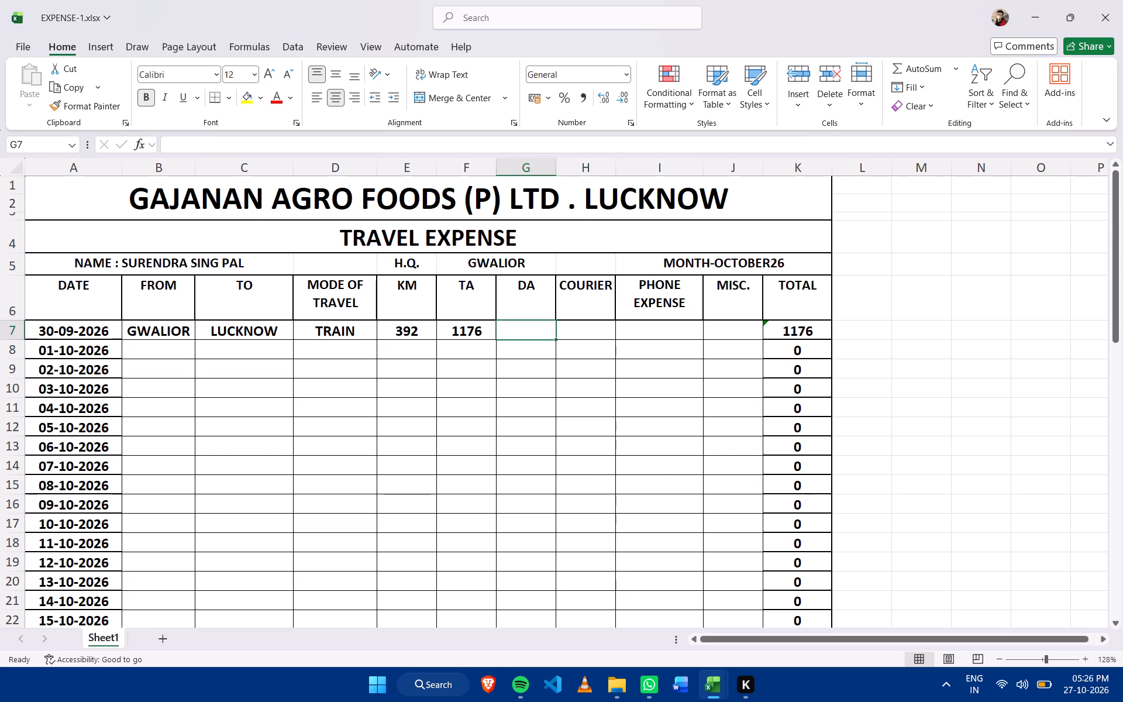
left_click(815, 329)
left_click(818, 365)
left_click(801, 396)
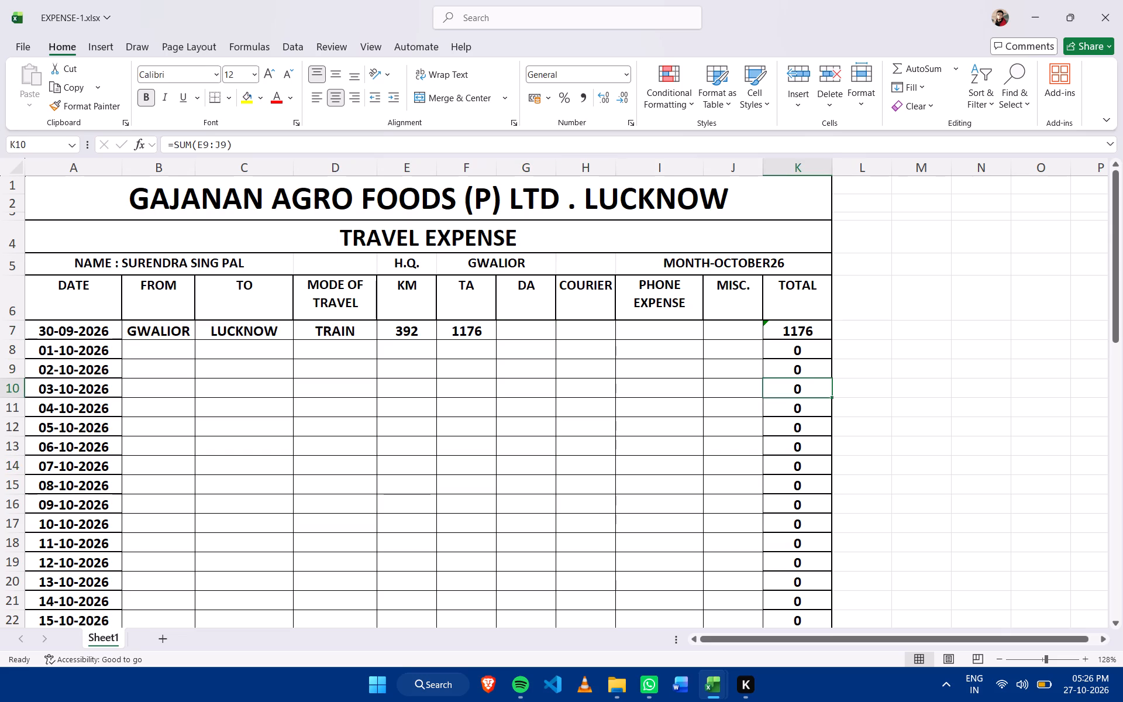
left_click(812, 339)
left_click(804, 353)
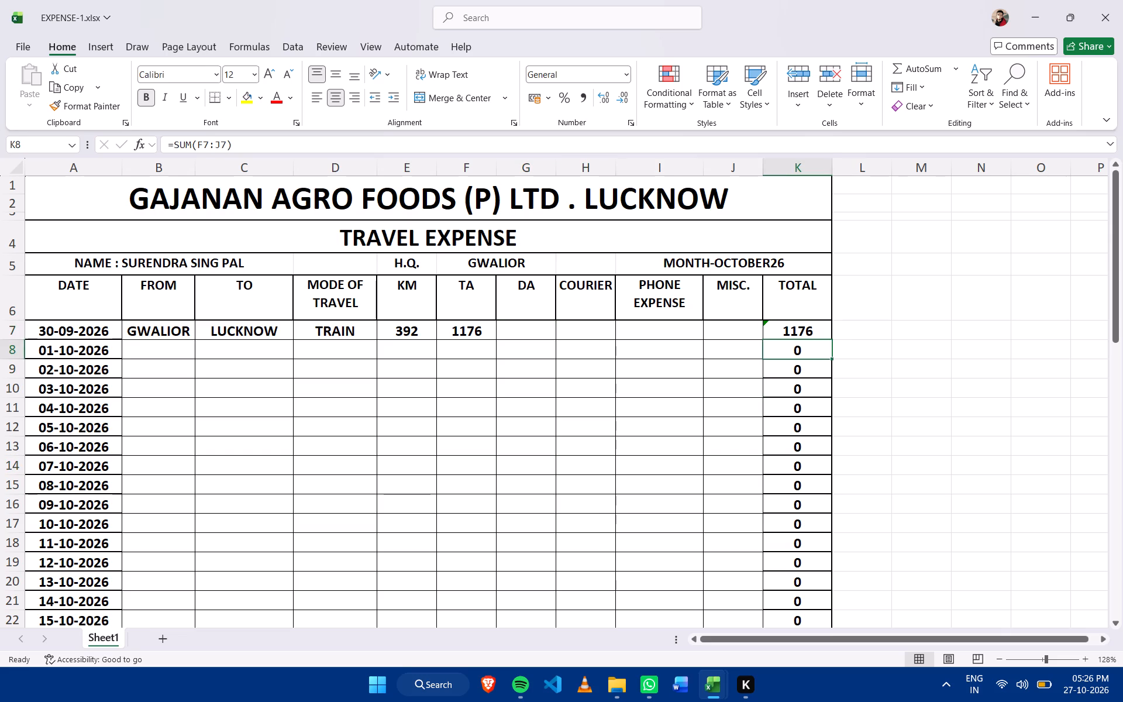
left_click(812, 329)
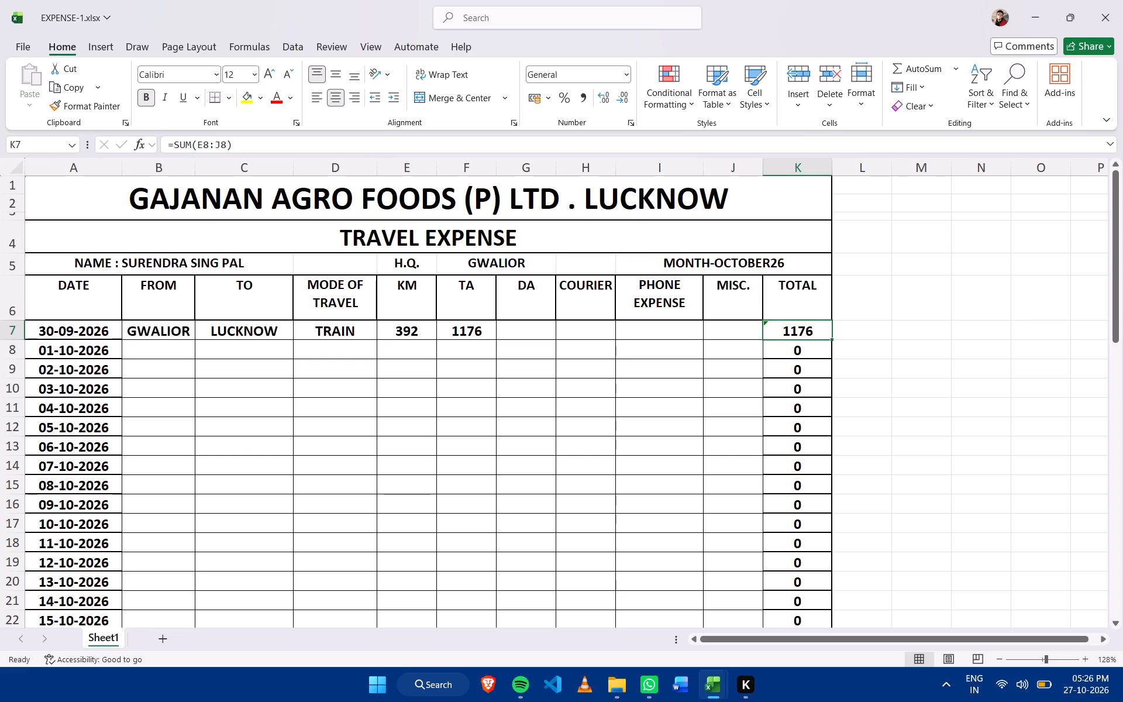
left_click(804, 164)
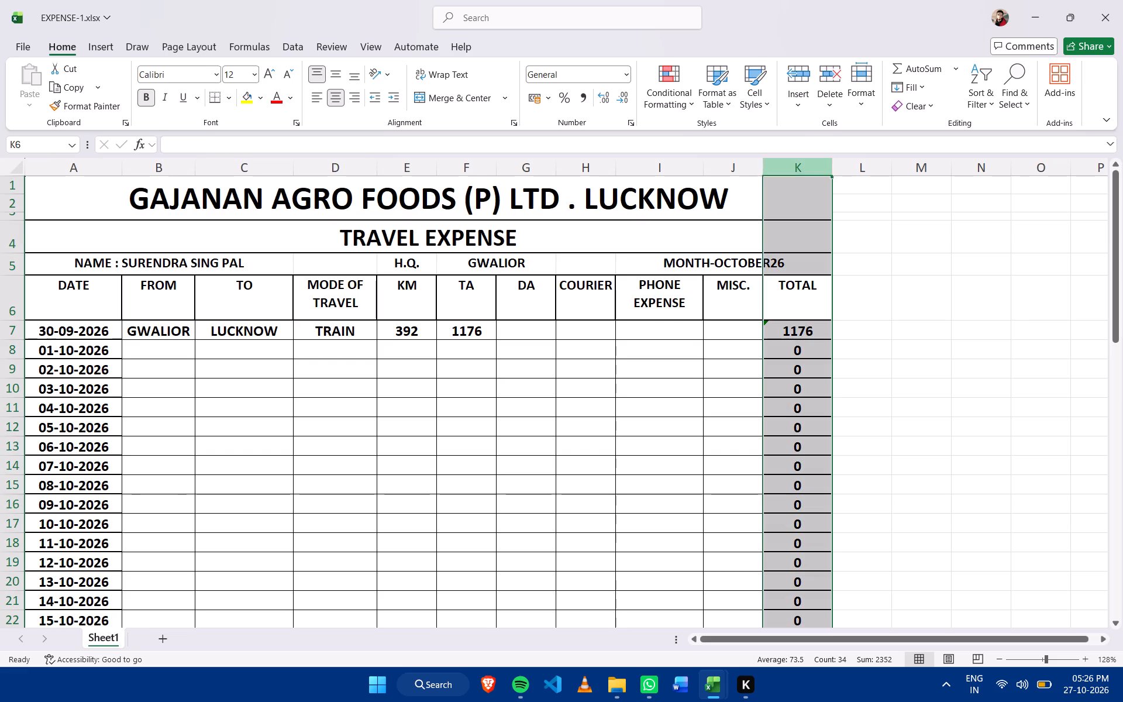
left_click(809, 347)
left_click(812, 307)
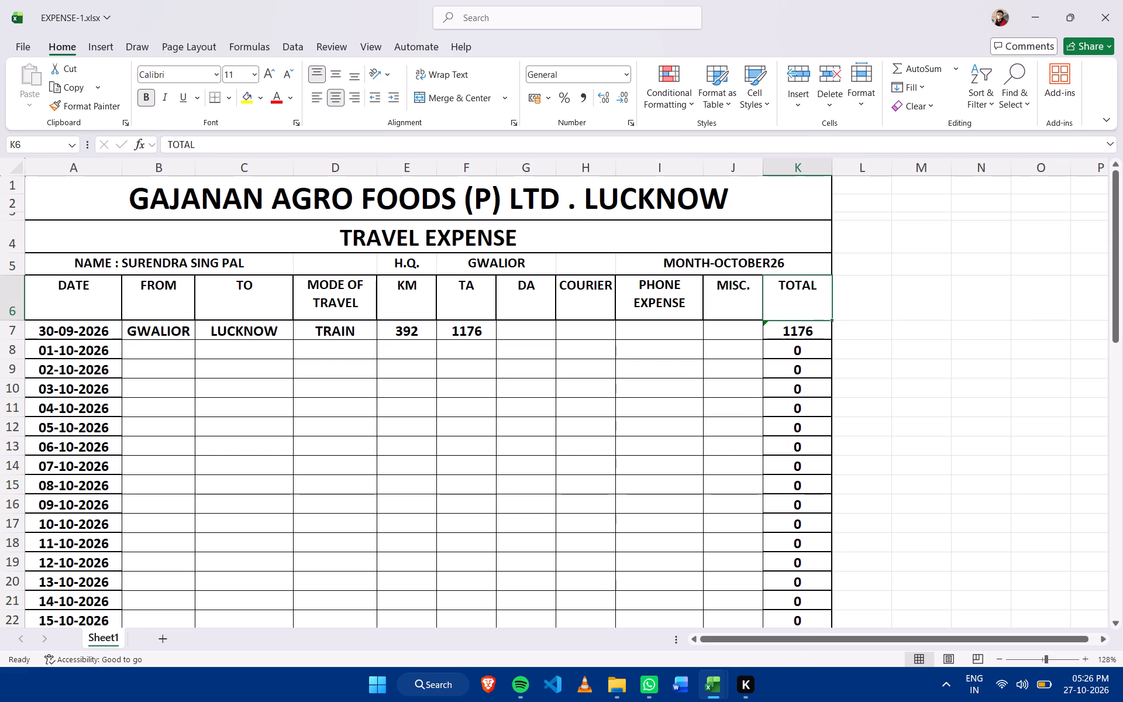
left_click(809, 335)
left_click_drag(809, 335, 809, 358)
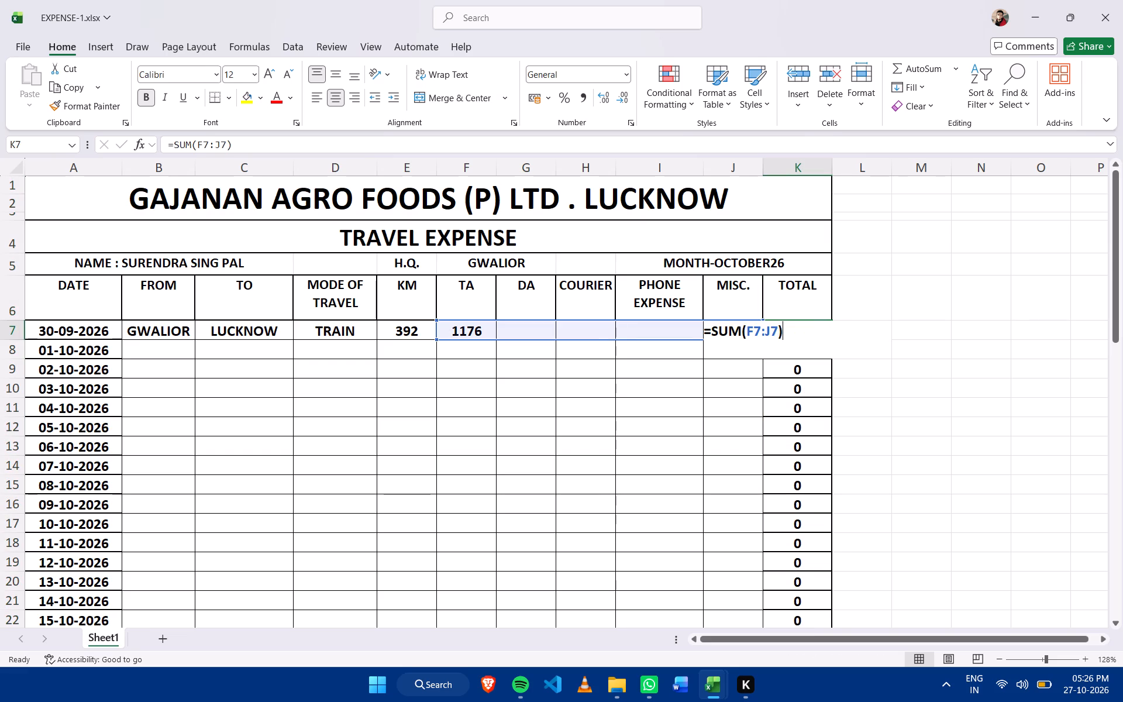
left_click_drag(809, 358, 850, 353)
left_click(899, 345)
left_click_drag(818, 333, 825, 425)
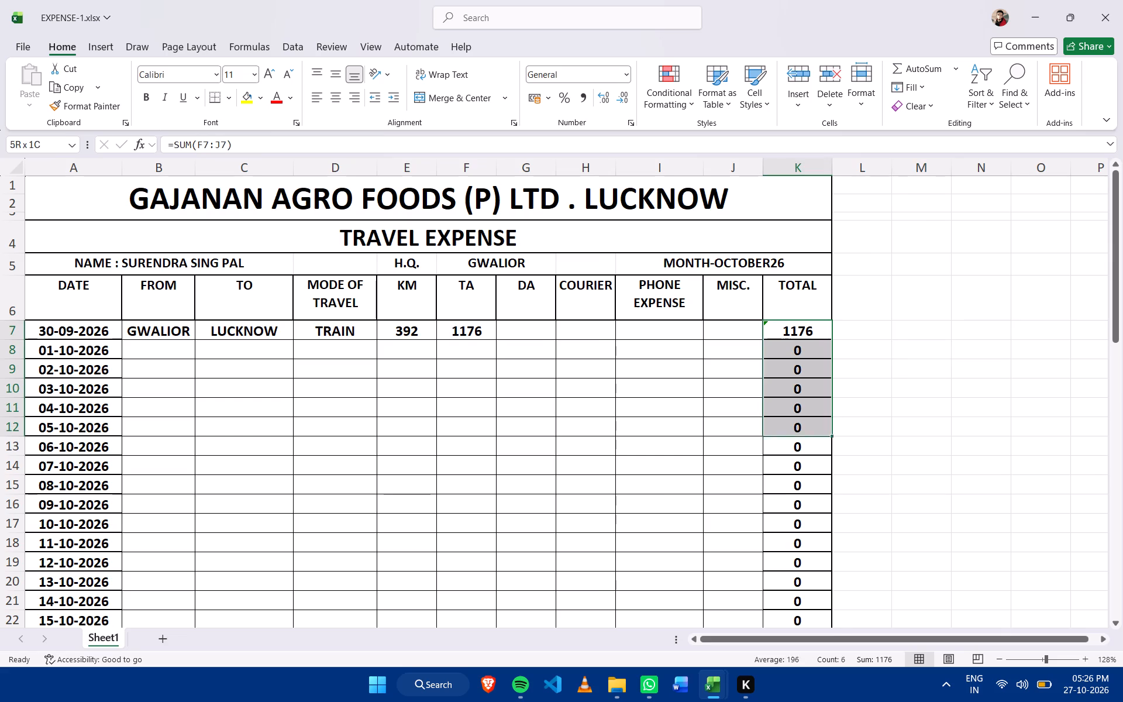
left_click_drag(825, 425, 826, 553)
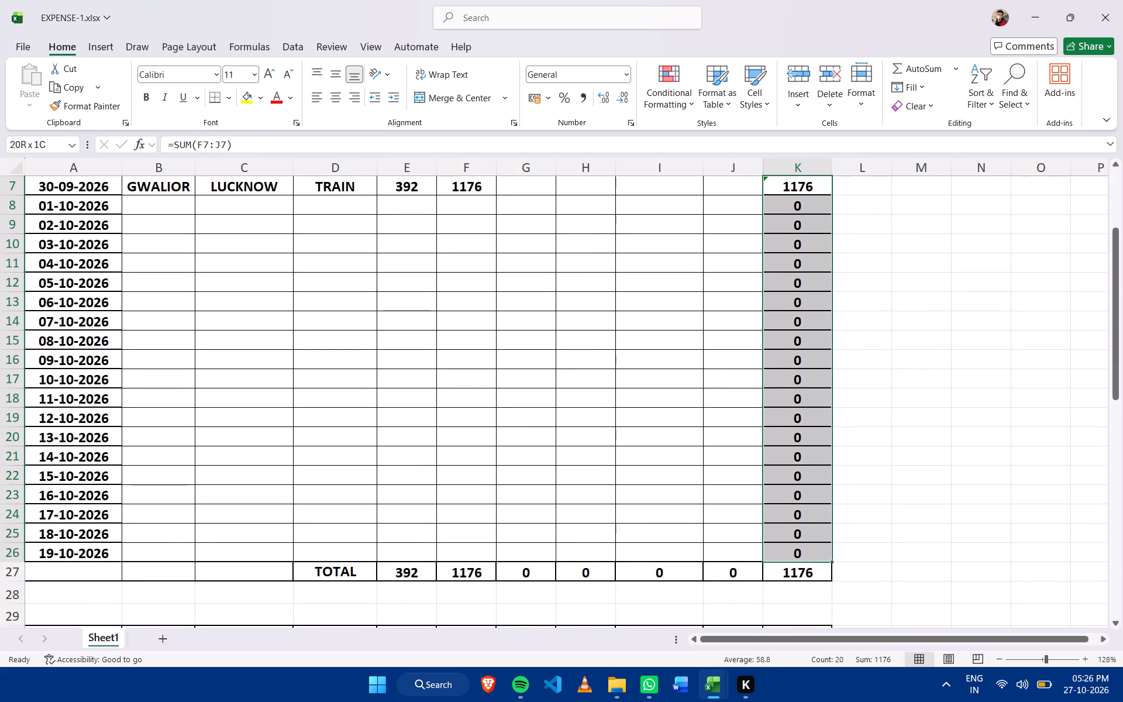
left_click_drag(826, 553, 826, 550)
Fill the K7 total formula down the TOTAL column to the 17-10-2026 row and check several of the filled cells.
scroll(798, 359, "up", 2)
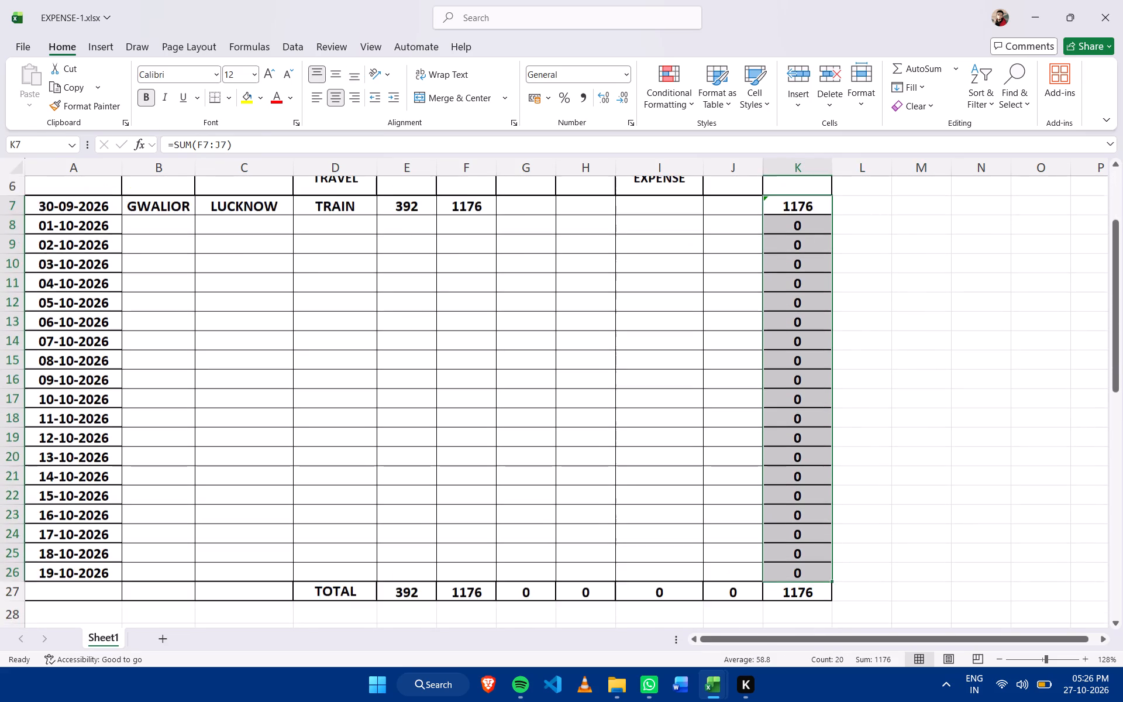
left_click(819, 301)
left_click_drag(829, 303, 836, 624)
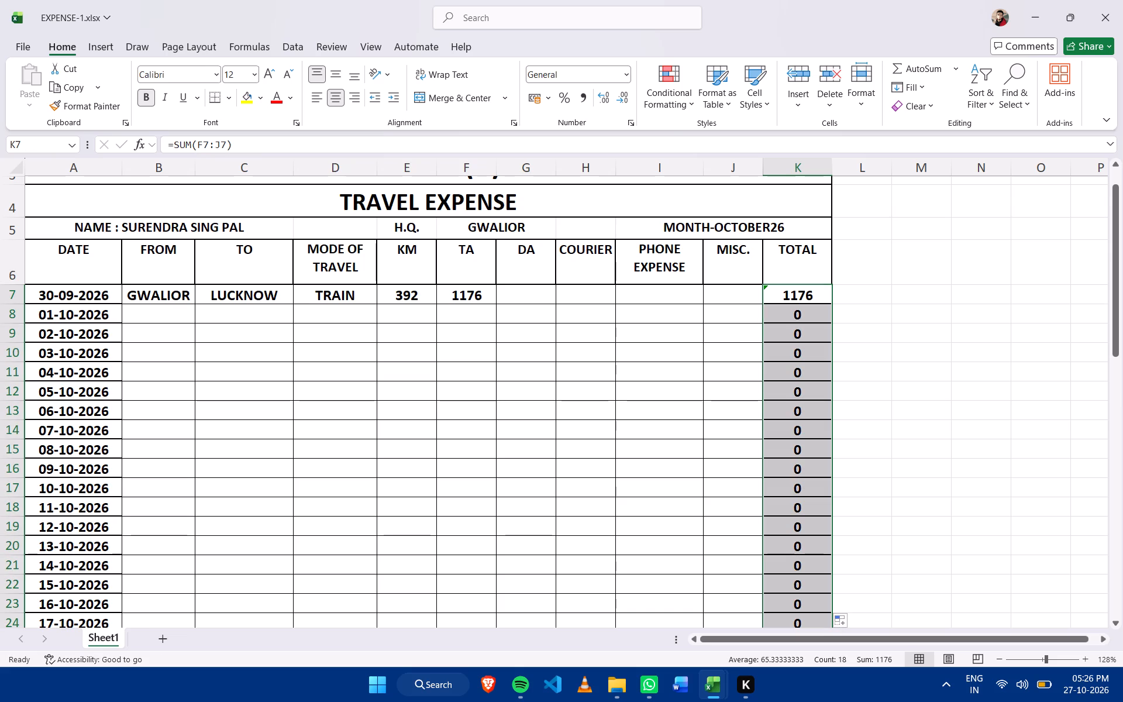
left_click(801, 376)
left_click(810, 422)
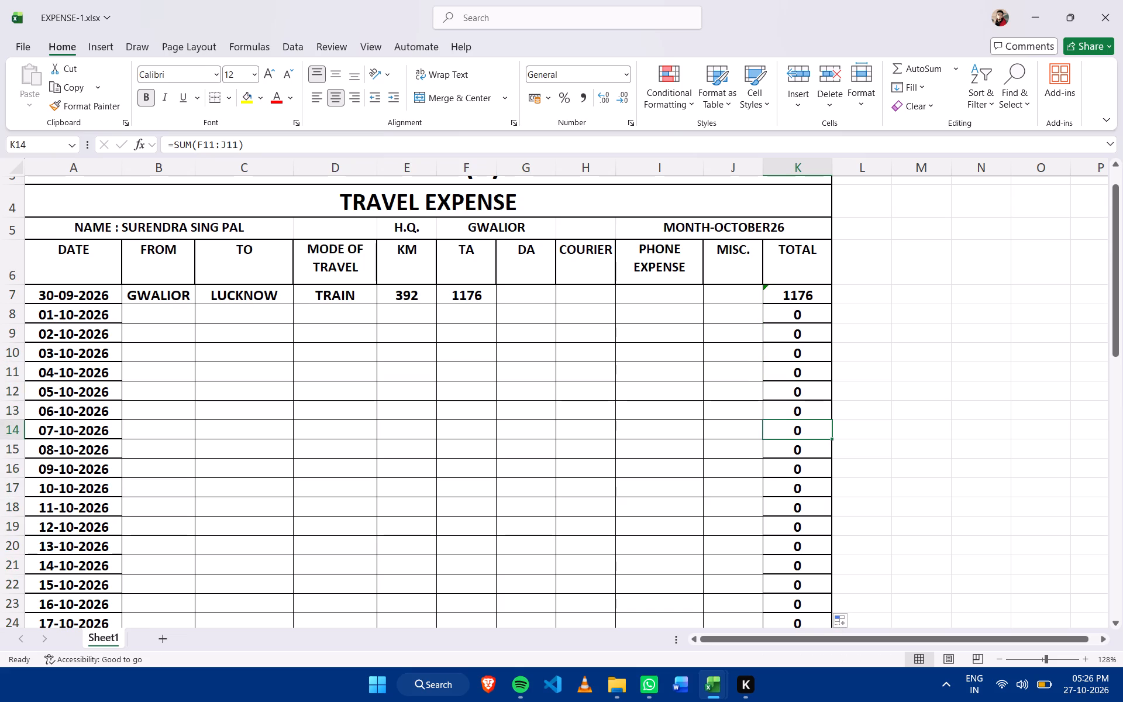
left_click(806, 477)
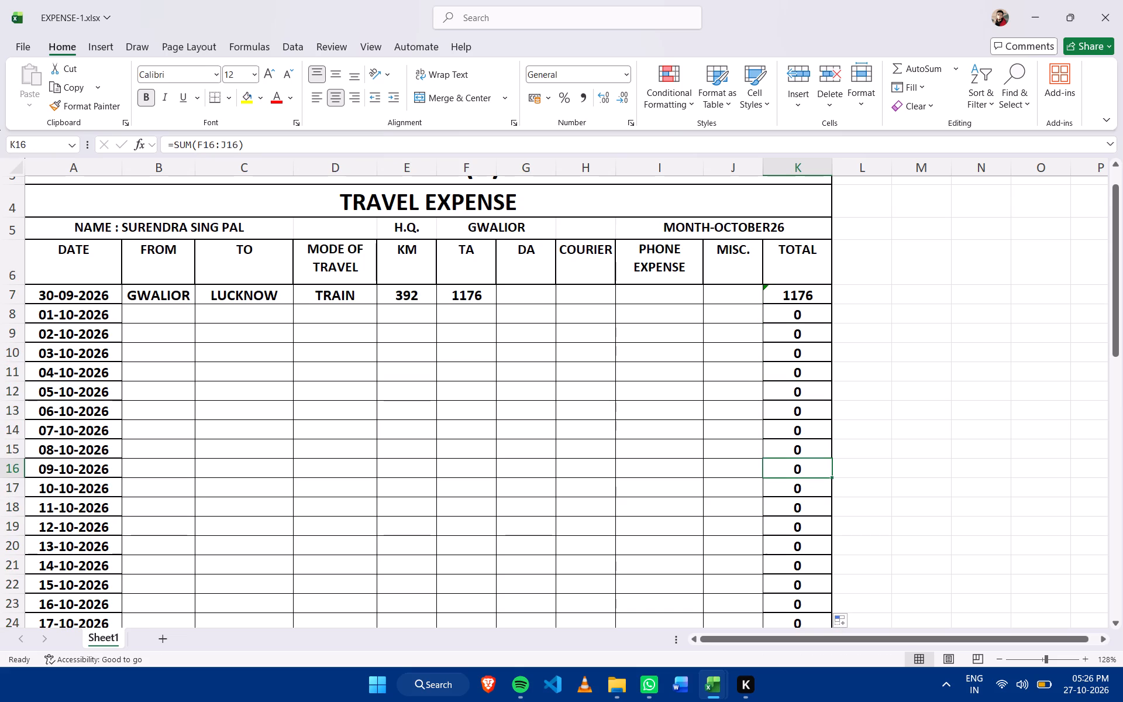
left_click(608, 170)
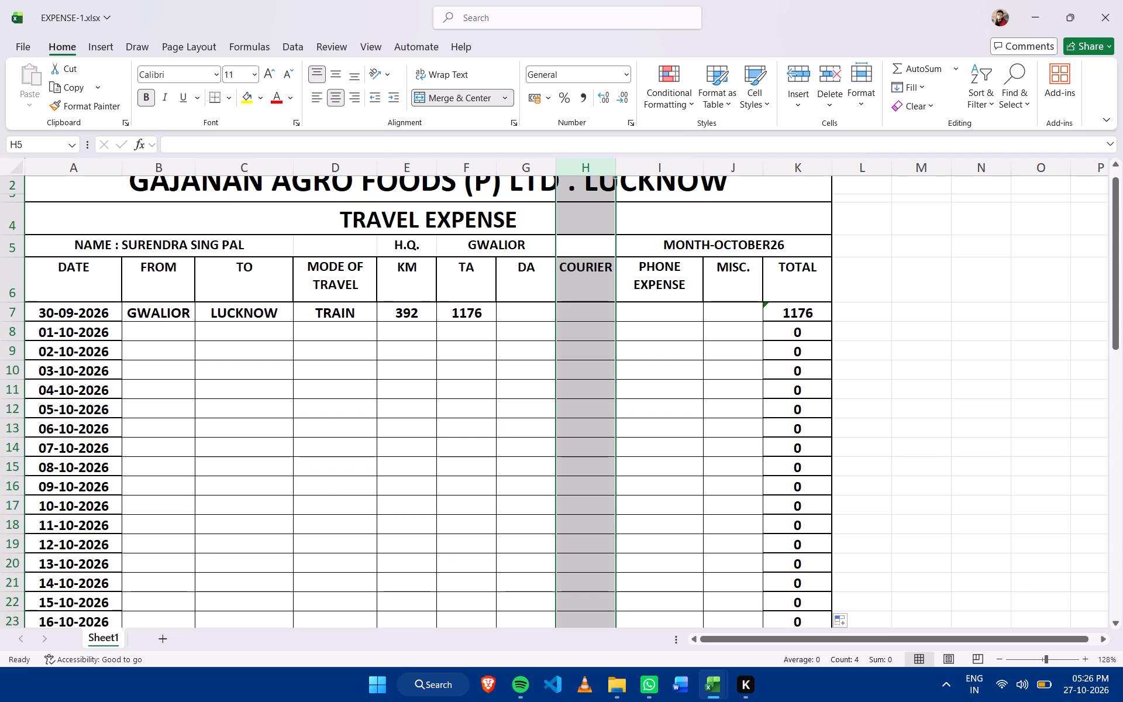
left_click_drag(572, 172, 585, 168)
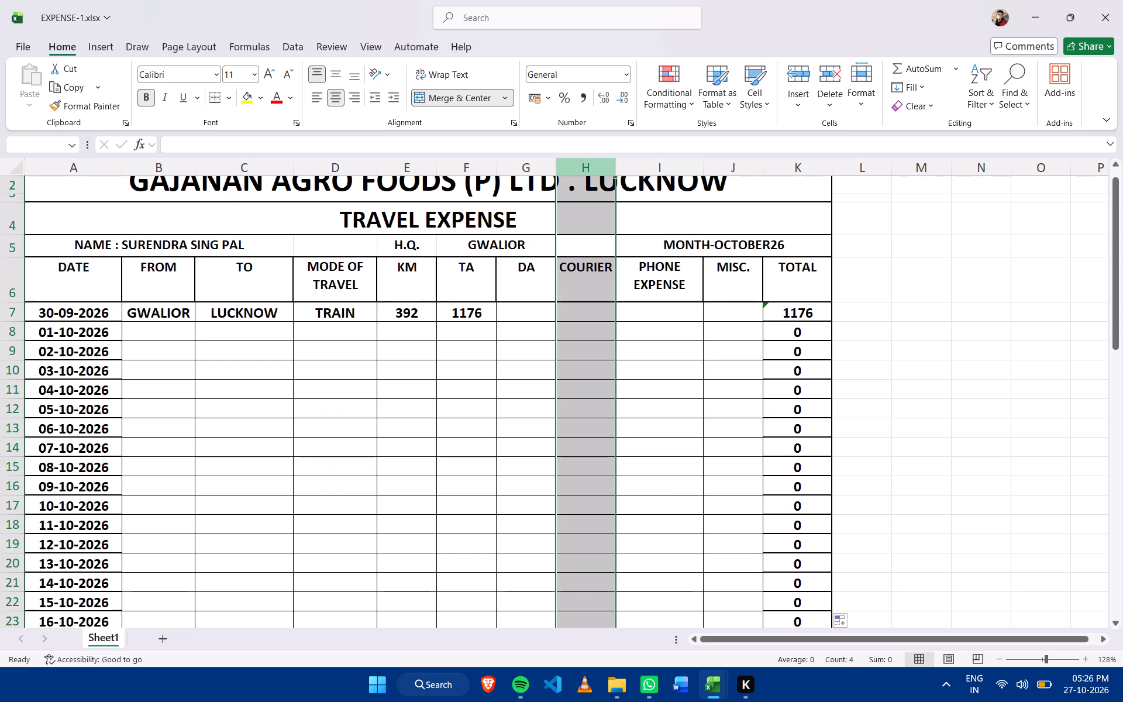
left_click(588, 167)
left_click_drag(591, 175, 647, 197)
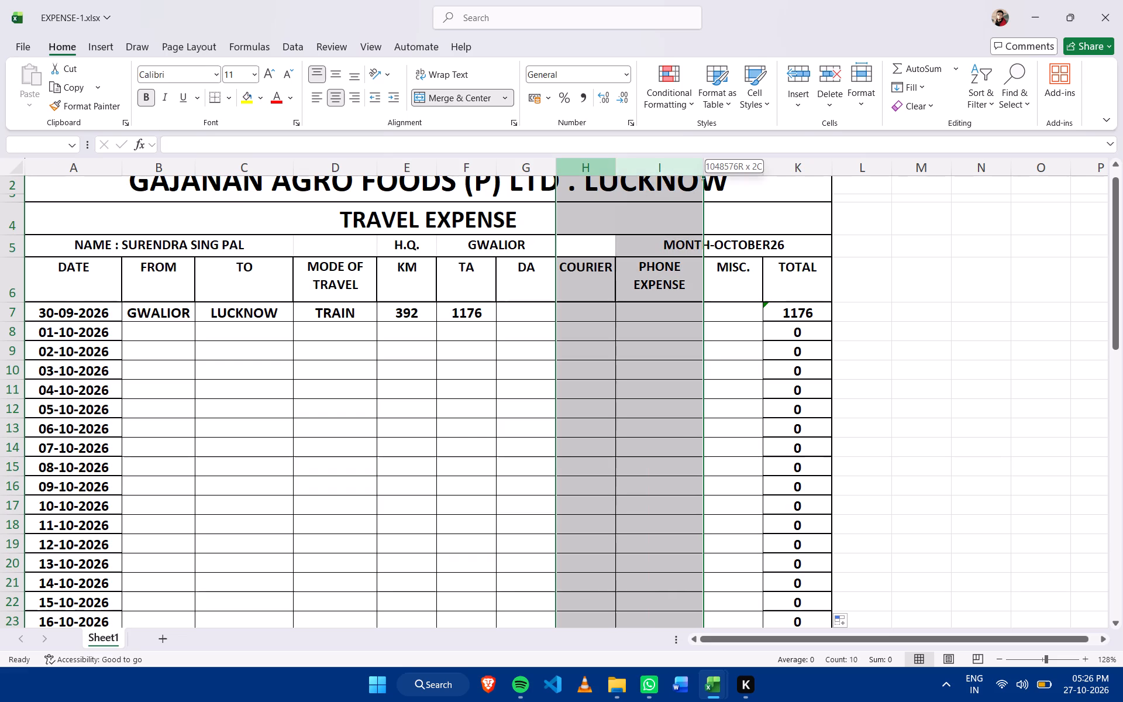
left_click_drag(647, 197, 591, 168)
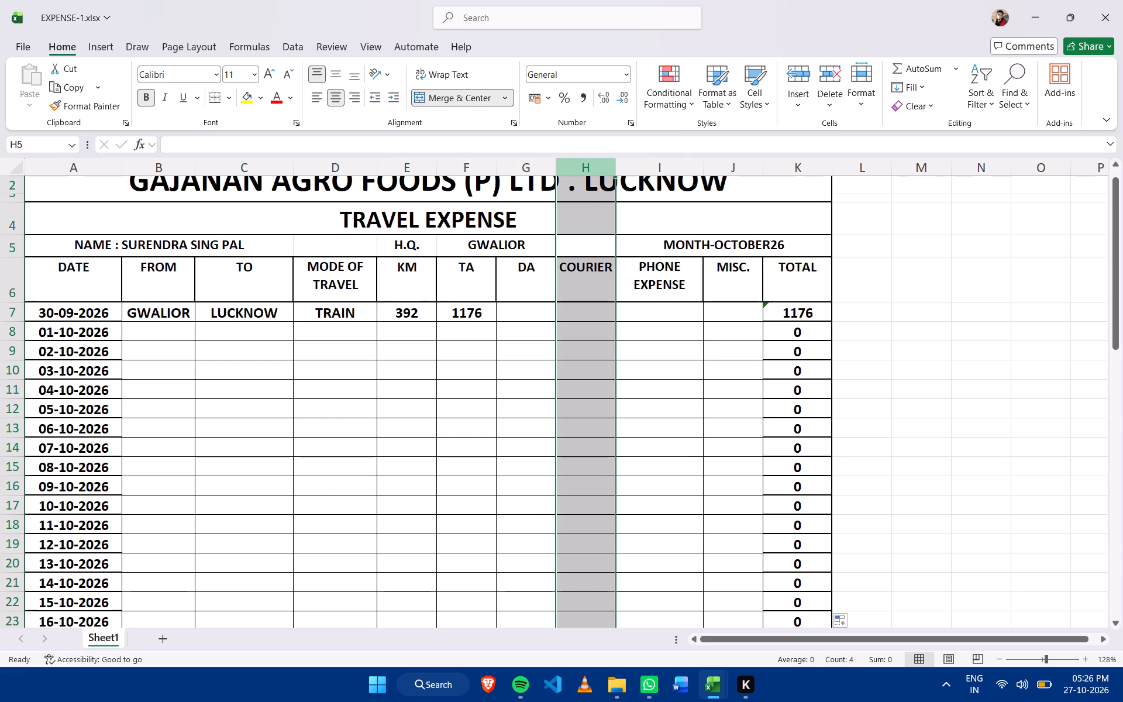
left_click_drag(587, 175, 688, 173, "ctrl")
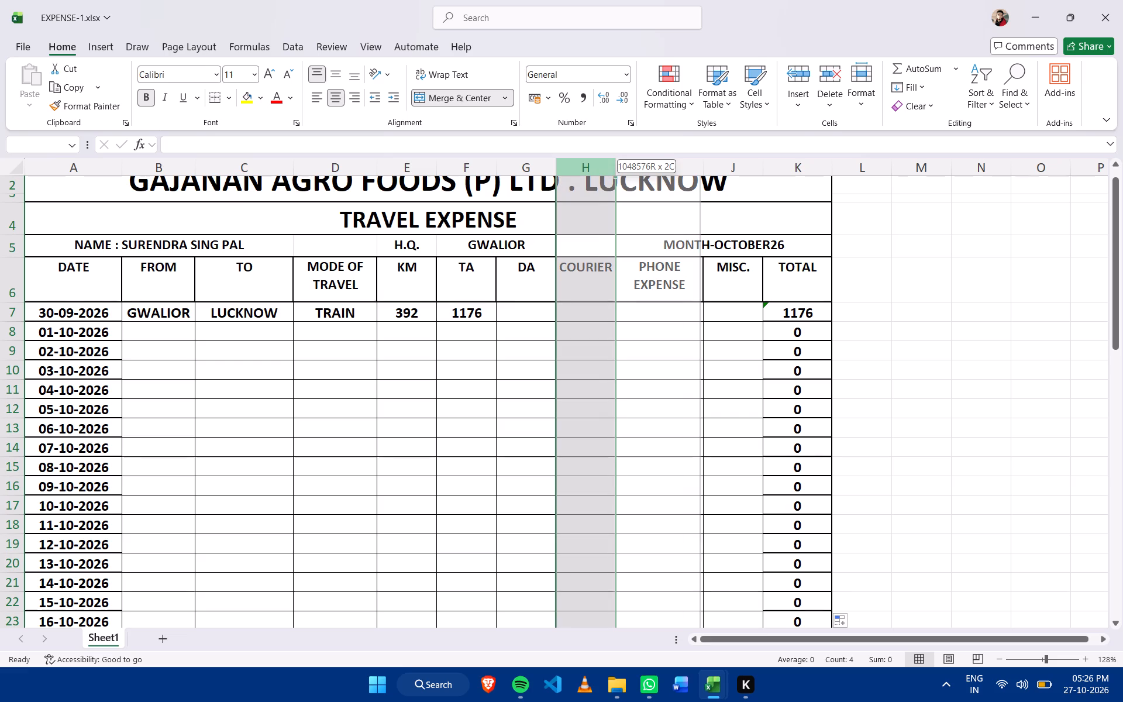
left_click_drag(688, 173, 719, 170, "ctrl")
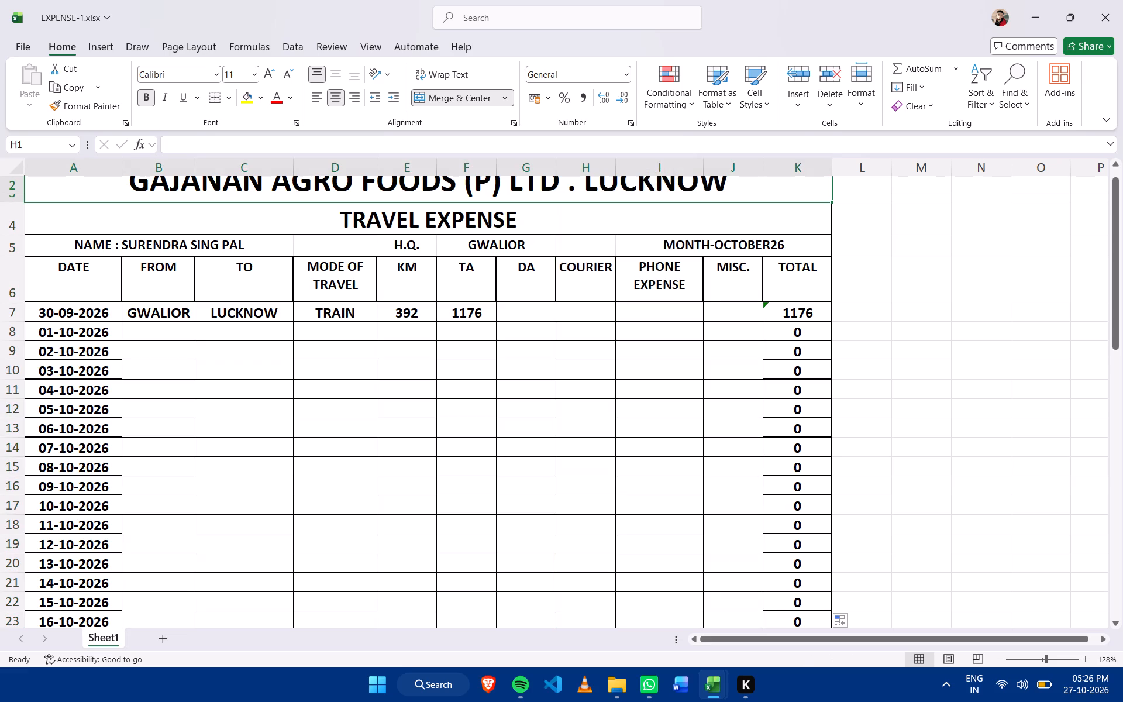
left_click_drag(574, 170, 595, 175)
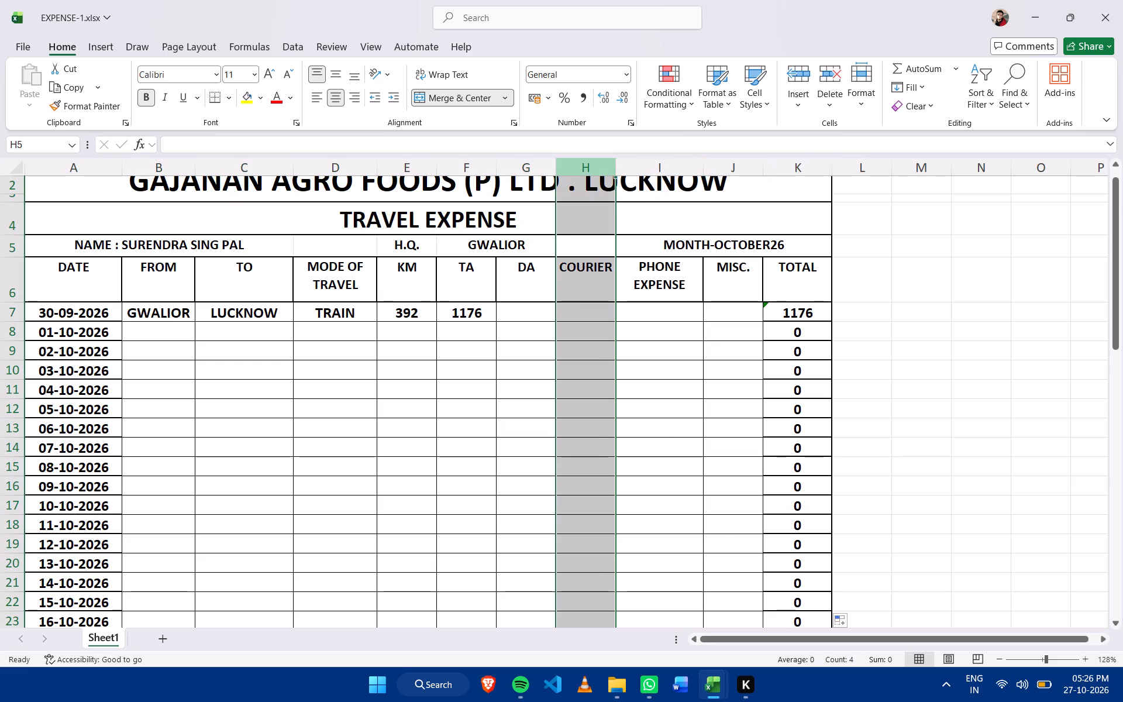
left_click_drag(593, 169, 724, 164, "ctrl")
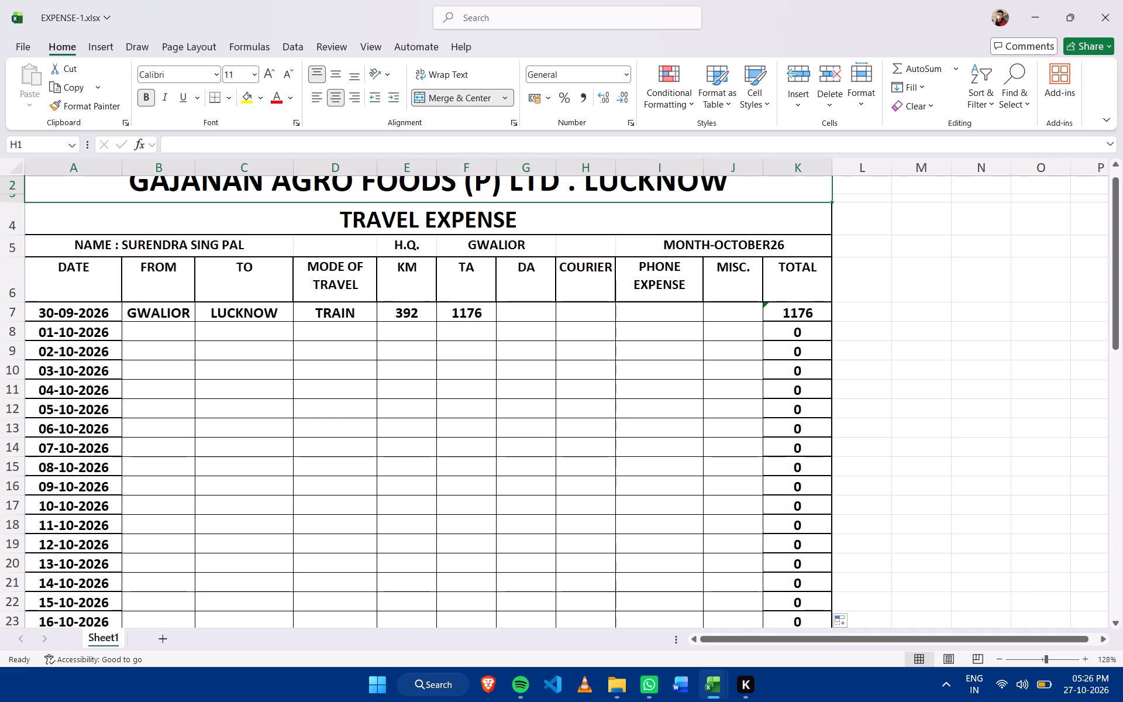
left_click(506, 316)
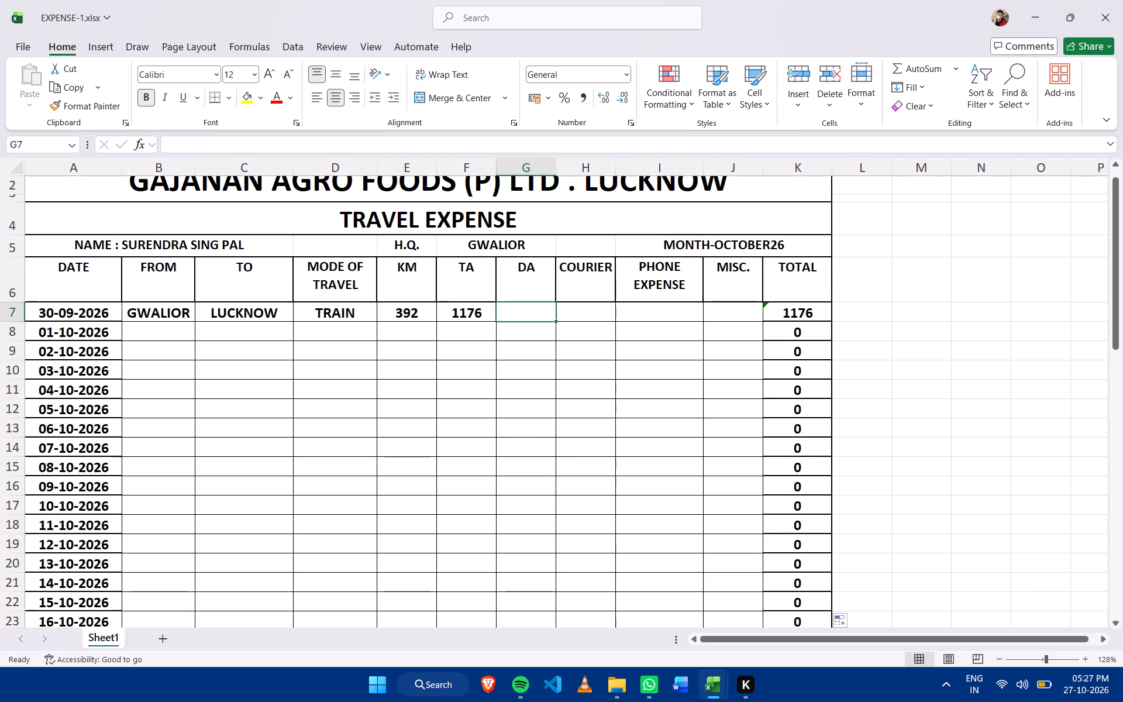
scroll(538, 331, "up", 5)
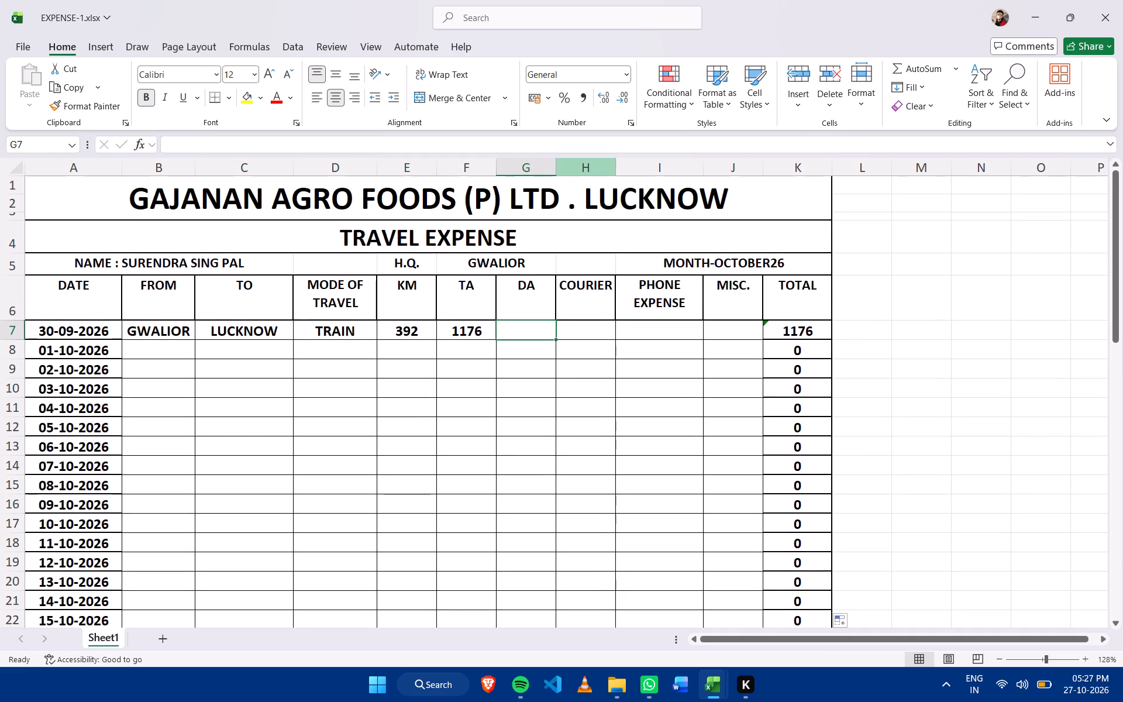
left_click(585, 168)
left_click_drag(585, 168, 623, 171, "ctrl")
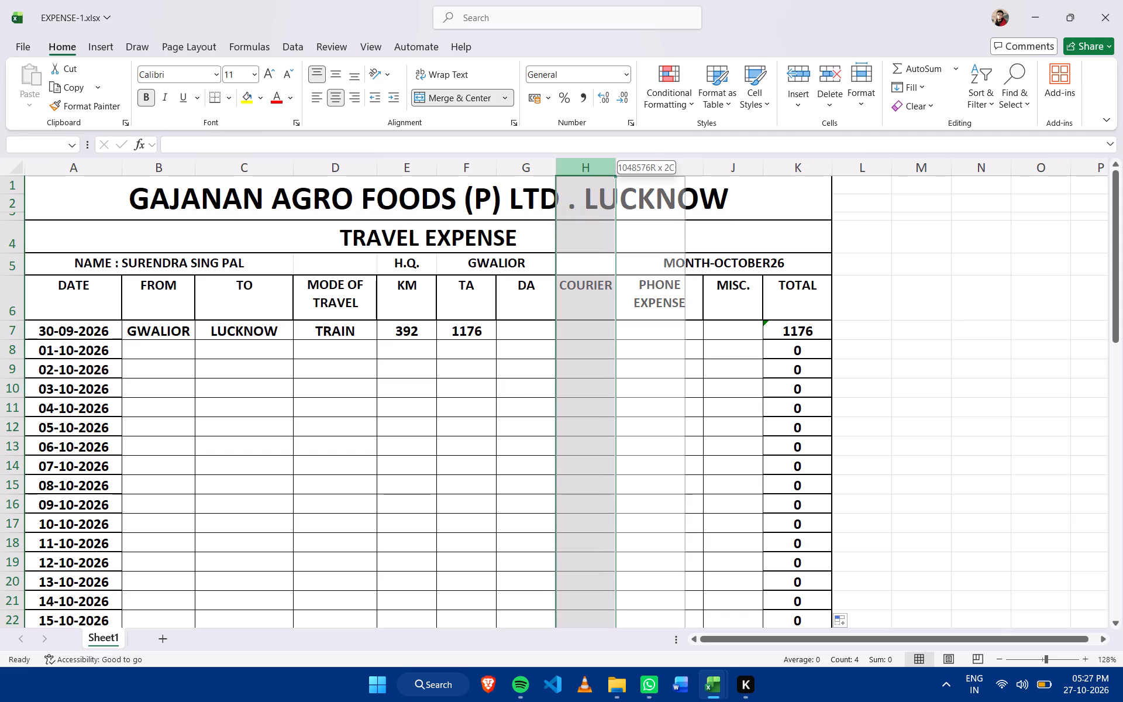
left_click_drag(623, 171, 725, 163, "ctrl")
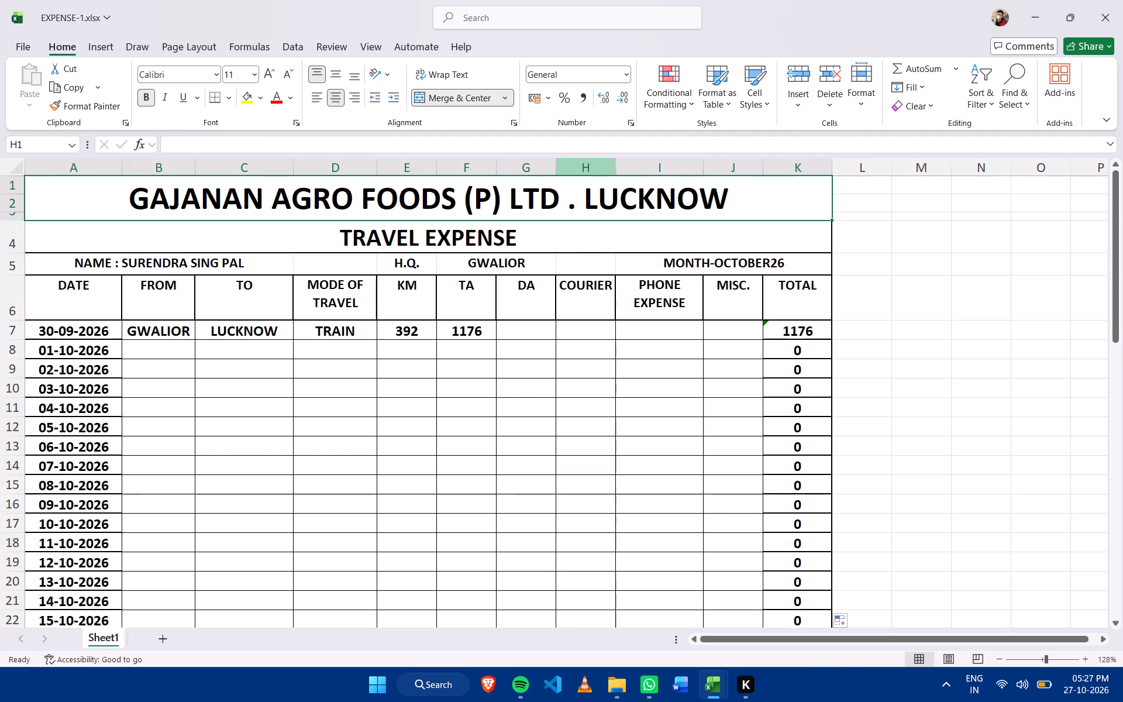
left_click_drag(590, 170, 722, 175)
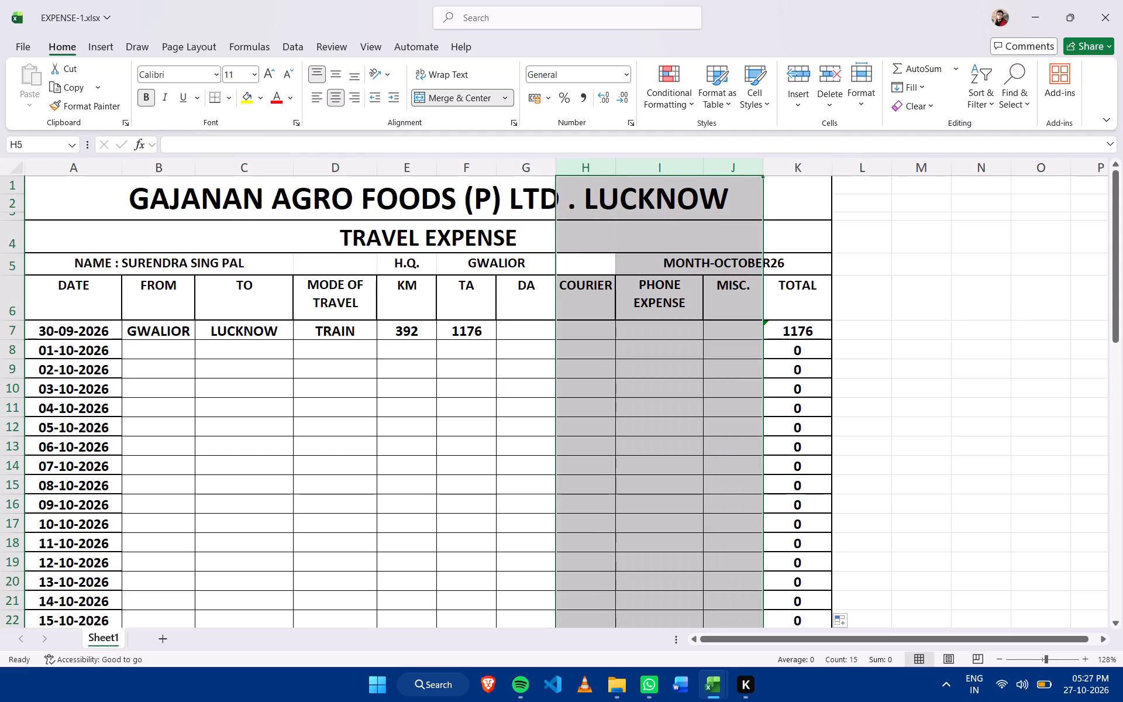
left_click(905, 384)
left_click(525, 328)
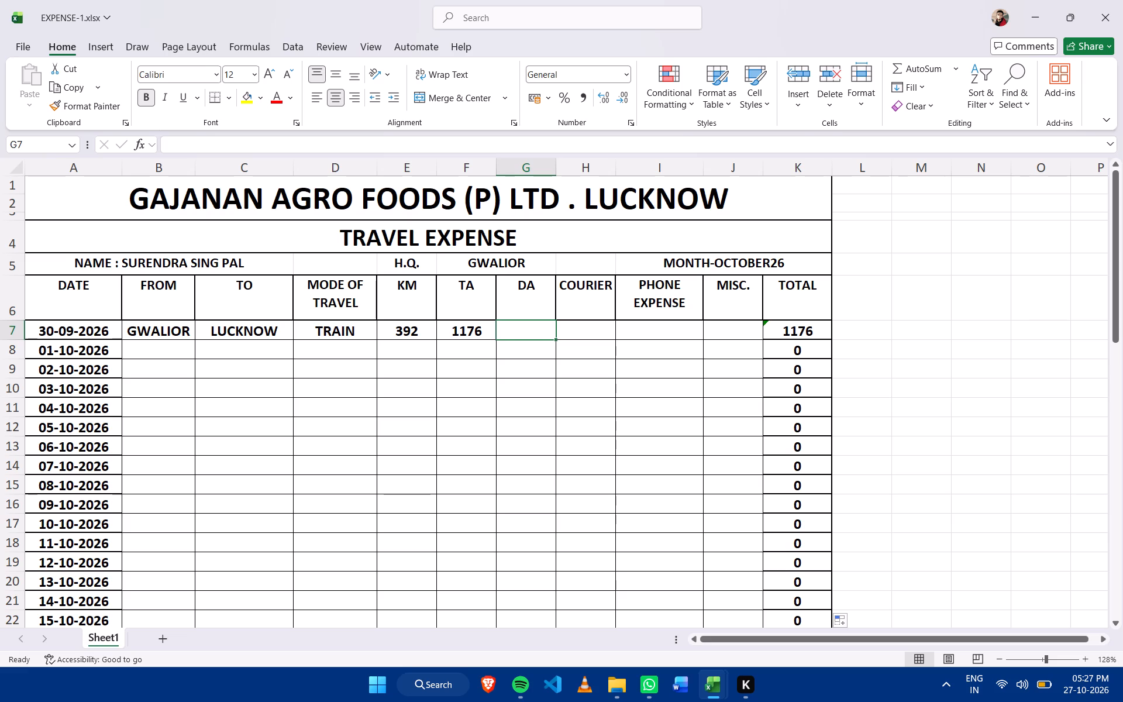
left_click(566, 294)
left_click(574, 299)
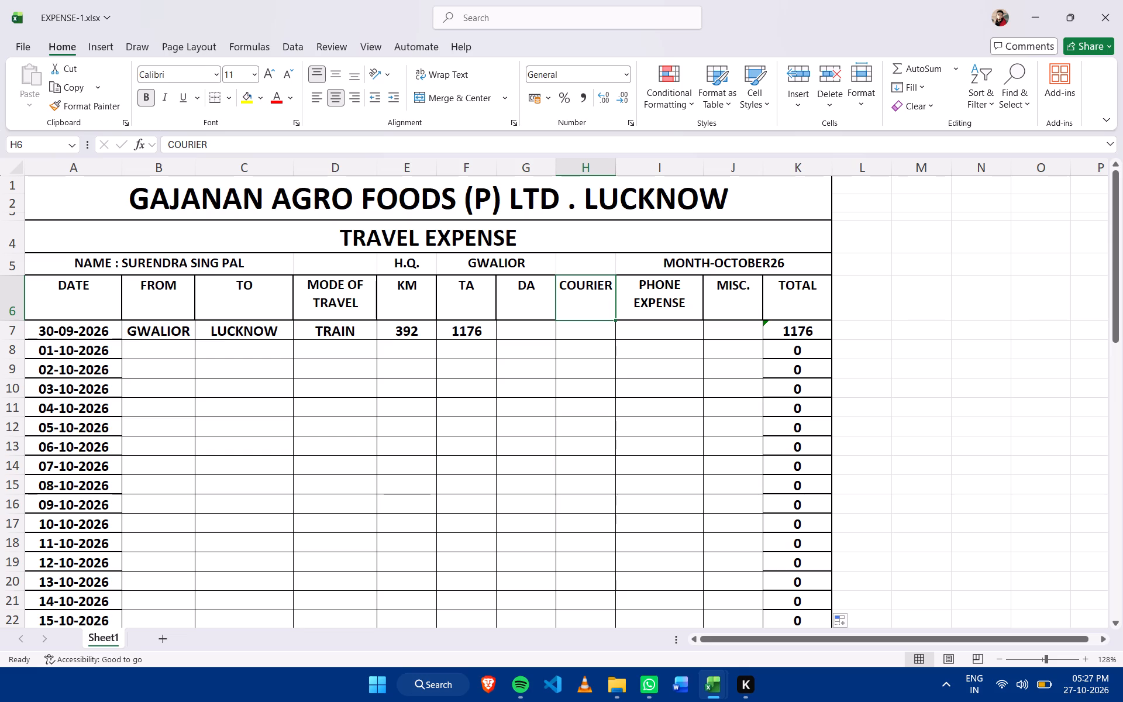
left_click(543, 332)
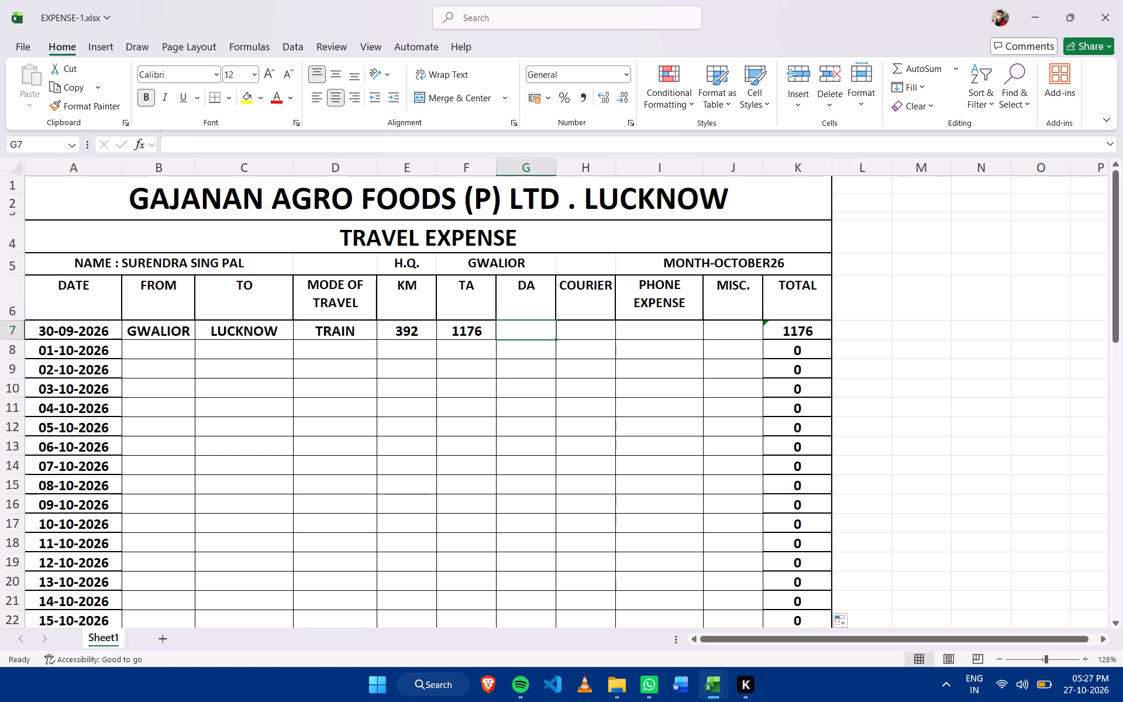
Rename the DA column header in G6 to LODGING/DA.
double_click(533, 299)
double_click(533, 299)
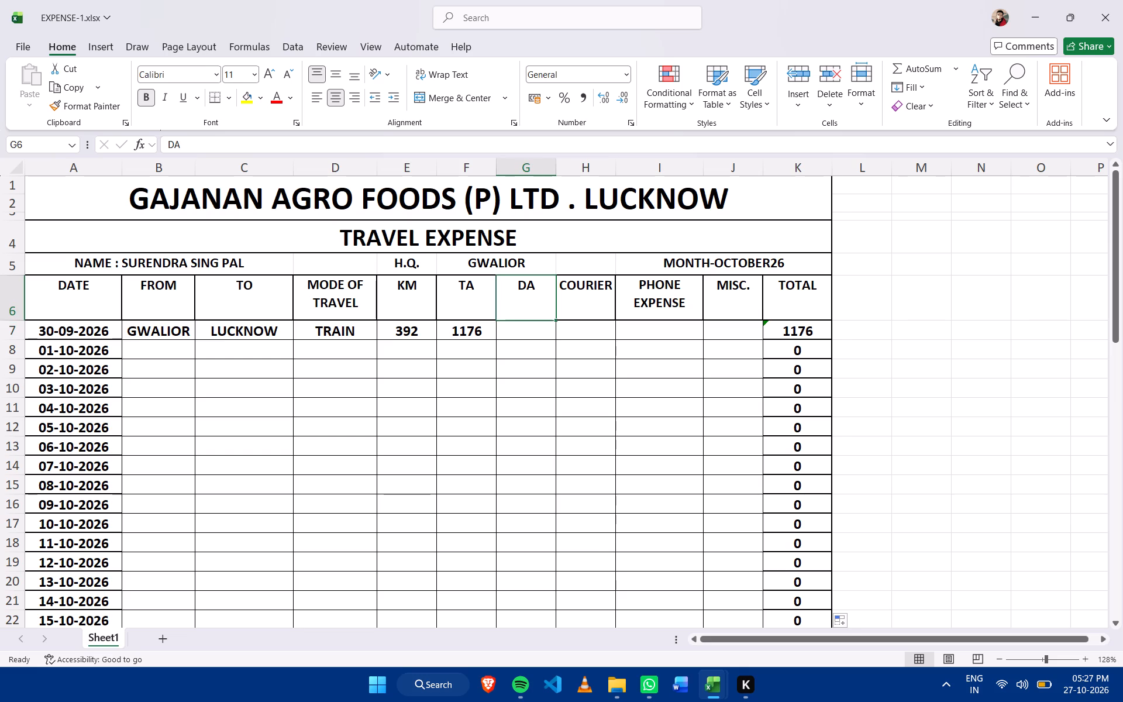
left_click(542, 307)
left_click(551, 359)
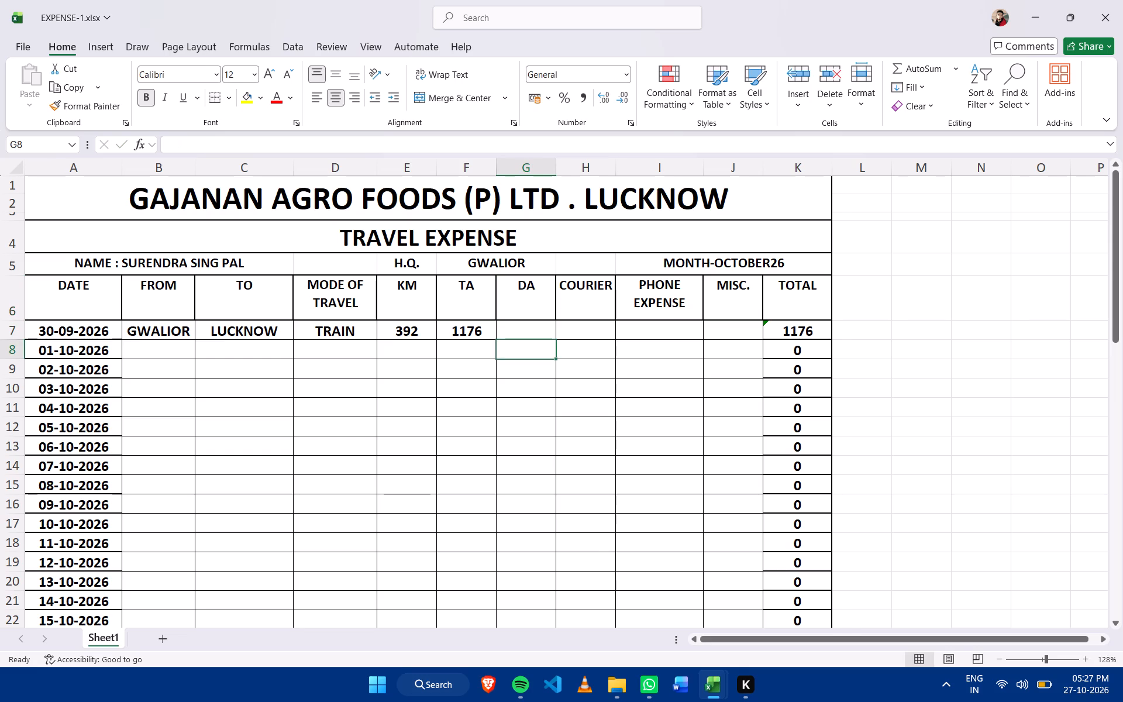
double_click(537, 294)
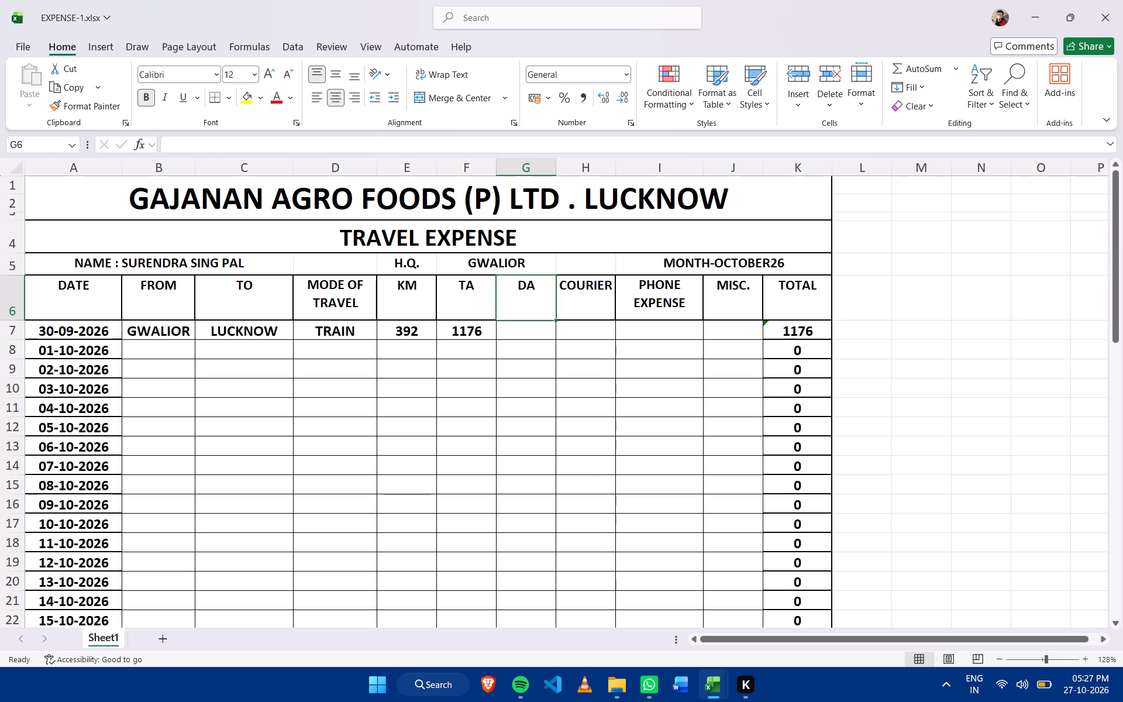
key("Left")
key("Left")
key("Left")
key("Left")
key("Left")
key("Left")
key("Left")
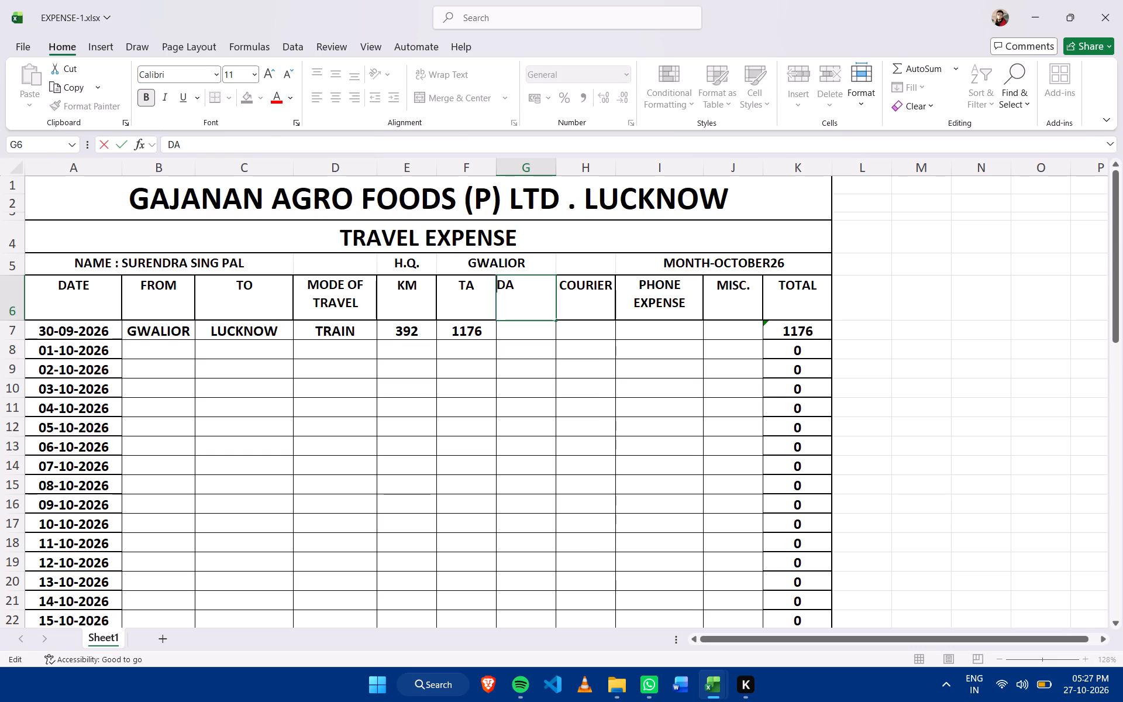
key("slash")
key("Left")
key("Left")
type("lodging")
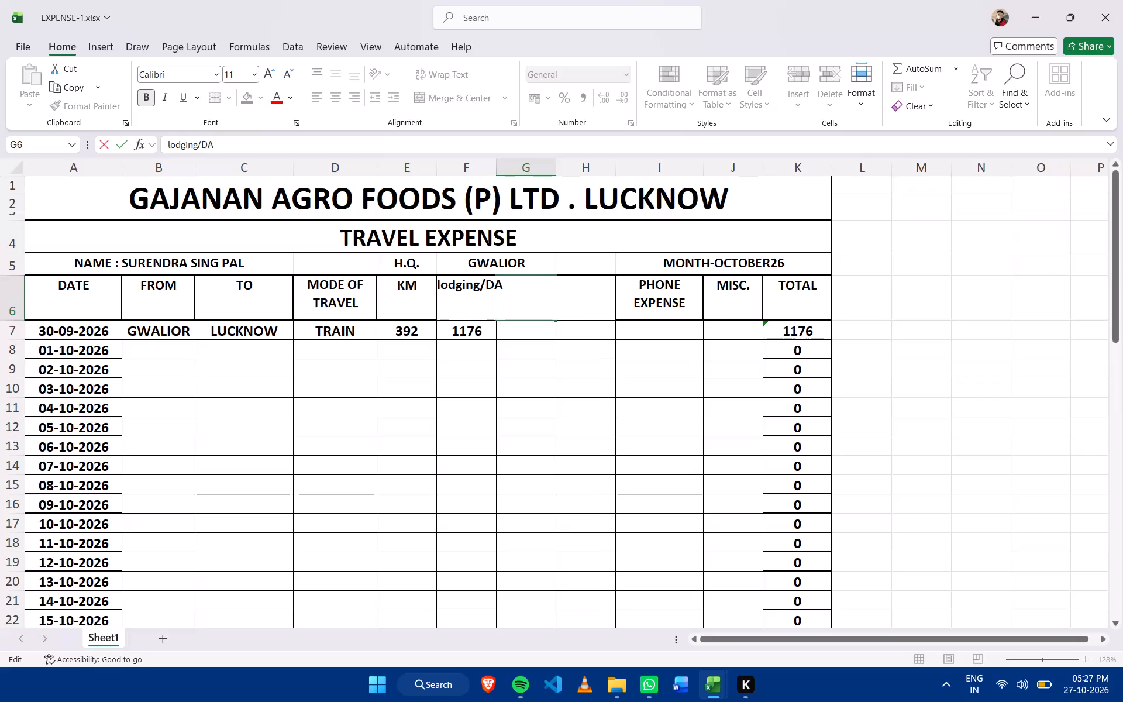
key("BackSpace")
key("BackSpace")
key("BackSpace")
key("BackSpace")
key("BackSpace")
key("BackSpace")
key("BackSpace")
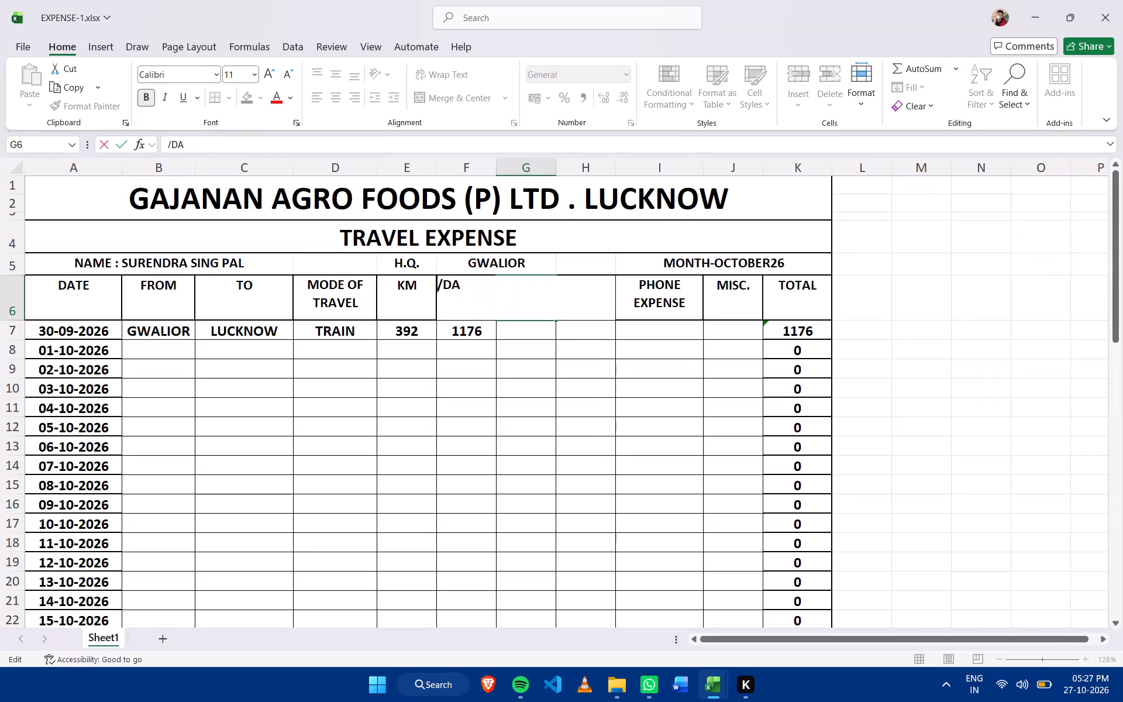
key("shift+l")
key("o")
type("DGING")
left_click(580, 439)
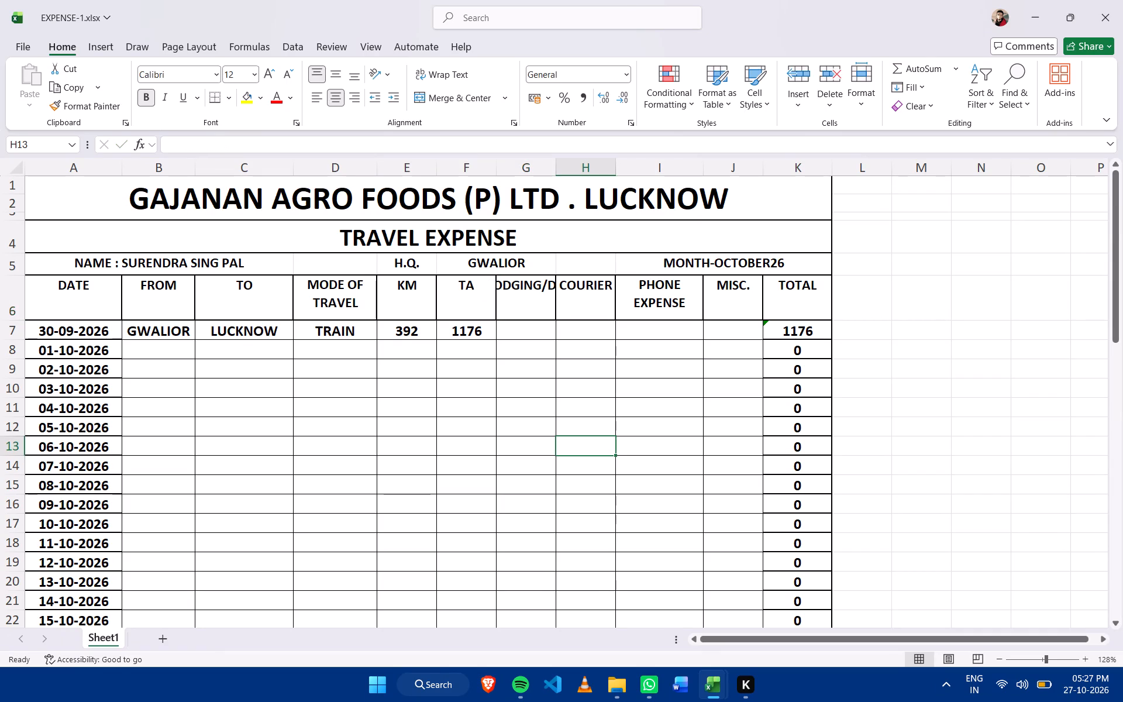
Middle-align the LODGING/DA header in G6 and wrap its text.
left_click(542, 294)
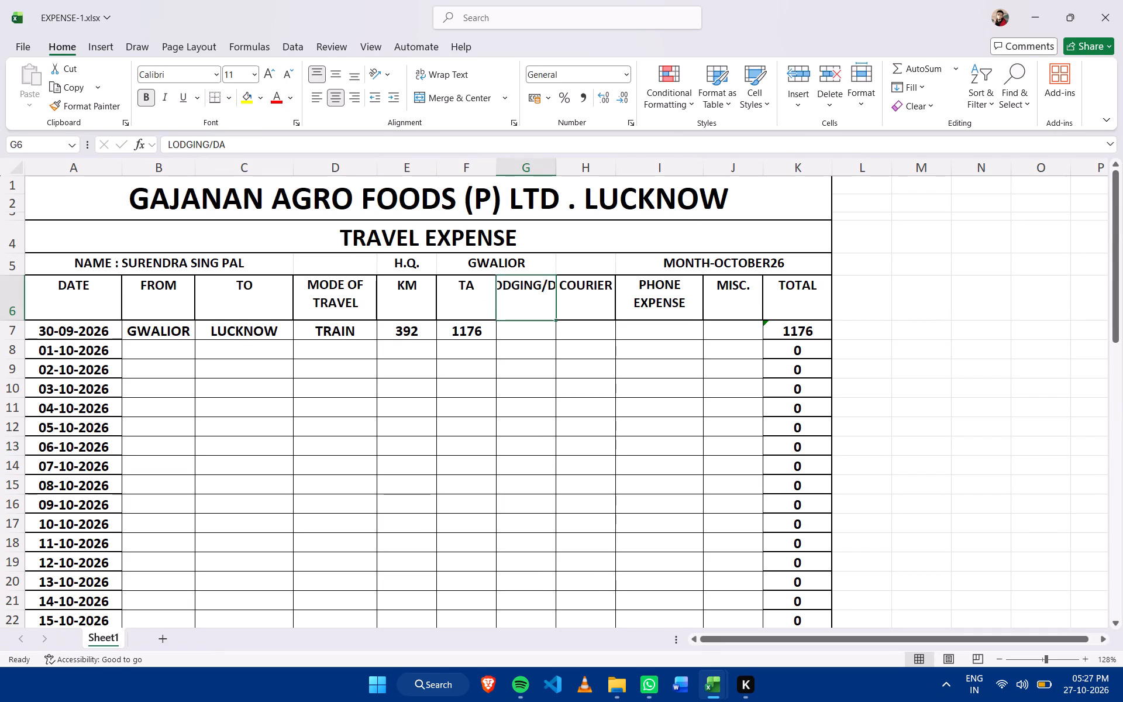
left_click(336, 74)
left_click(457, 71)
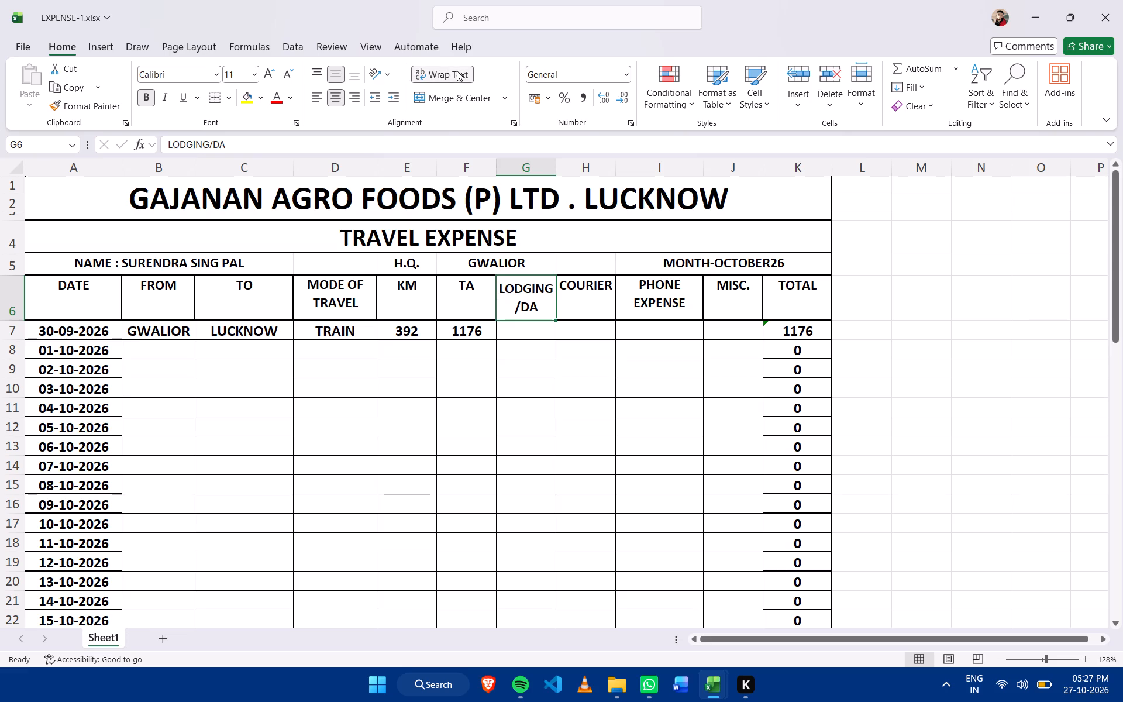
left_click(664, 484)
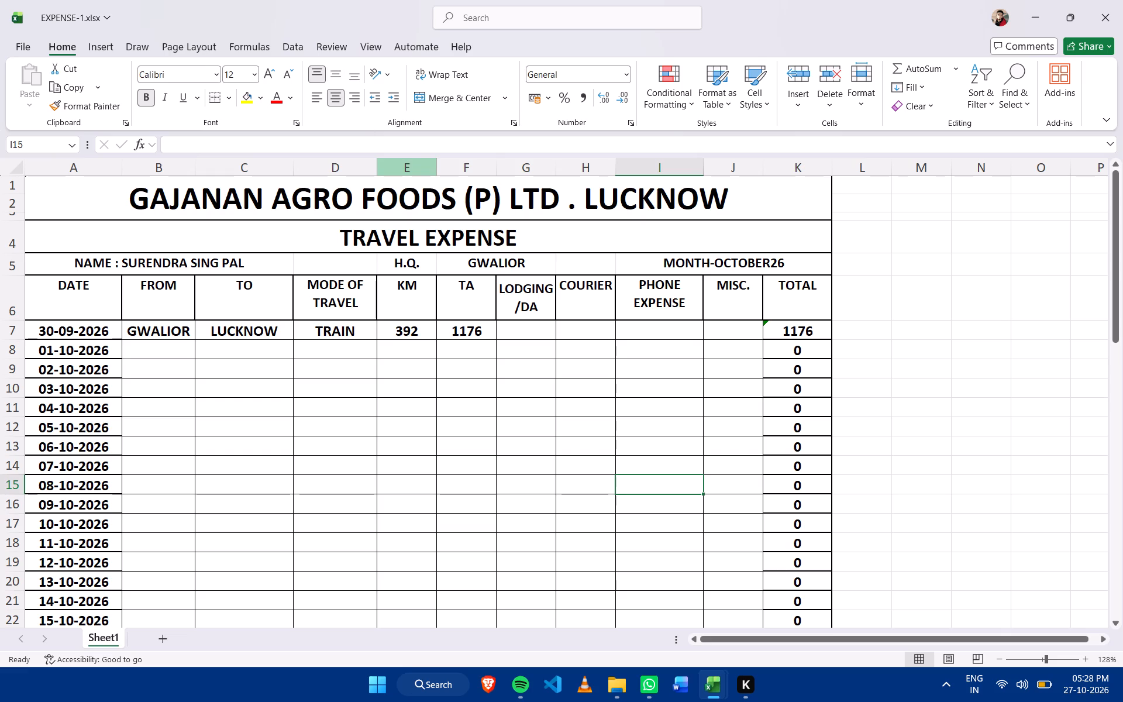
Copy the header text PHONE EXPENSE from I6 and append it to the COURIER header in H6.
left_click(469, 308)
left_click(522, 301)
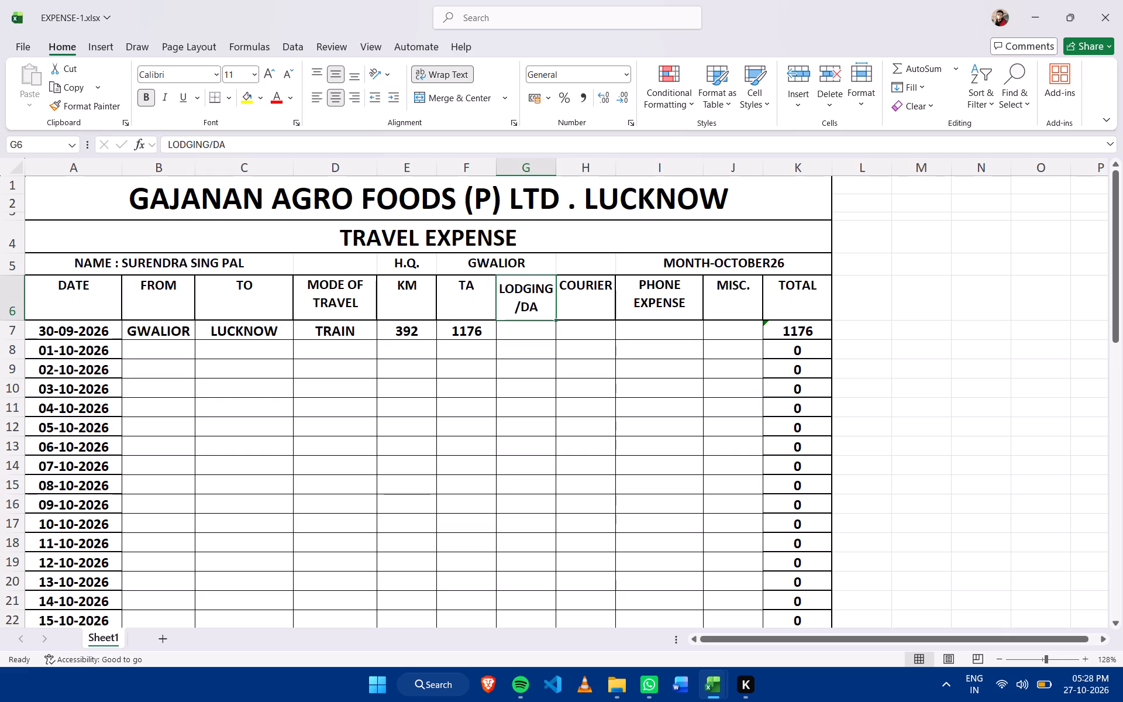
left_click(600, 309)
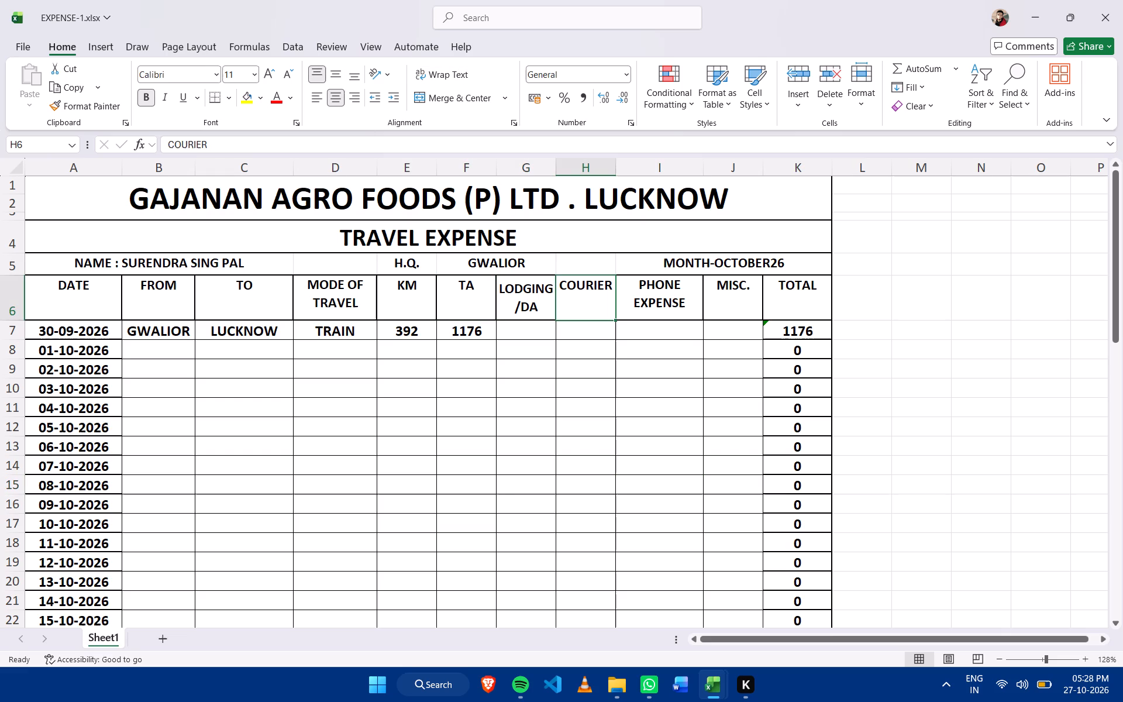
left_click(730, 290)
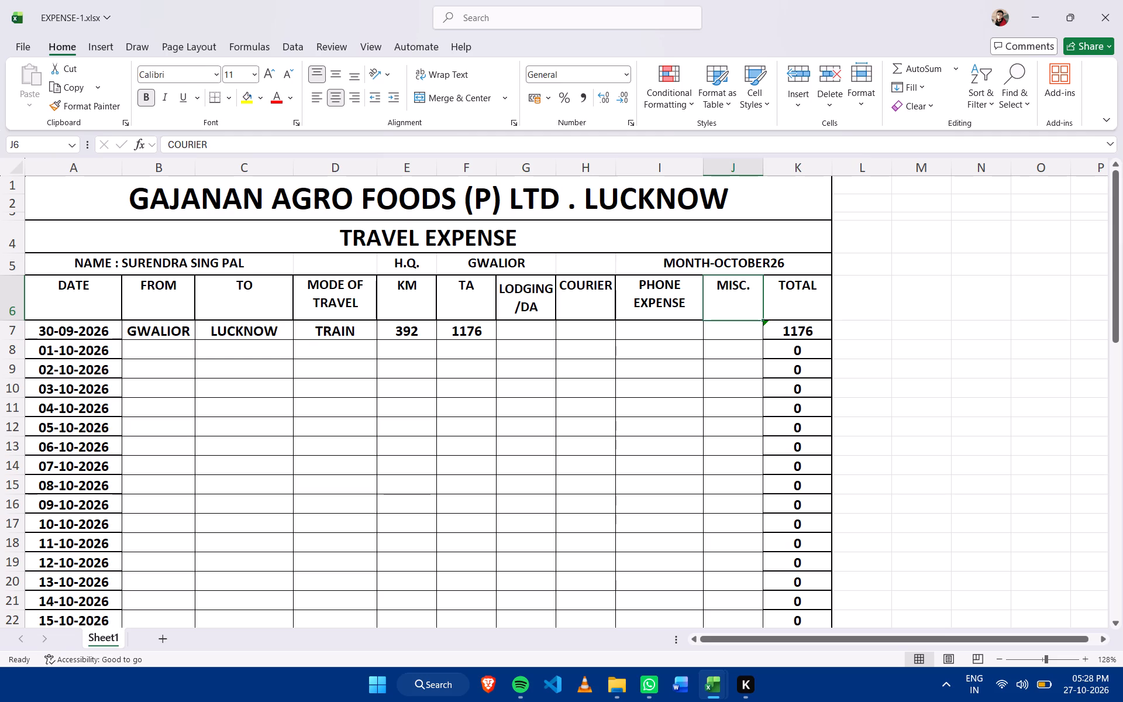
left_click(683, 301)
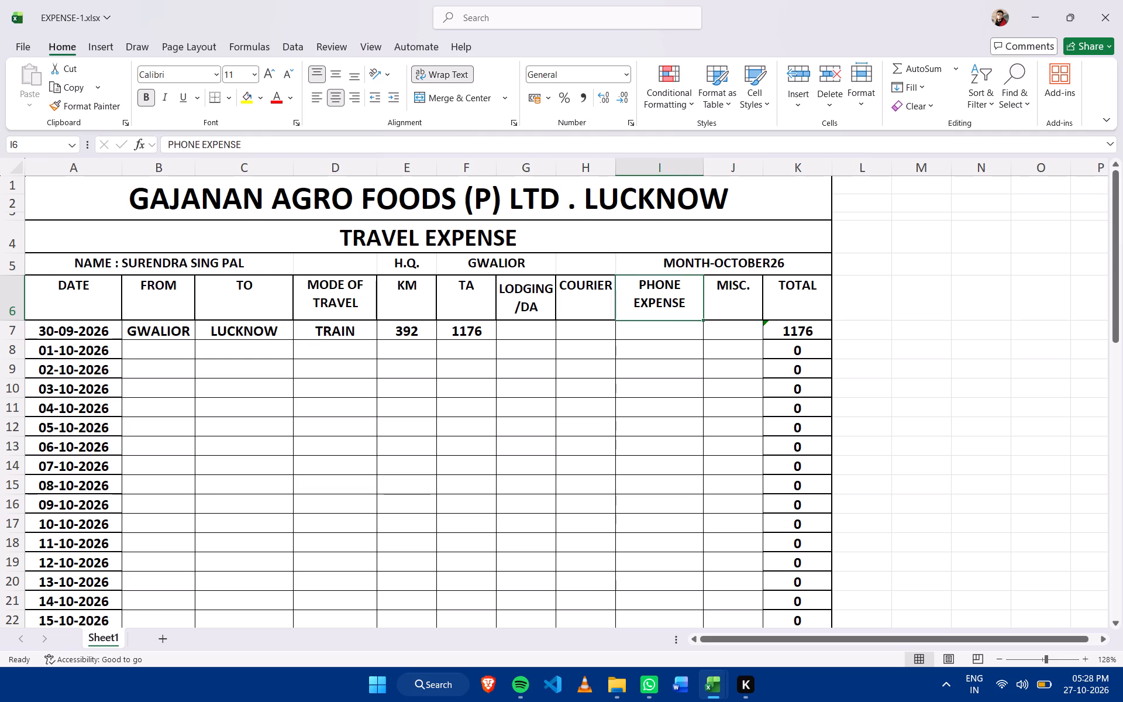
double_click(683, 302)
left_click_drag(685, 312, 628, 287)
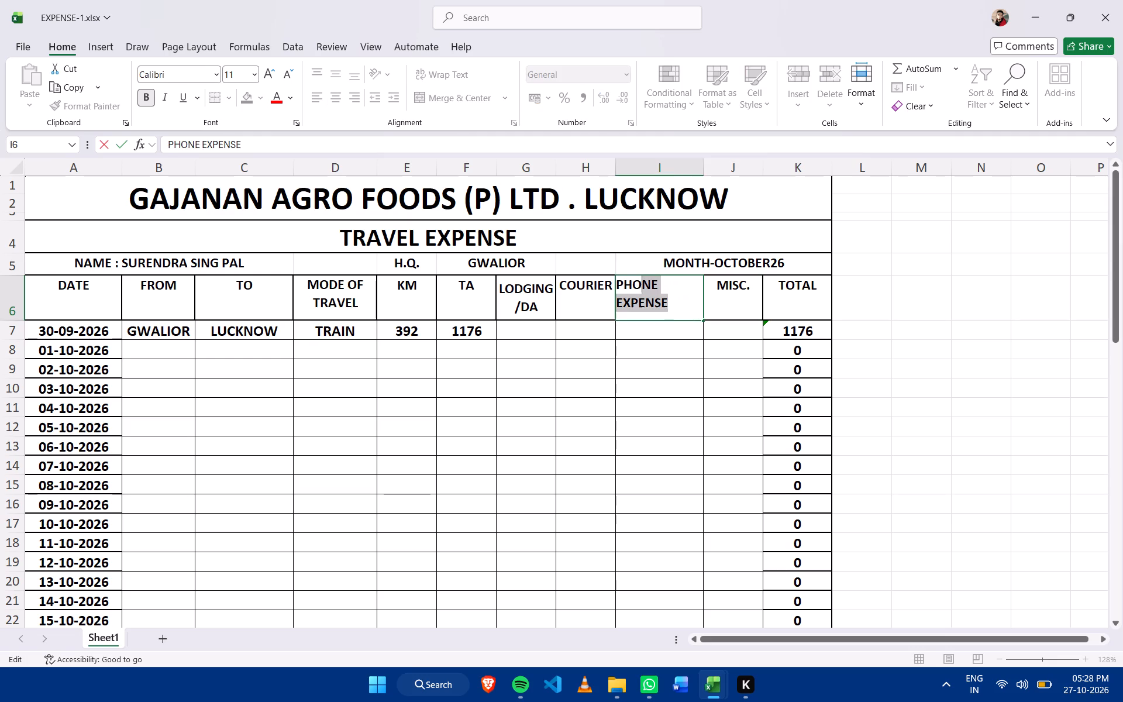
left_click_drag(628, 287, 604, 278)
key("ctrl+c")
left_click(577, 298)
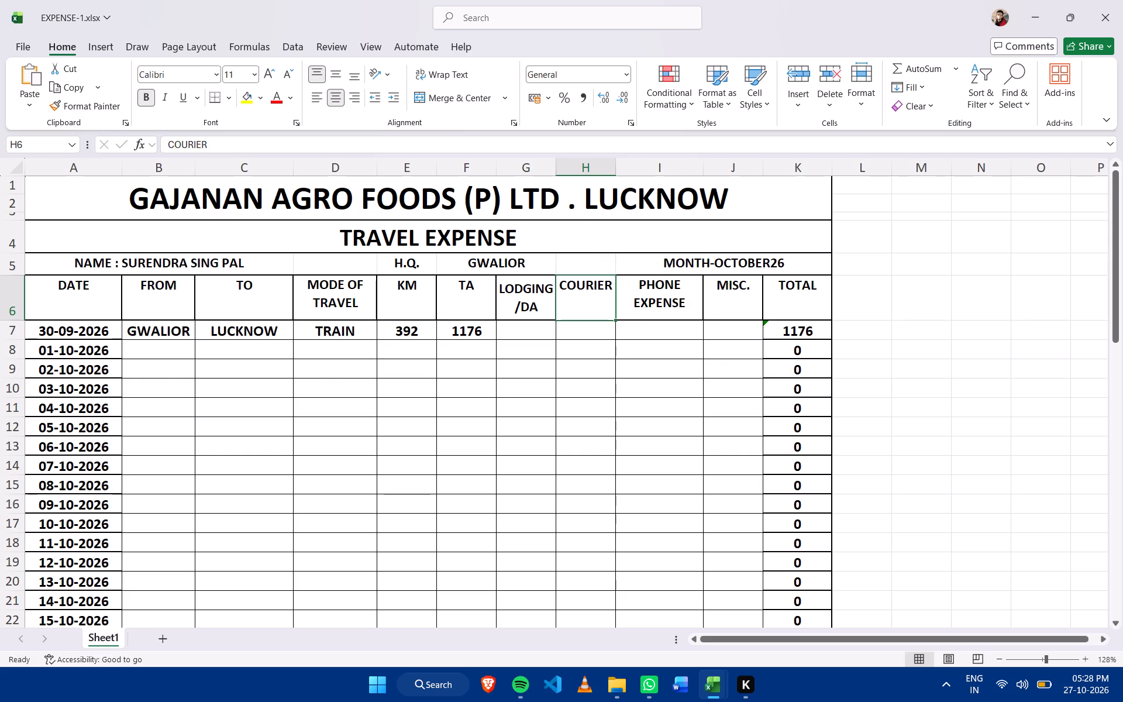
double_click(586, 301)
key("Right")
key("Right")
key("Right")
key("Right")
key("Right")
key("Right")
key("Right")
key("Right")
key("Right")
key("Right")
key("Right")
key("Right")
key("Right")
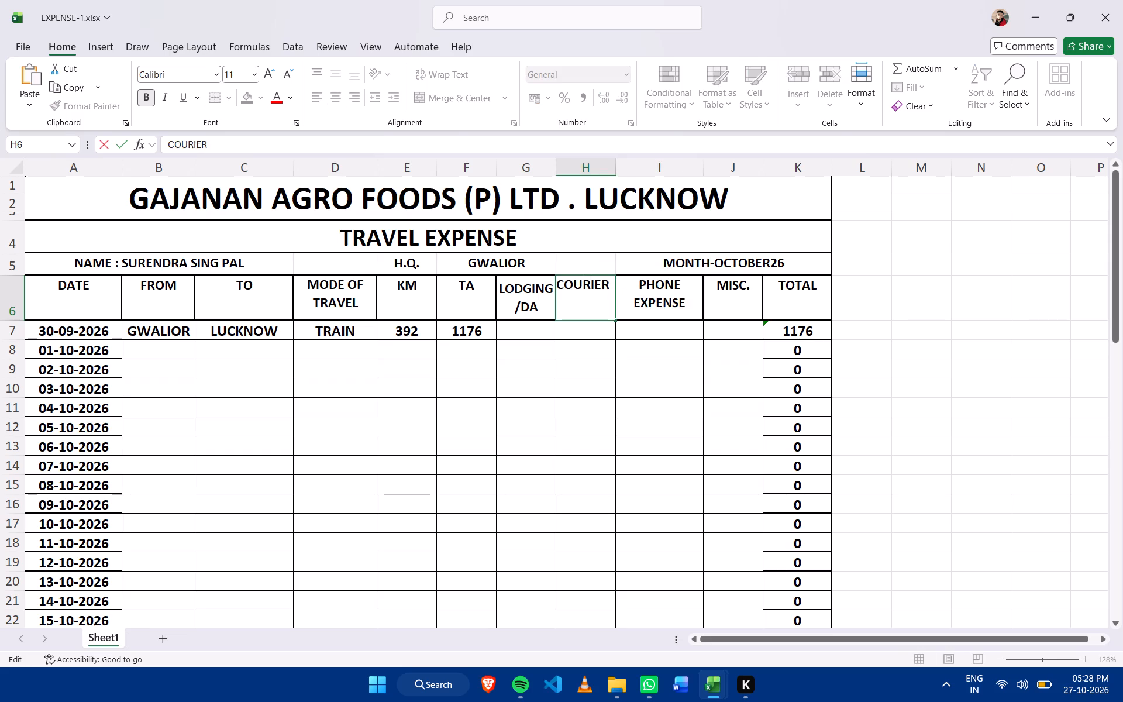
key("ctrl+v")
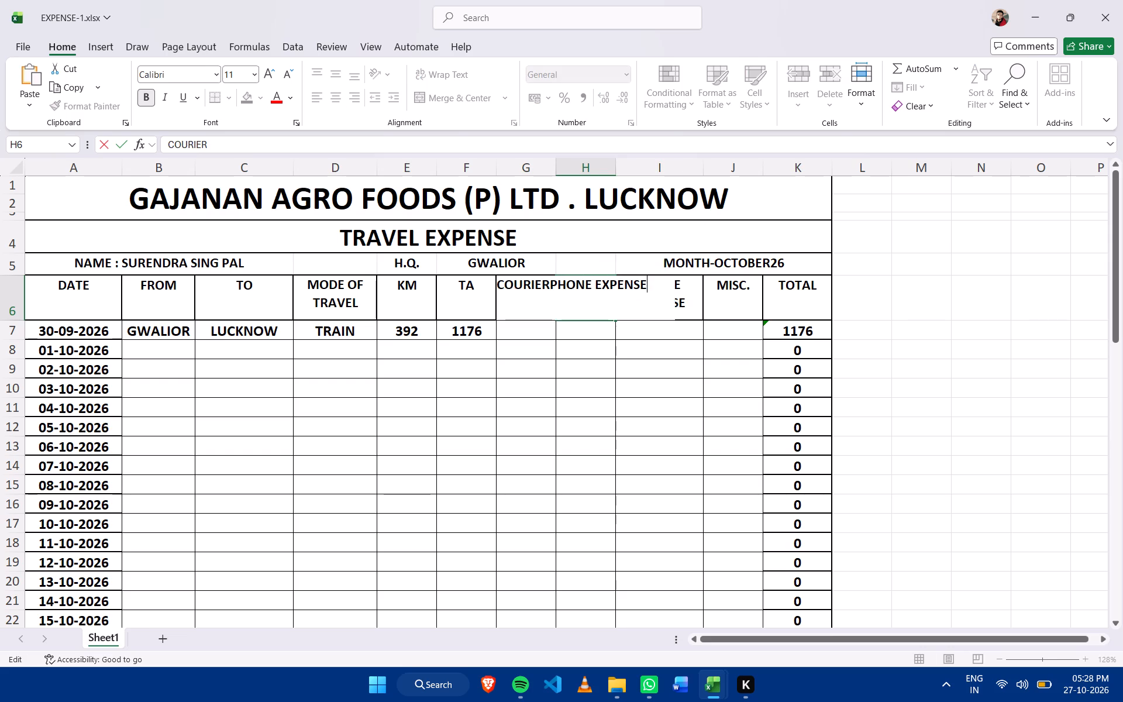
Cut the word COURIER out of the H6 header and paste it over the header in I6.
left_click(542, 288)
left_click_drag(542, 288, 506, 291)
left_click(524, 294)
left_click_drag(546, 288, 485, 284)
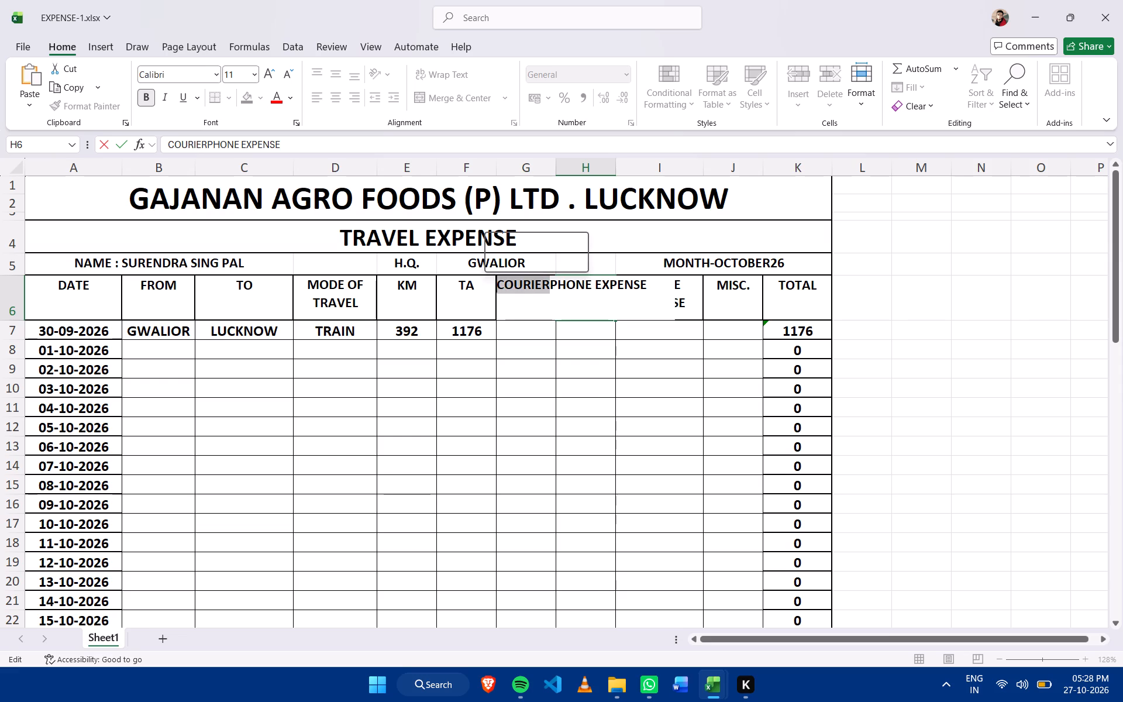
key("ctrl+x")
left_click(697, 294)
left_click(688, 296)
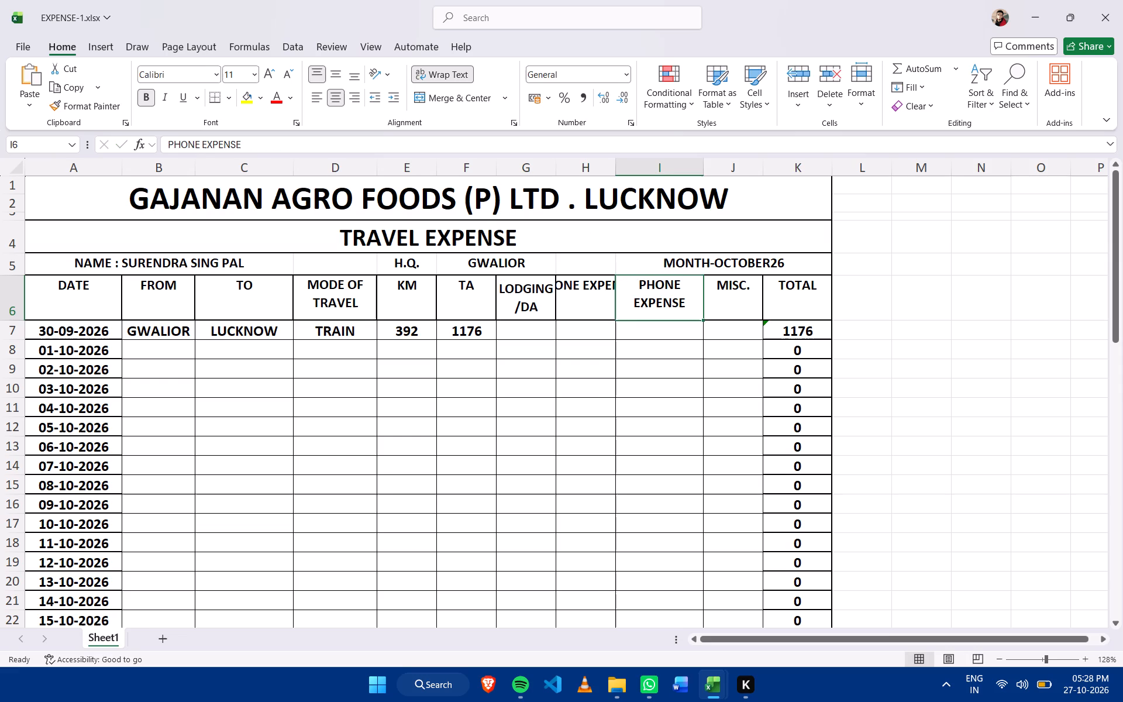
key("ctrl+v")
left_click(660, 349)
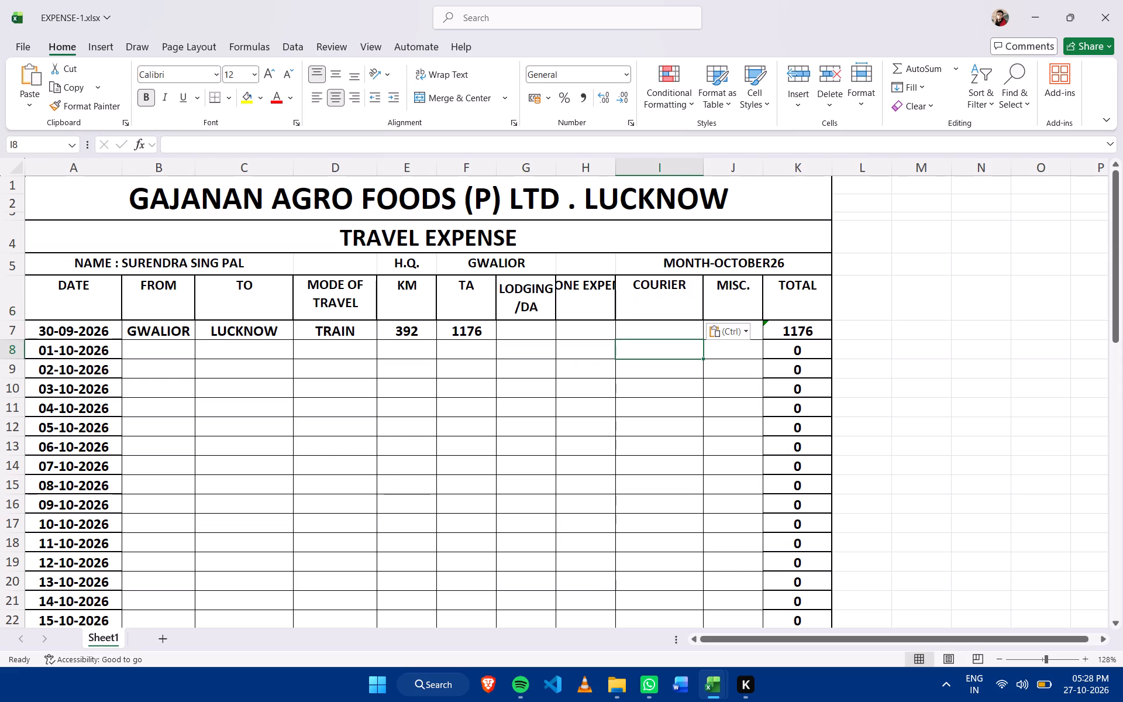
Wrap the text of the PHONE EXPENSE header in H6.
left_click(597, 300)
left_click(434, 68)
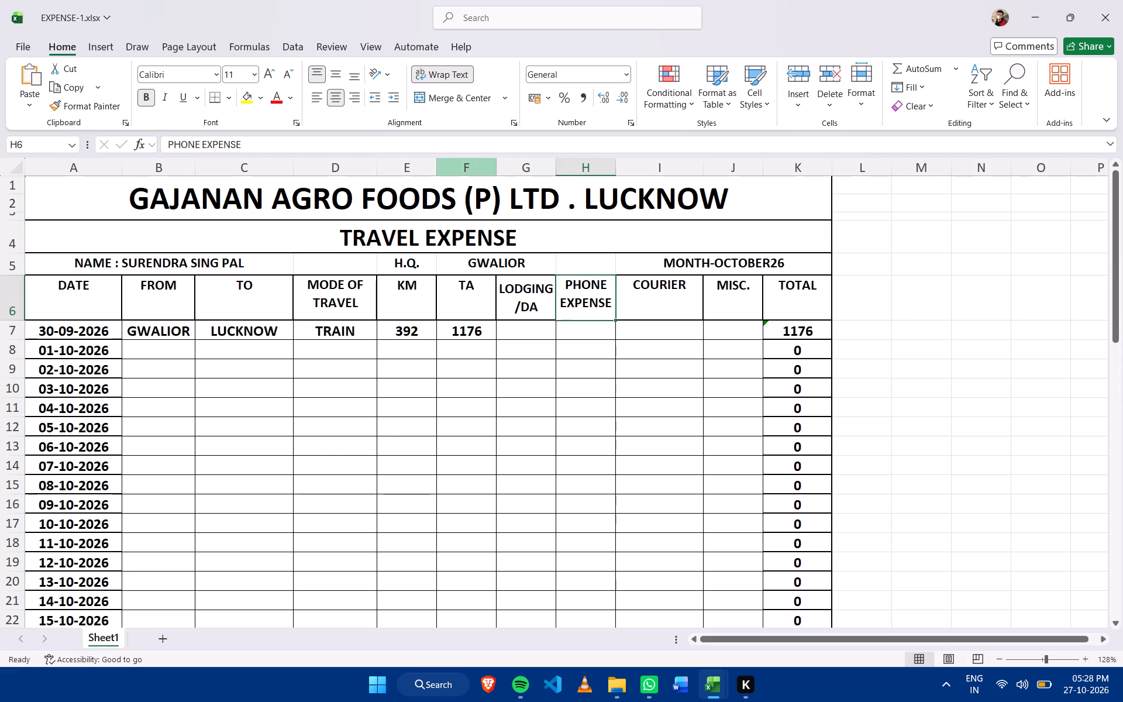
left_click(526, 389)
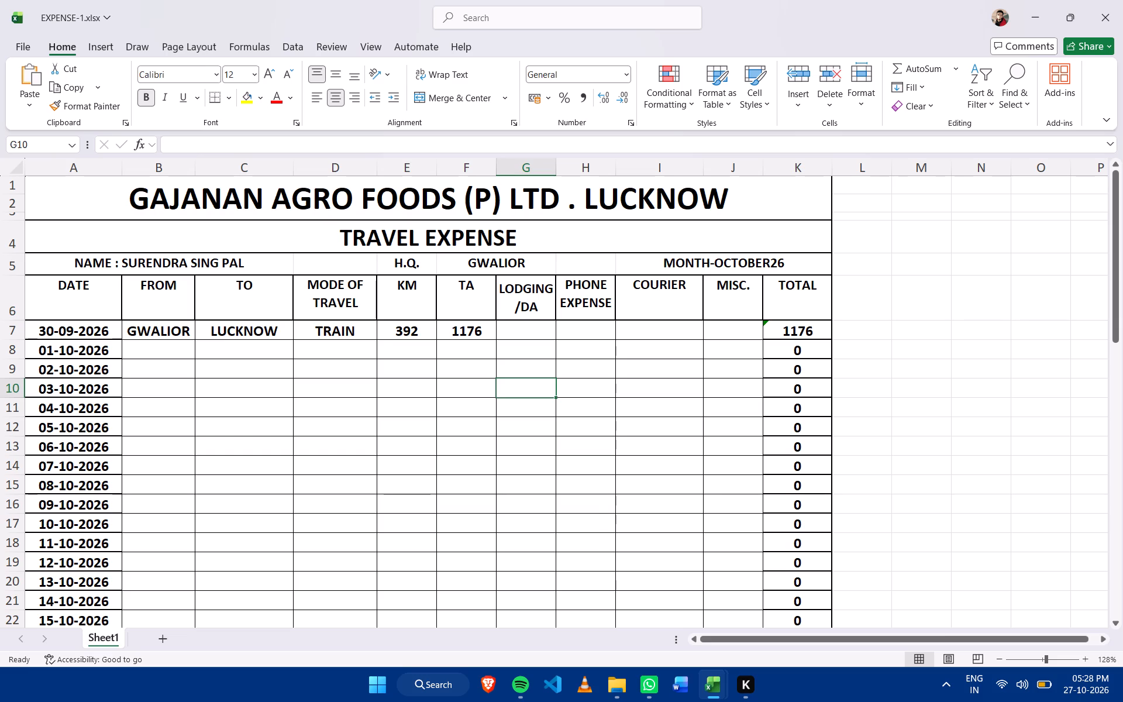
Shorten the LODGING/DA header in G6 to DA.
left_click(542, 296)
double_click(539, 295)
left_click(511, 306)
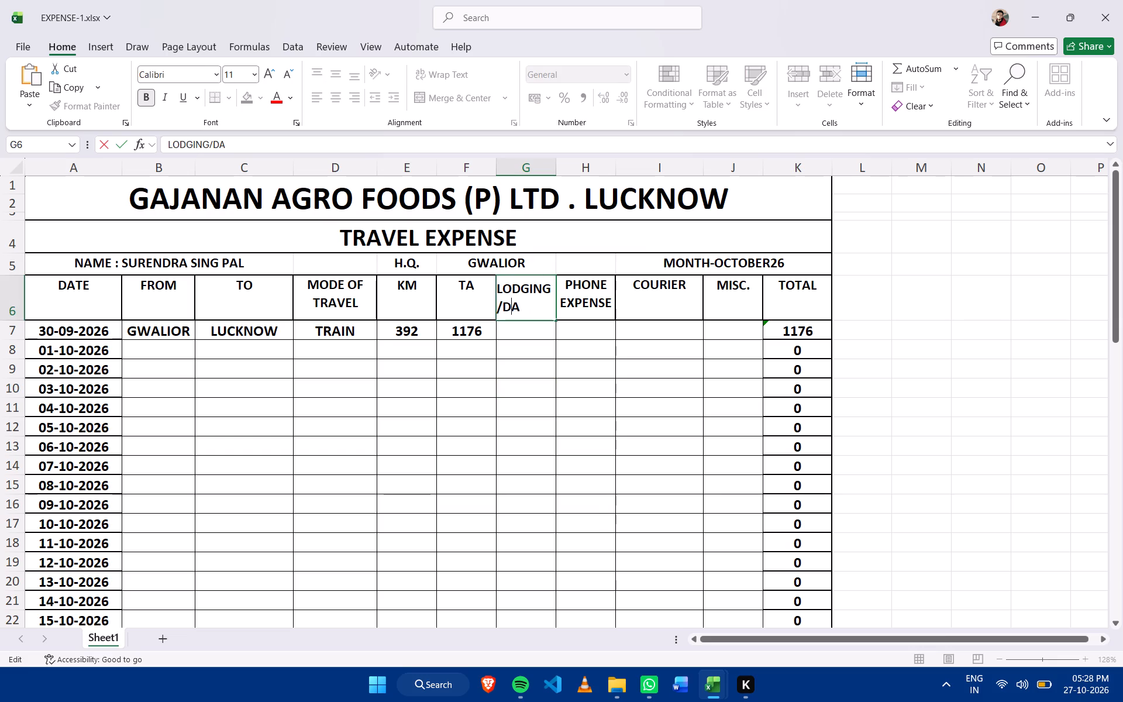
key("Left")
key("BackSpace")
key("BackSpace")
key("BackSpace")
key("BackSpace")
key("BackSpace")
key("BackSpace")
key("BackSpace")
key("BackSpace")
key("BackSpace")
key("BackSpace")
key("BackSpace")
key("BackSpace")
key("BackSpace")
key("BackSpace")
key("BackSpace")
key("BackSpace")
key("BackSpace")
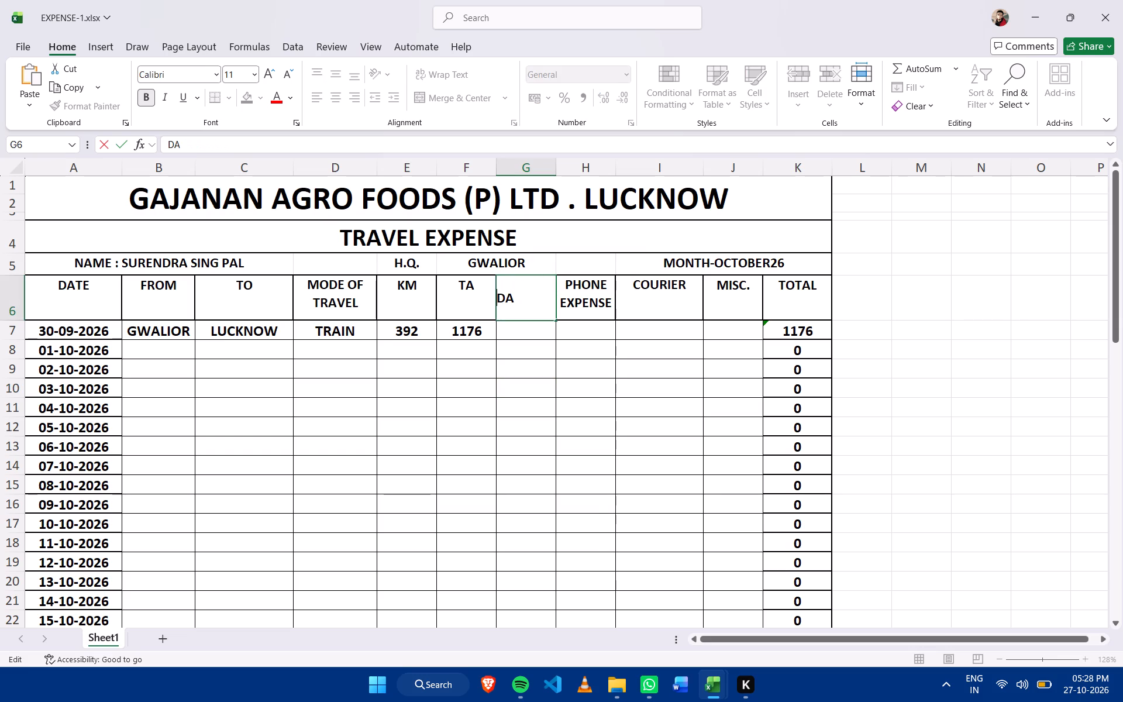
key("Return")
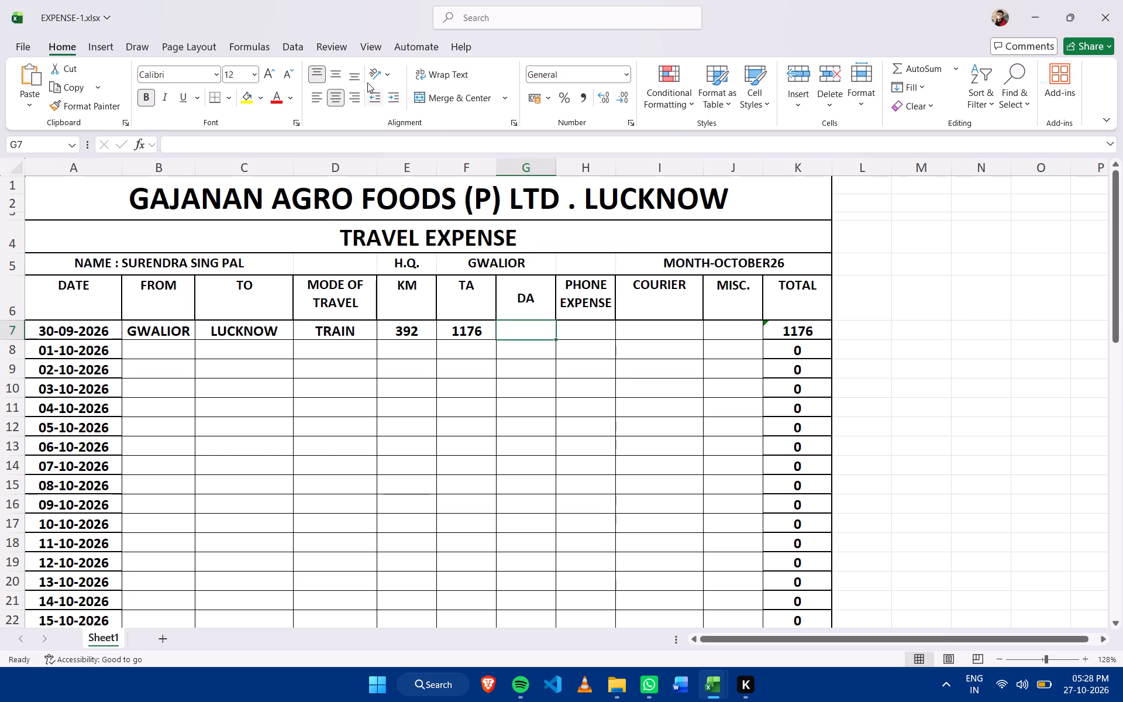
Top-align the DA header in G6.
left_click(315, 68)
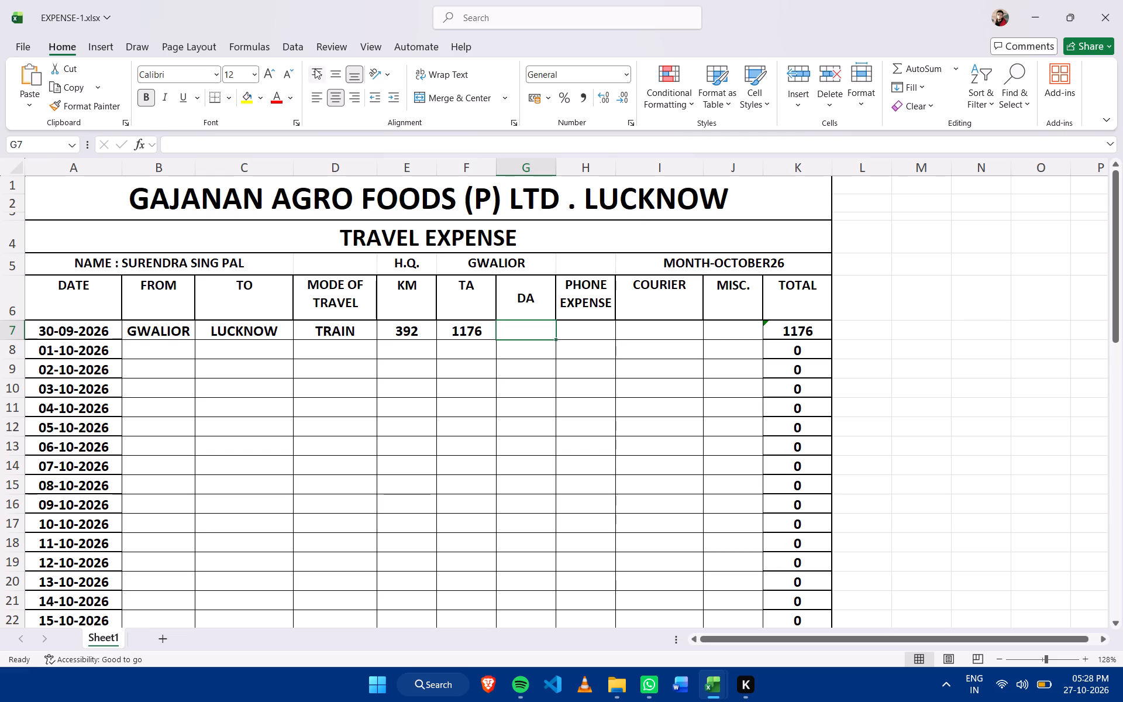
left_click(315, 68)
left_click(498, 285)
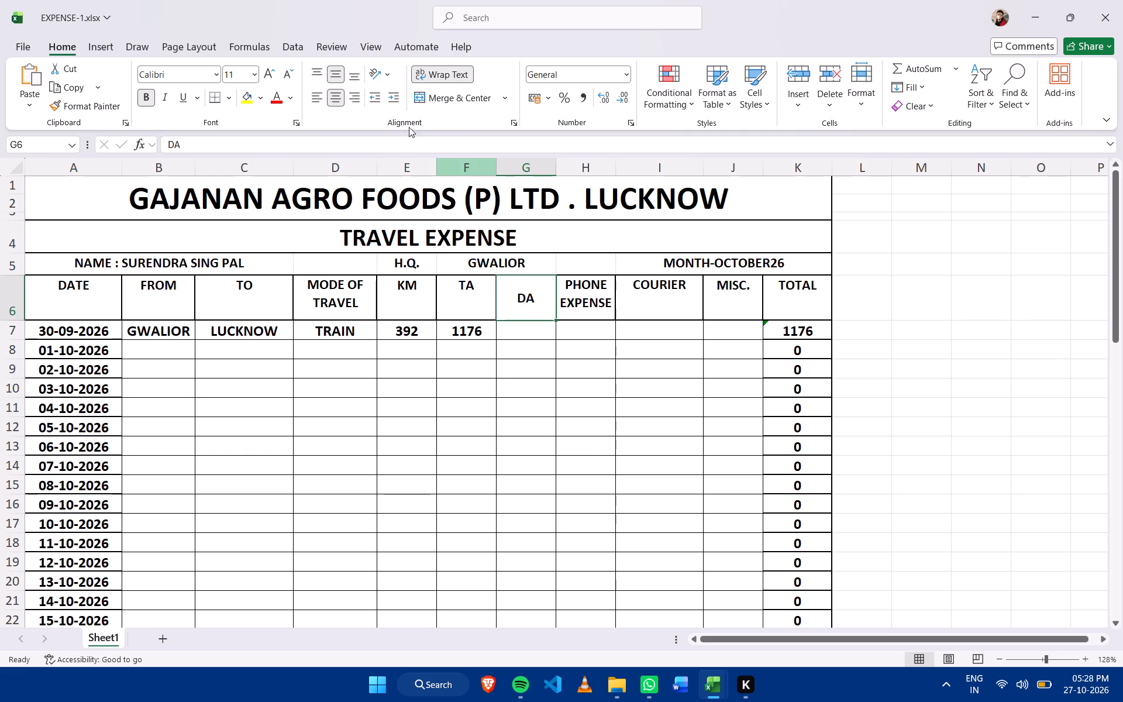
left_click(317, 72)
left_click(477, 429)
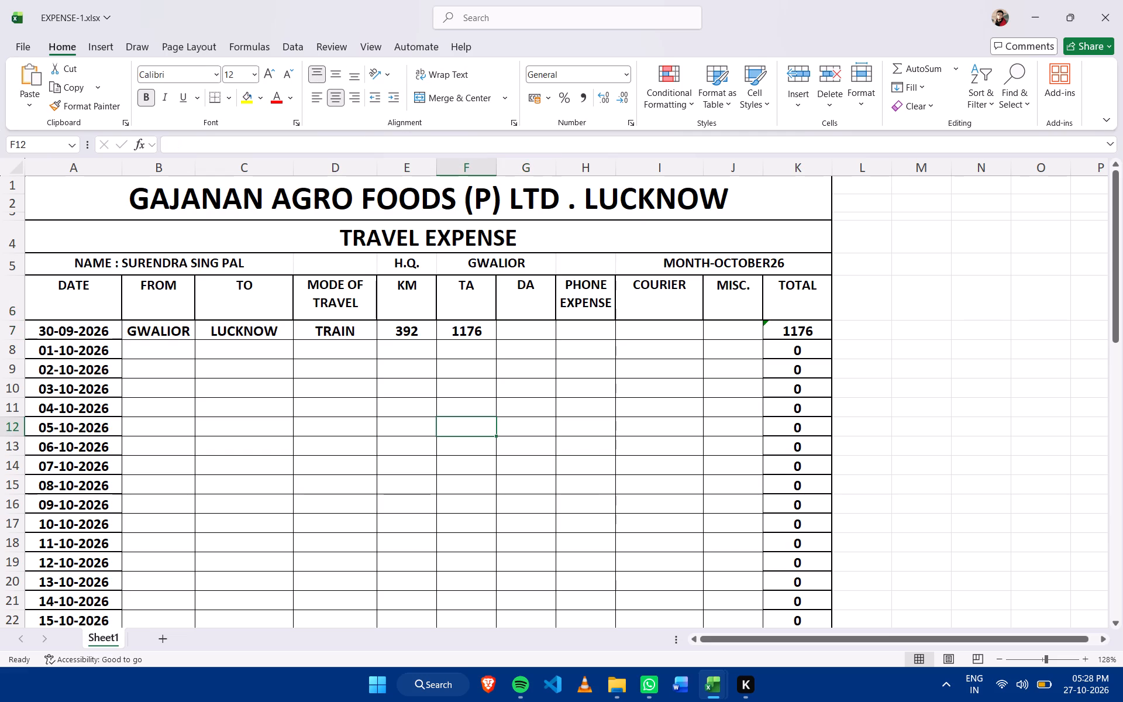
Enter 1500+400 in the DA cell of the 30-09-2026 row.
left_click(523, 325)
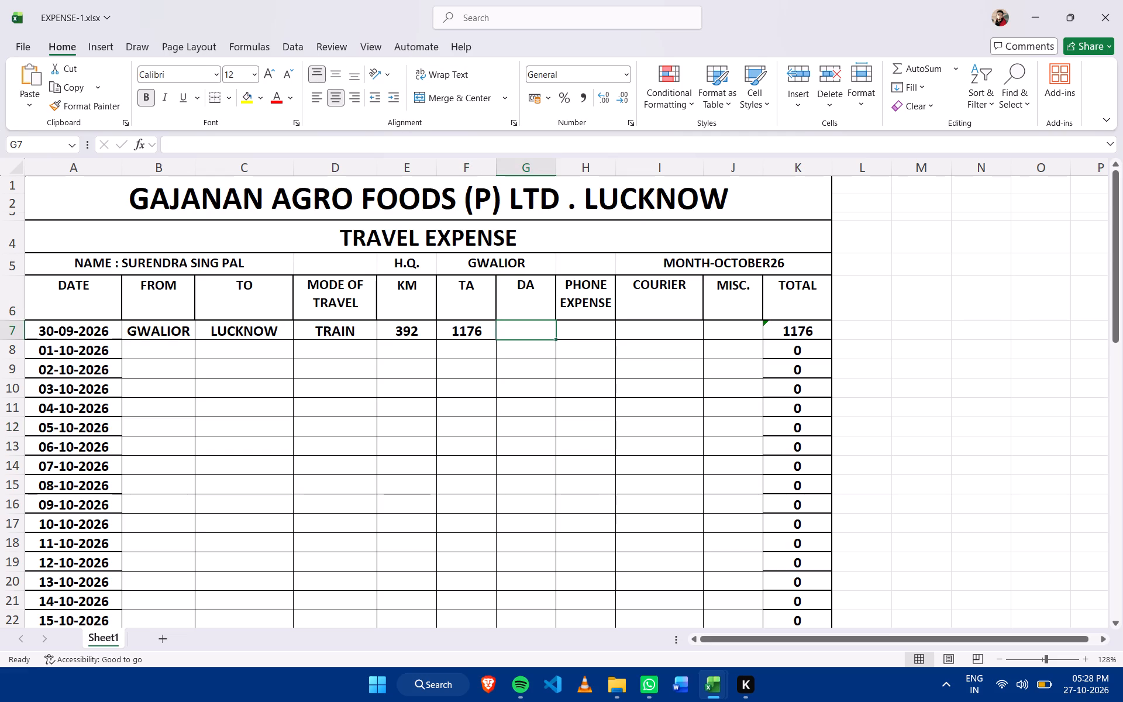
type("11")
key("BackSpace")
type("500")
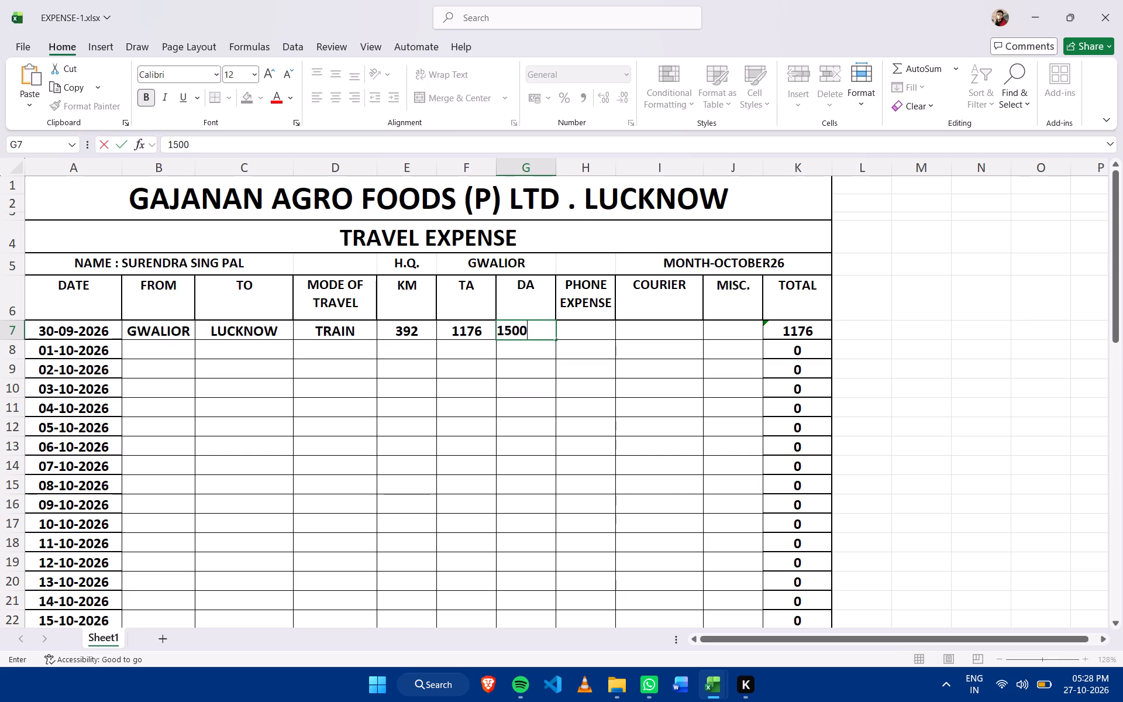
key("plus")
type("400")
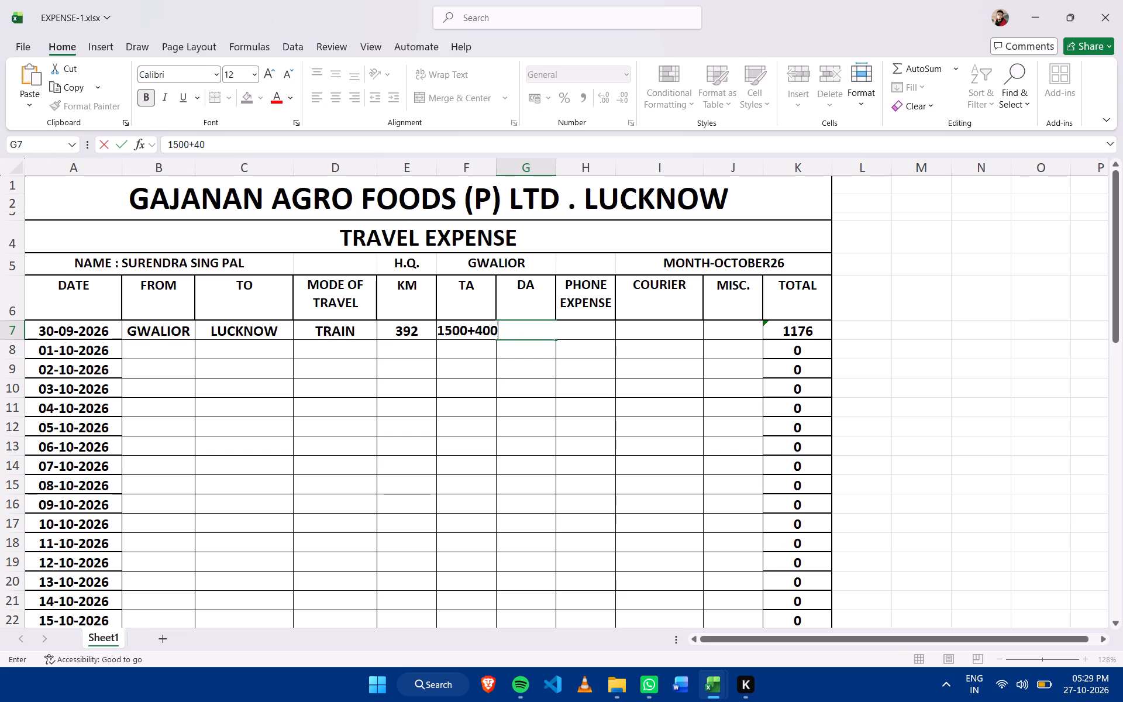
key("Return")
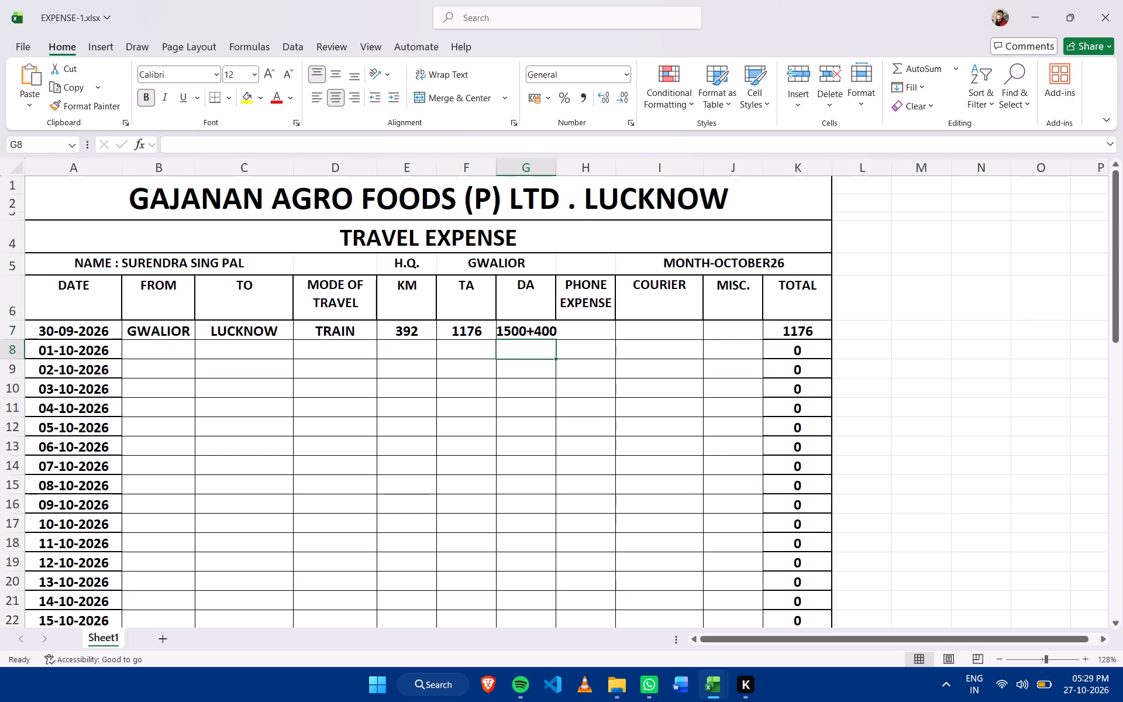
Widen the DA column slightly.
left_click_drag(556, 168, 569, 164)
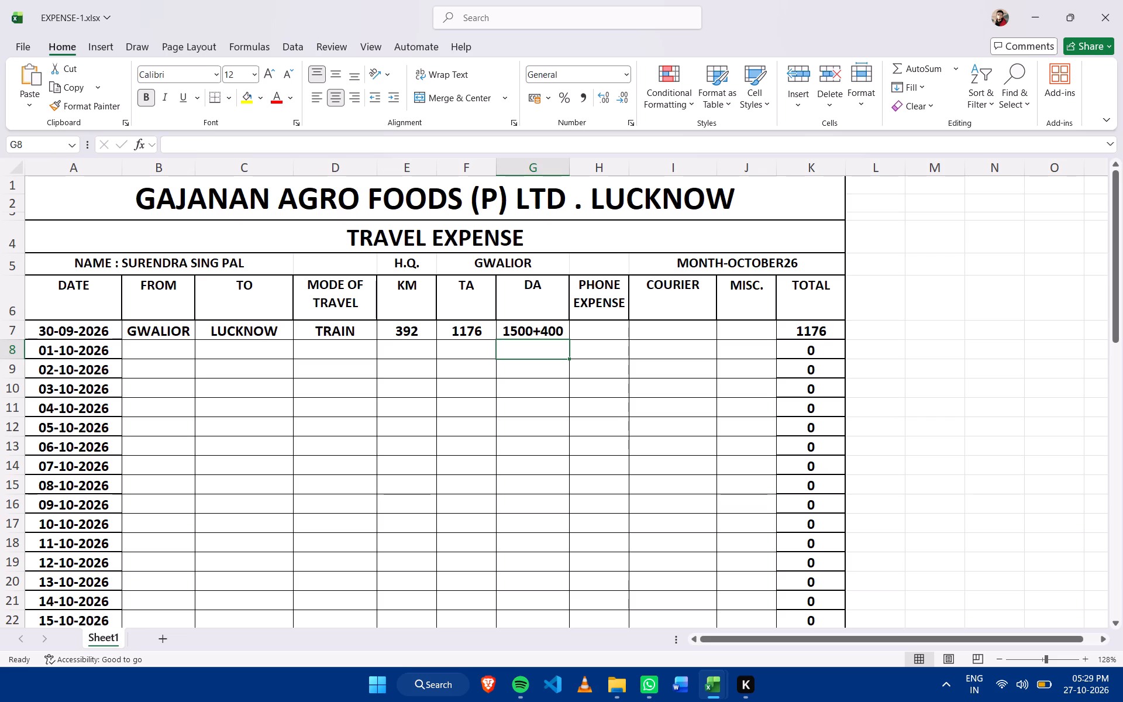
Set the DA amount of the 30-09-2026 row to 1900.
left_click(556, 329)
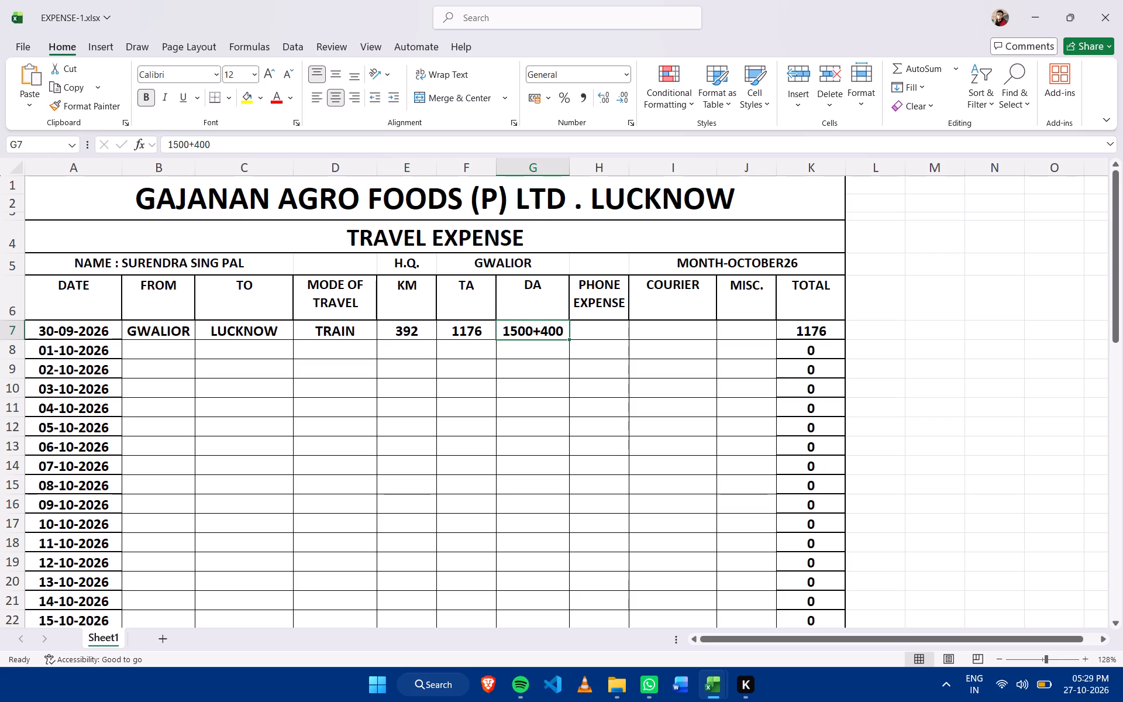
double_click(556, 329)
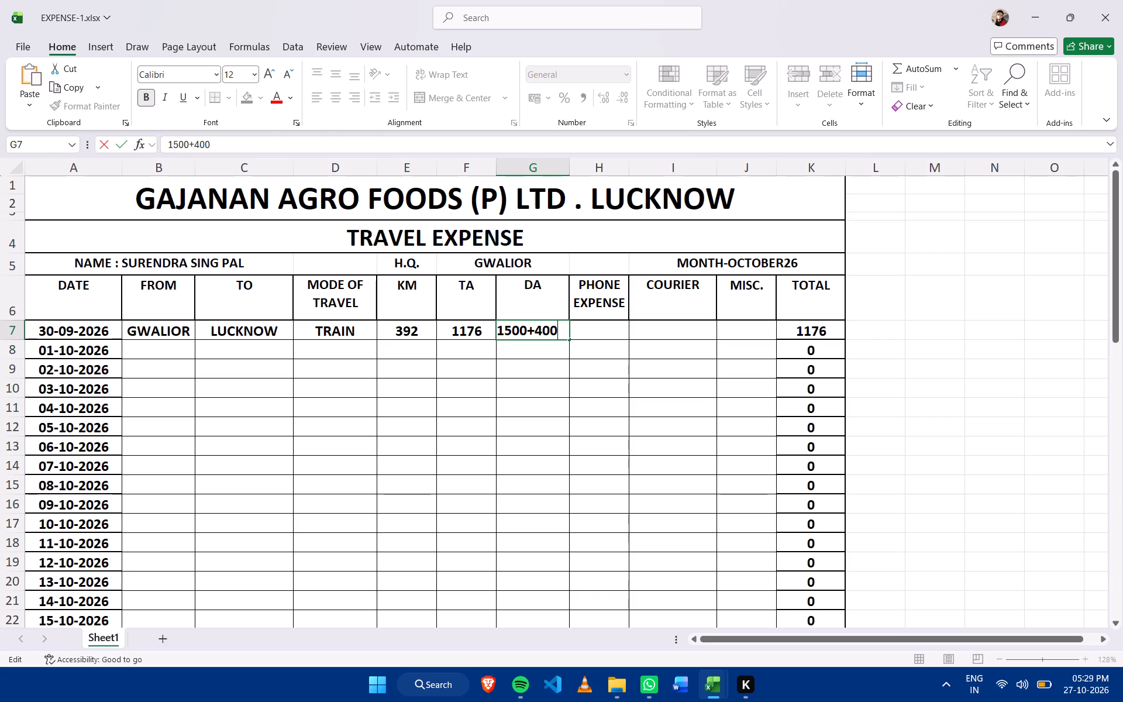
key("BackSpace")
key("BackSpace")
key("BackSpace")
key("BackSpace")
key("BackSpace")
key("BackSpace")
key("BackSpace")
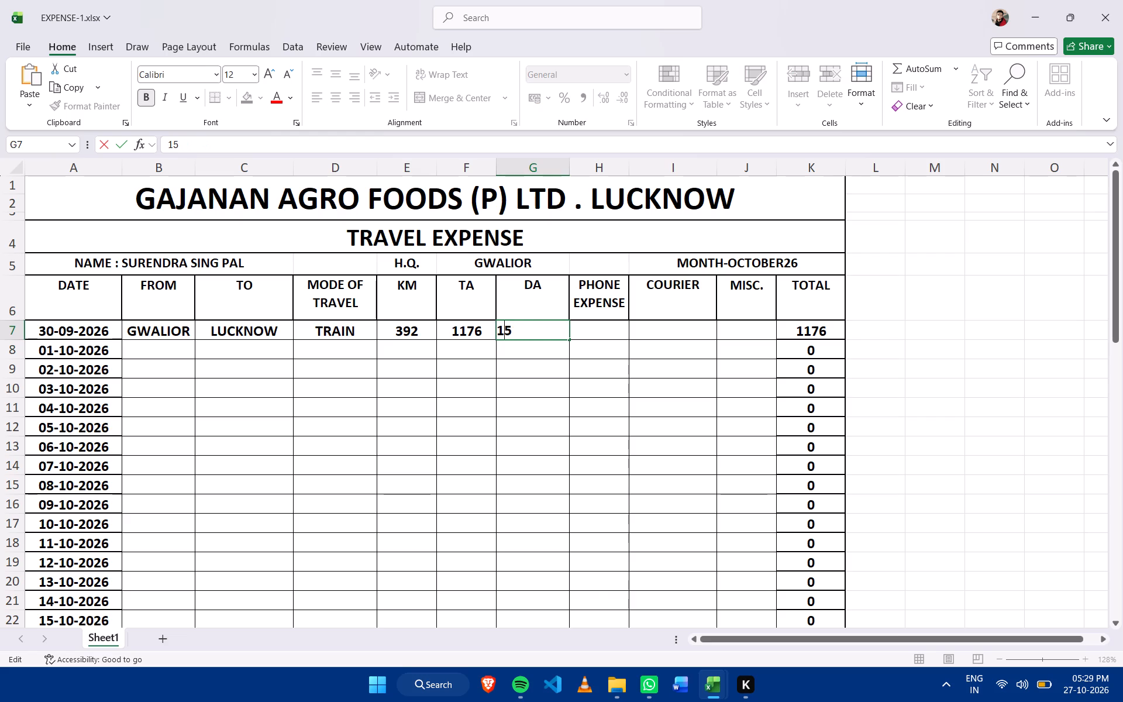
type("900")
key("Return")
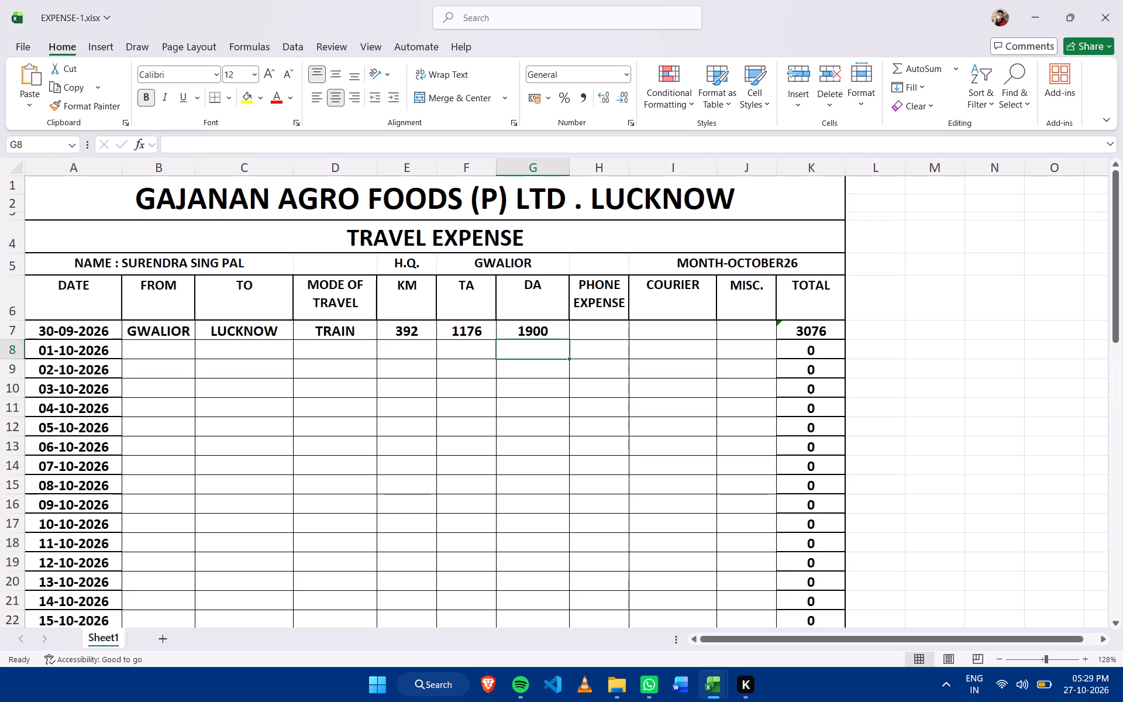
Enter LUCKNOW as the FROM location in the 01-10-2026 row.
left_click(139, 352)
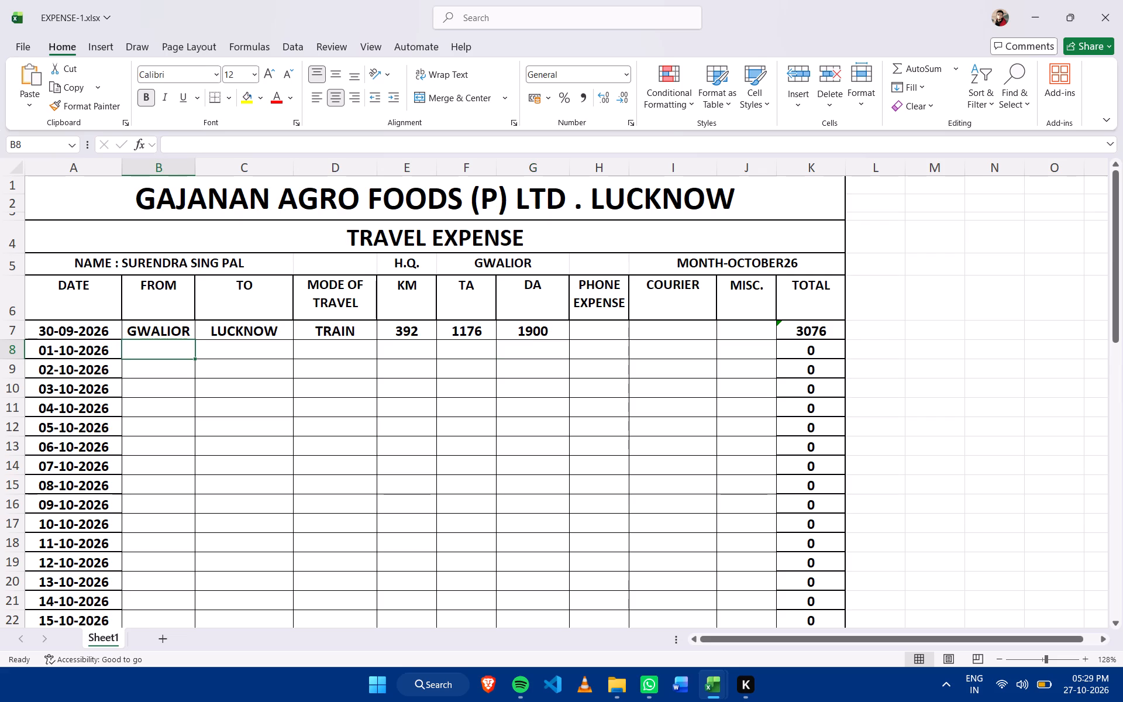
type("LUCKNOW")
key("space")
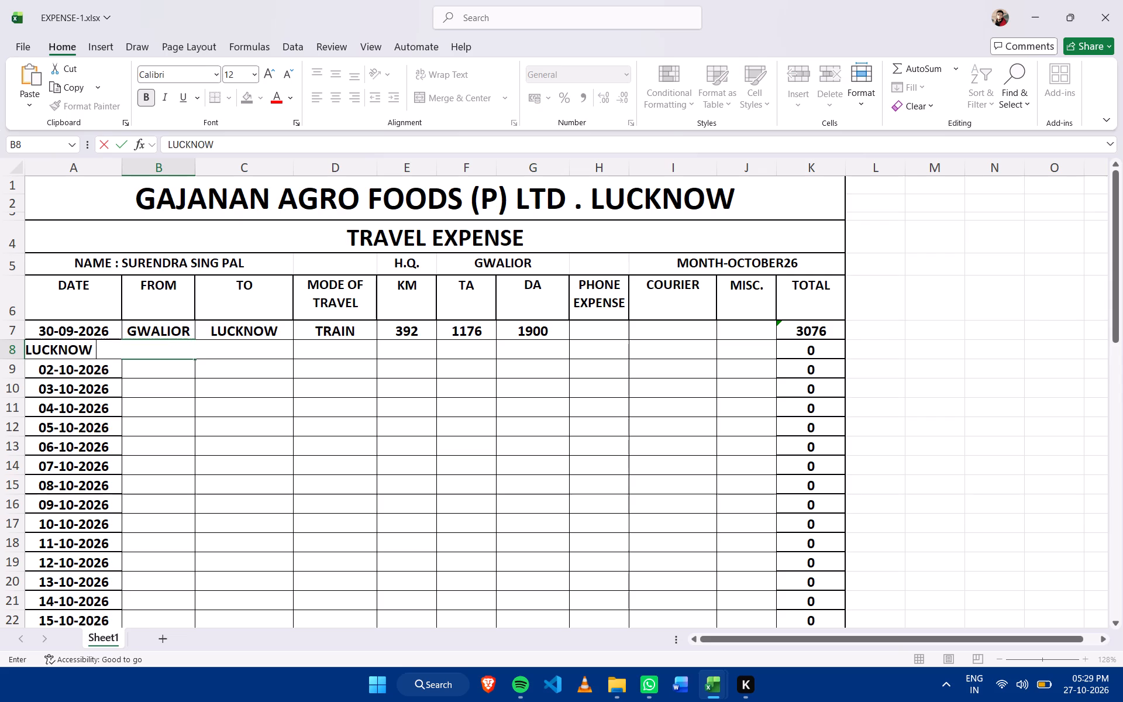
type("GWALIO")
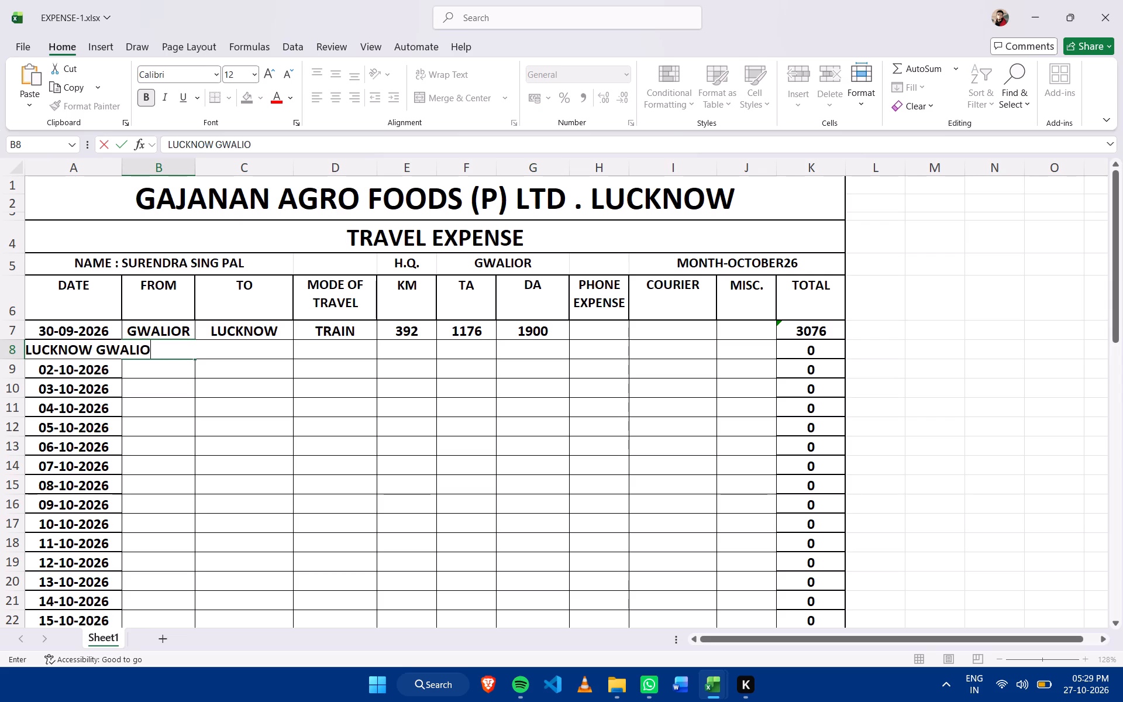
key("BackSpace")
key("BackSpace")
key("BackSpace")
key("BackSpace")
key("BackSpace")
key("BackSpace")
key("BackSpace")
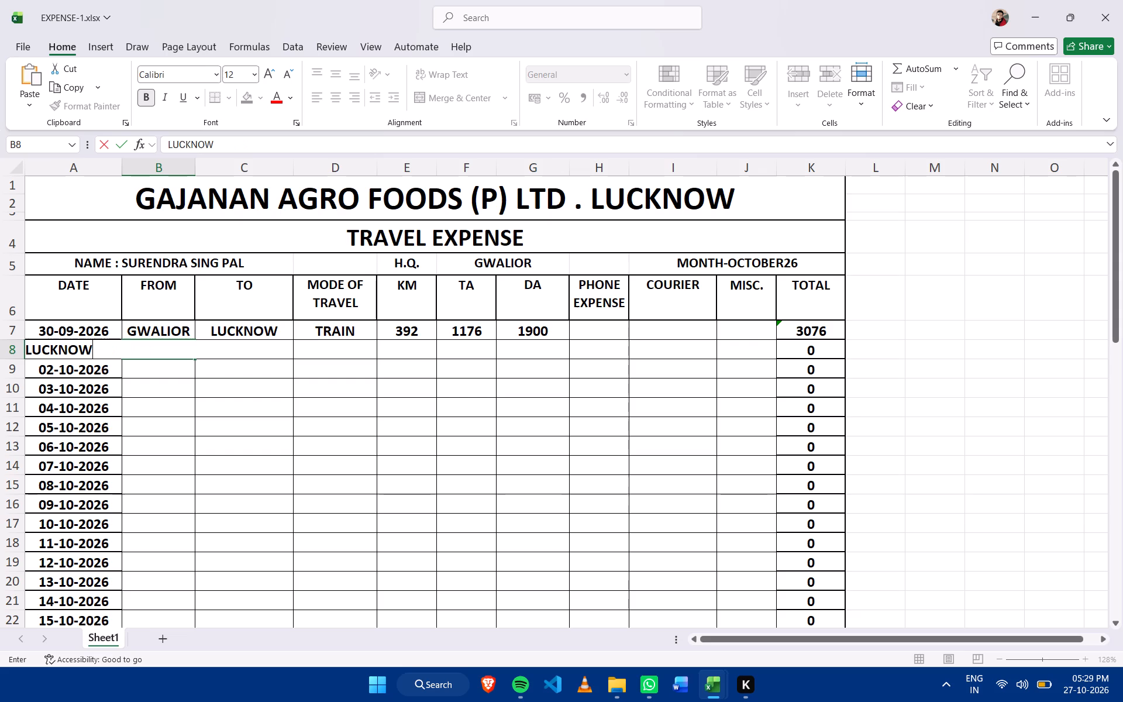
left_click(237, 360)
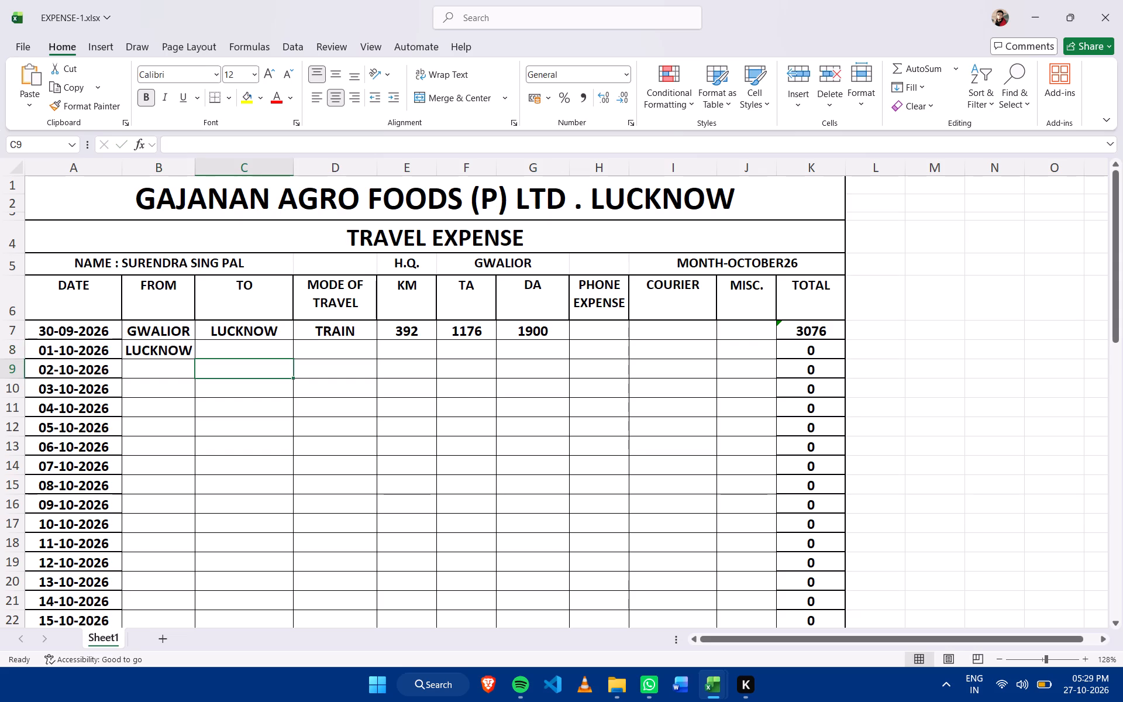
Widen the FROM column to a width of about 12.
left_click_drag(195, 165, 210, 165)
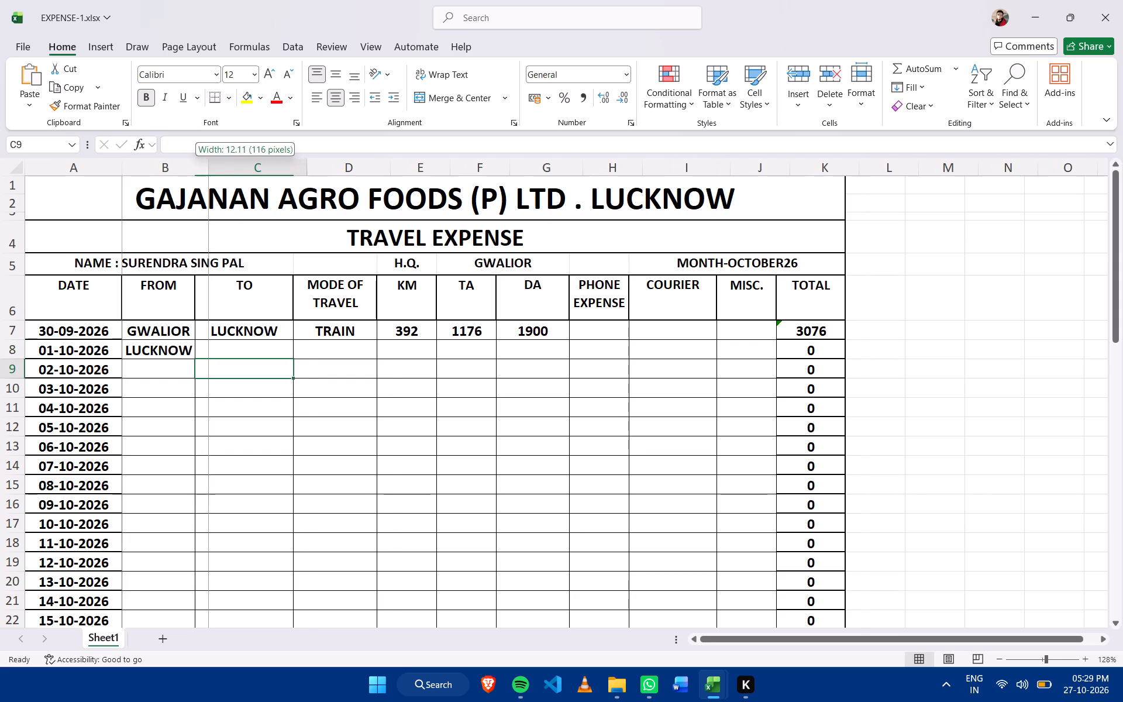
left_click_drag(210, 165, 211, 165)
Enter GWALIOR as the TO location in the 01-10-2026 row.
left_click(271, 349)
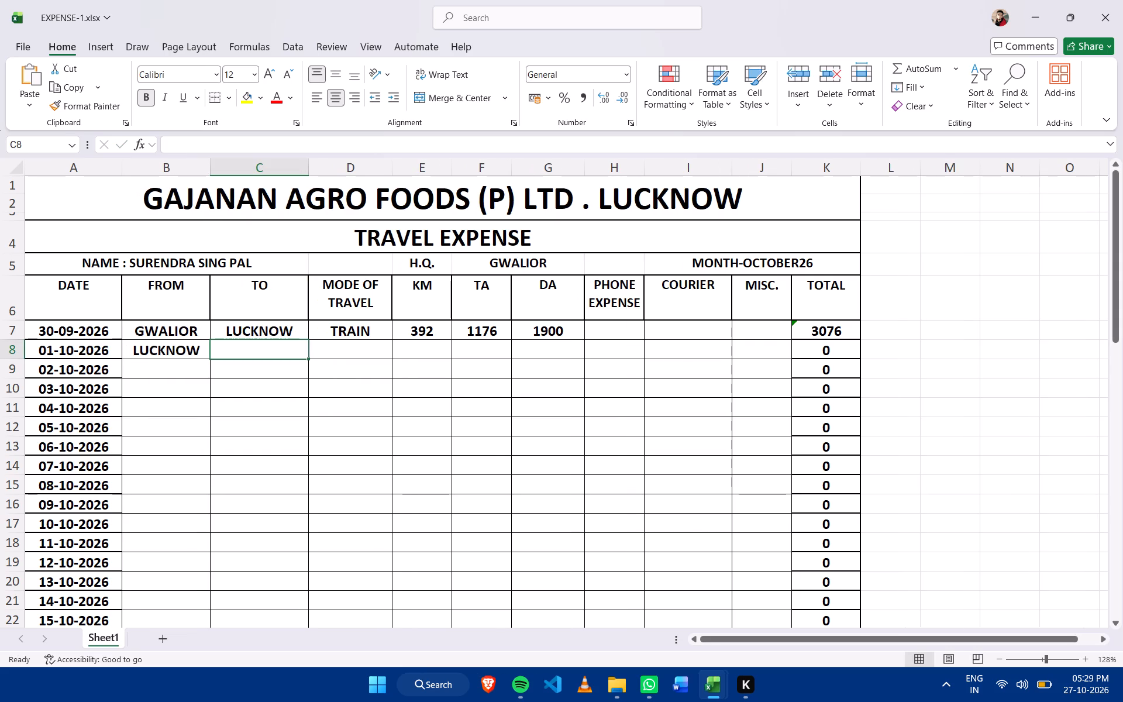
type("GWALIO")
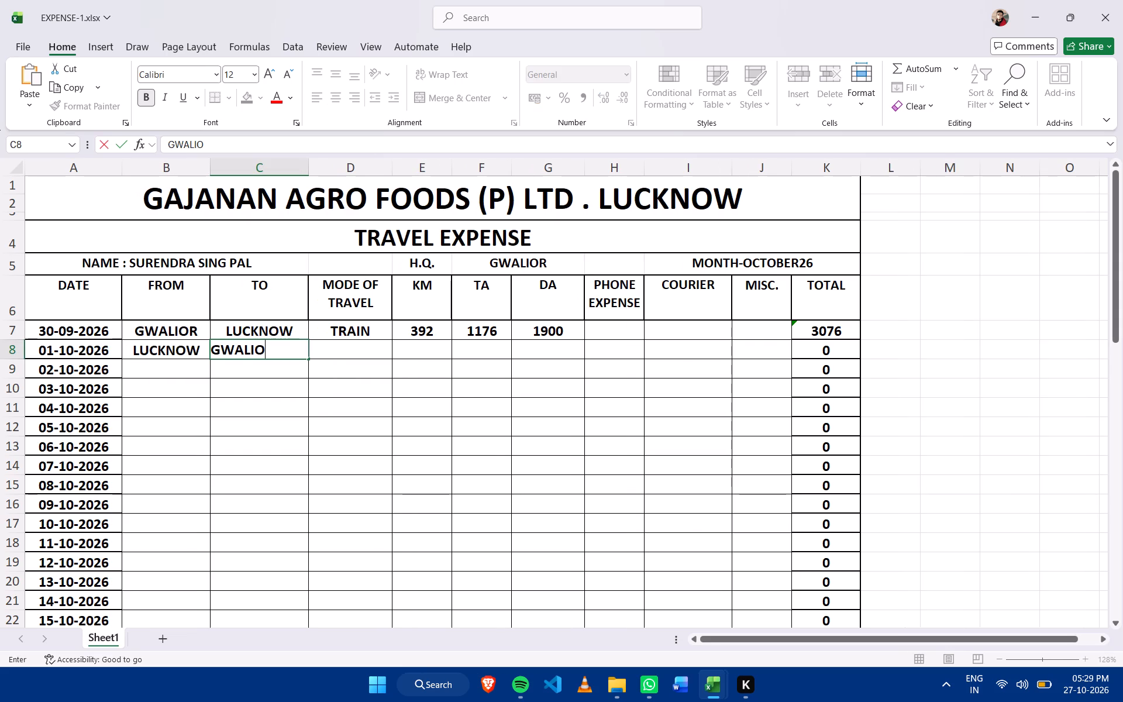
key("r")
key("Return")
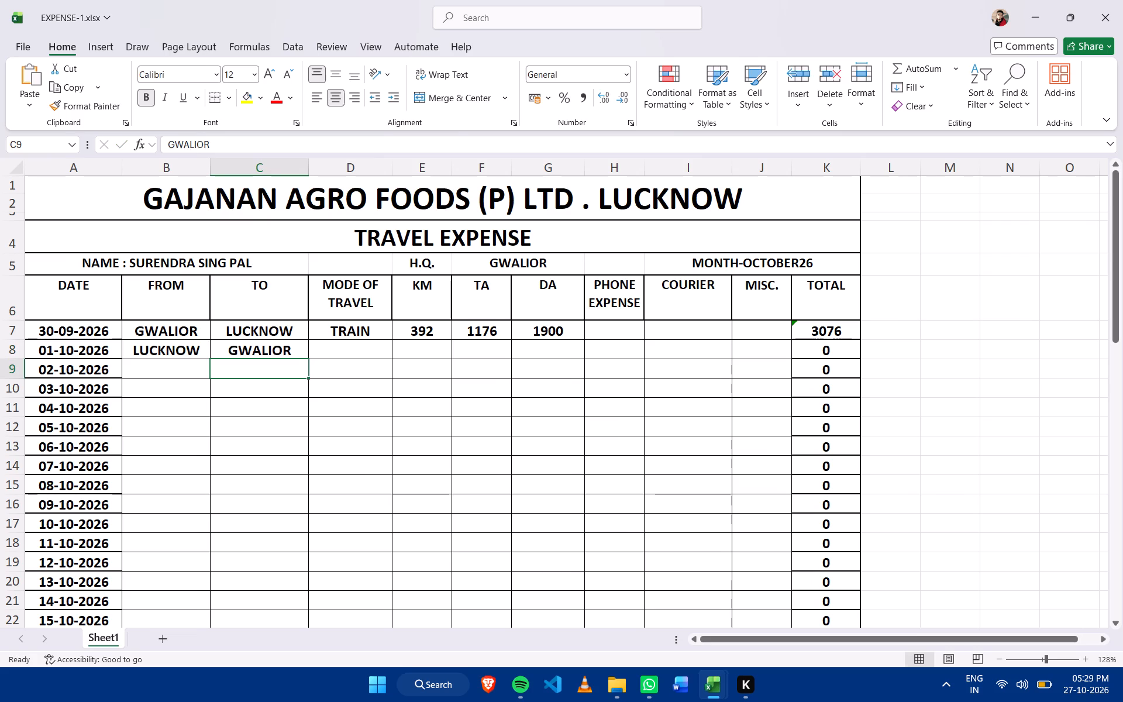
Fill the travel mode TRAIN and the KM value 392 down from the 30-09-2026 row into the 01-10-2026 row.
left_click(384, 359)
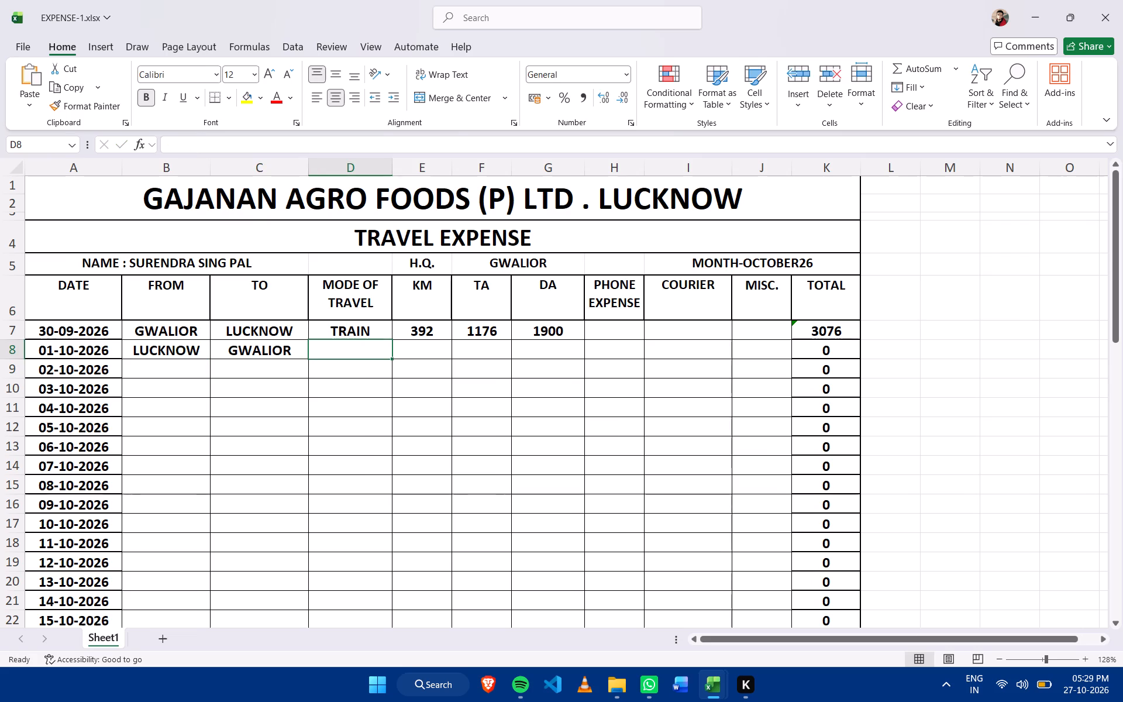
left_click(381, 333)
left_click_drag(390, 340, 390, 345)
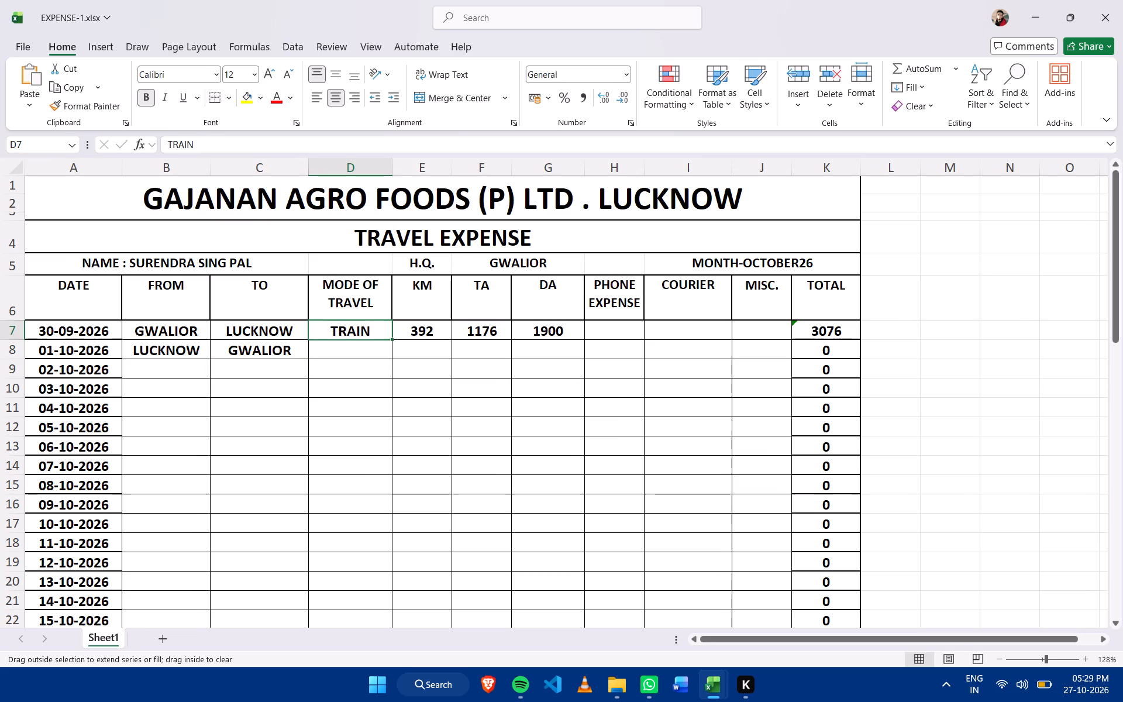
left_click_drag(390, 345, 390, 356)
left_click(438, 348)
left_click(443, 335)
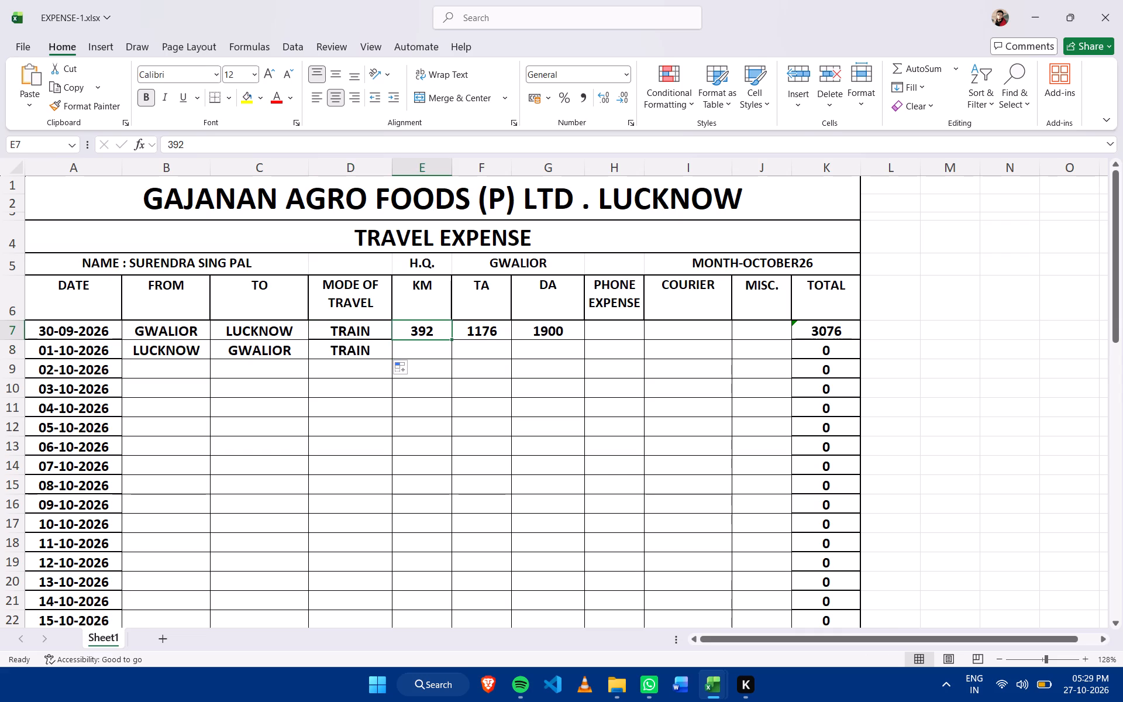
left_click_drag(451, 340, 451, 355)
Fill the TA amount 1176 down into the 01-10-2026 row, leaving the TA cell of 02-10-2026 empty.
left_click(484, 335)
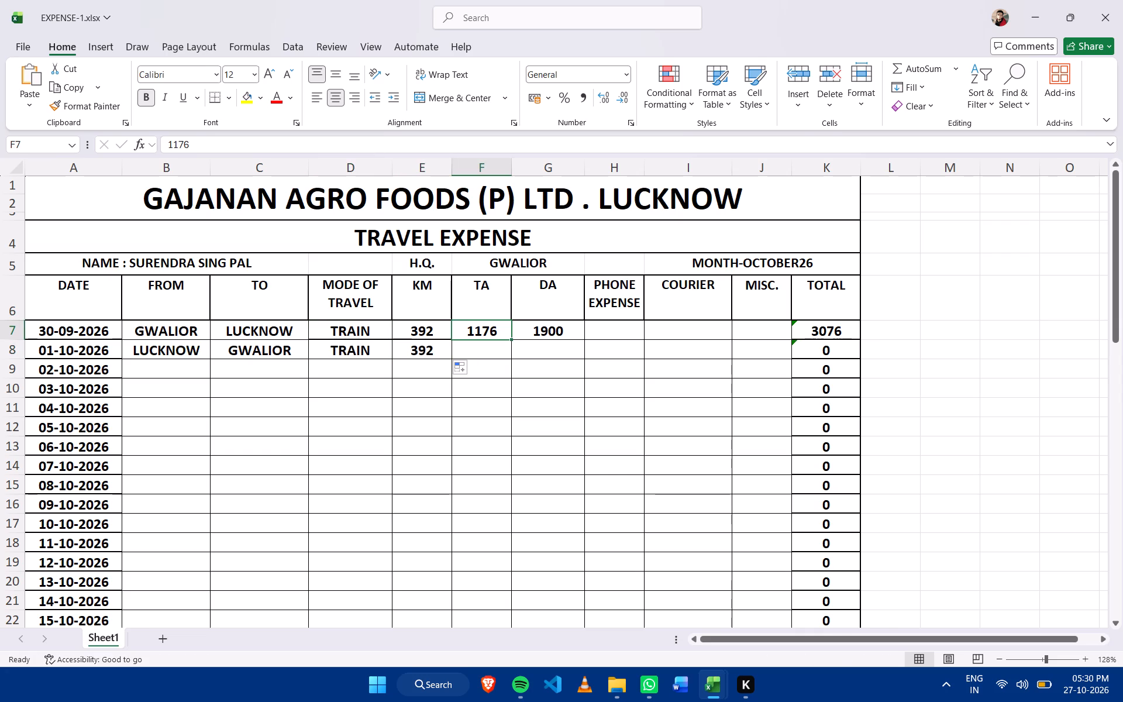
left_click_drag(514, 341, 511, 369)
left_click(492, 366)
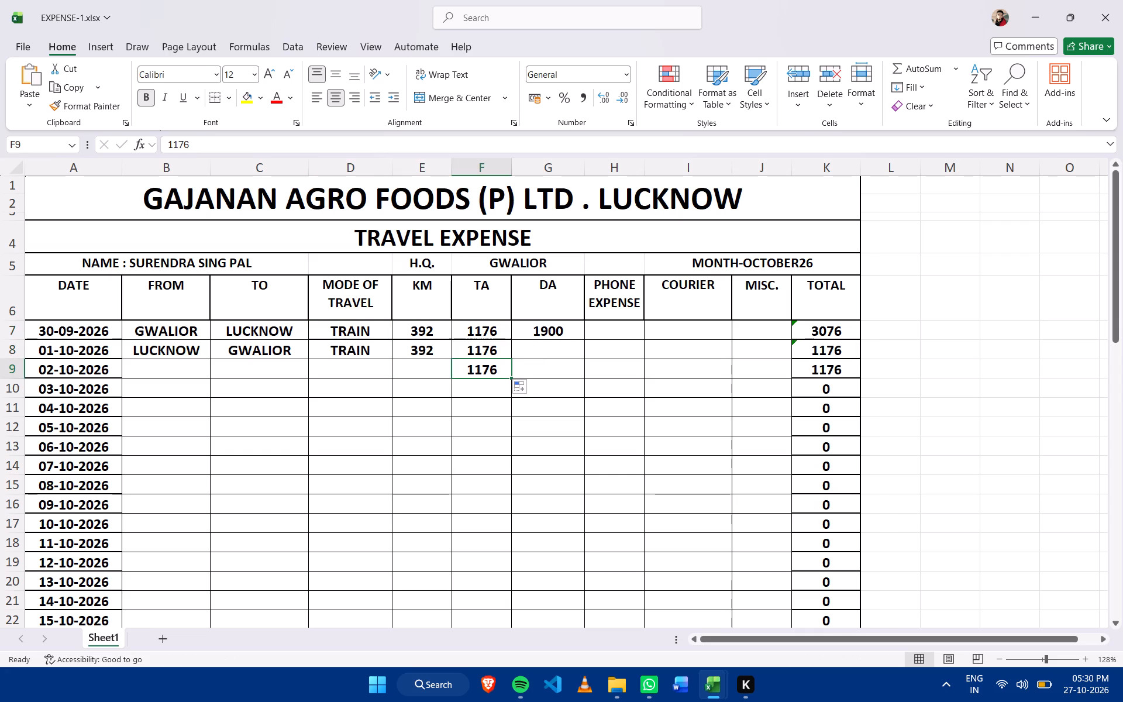
key("BackSpace")
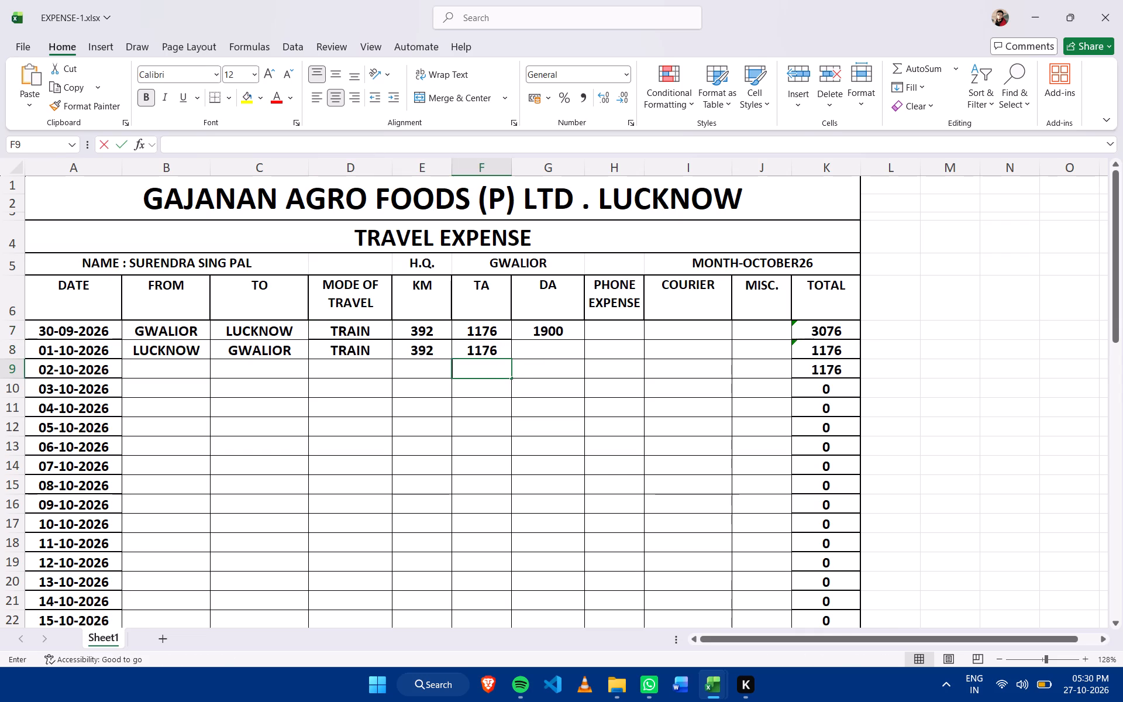
left_click(535, 346)
Enter 400 as the DA amount in the 01-10-2026 row.
left_click(560, 325)
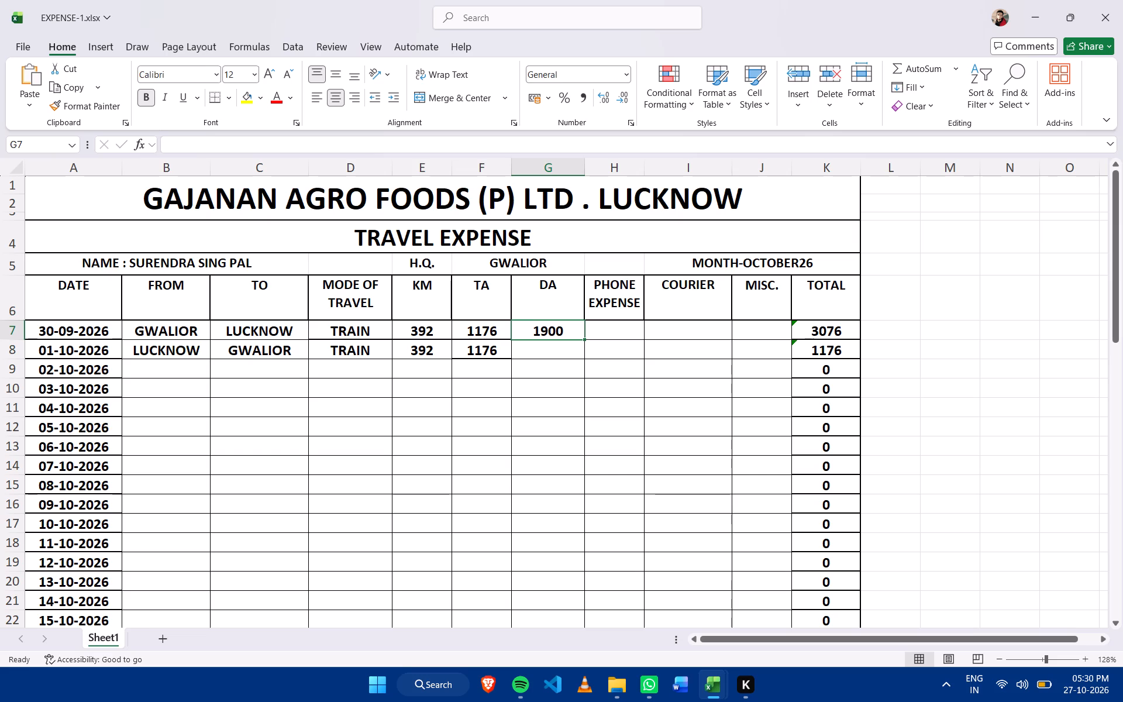
left_click(564, 349)
type("400")
key("Return")
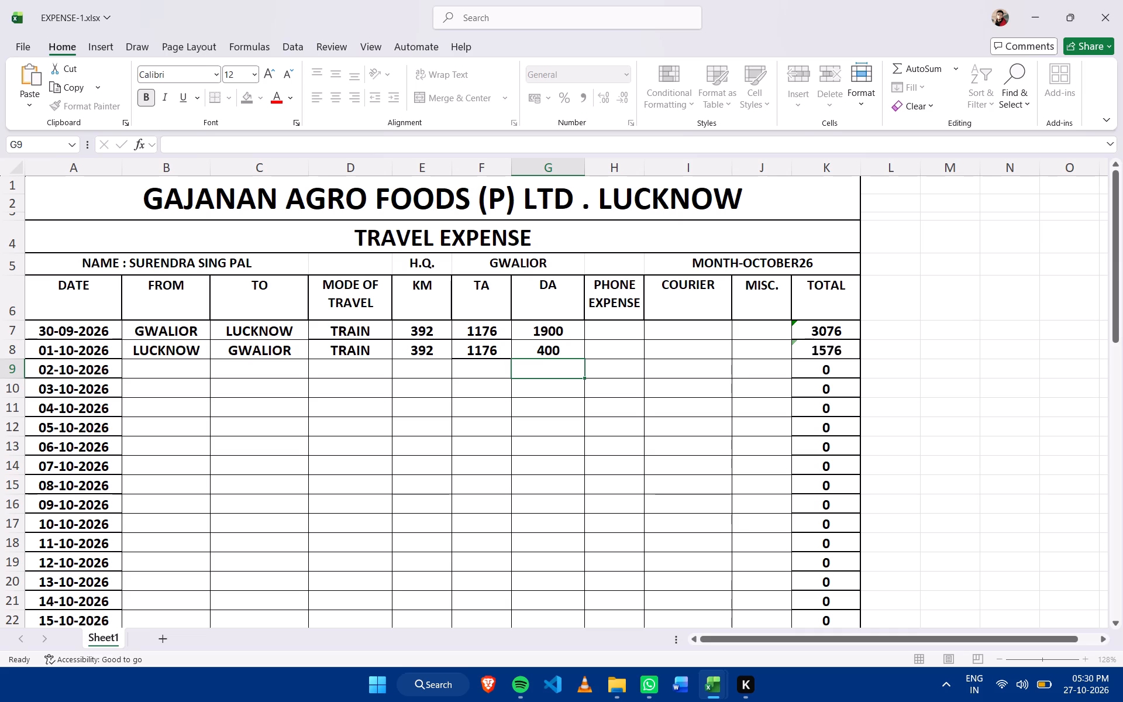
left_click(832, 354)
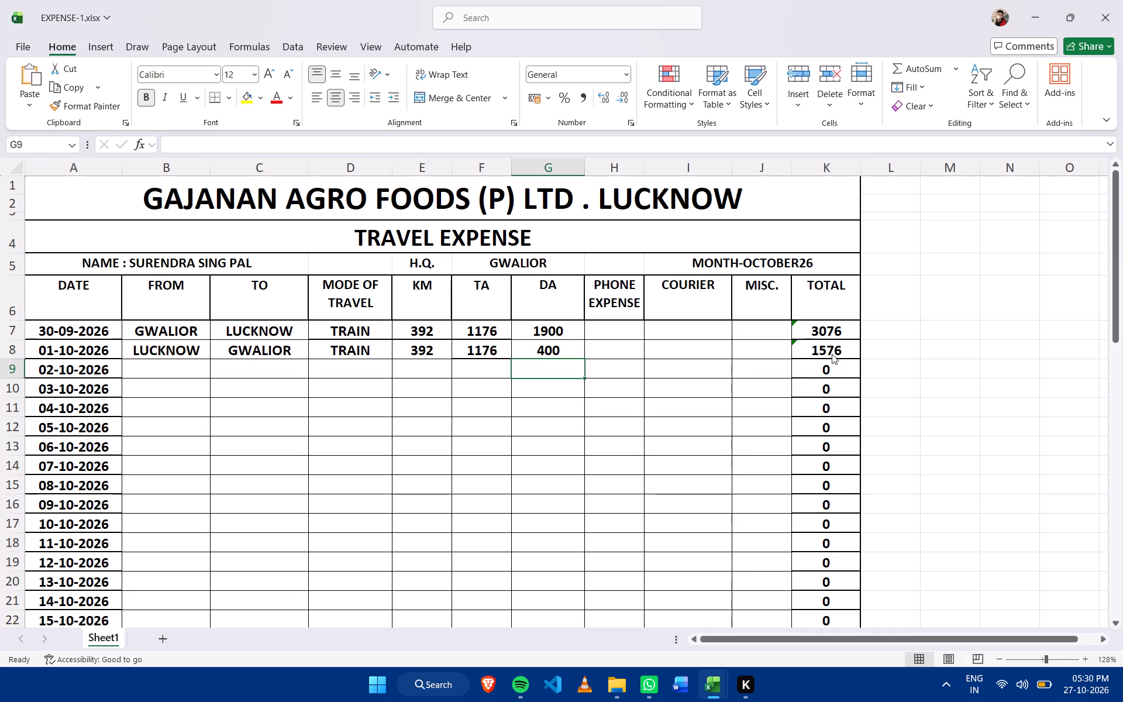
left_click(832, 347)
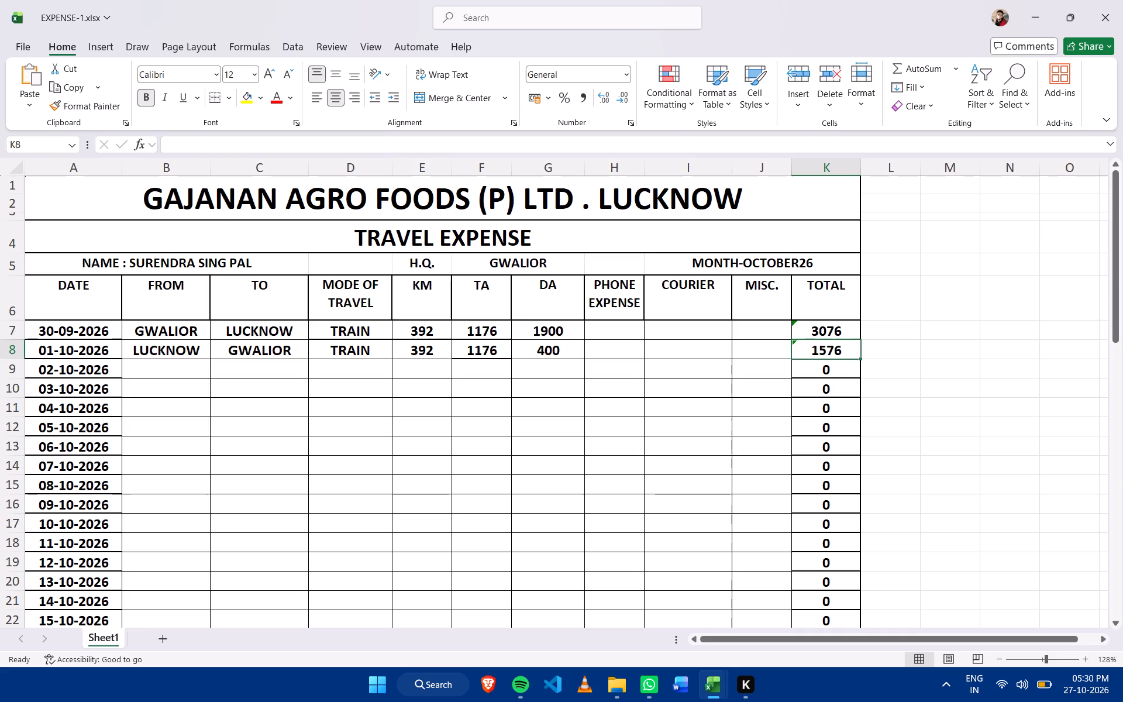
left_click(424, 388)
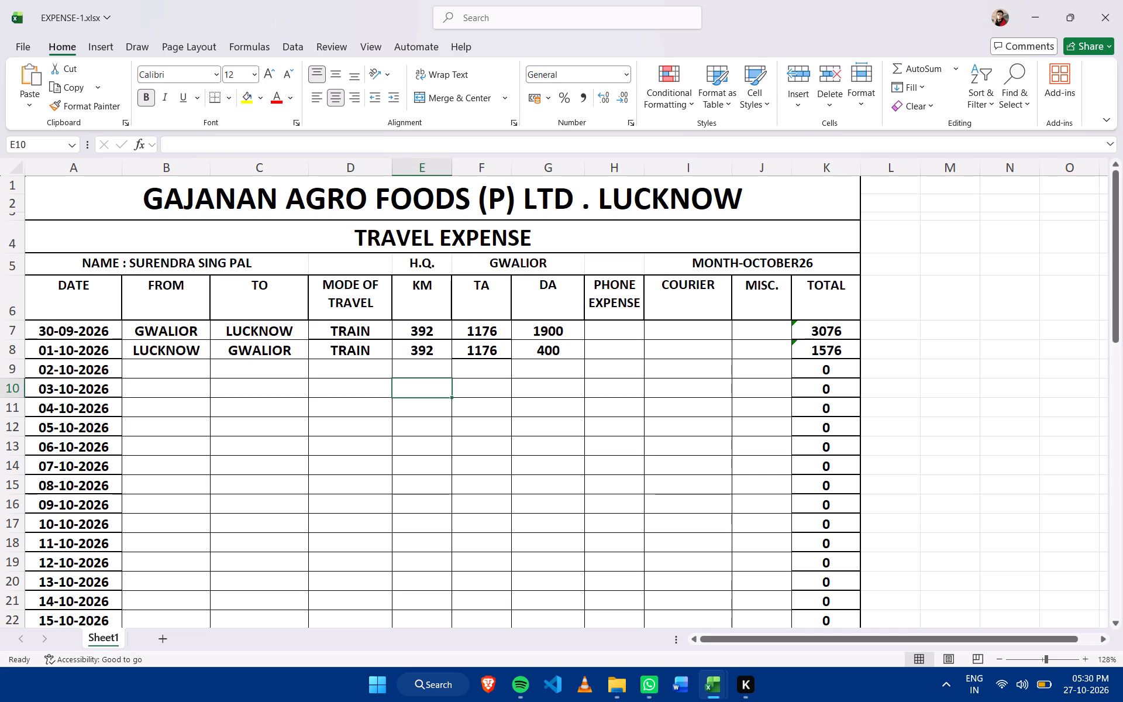
Merge and center the cells from FROM through MISC. in the 02-10-2026 row.
left_click(177, 374)
left_click_drag(187, 372, 243, 360)
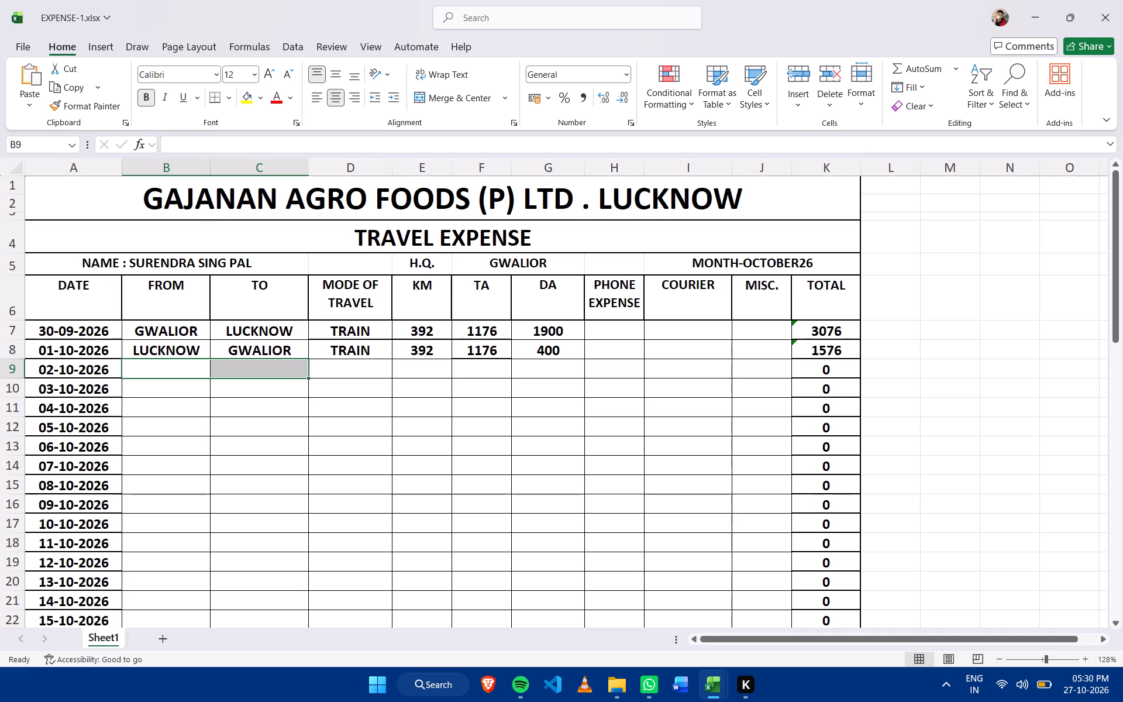
left_click(178, 365)
left_click_drag(174, 365, 732, 364)
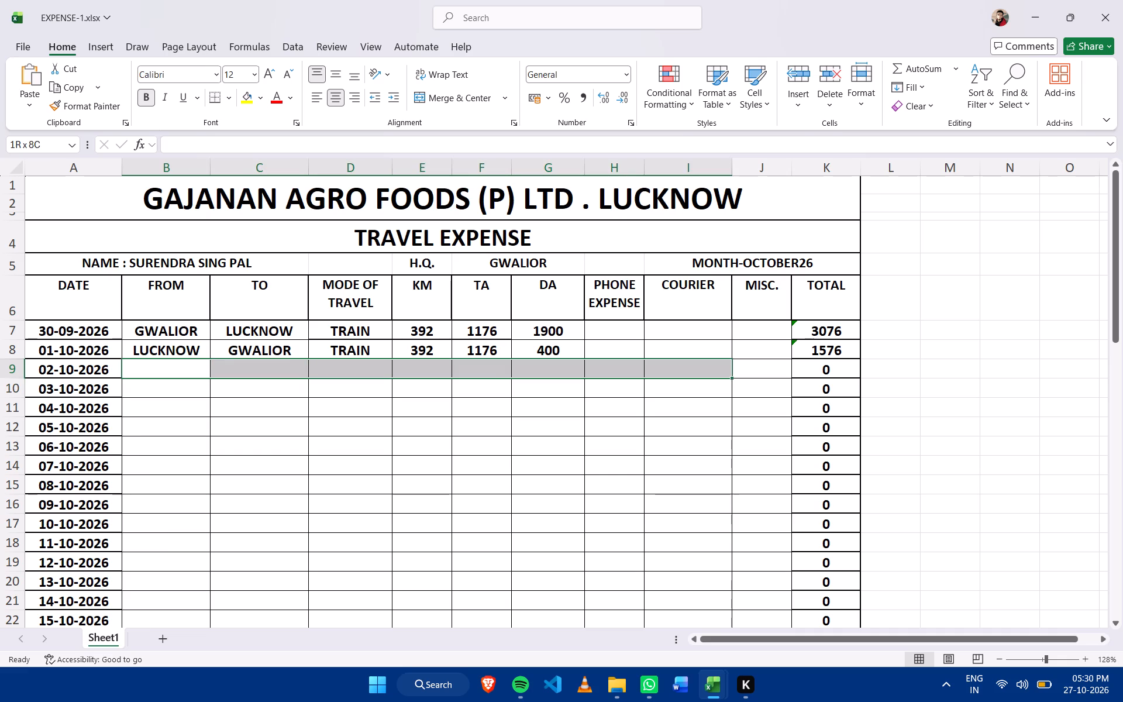
left_click_drag(732, 364, 745, 364)
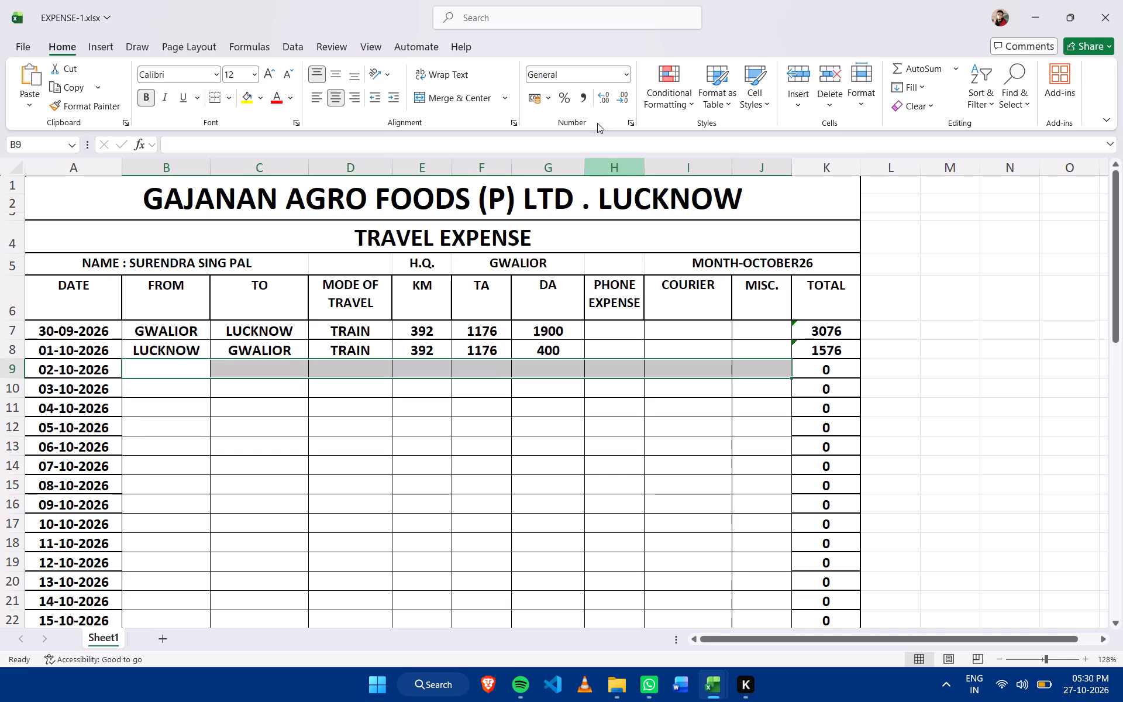
left_click(456, 94)
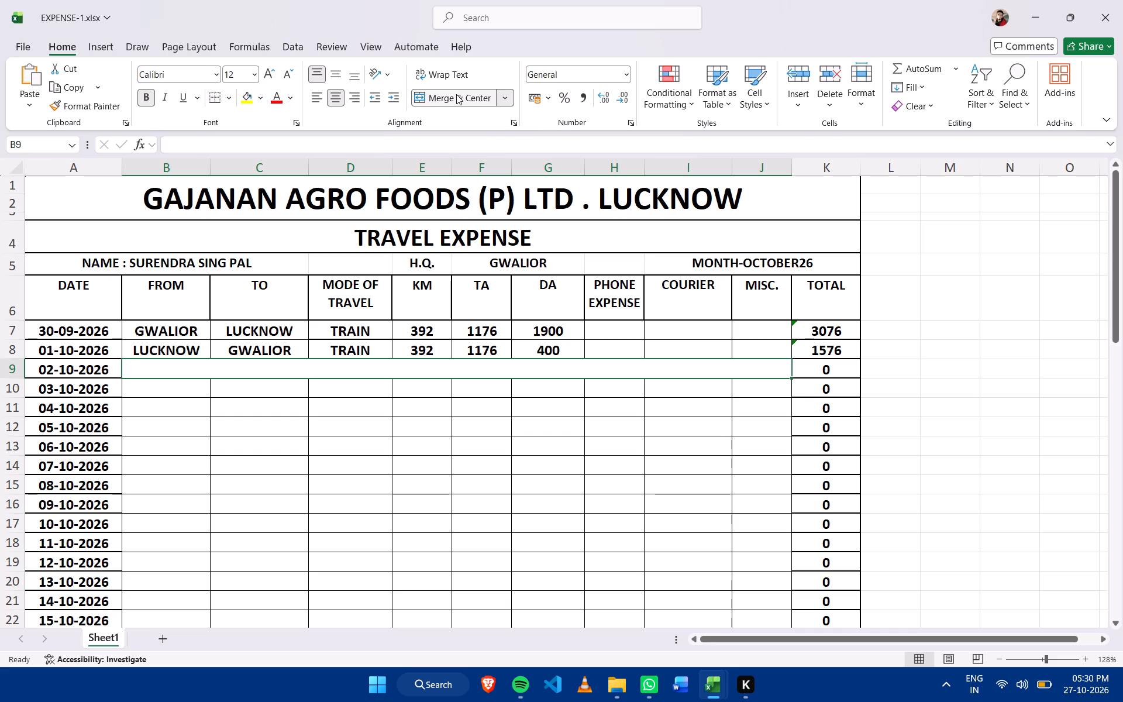
Enter HOLIDAY in the merged cell of the 02-10-2026 row.
type("HO;")
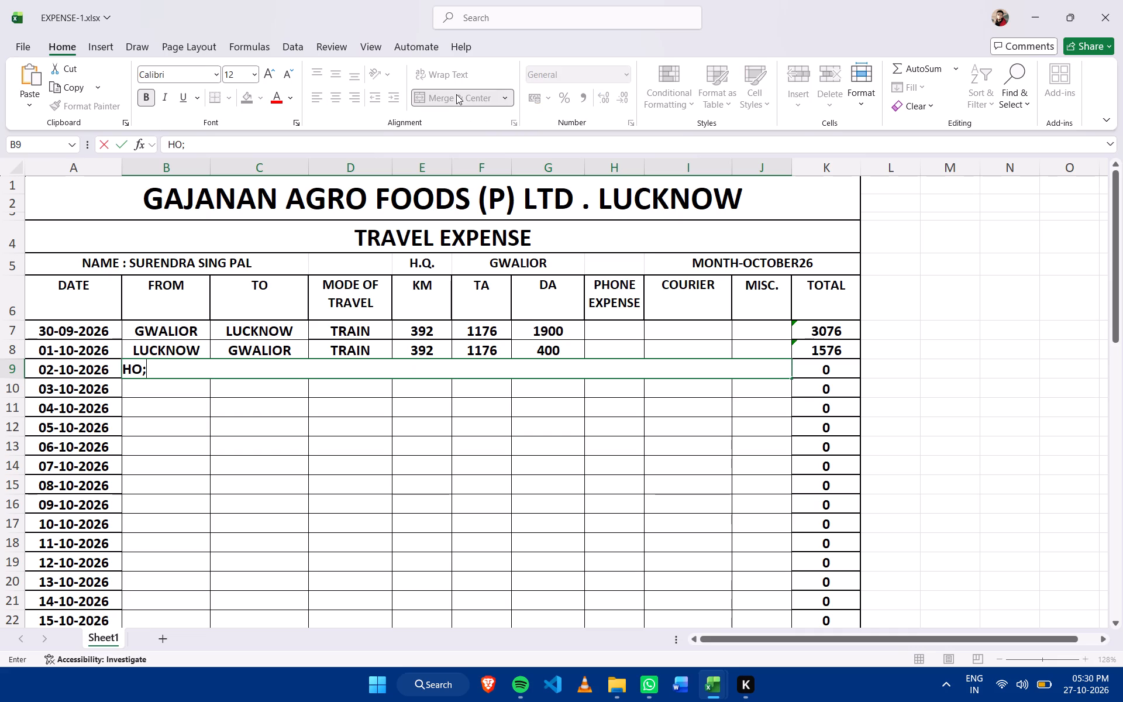
key("BackSpace")
type("LIDAY")
key("Return")
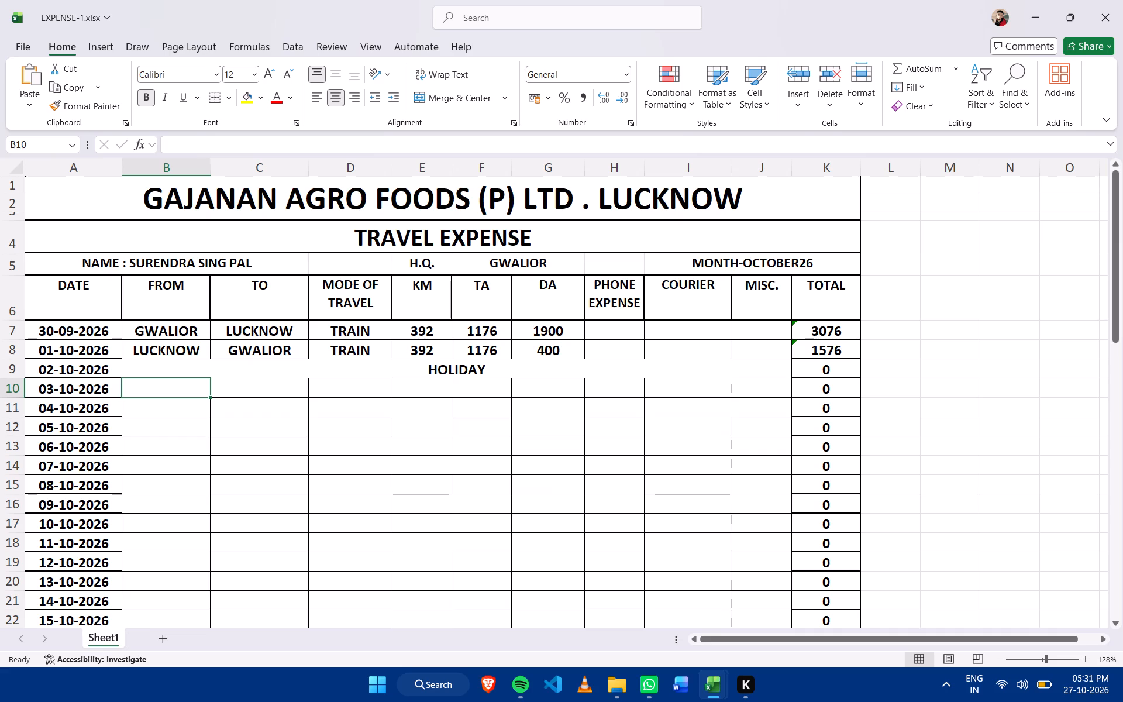
Enter GWALIOR as both the FROM and TO locations in the 03-10-2026 row.
left_click(197, 395)
type("GWALIOR")
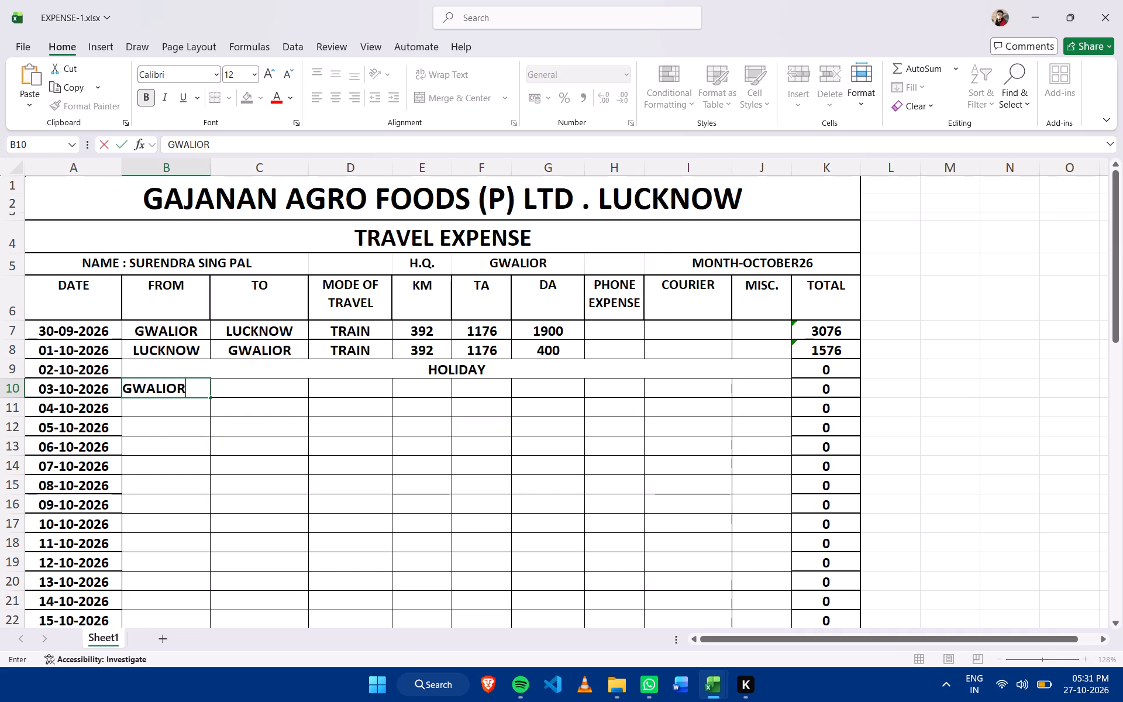
left_click(262, 398)
left_click(269, 391)
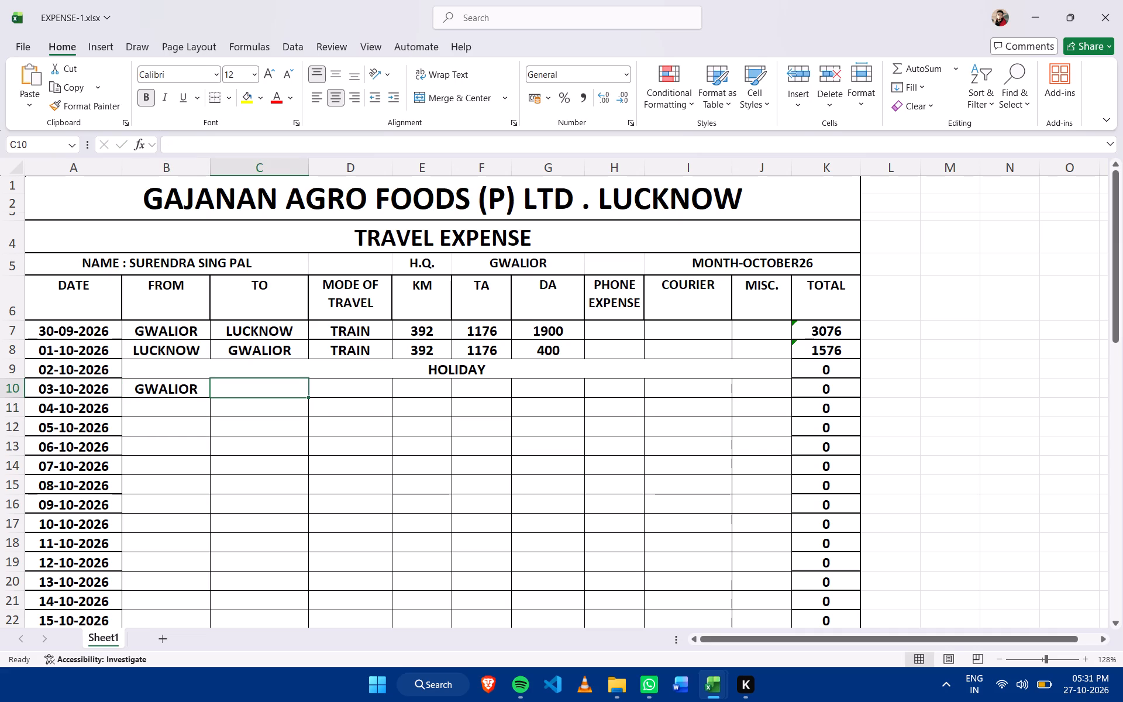
type("GWALIOR")
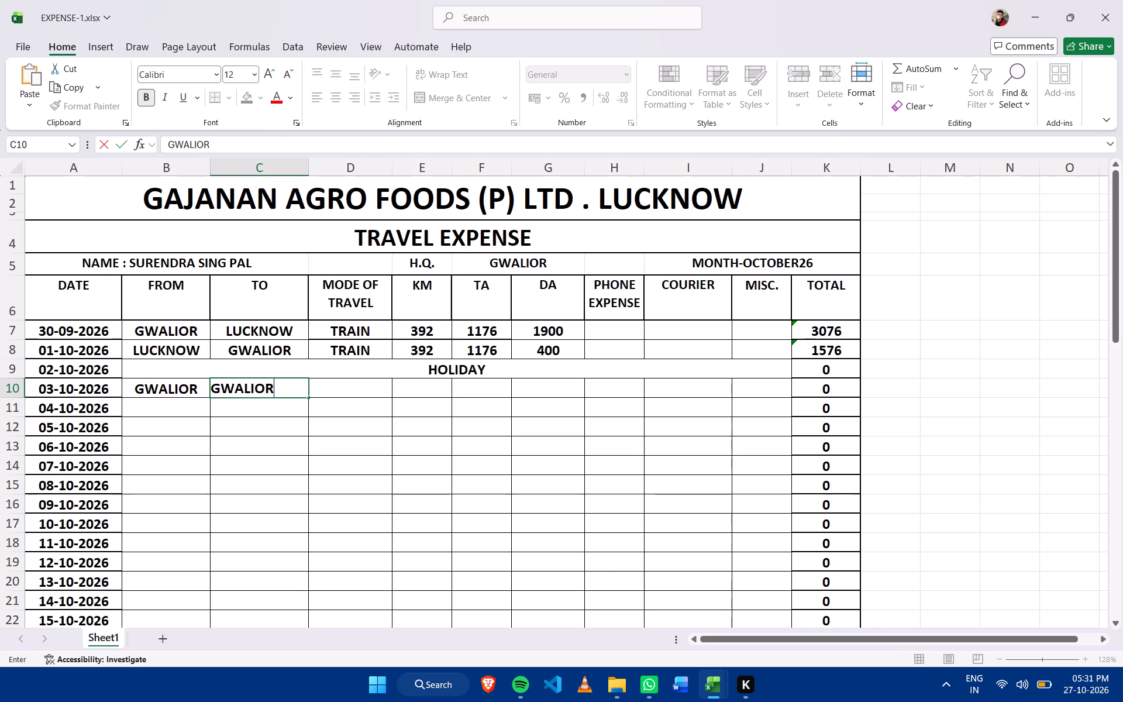
left_click(206, 455)
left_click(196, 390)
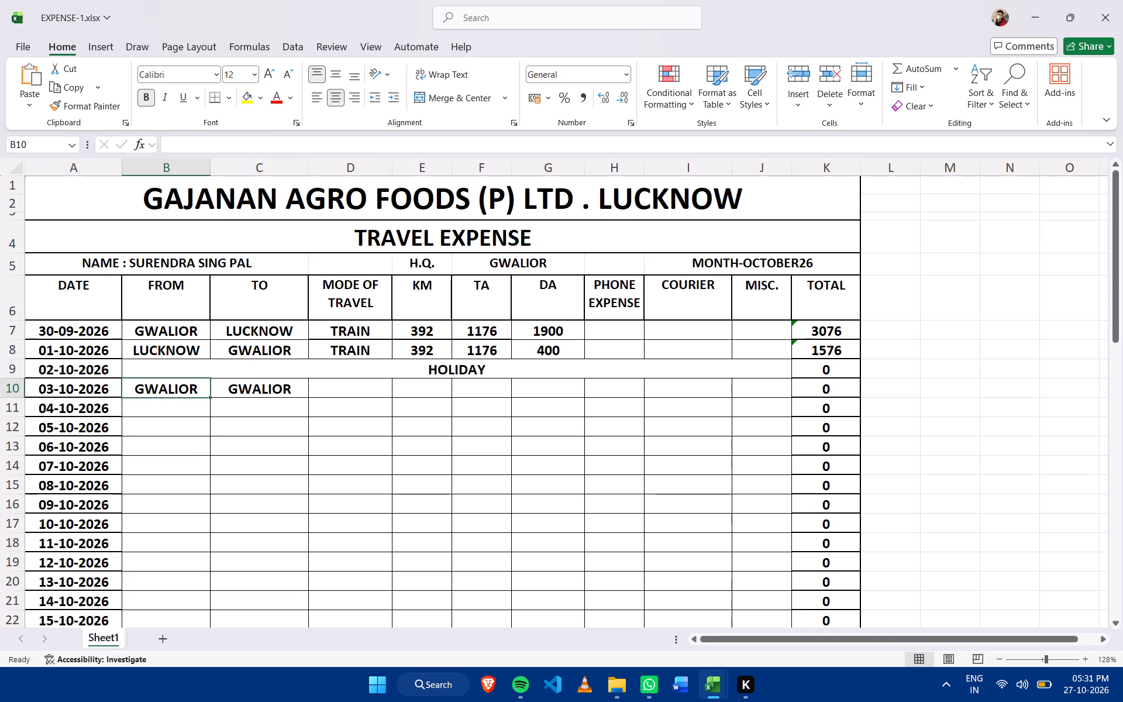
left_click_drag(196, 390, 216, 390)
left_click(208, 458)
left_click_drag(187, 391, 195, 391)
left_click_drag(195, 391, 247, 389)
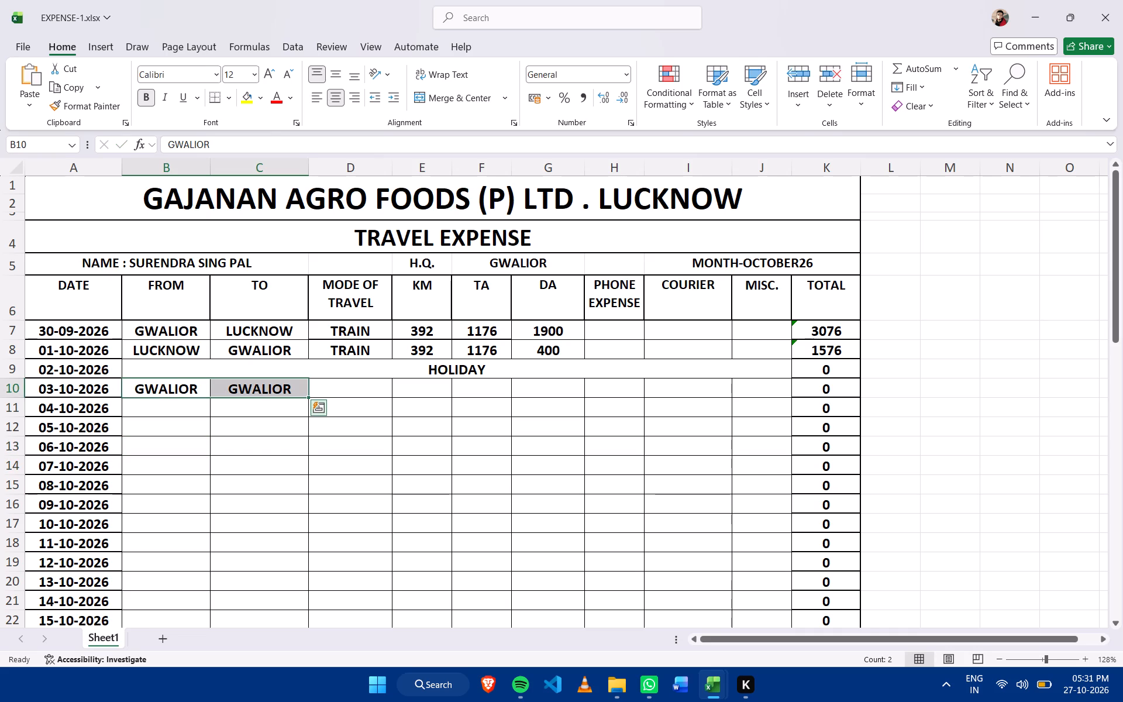
Enter BIKE as the mode of travel in the 03-10-2026 row.
left_click(378, 393)
type("BIKE")
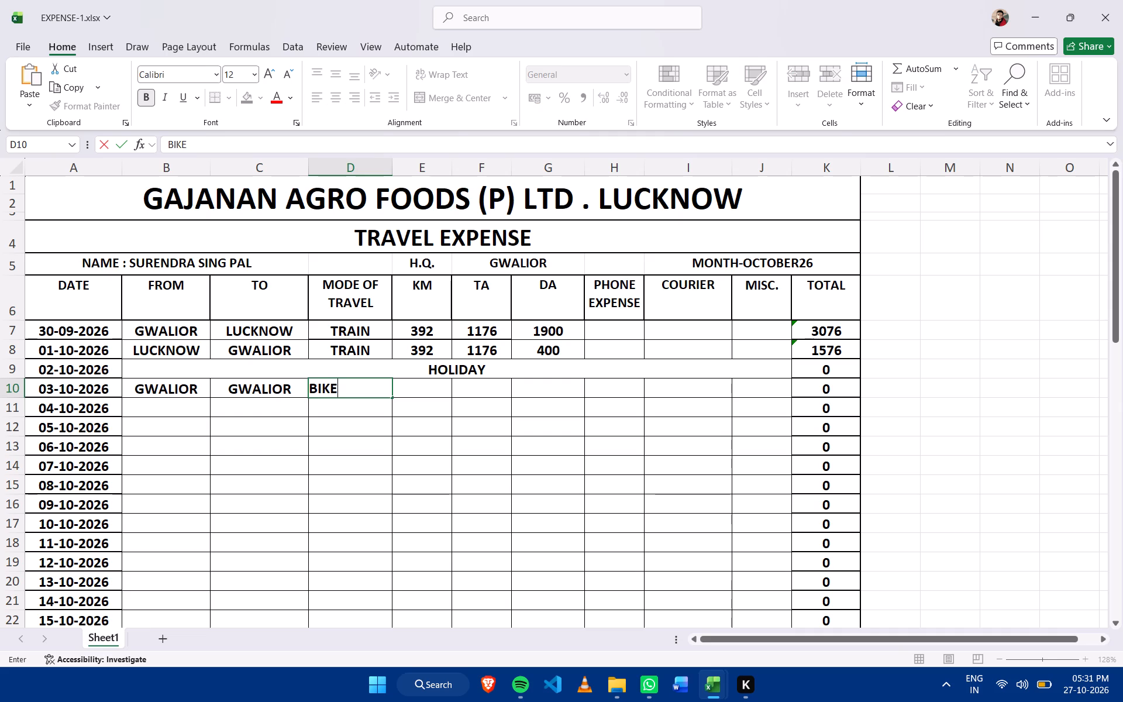
key("Return")
Enter 300 as the DA amount in the 03-10-2026 row.
left_click(420, 386)
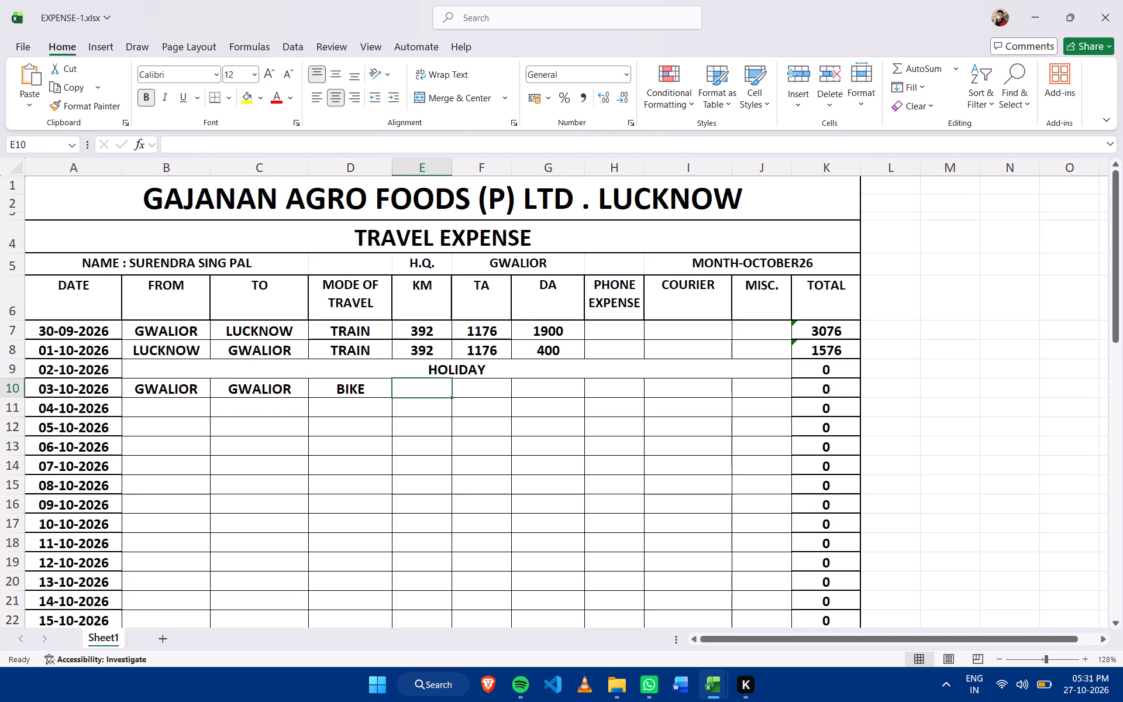
left_click(543, 394)
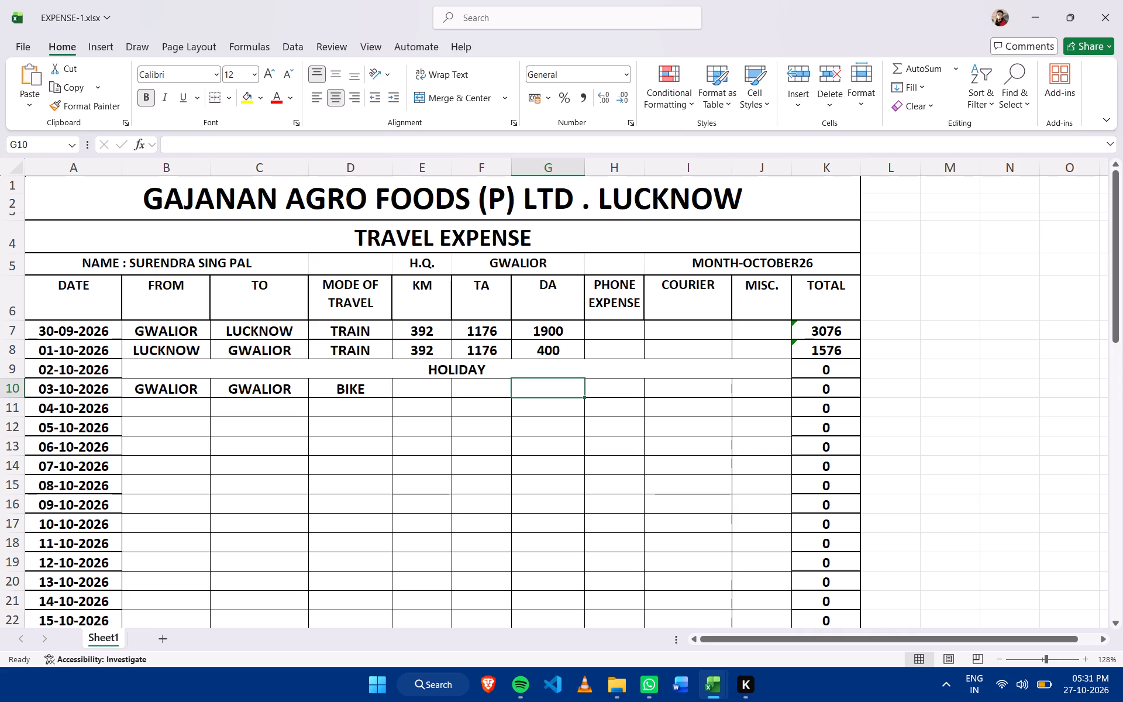
type("300")
key("Return")
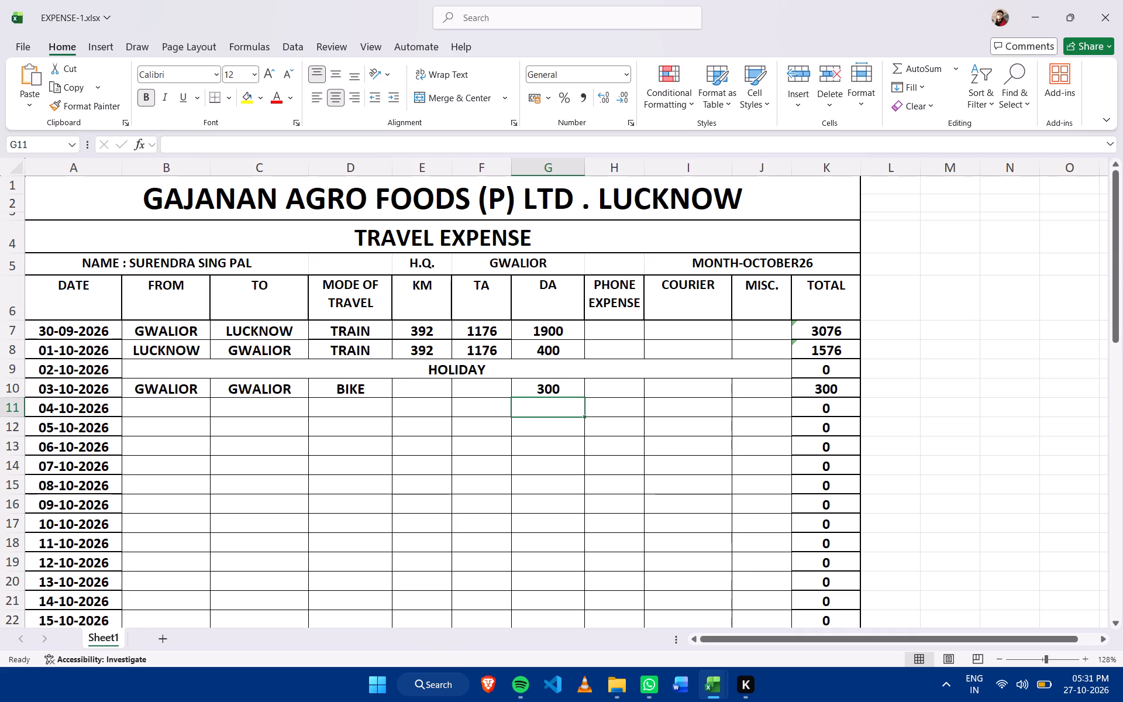
Enter WEEKLY OFF in both the FROM and TO cells of the 04-10-2026 row.
left_click_drag(172, 411, 457, 410)
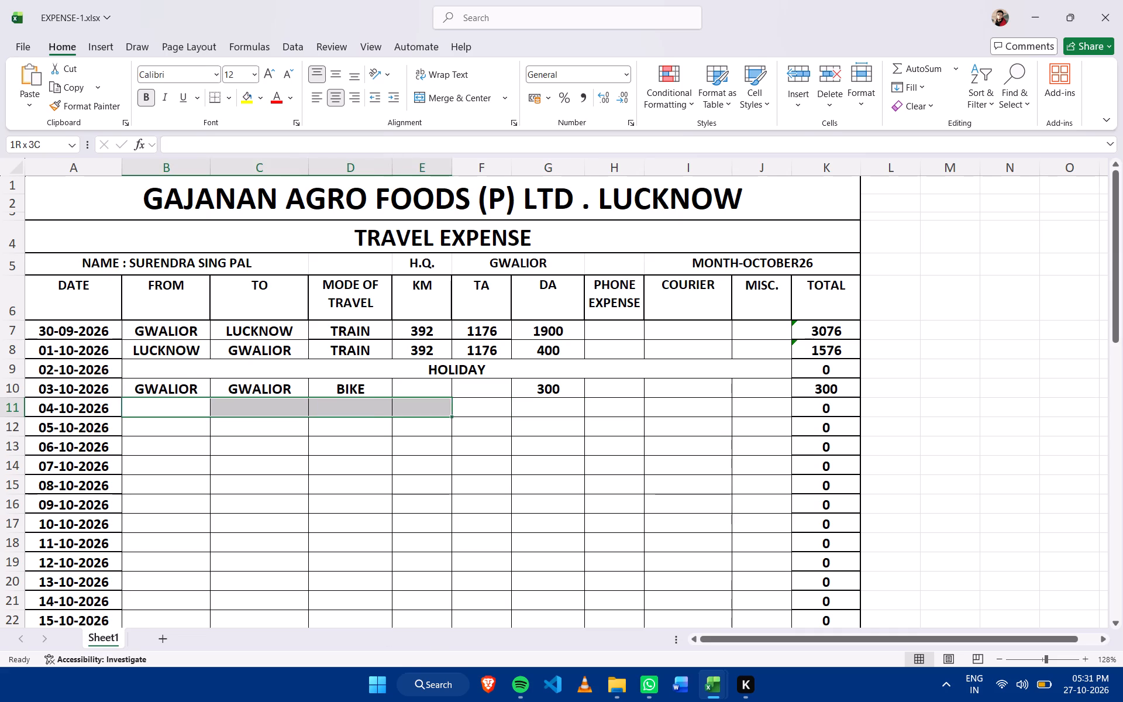
left_click_drag(457, 410, 753, 410)
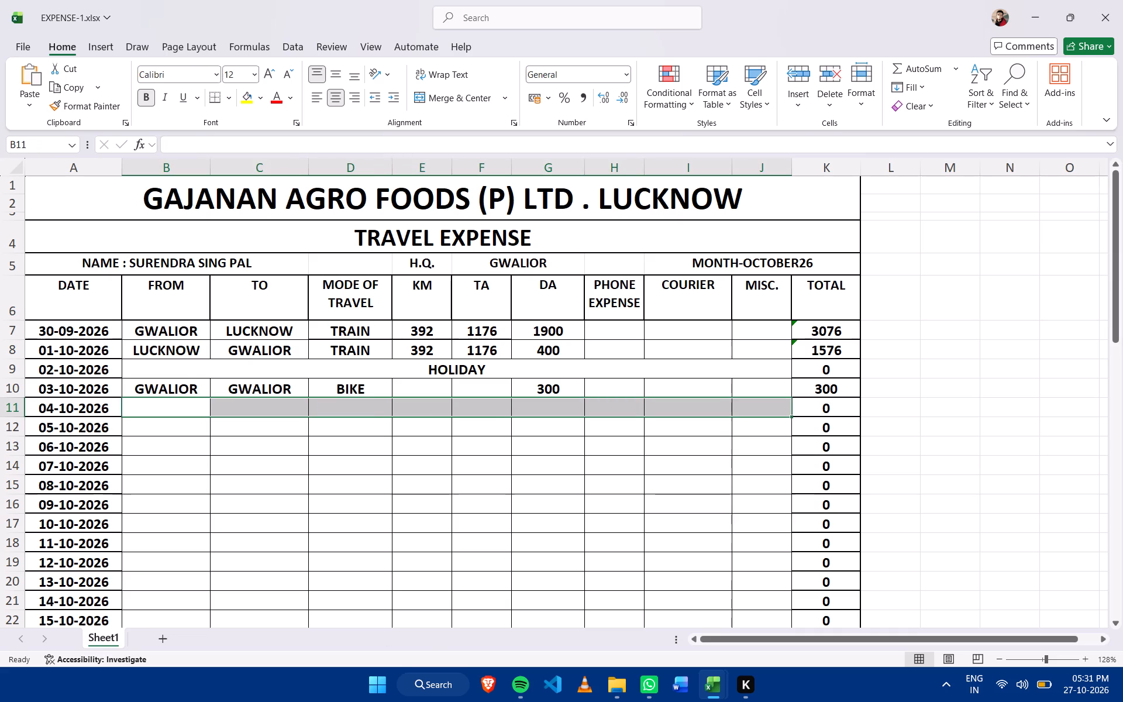
left_click(201, 409)
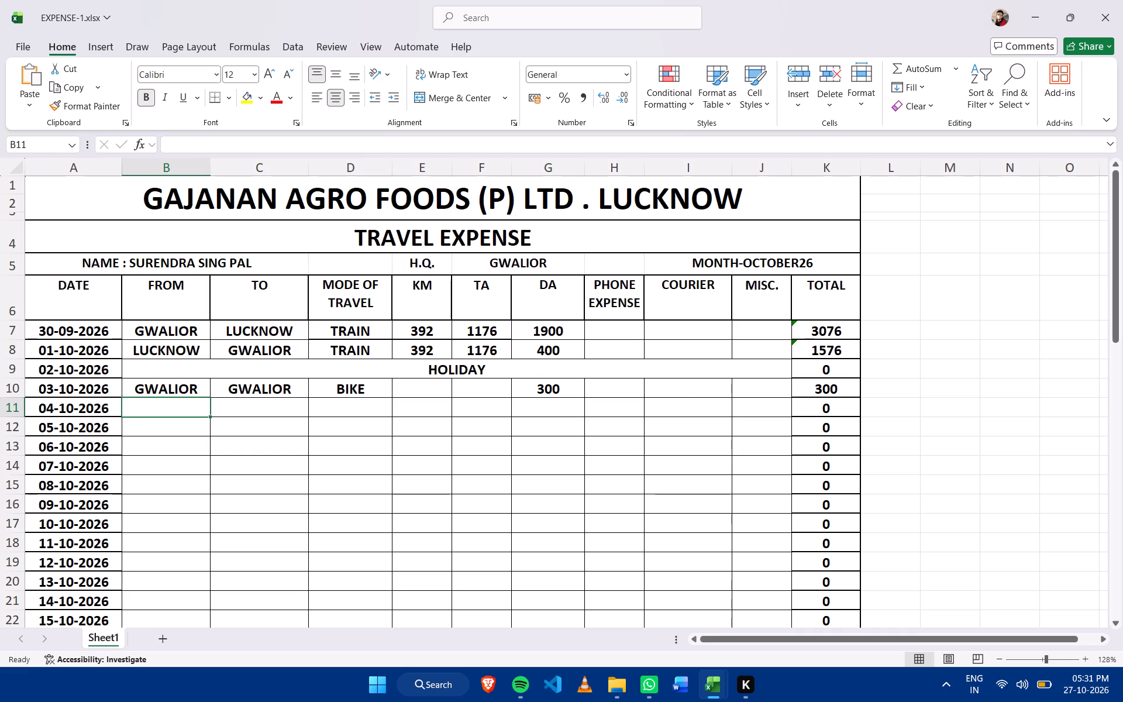
type("WEEKLY OFF")
key("Return")
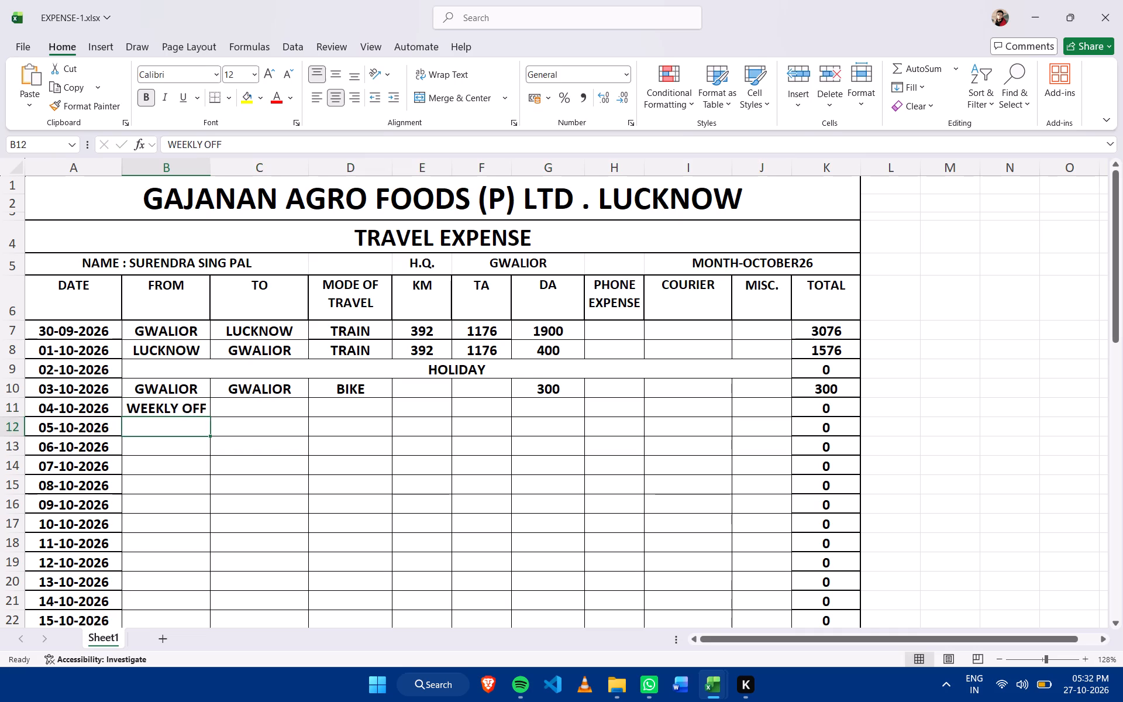
left_click(203, 400)
left_click_drag(211, 415, 239, 413)
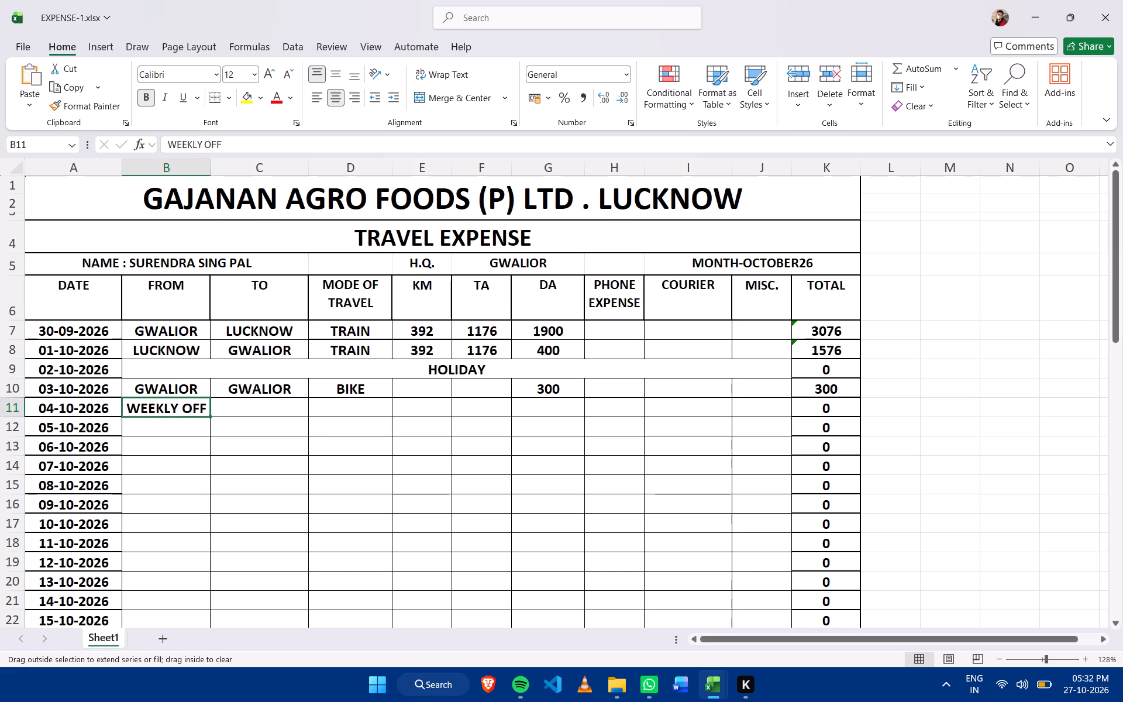
left_click_drag(239, 413, 285, 412)
Enter GWALIOR as the FROM and GOHAD as the TO location in the 05-10-2026 row.
left_click(172, 431)
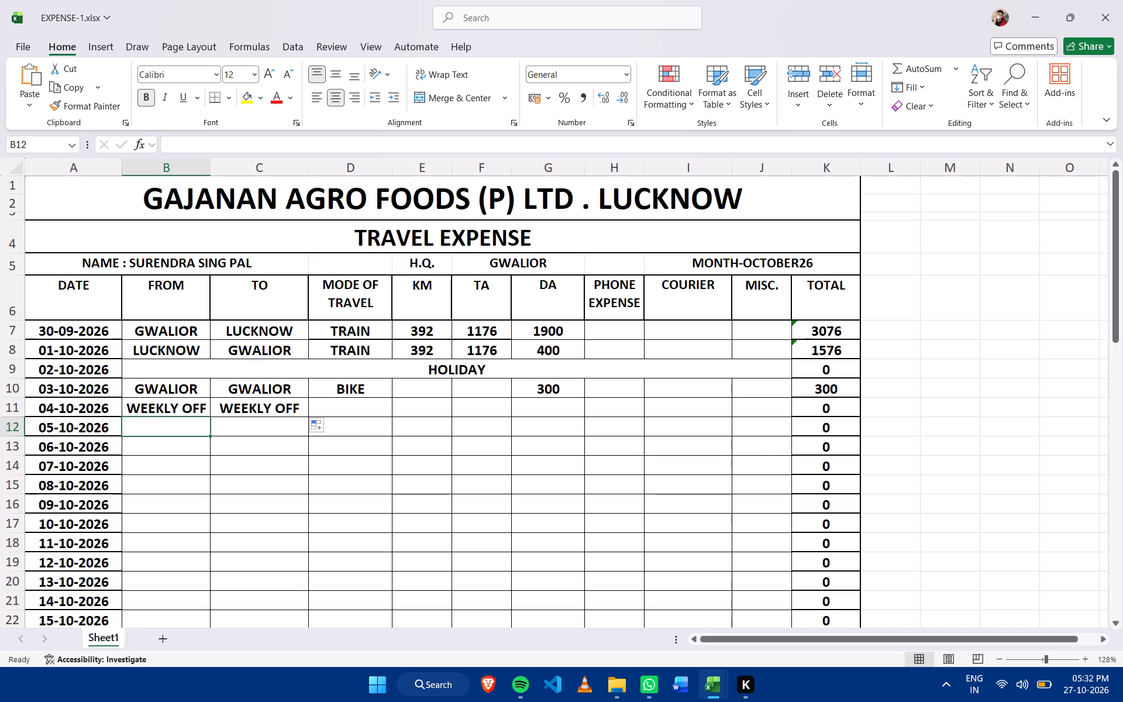
type("GWALIOR")
left_click(248, 431)
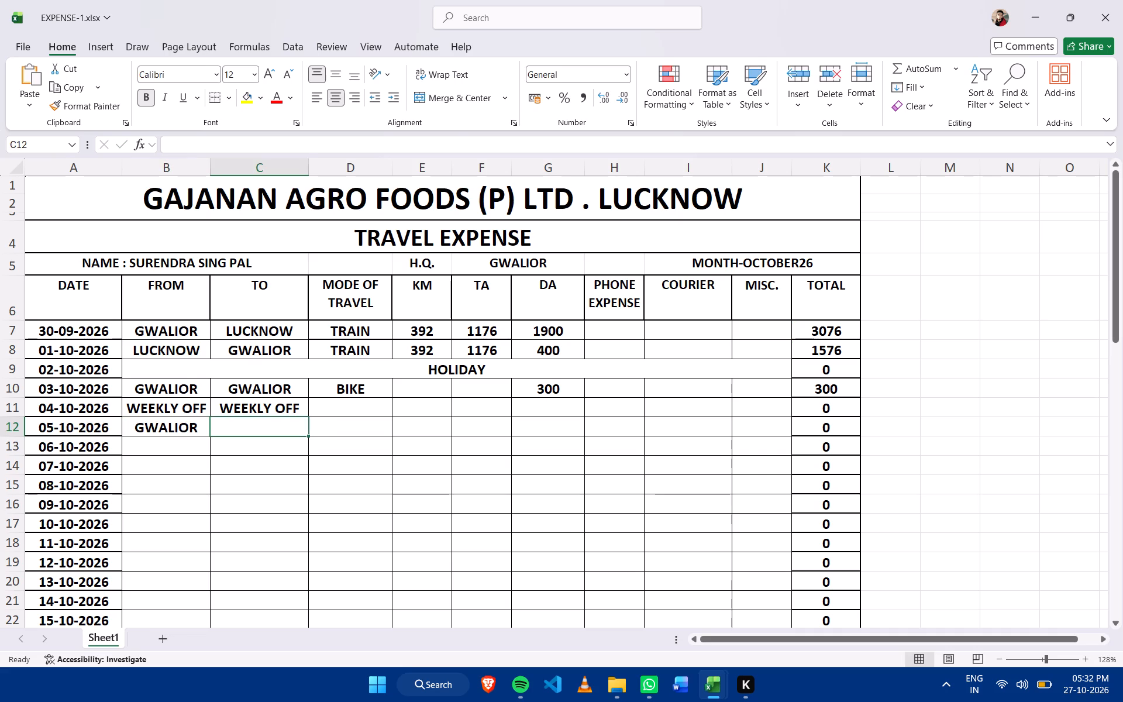
type("GOHAD")
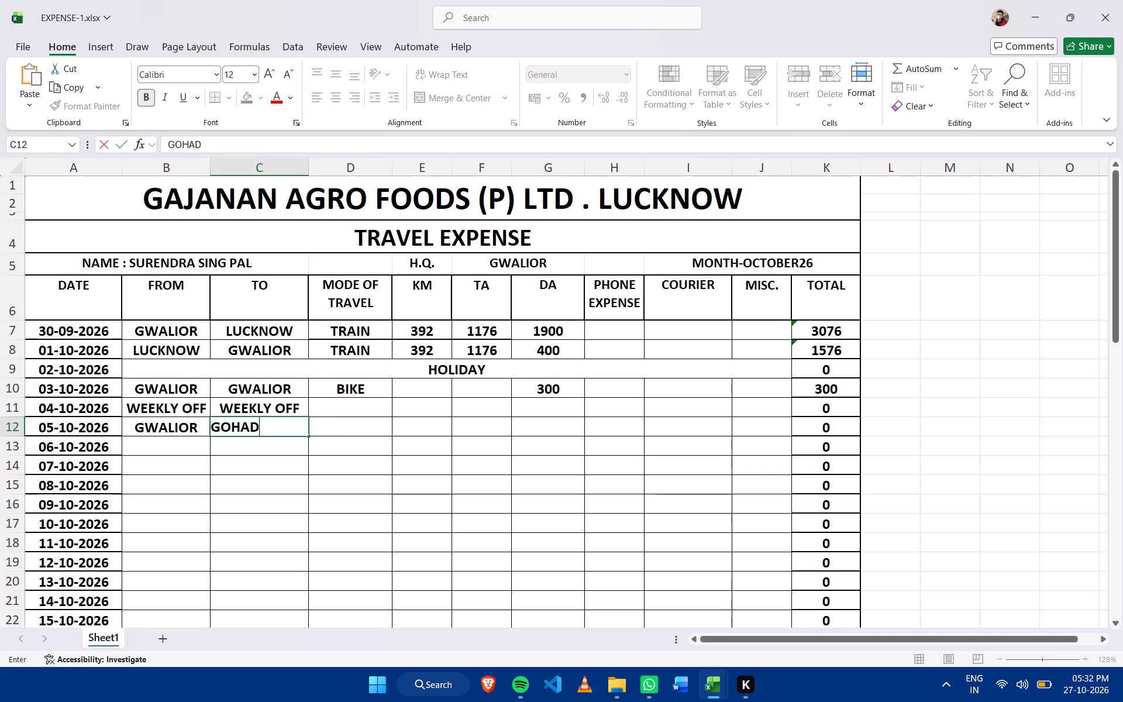
left_click(306, 442)
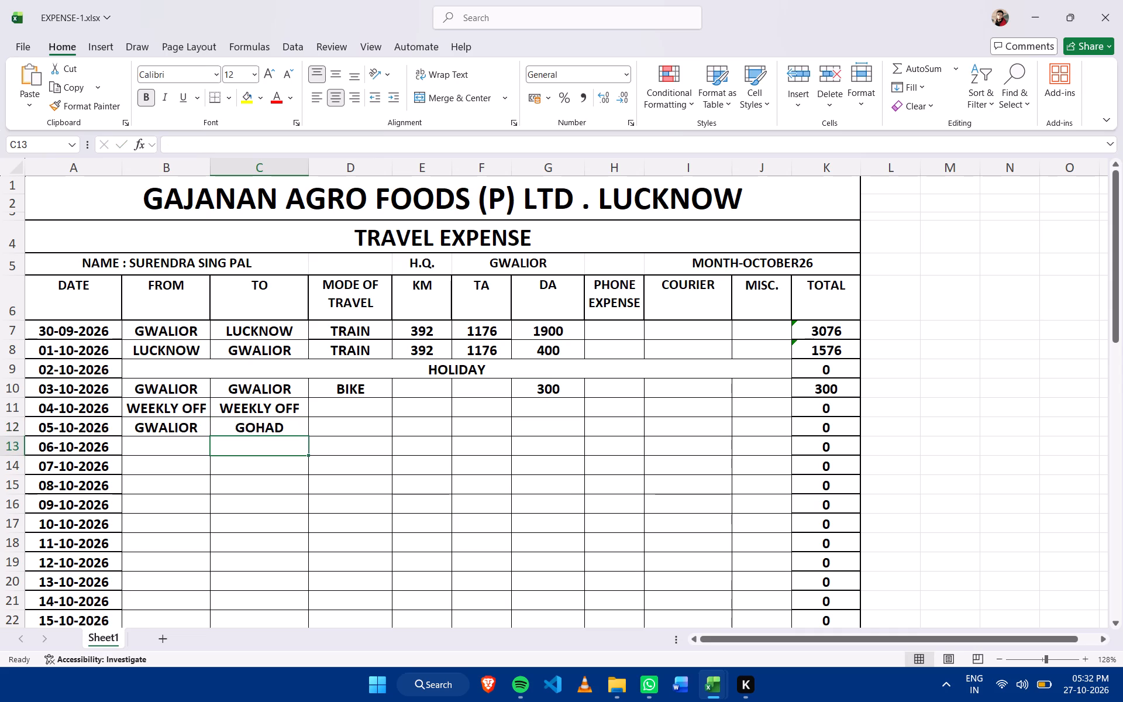
left_click(191, 444)
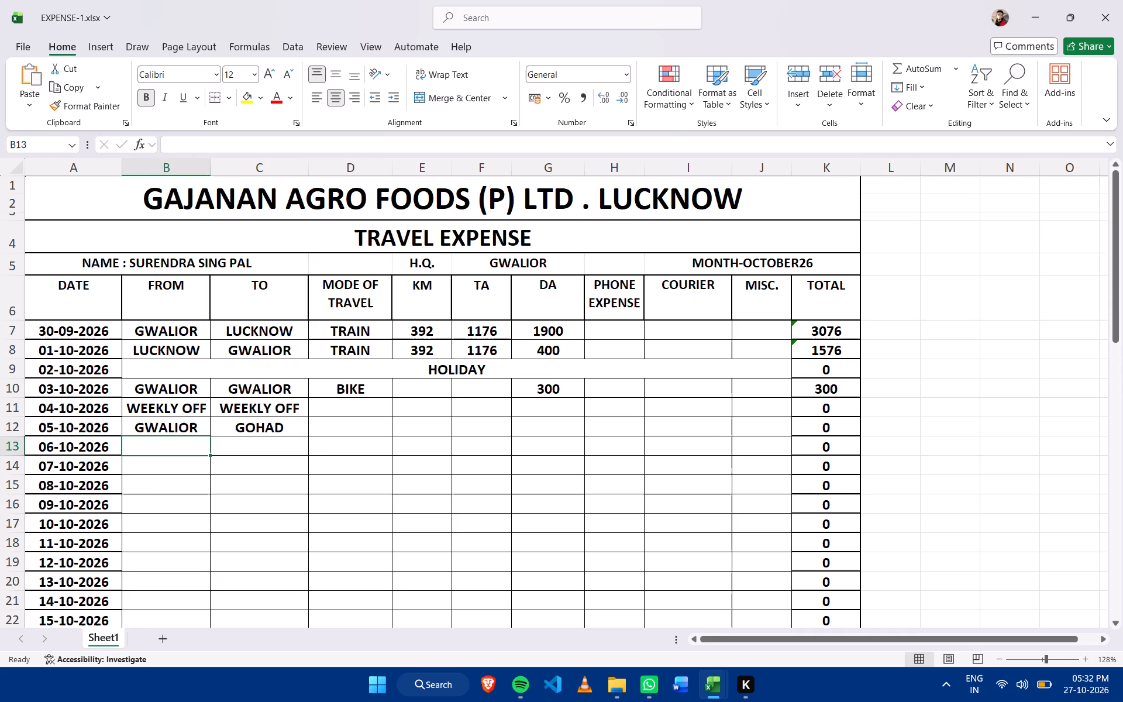
Enter BUS as the mode of travel and 100 as the KM in the 05-10-2026 row.
left_click(325, 433)
type("BUS")
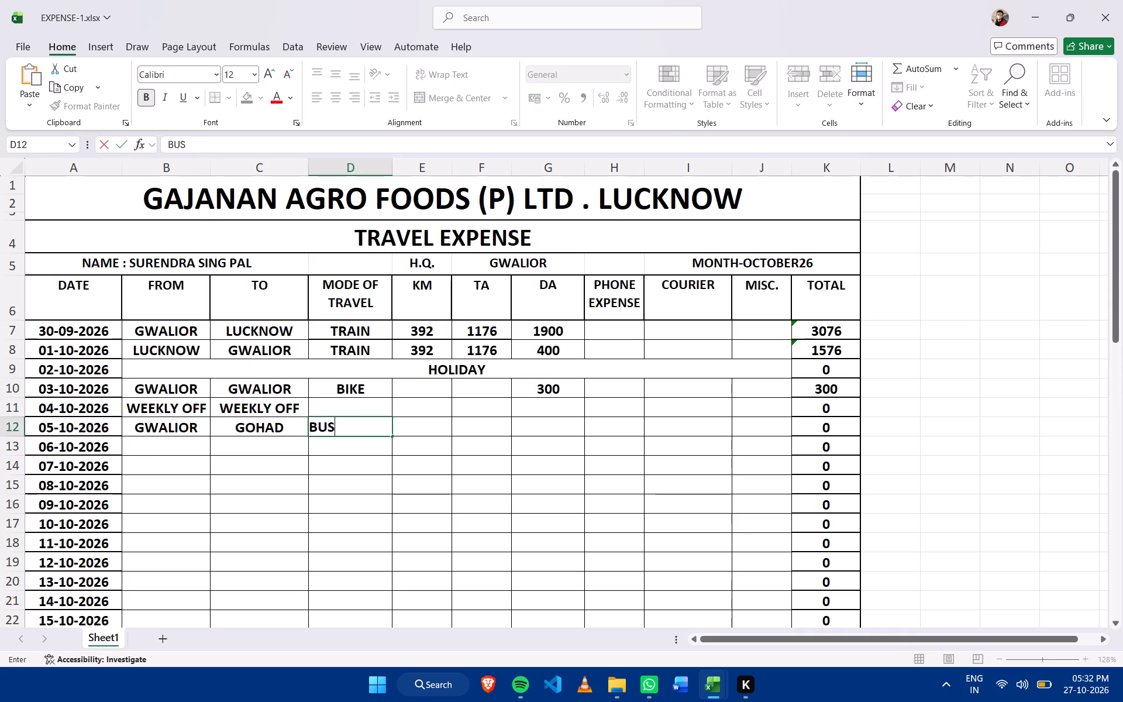
left_click(428, 422)
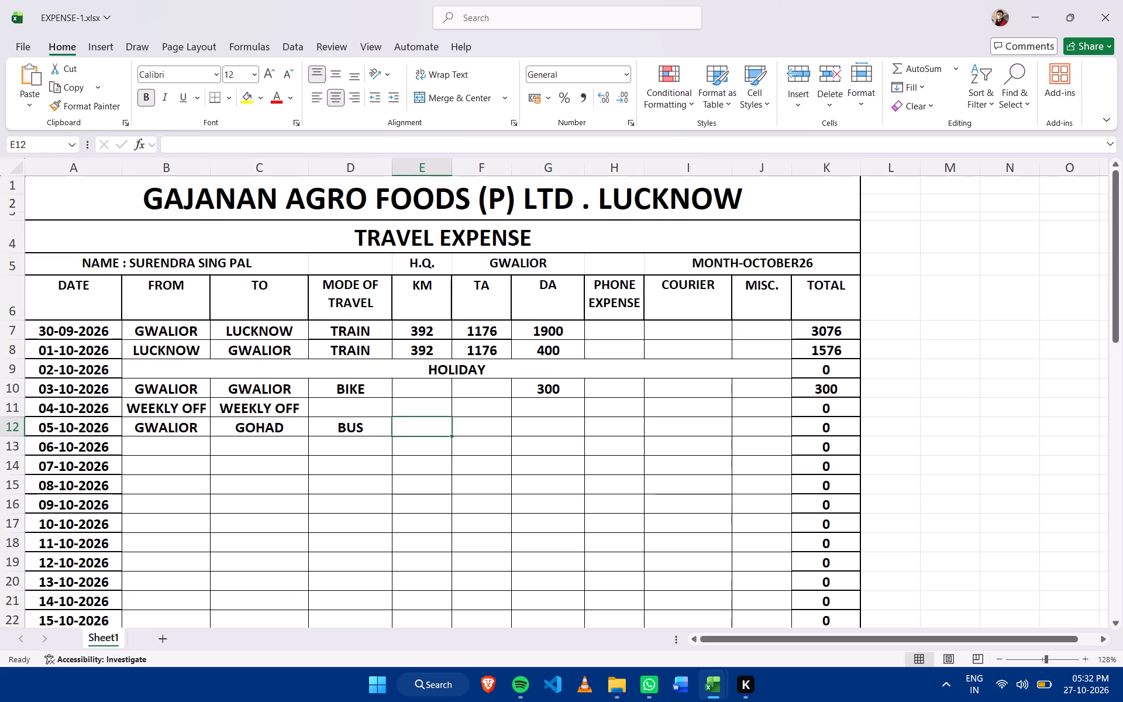
key("Tab")
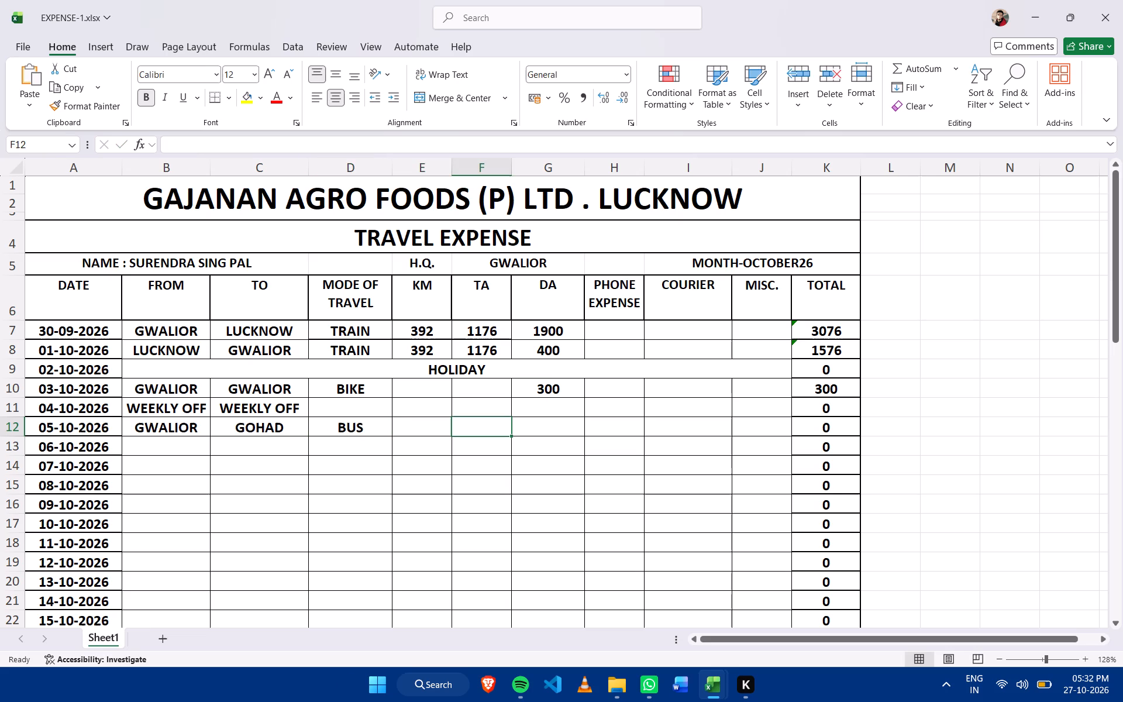
left_click(420, 422)
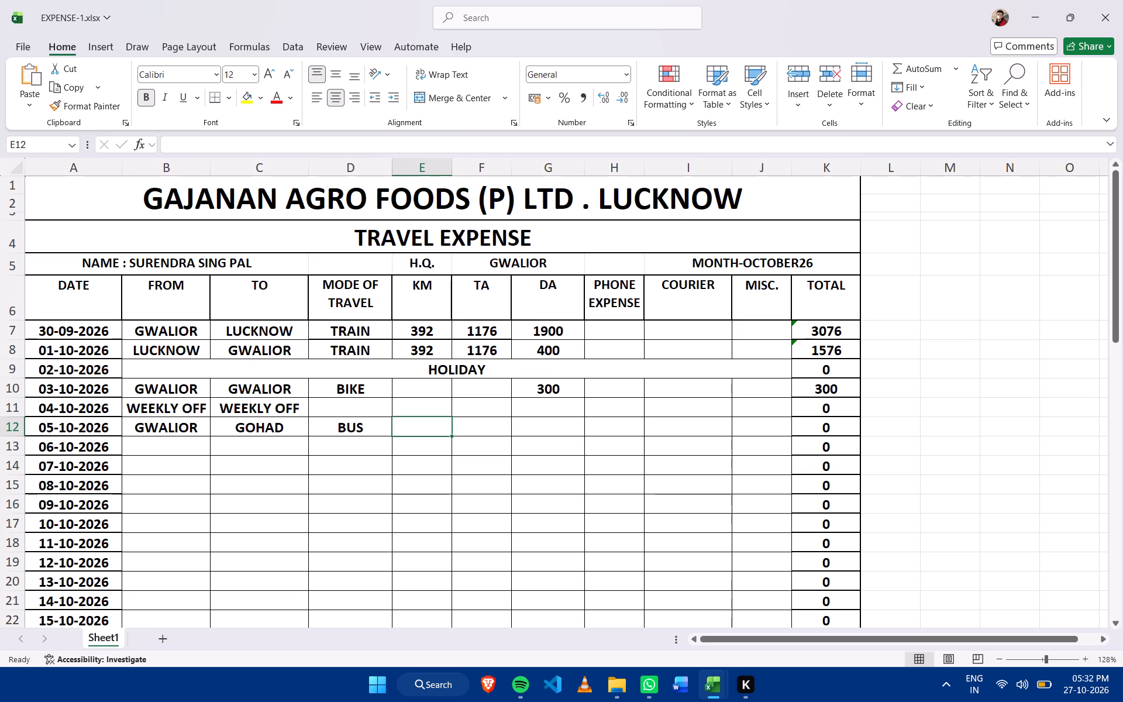
type("100")
key("Return")
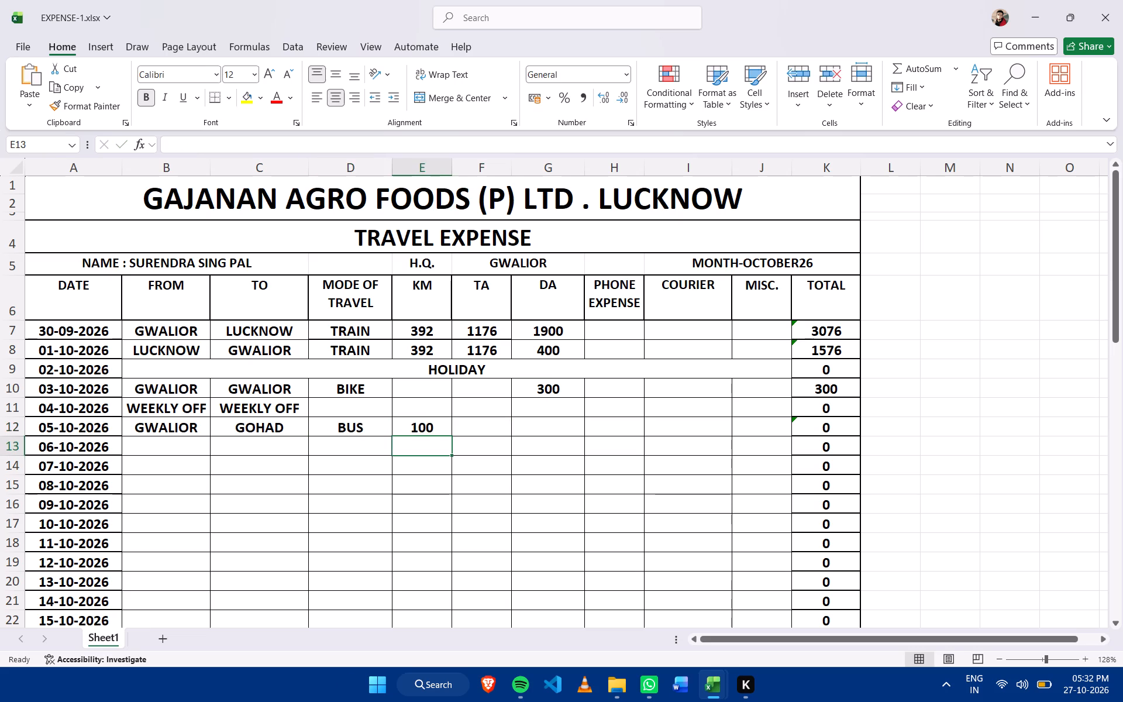
Enter 300 as the TA and 400 as the DA amount in the 05-10-2026 row.
left_click(476, 425)
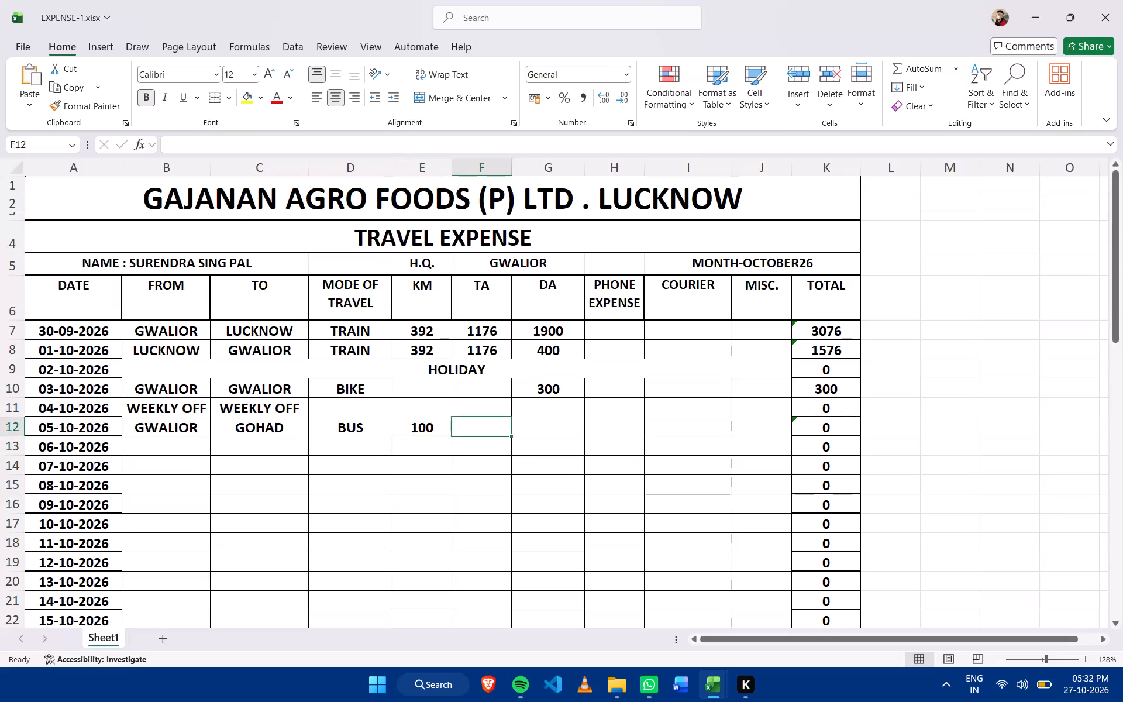
key("3")
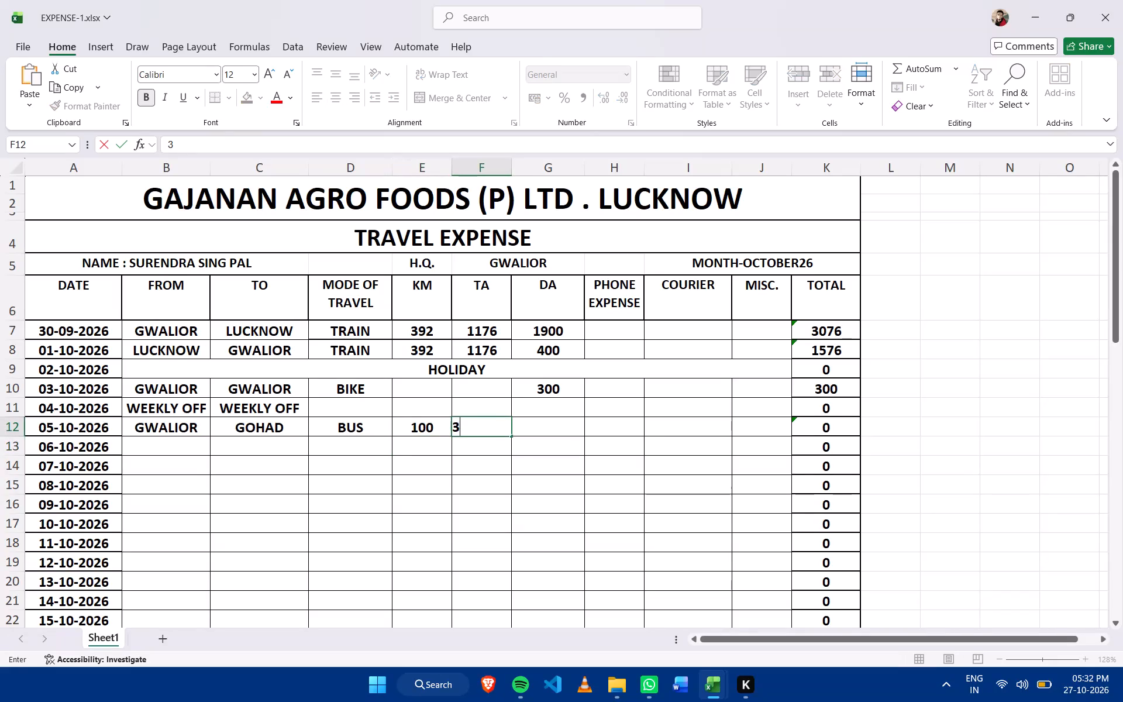
type("00")
key("Return")
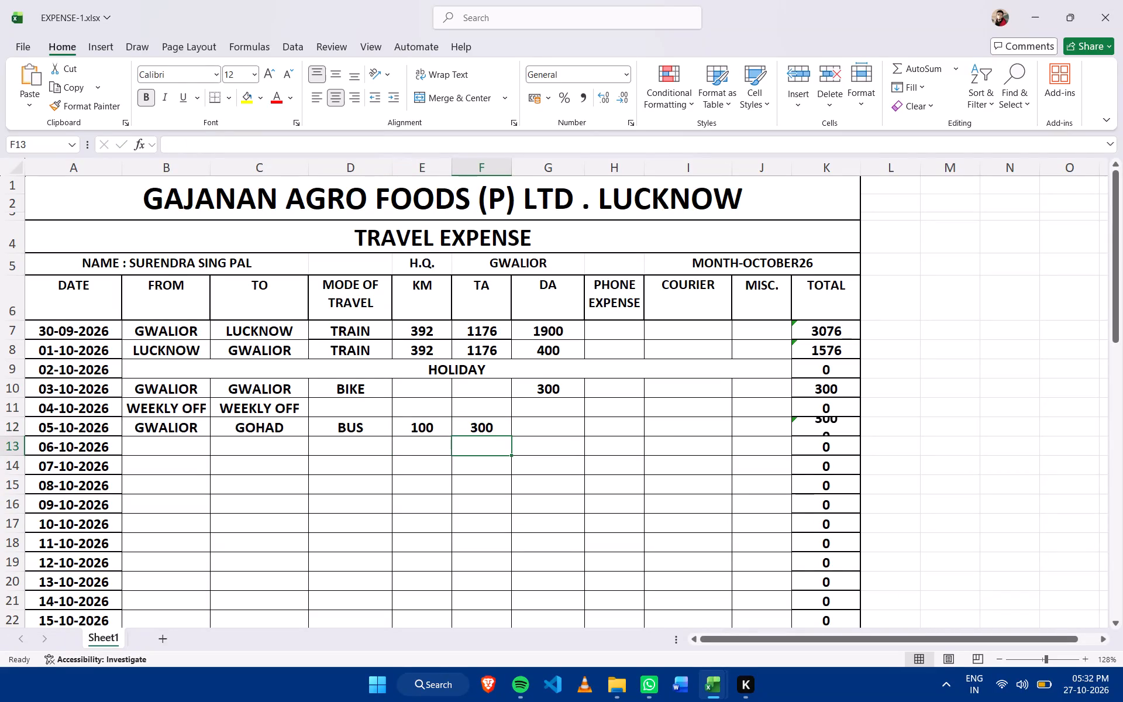
left_click(529, 418)
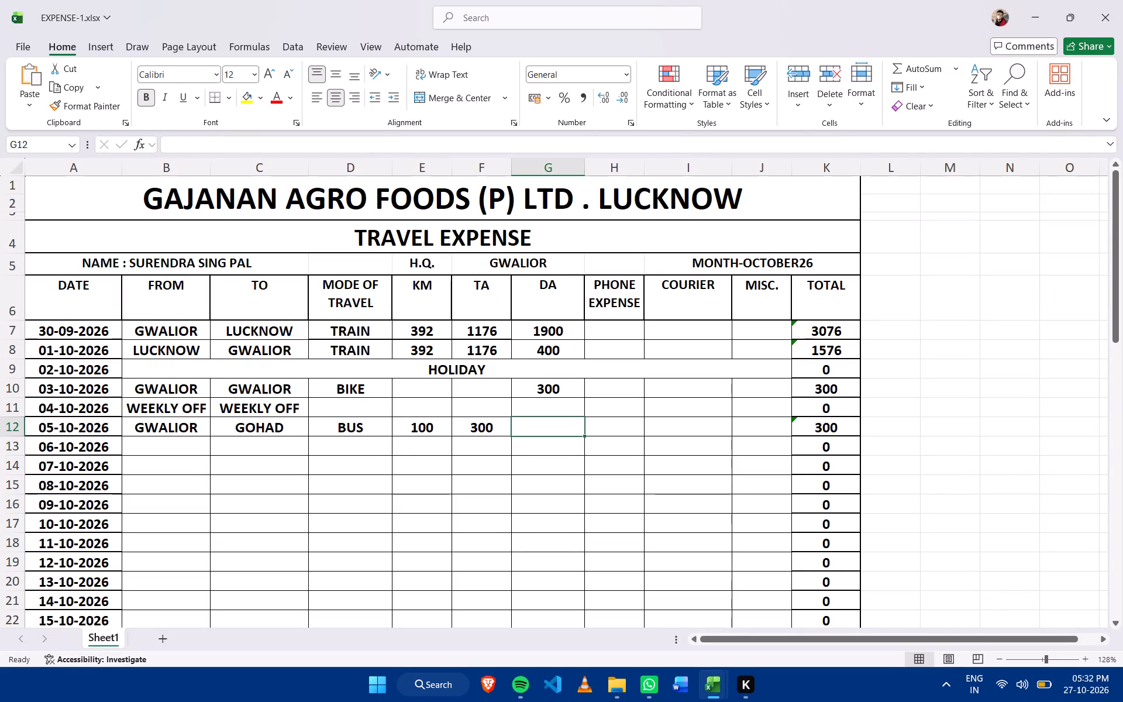
type("400")
key("Return")
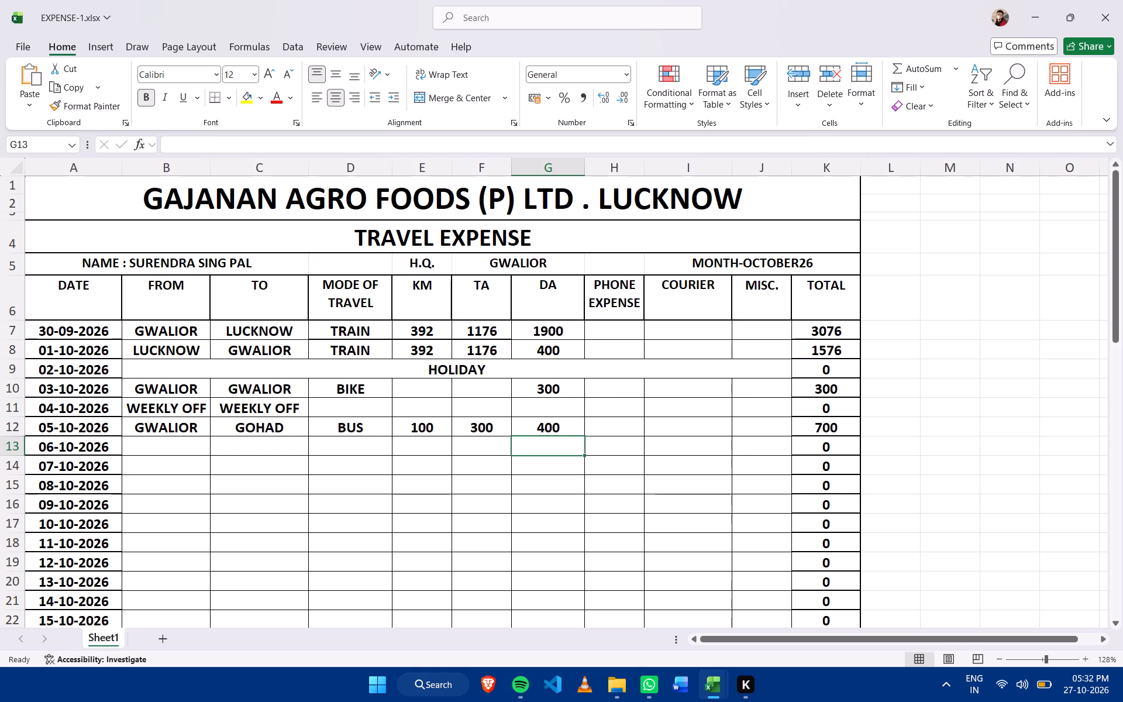
Enter GWALIOR in capitals as both the FROM and TO locations in the 06-10-2026 row.
left_click(175, 441)
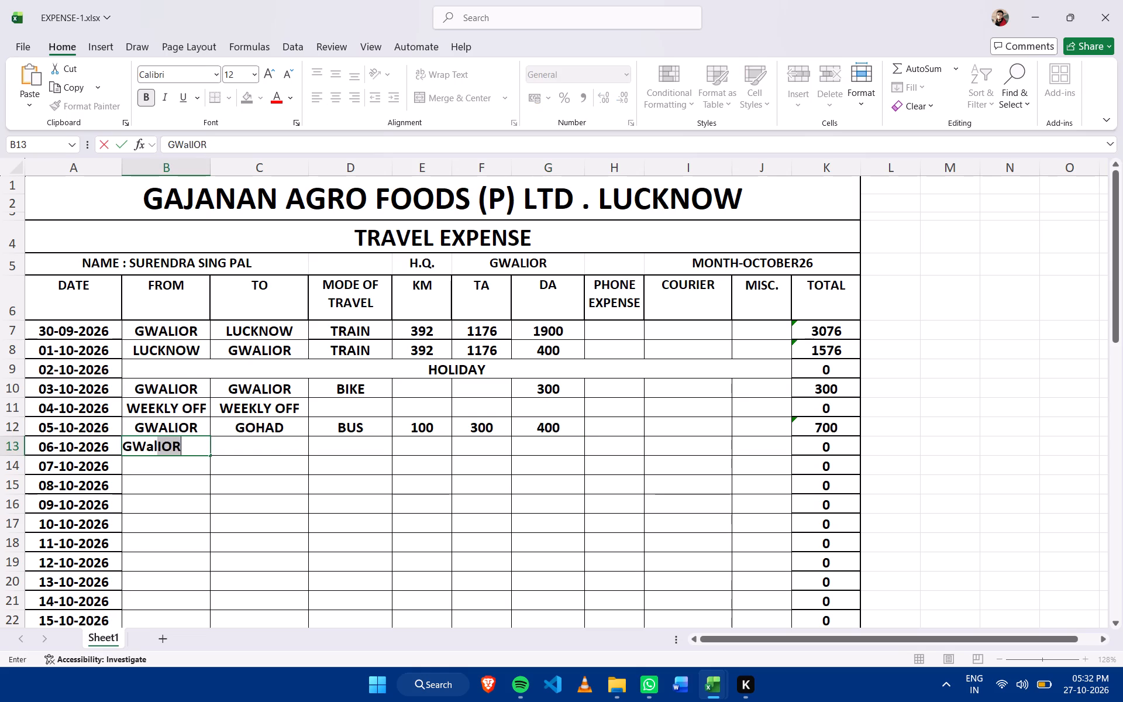
key("BackSpace")
key("BackSpace")
key("BackSpace")
key("BackSpace")
key("BackSpace")
type("ALIOR")
key("space")
key("BackSpace")
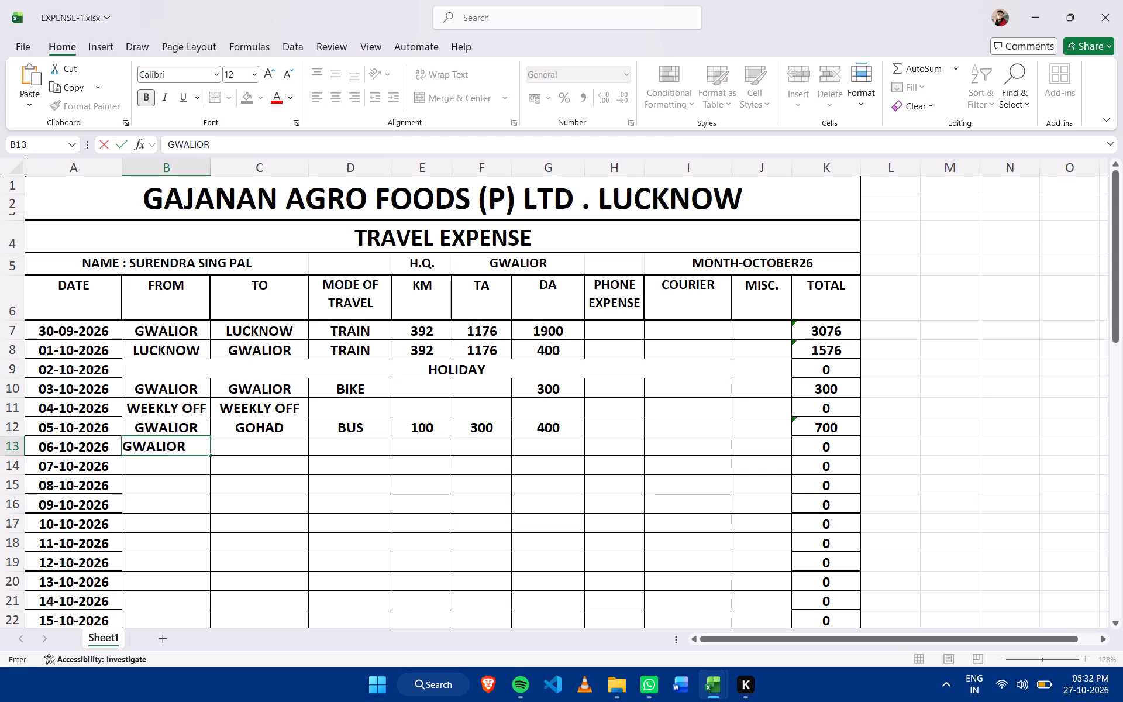
left_click(260, 446)
type("GWALIOR")
left_click(171, 486)
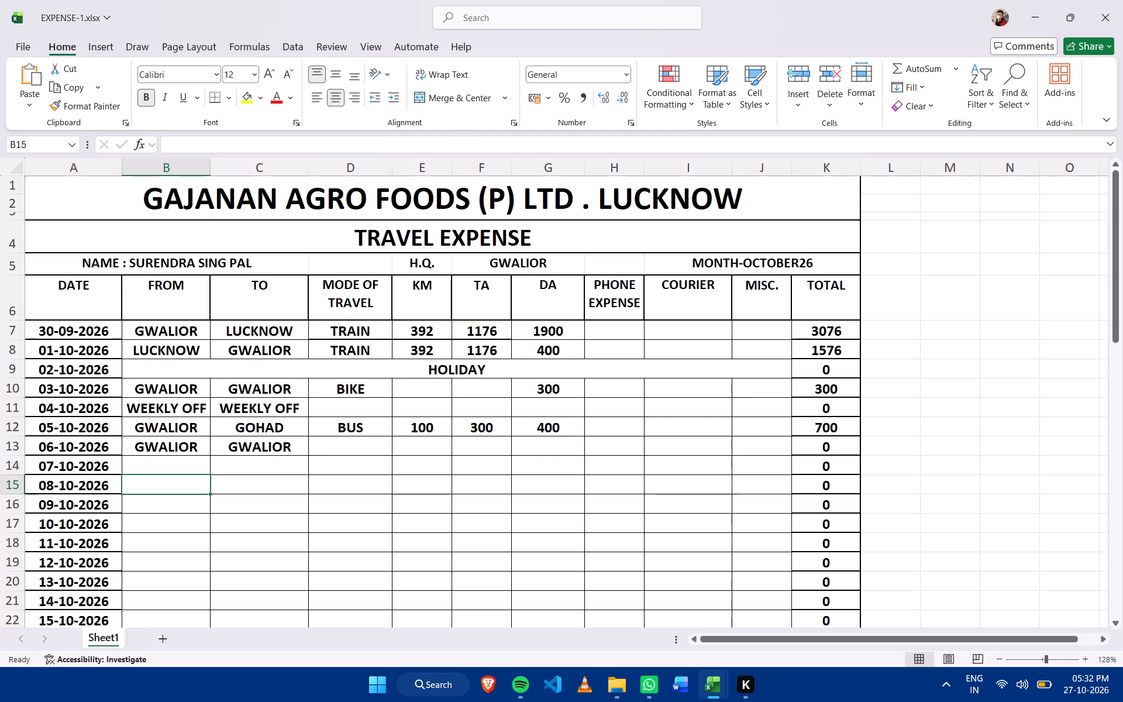
Fill the 06-10-2026 FROM and TO entries down through the 19-10-2026 row.
left_click_drag(189, 444, 257, 449)
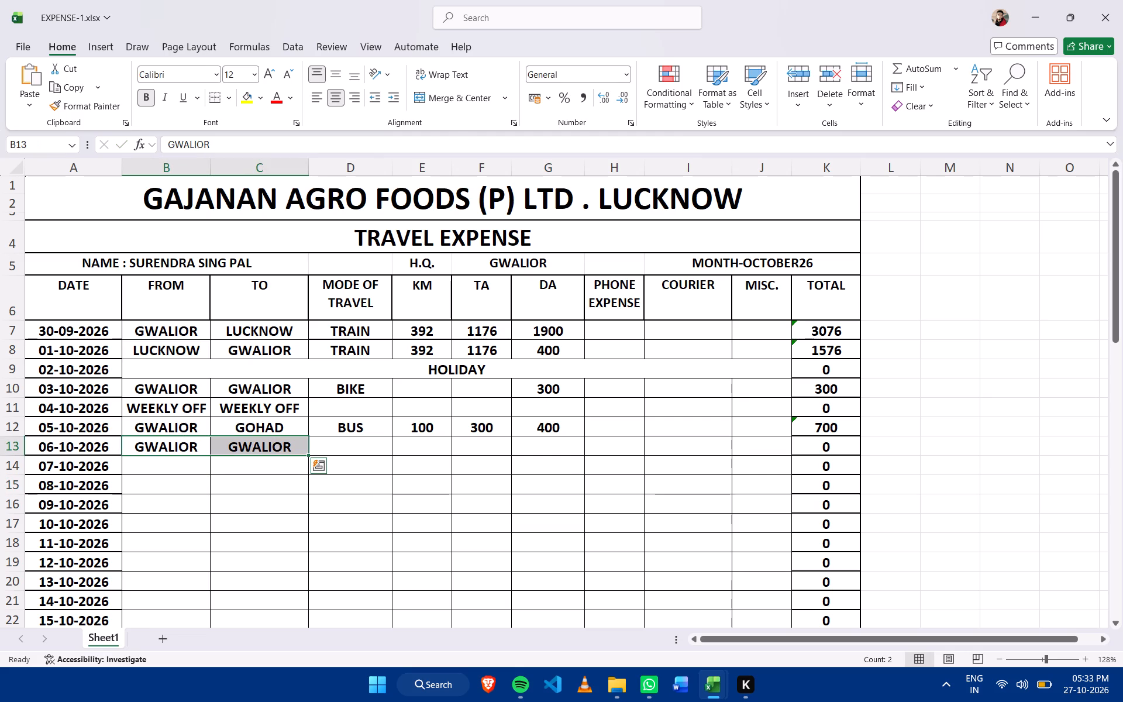
left_click_drag(308, 453, 304, 614)
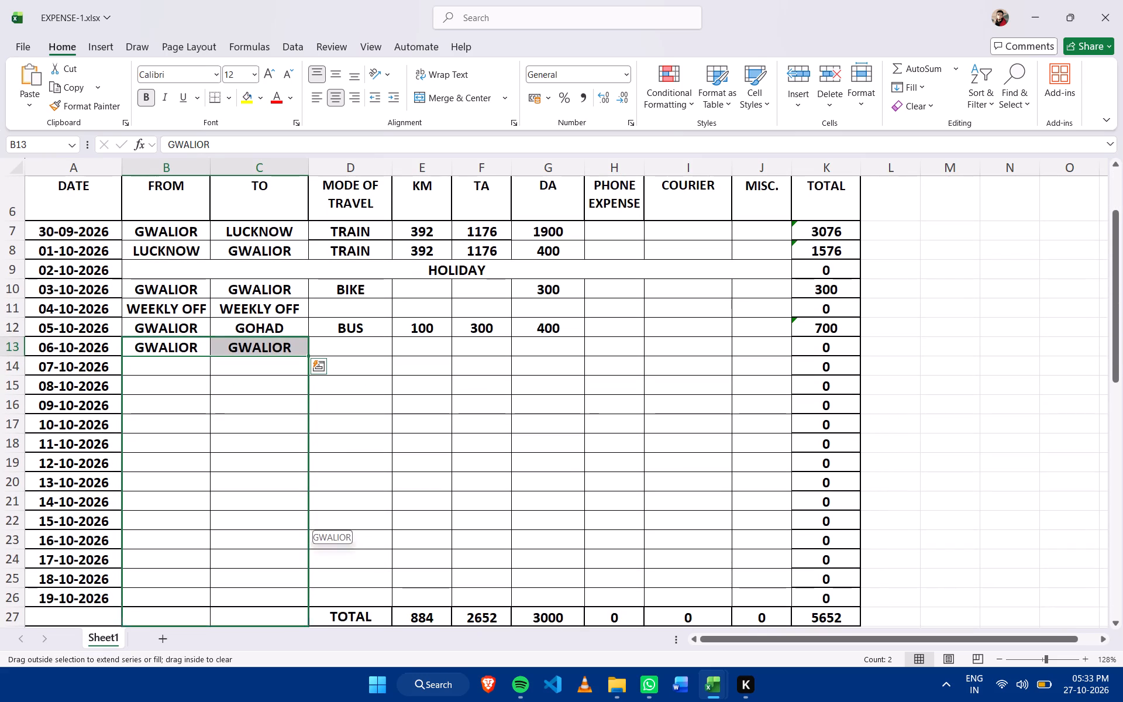
left_click_drag(304, 614, 308, 606)
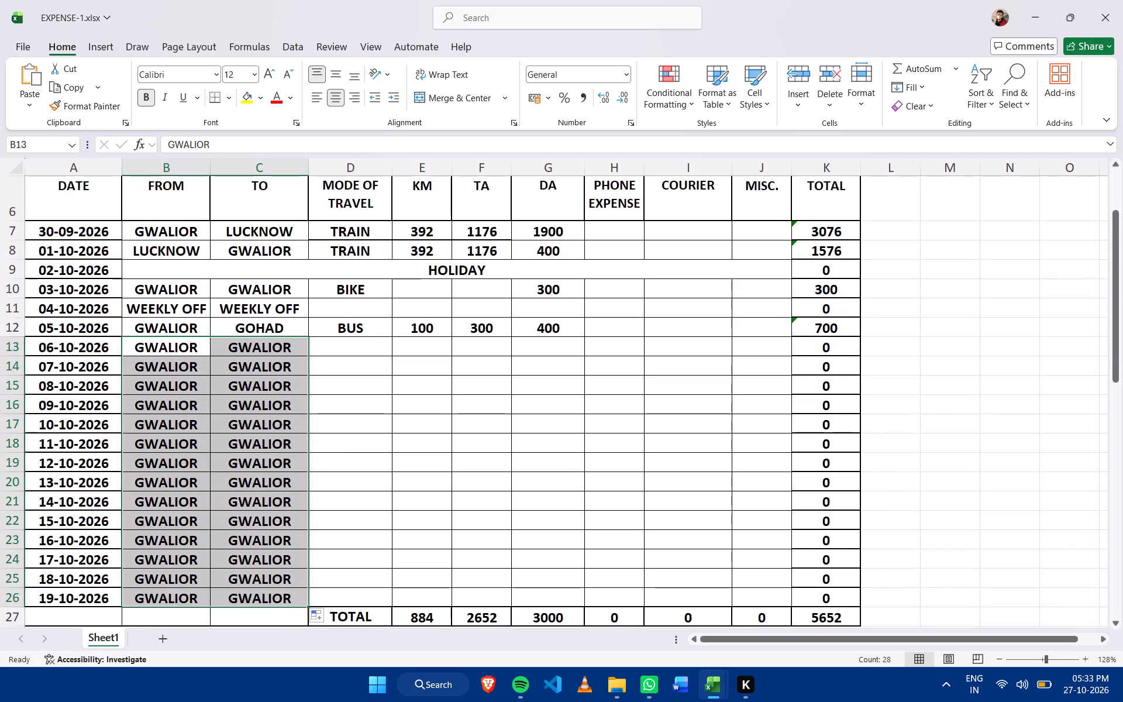
Set the 06-10-2026 row's TO location to LASHKAR and its mode of travel to BIKE.
left_click(275, 355)
type("LASHKAR")
left_click(347, 355)
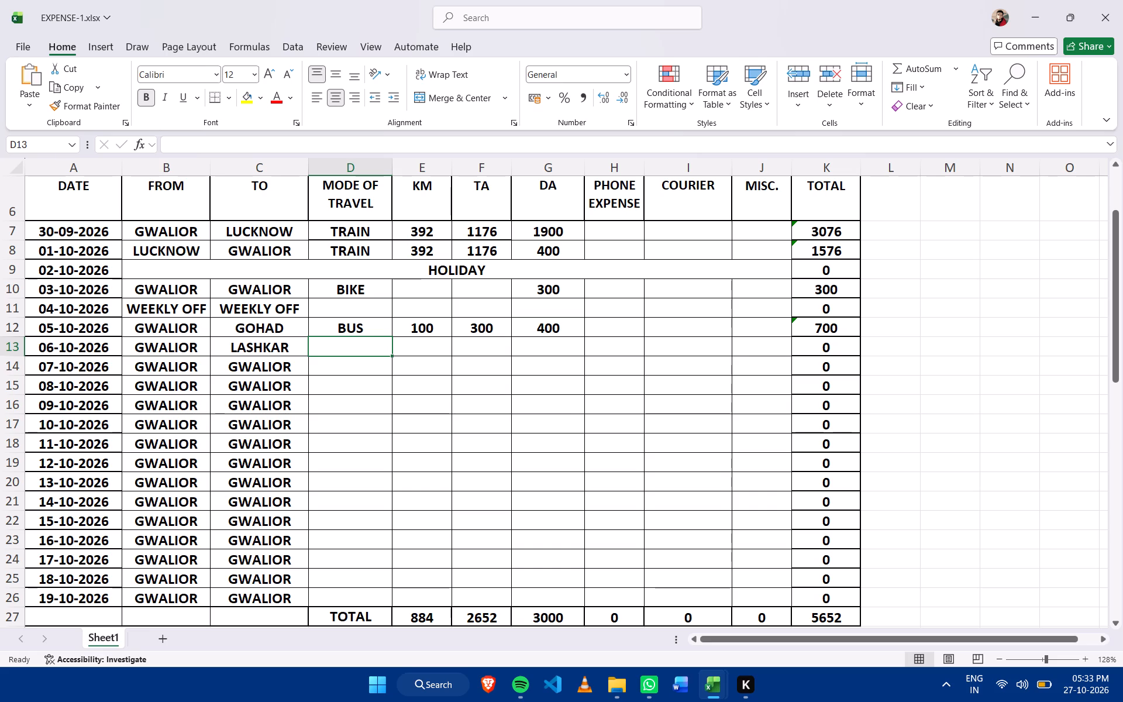
type("BIKE")
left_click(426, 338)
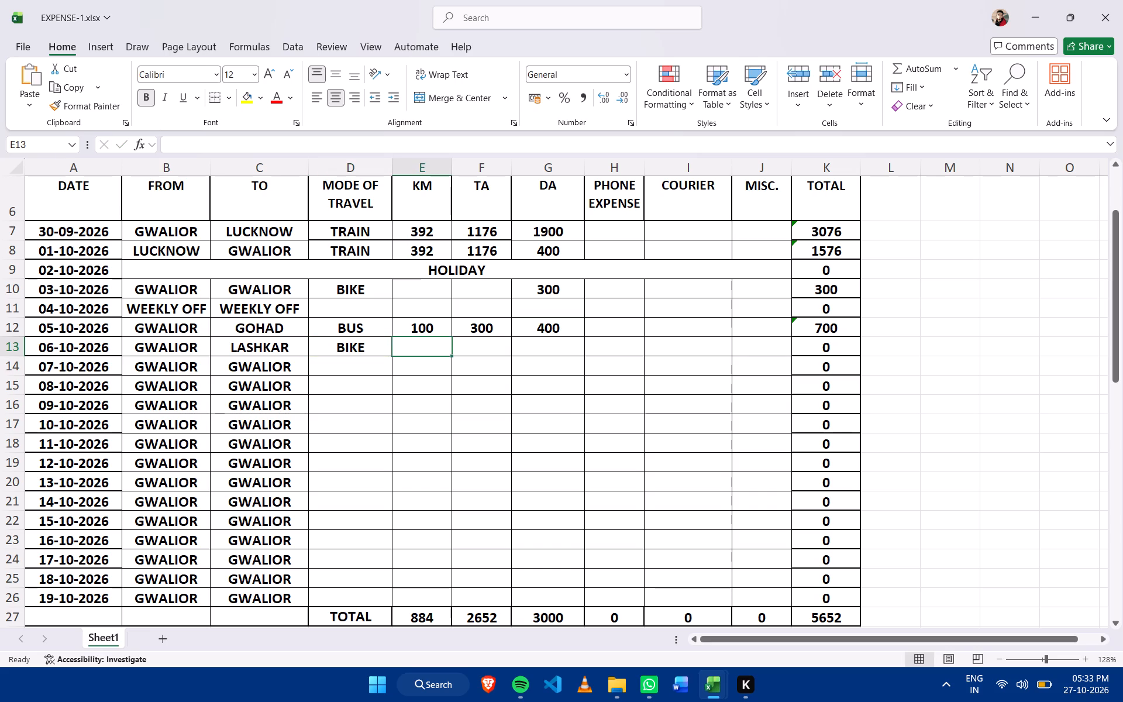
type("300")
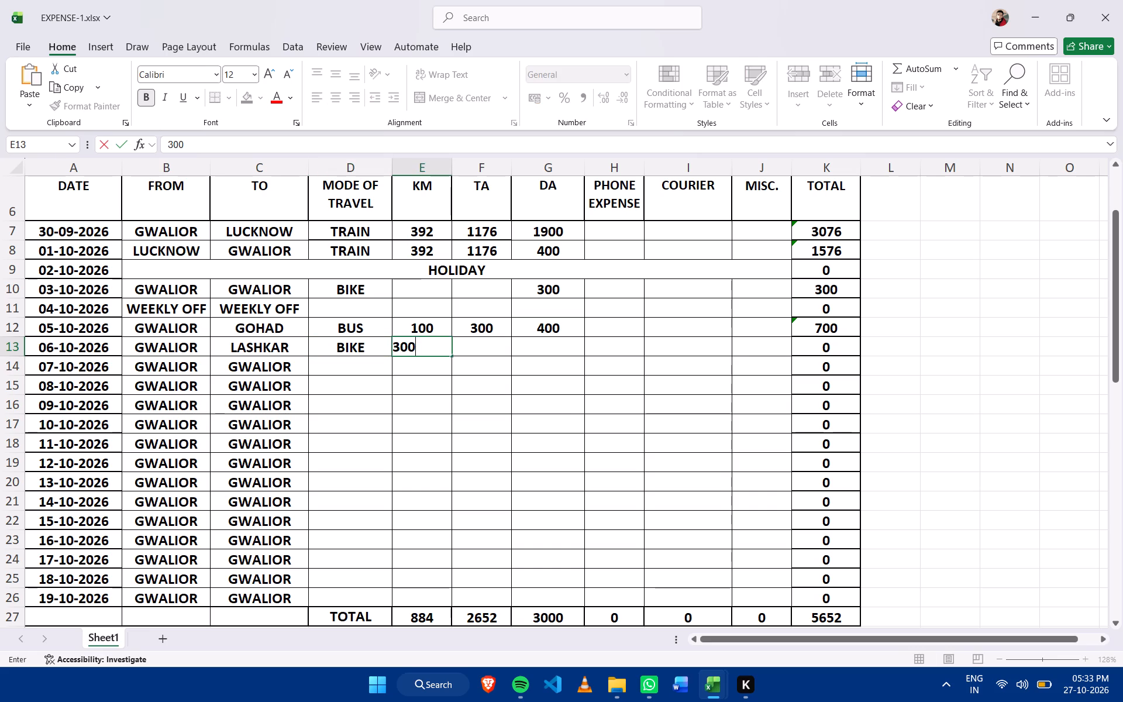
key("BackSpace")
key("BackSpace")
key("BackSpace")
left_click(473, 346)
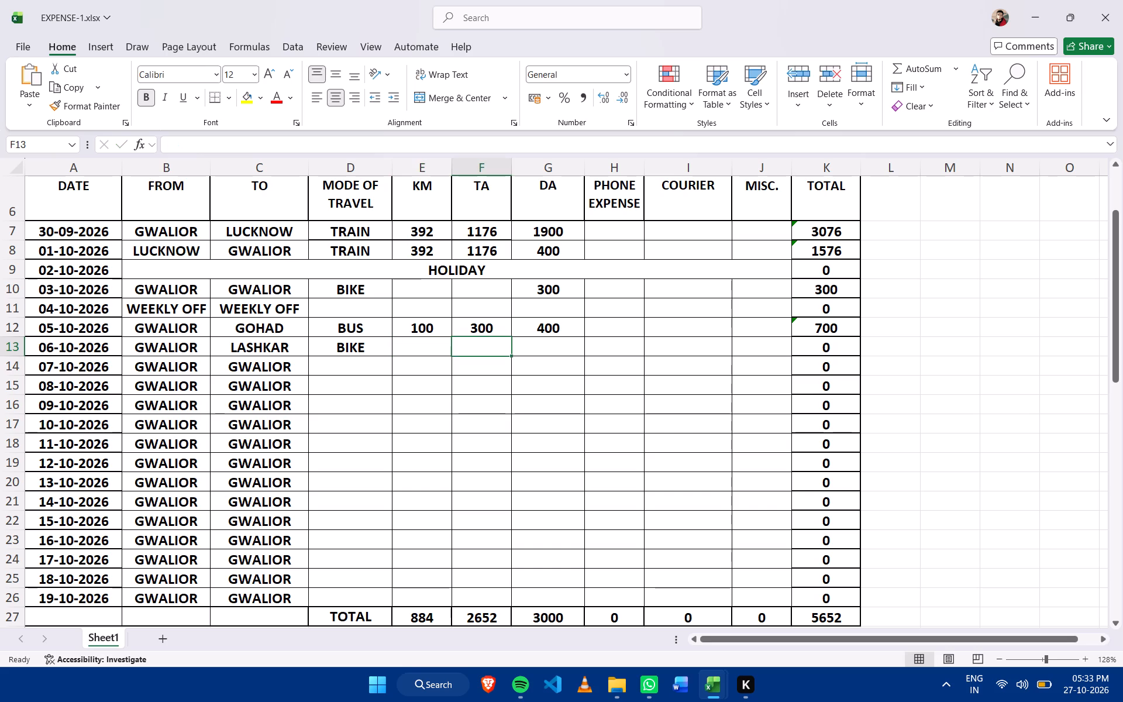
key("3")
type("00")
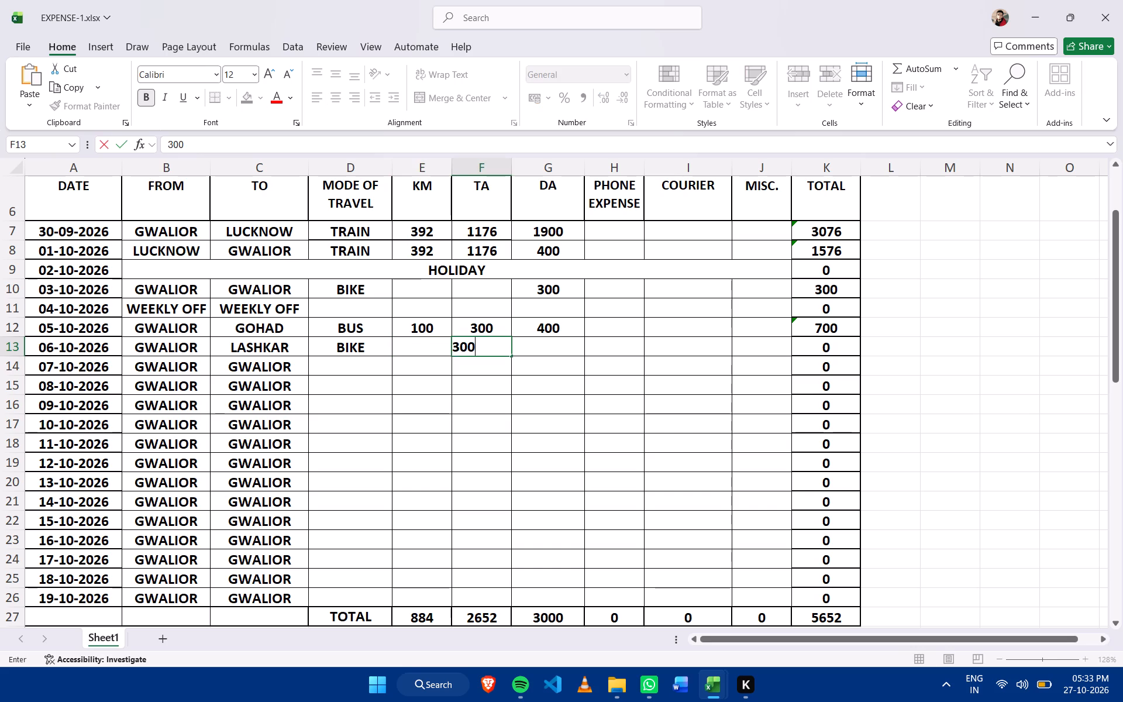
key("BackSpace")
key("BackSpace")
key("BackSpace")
Enter 300 as the DA amount in the 06-10-2026 row.
left_click(539, 346)
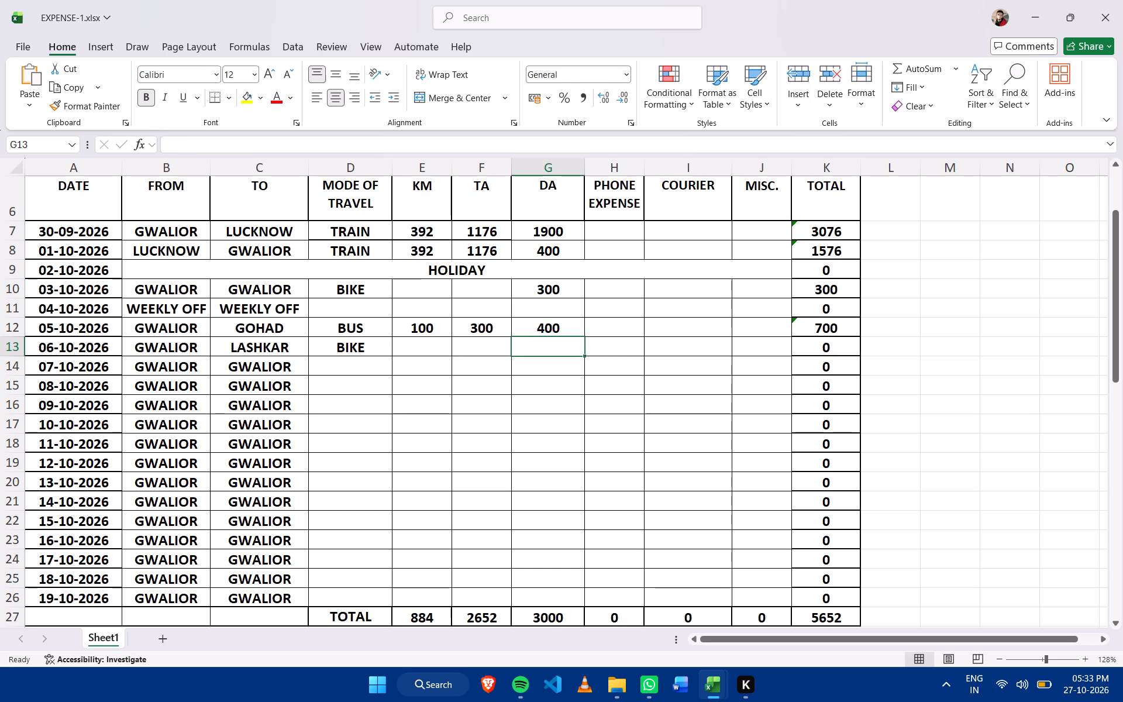
type("300")
left_click(565, 390)
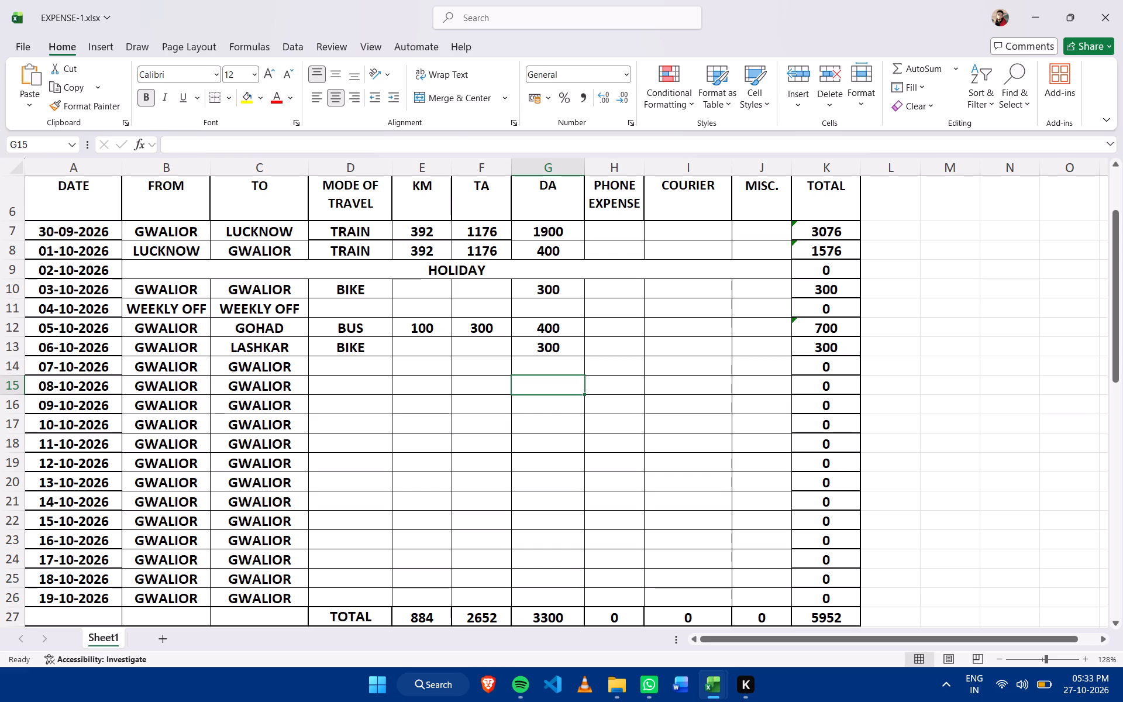
Set the 07-10-2026 row's TO location to MORENA and its mode of travel to BUS.
left_click(365, 371)
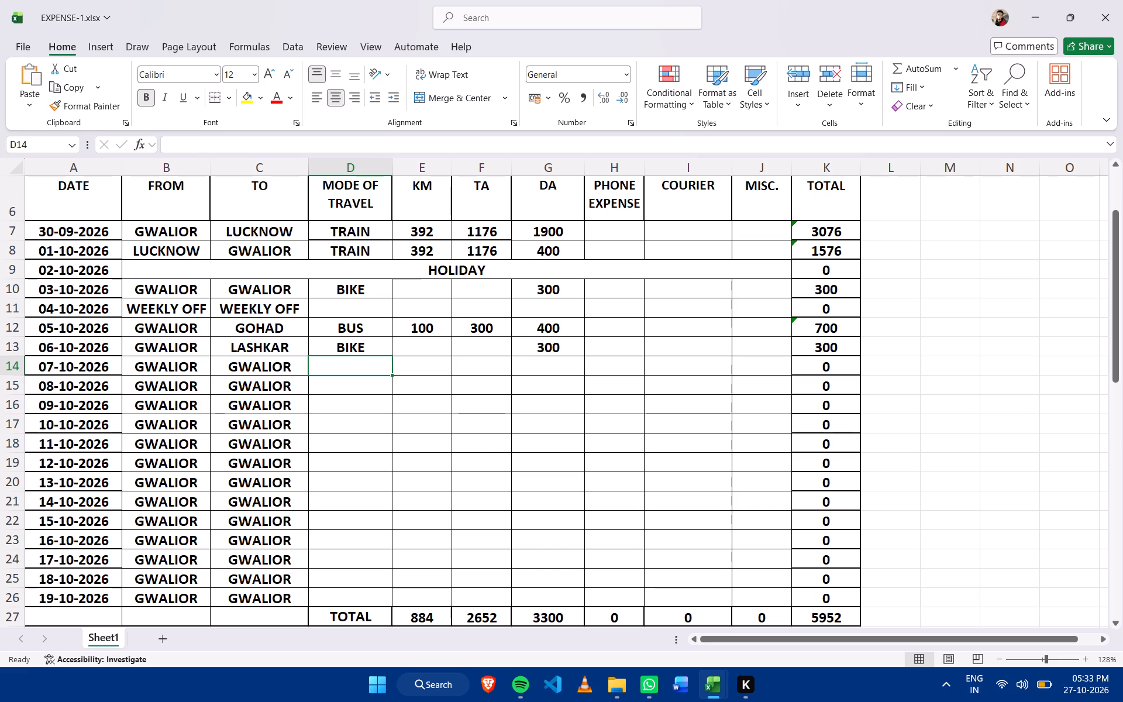
left_click(271, 371)
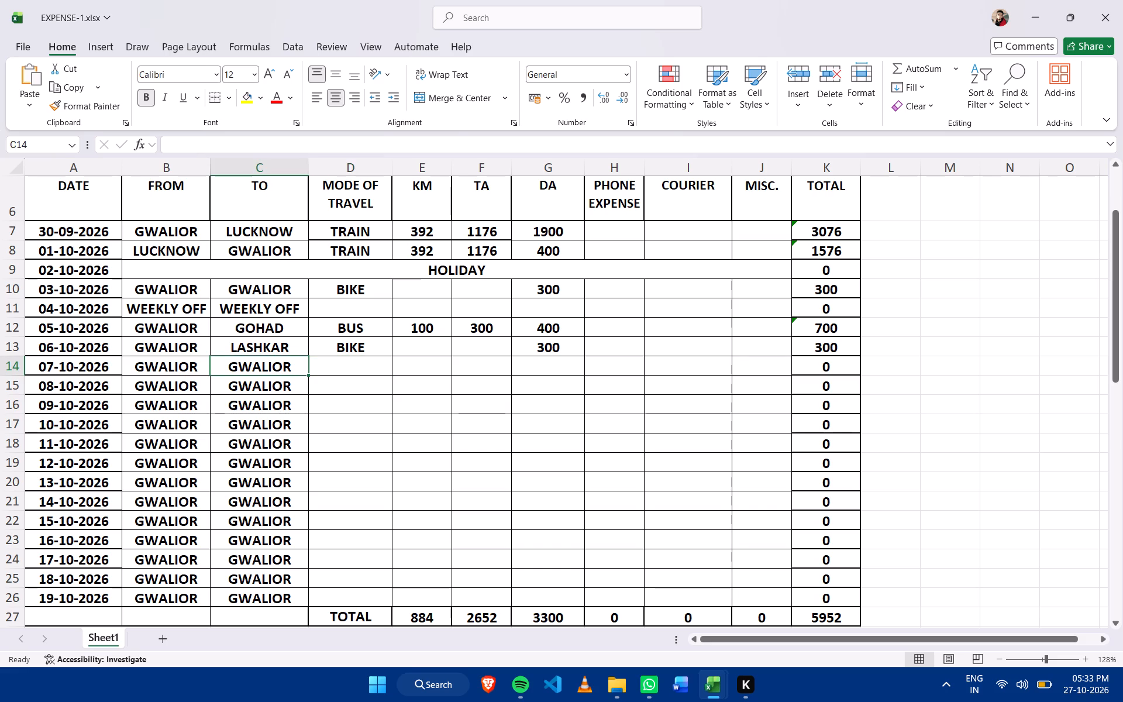
type("MORENA")
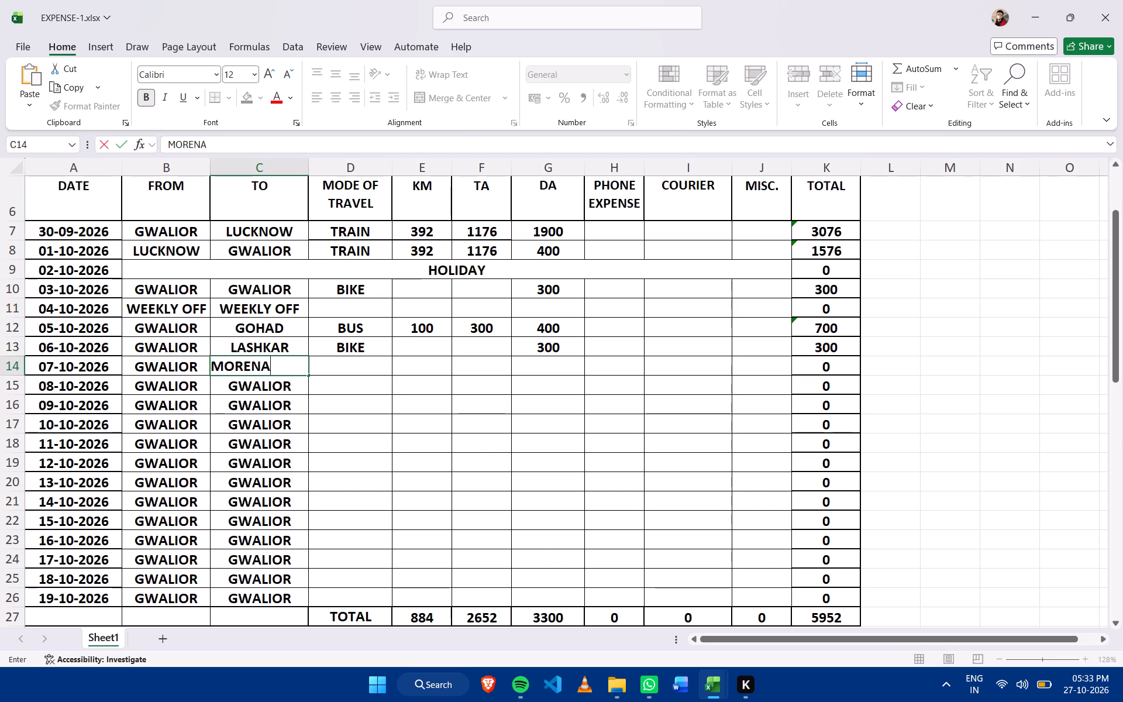
left_click(368, 358)
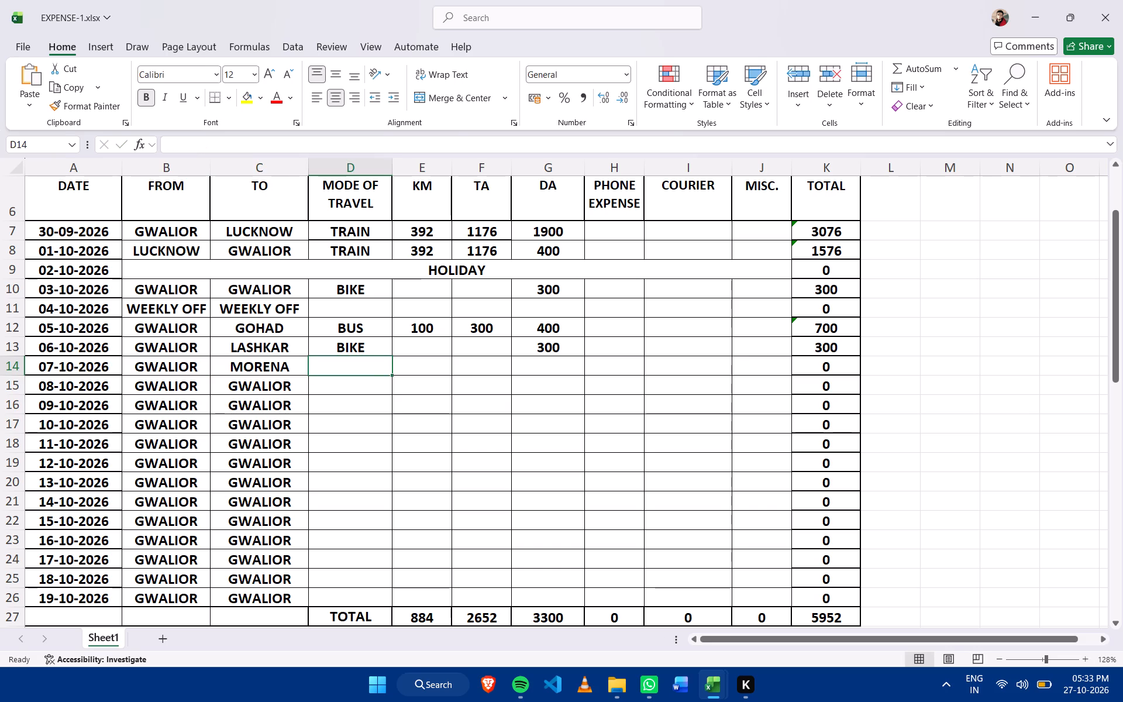
left_click(382, 342)
left_click(370, 373)
type("BUS")
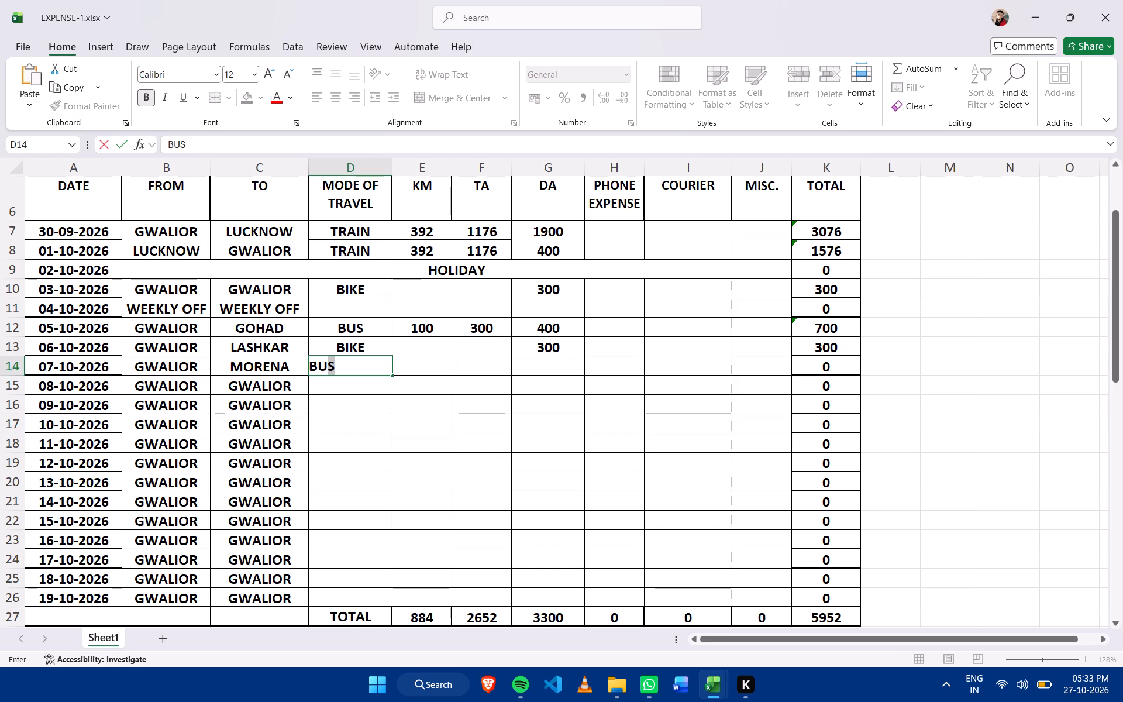
Enter 80 as the KM and 240 as the TA amount in the 07-10-2026 row.
left_click(418, 369)
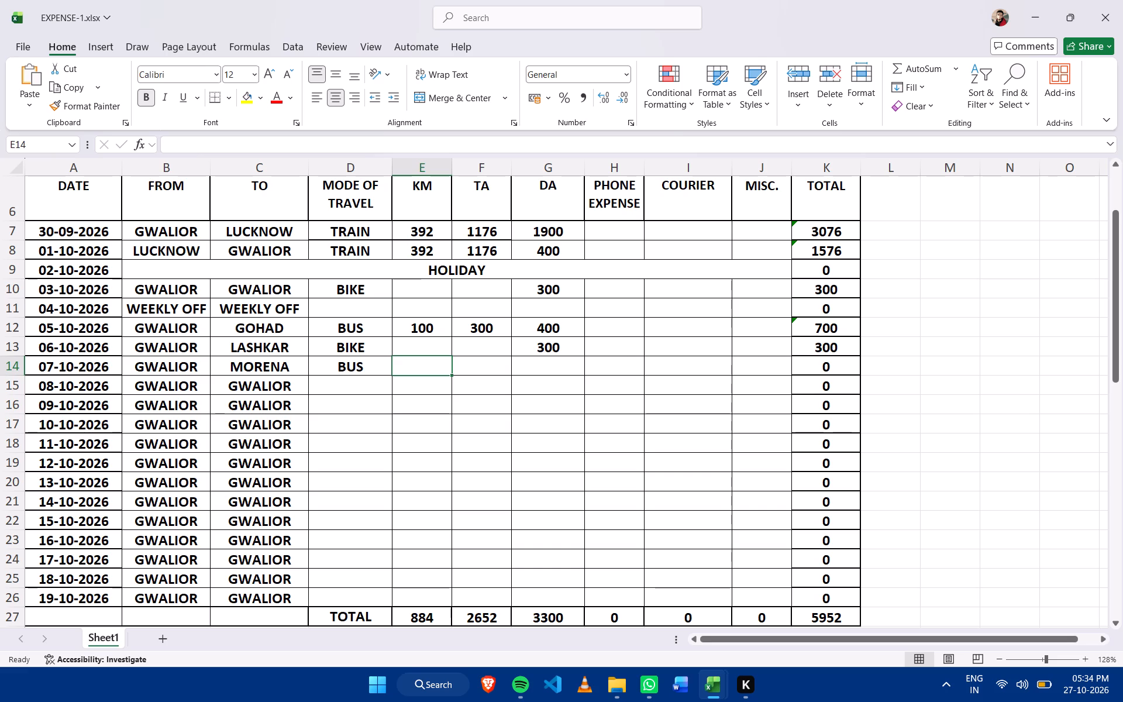
type("80")
left_click(476, 367)
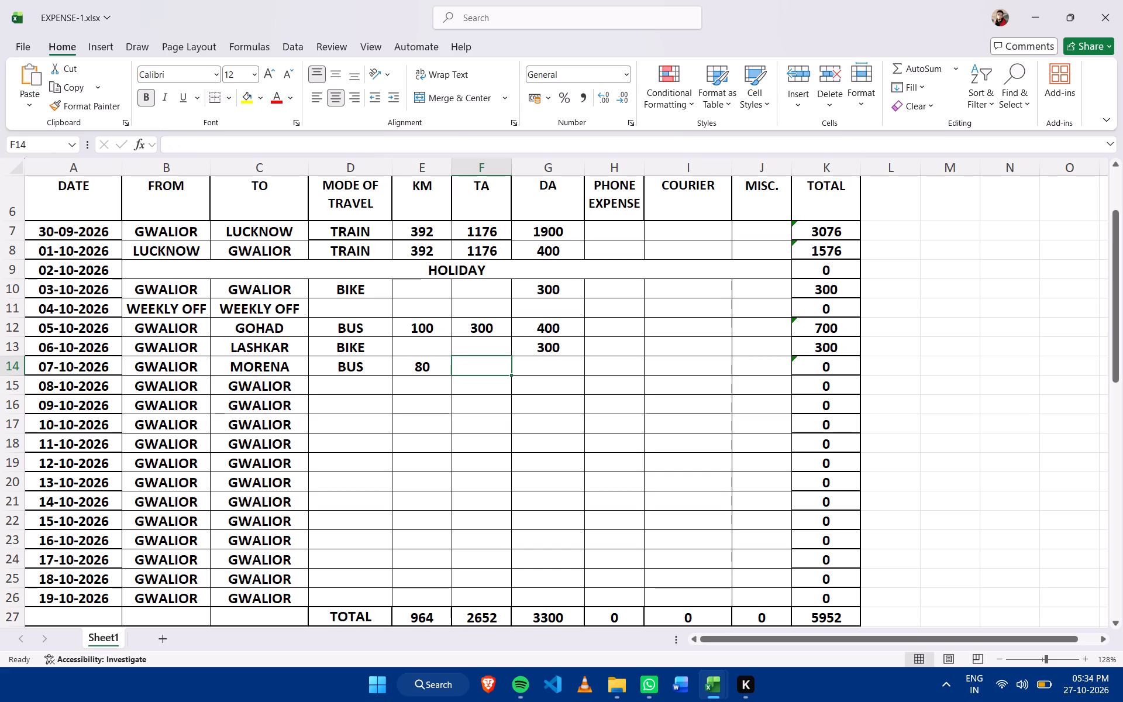
type("240")
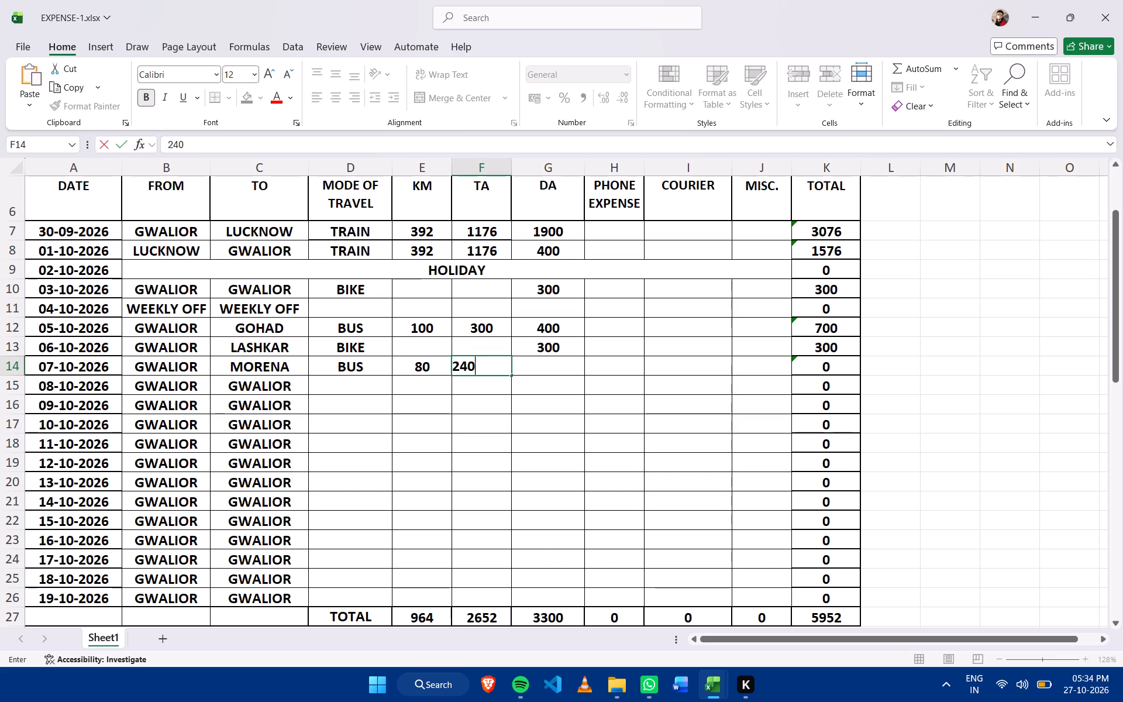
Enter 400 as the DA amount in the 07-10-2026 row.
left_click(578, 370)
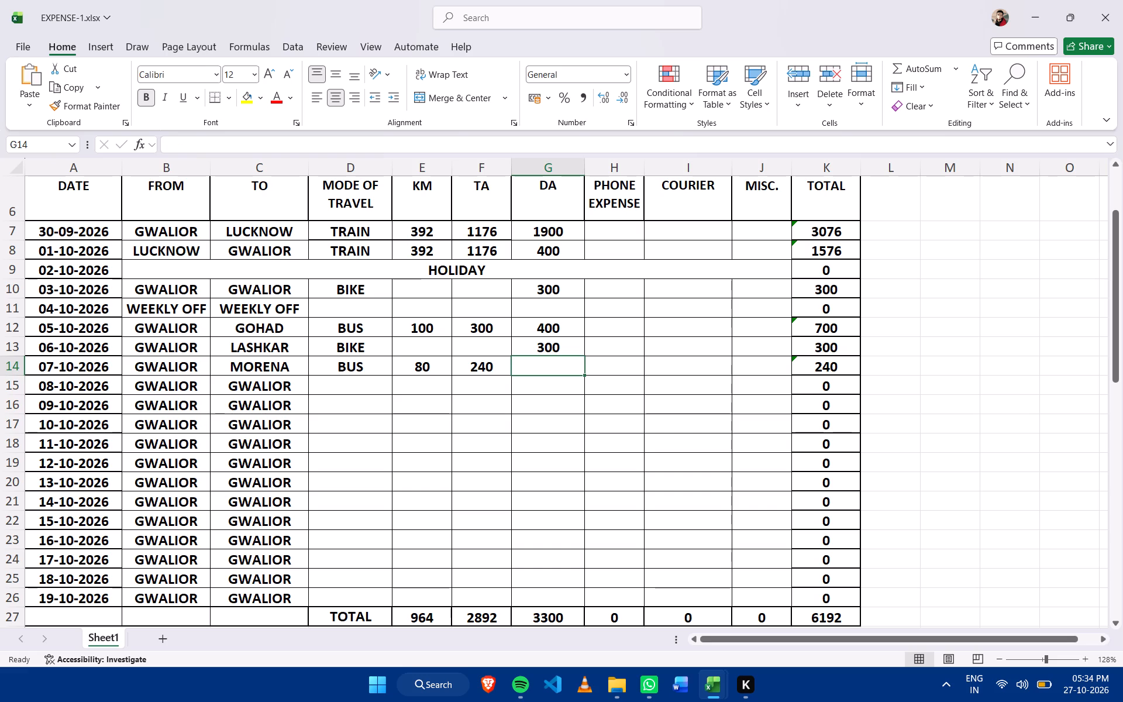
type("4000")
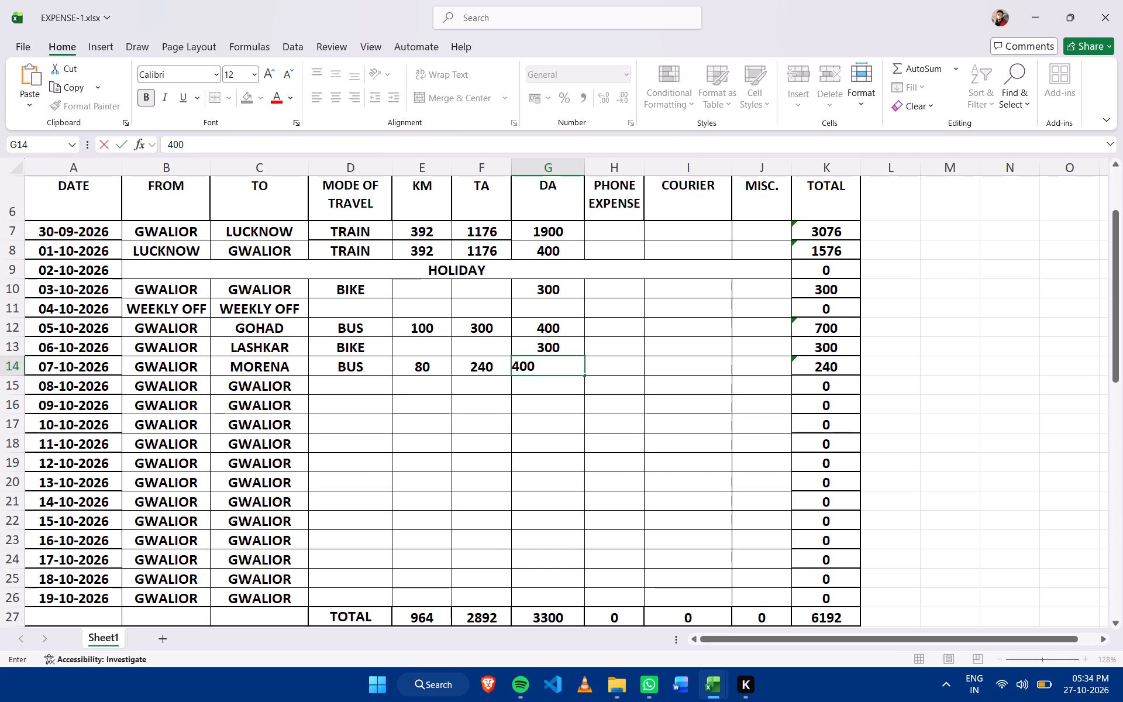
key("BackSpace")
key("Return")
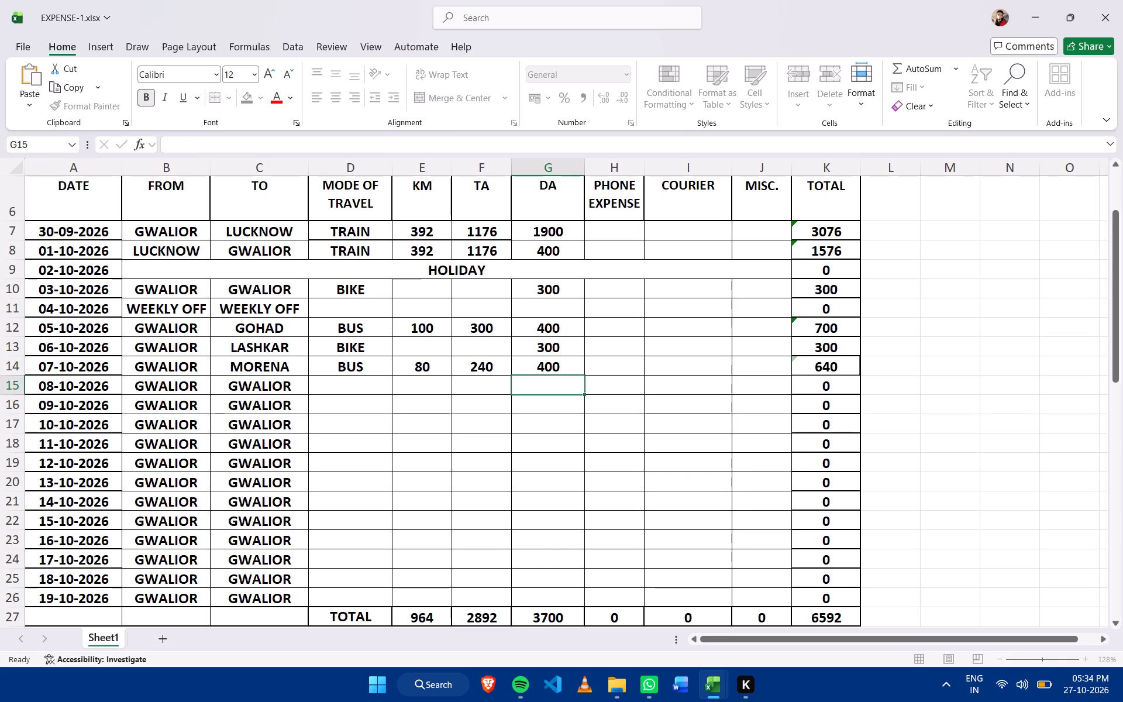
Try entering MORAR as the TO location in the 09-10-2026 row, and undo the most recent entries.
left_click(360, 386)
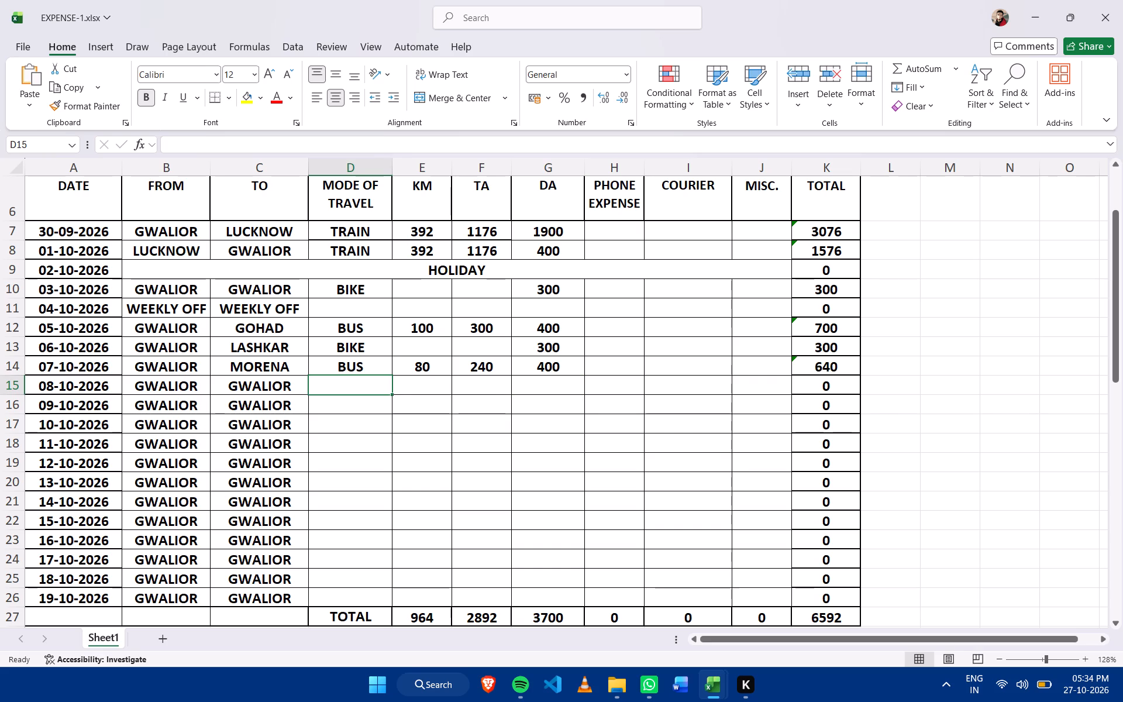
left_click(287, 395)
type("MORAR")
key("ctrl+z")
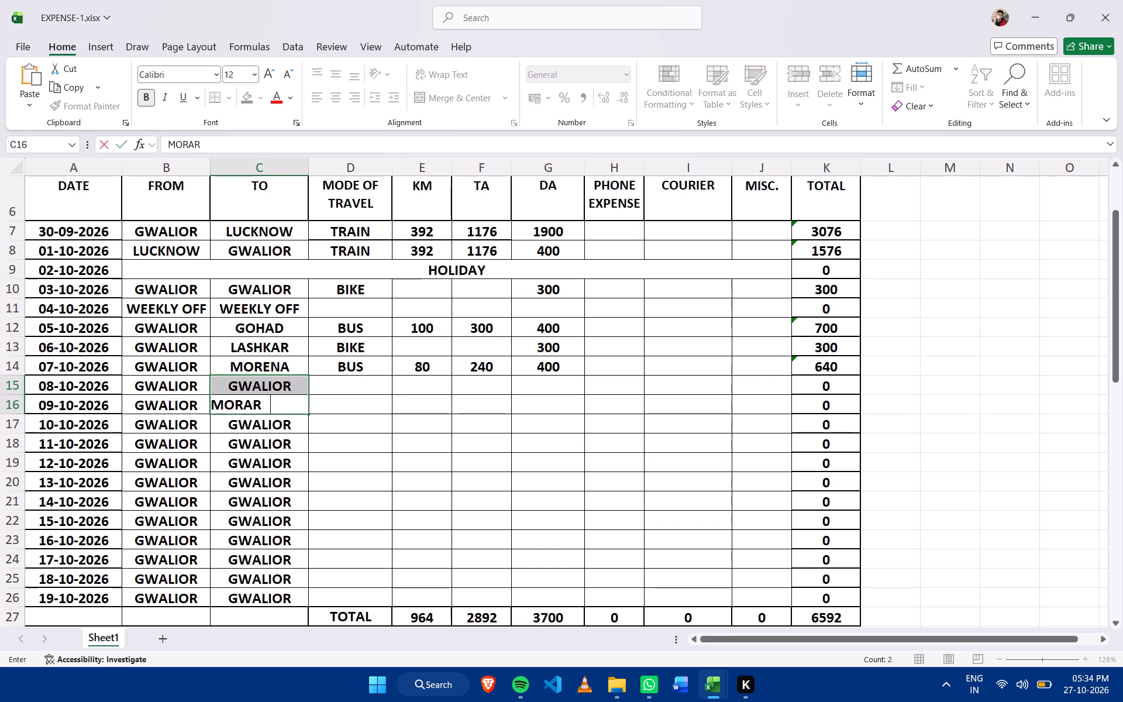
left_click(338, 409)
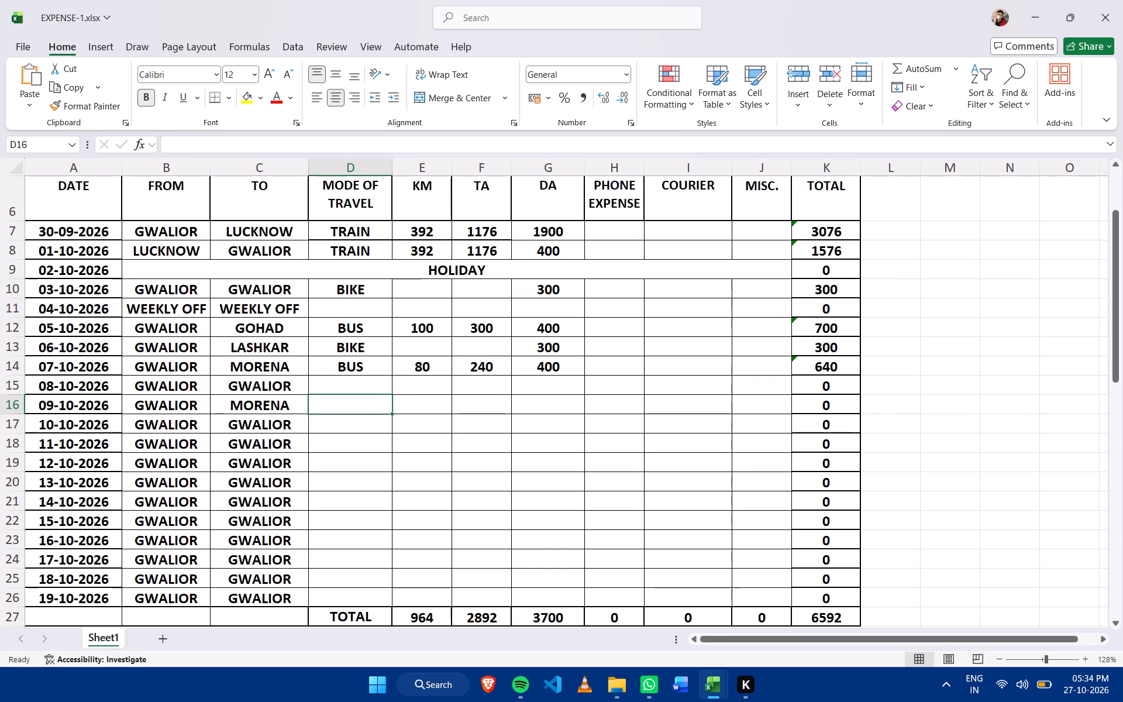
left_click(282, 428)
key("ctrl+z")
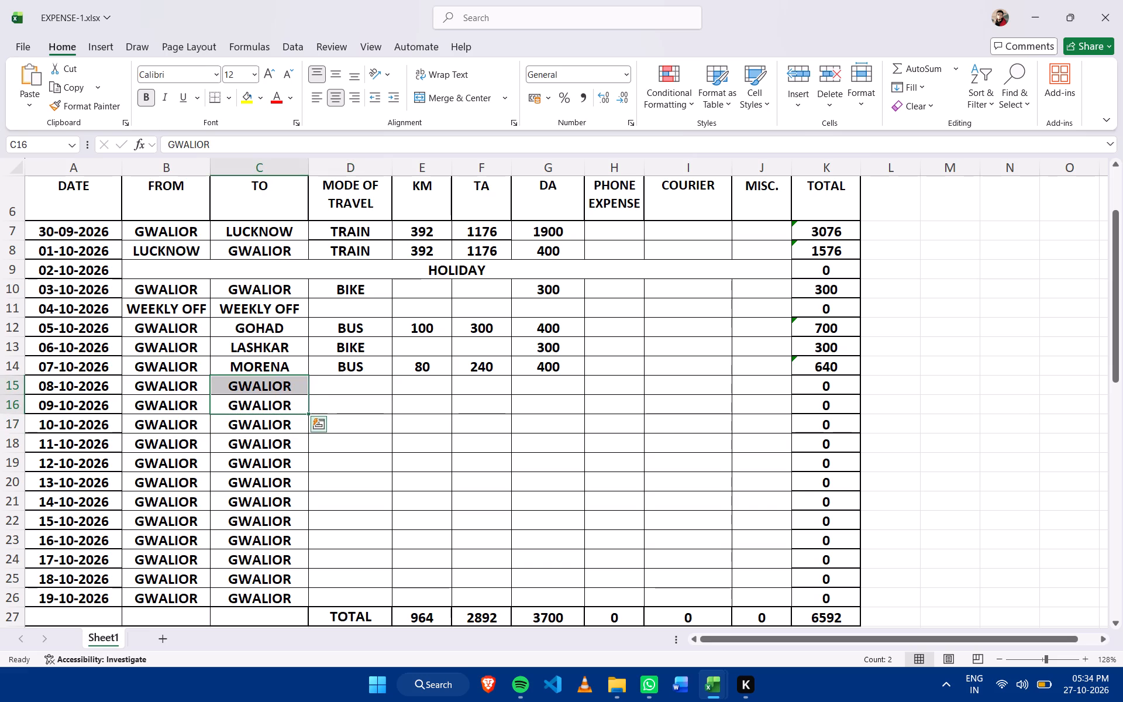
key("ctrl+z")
Set the TO location in the 08-10-2026 row to MORAR.
left_click(287, 389)
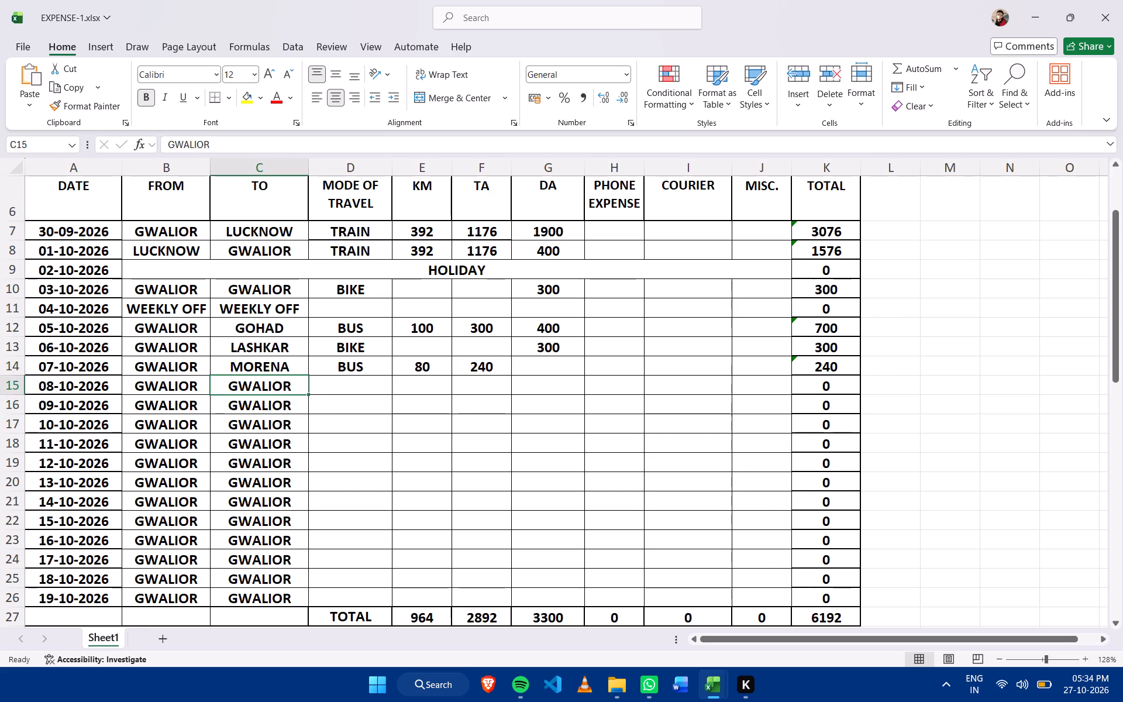
type("MORAR")
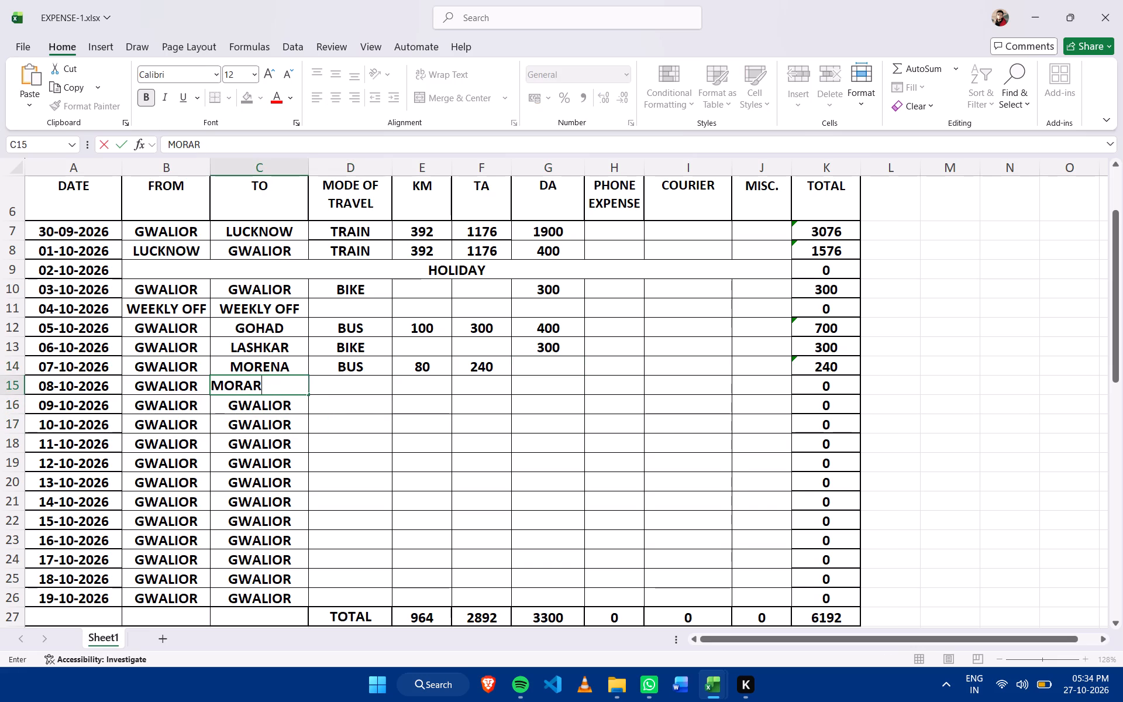
Enter 400 again as the DA amount in the 07-10-2026 row.
left_click(543, 365)
type("400")
key("Return")
Set the 08-10-2026 row's mode of travel to BIKE and its DA amount to 300.
left_click(326, 394)
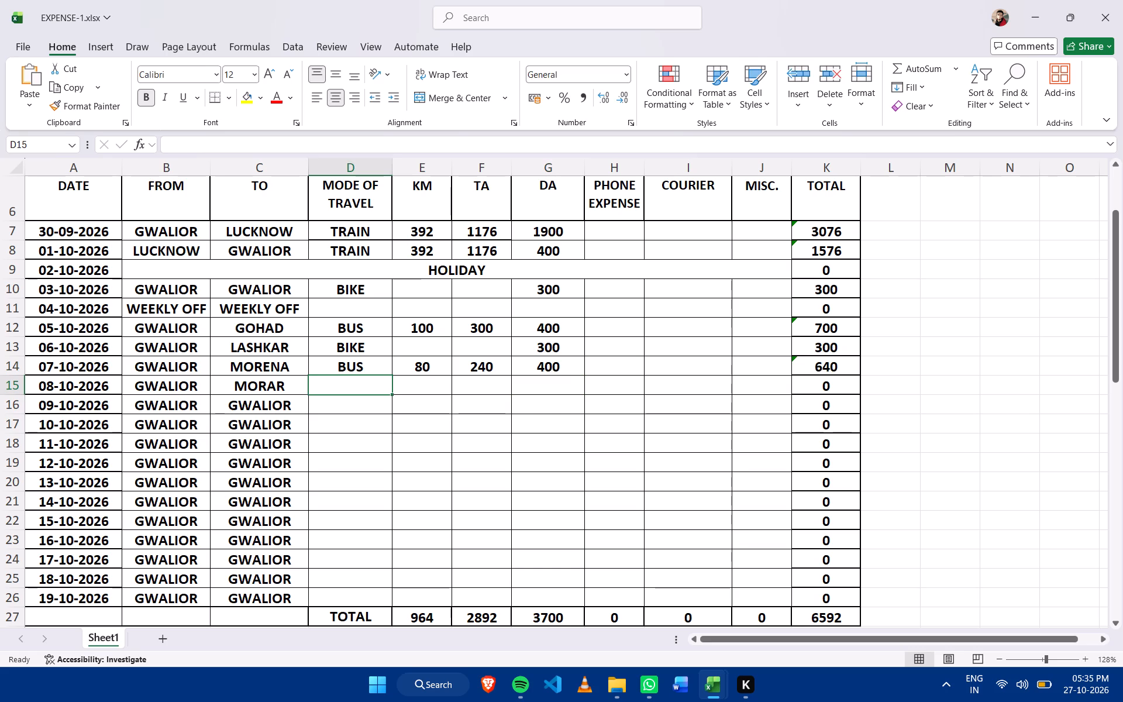
type("BIKE")
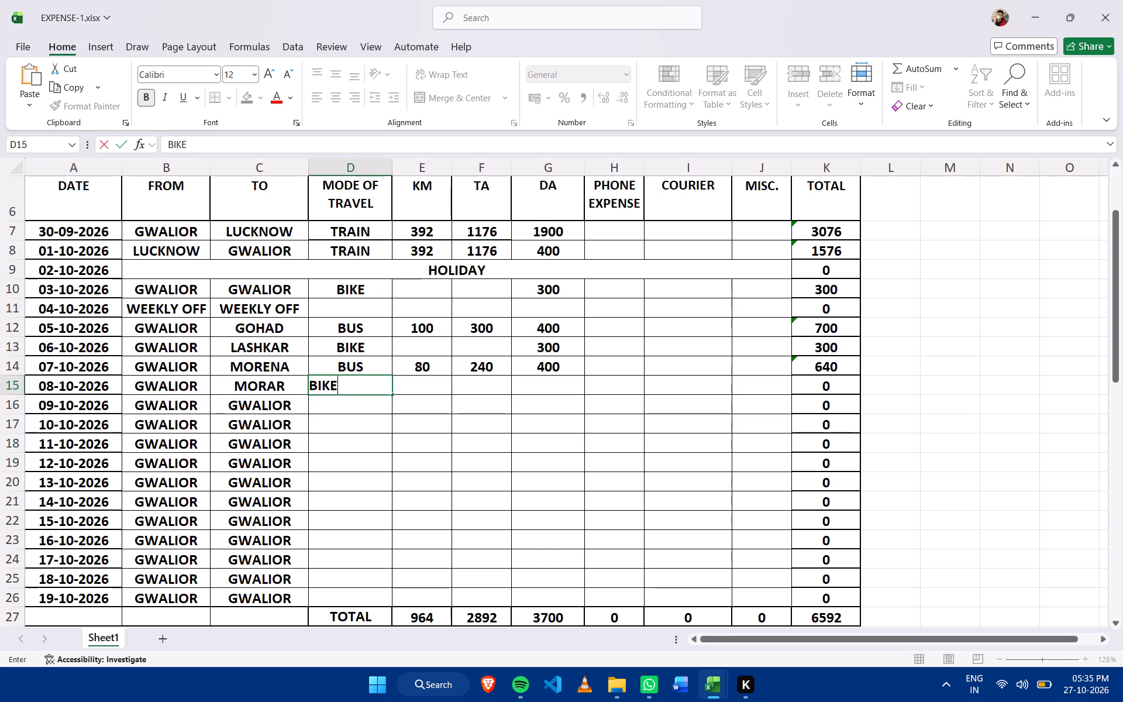
left_click(424, 383)
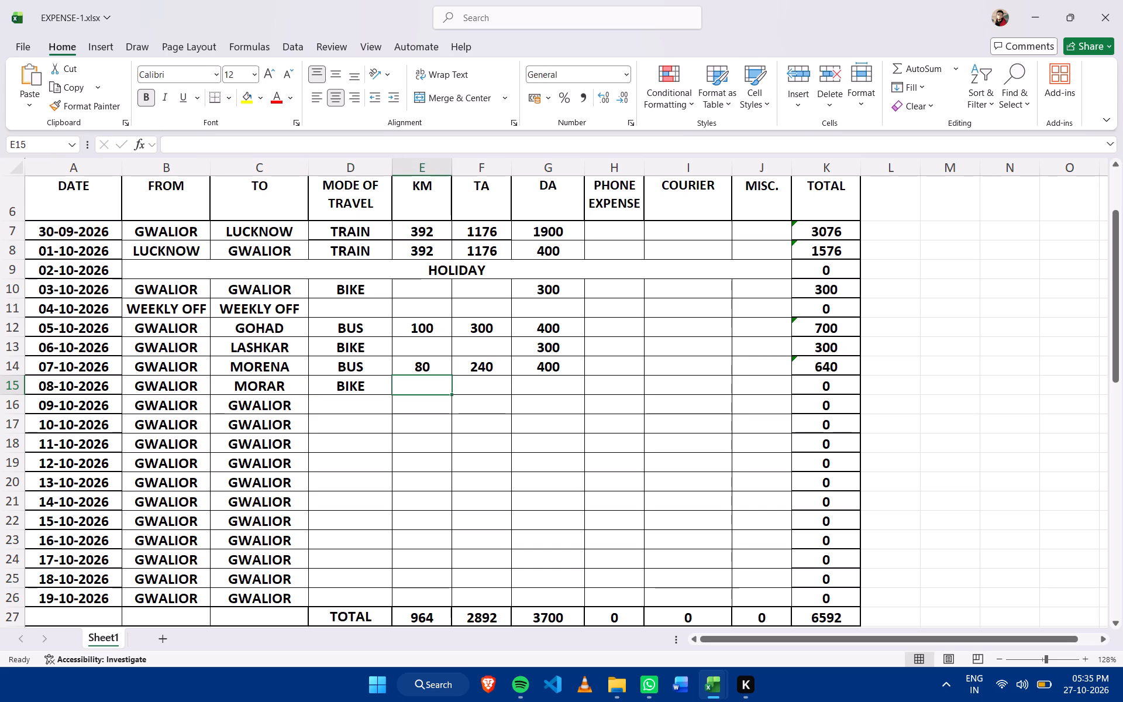
left_click(572, 384)
type("300")
key("Return")
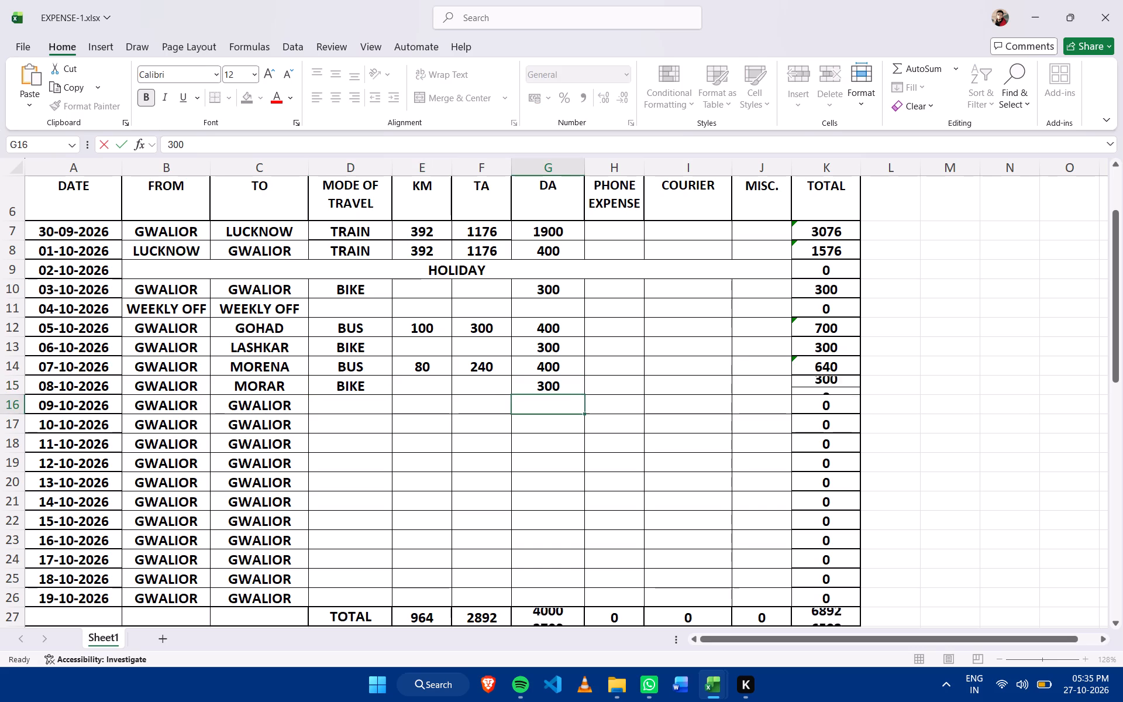
Extend the TO location in the 09-10-2026 row to read GWALIOR RURAL.
left_click(363, 394)
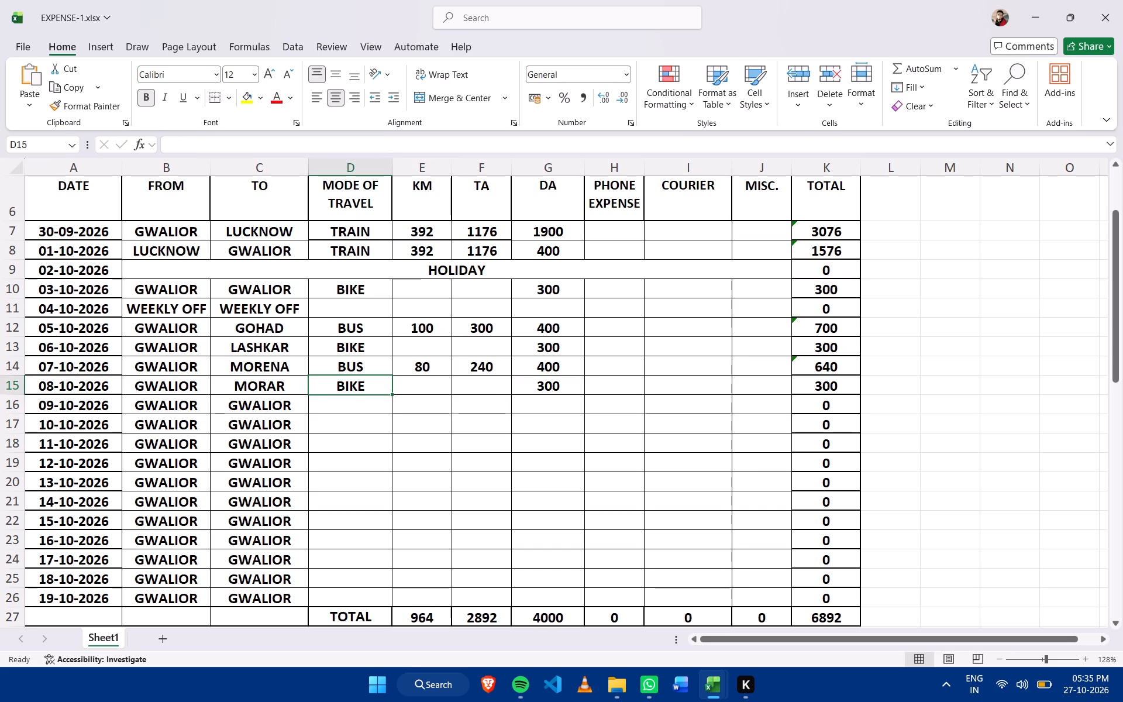
left_click(346, 403)
left_click(284, 407)
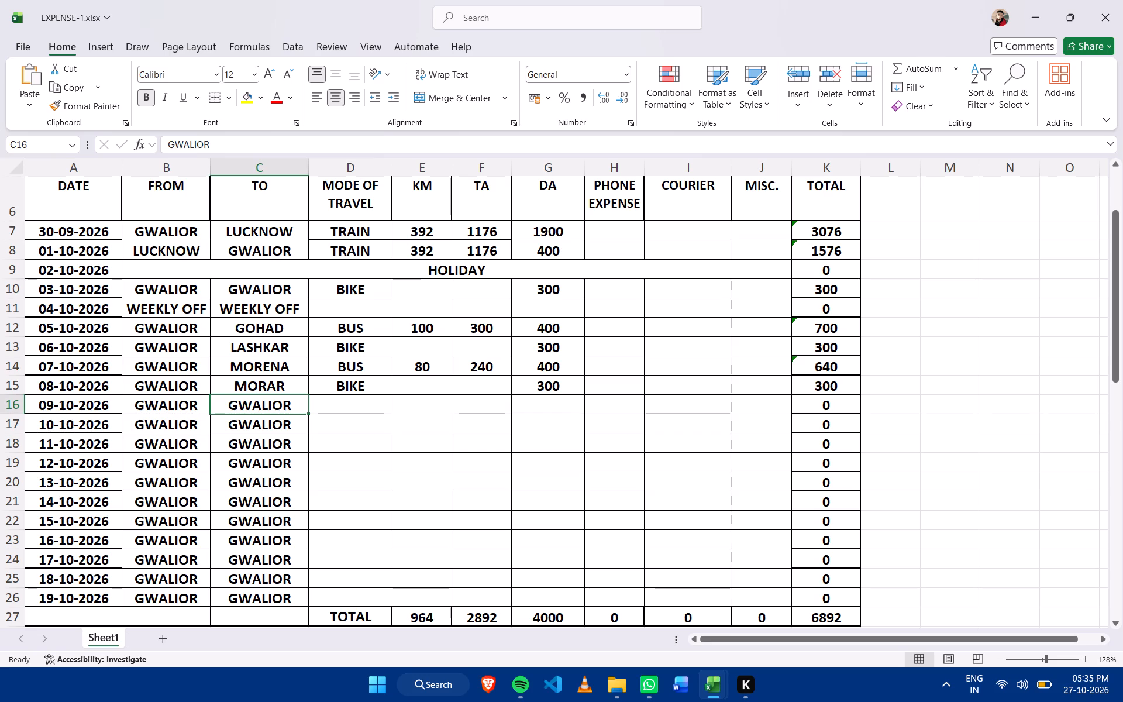
double_click(297, 404)
key("space")
type("RY")
key("BackSpace")
type("URAL")
left_click(391, 422)
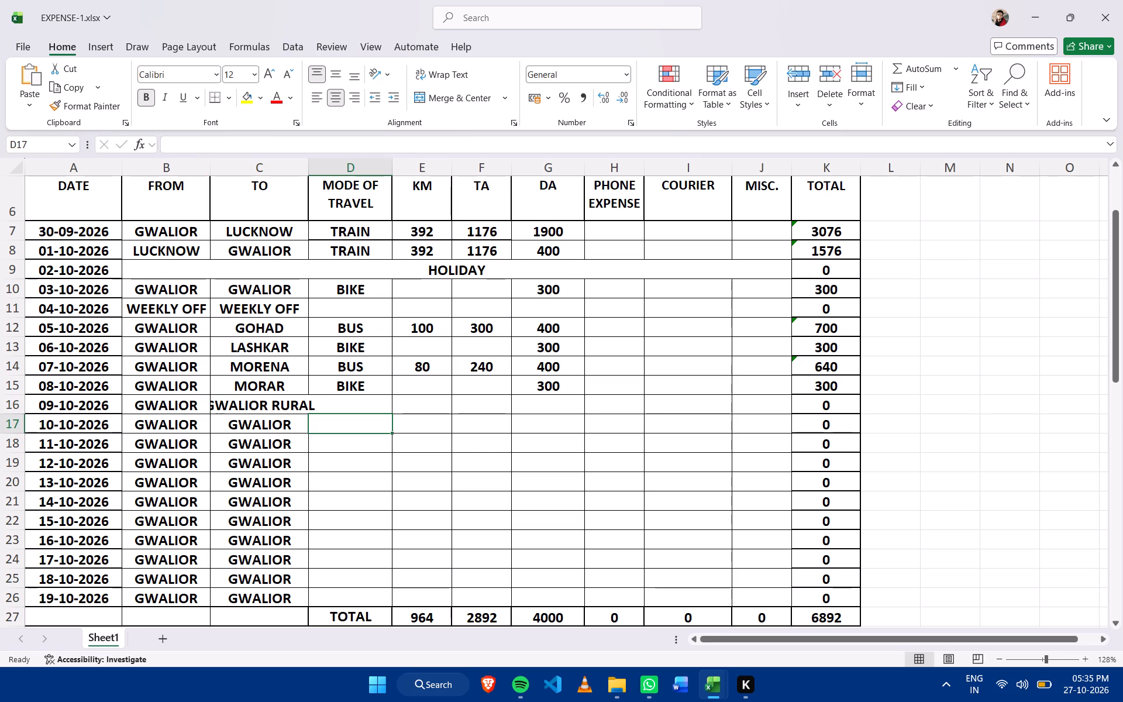
Widen the TO column so that GWALIOR RURAL fits within its cell.
left_click_drag(308, 168, 320, 166)
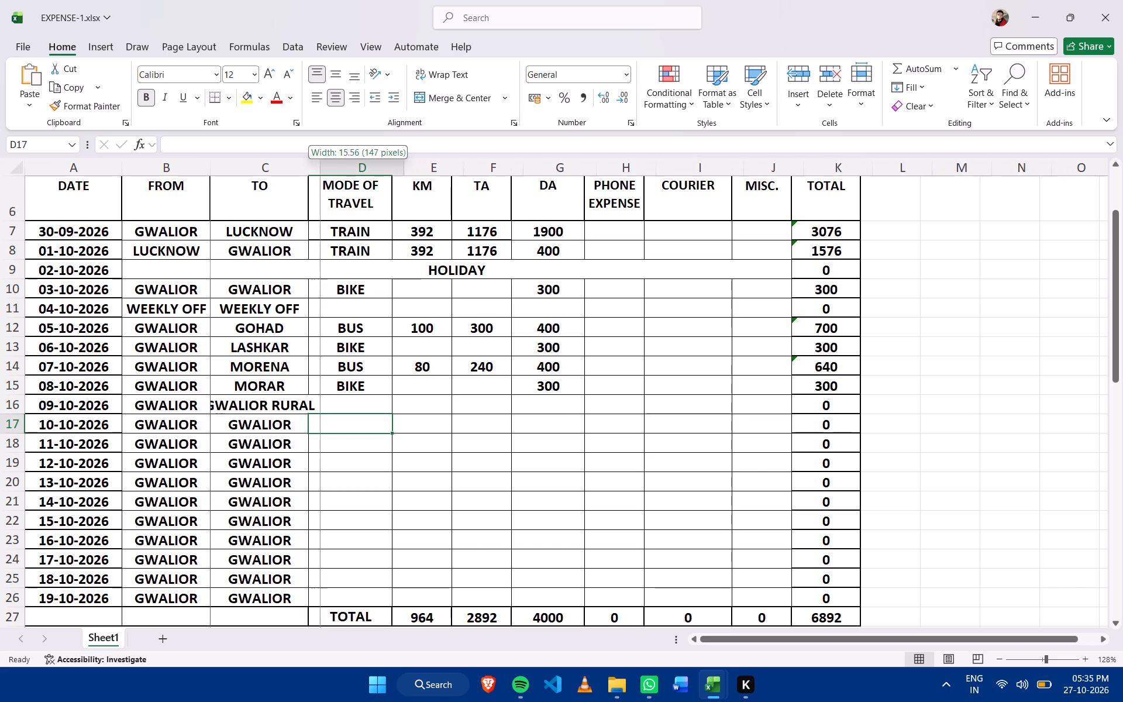
left_click_drag(320, 166, 334, 164)
Set the 09-10-2026 row's mode of travel to BIKE and its DA amount to 300.
left_click(383, 402)
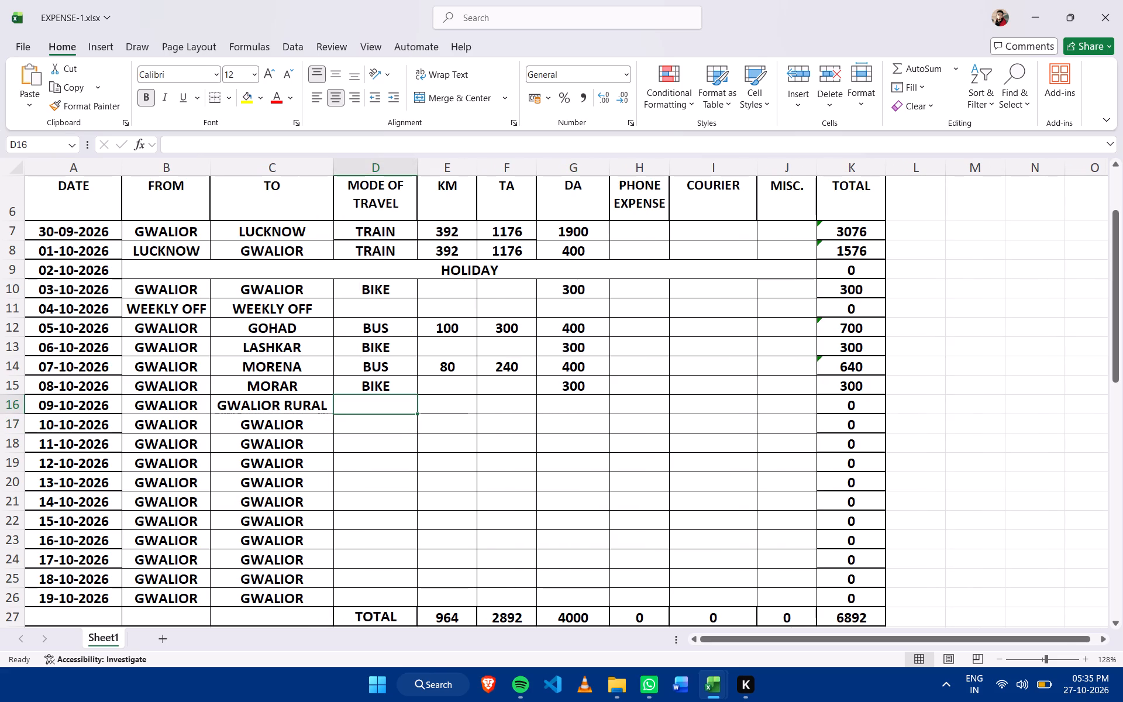
type("BIKE")
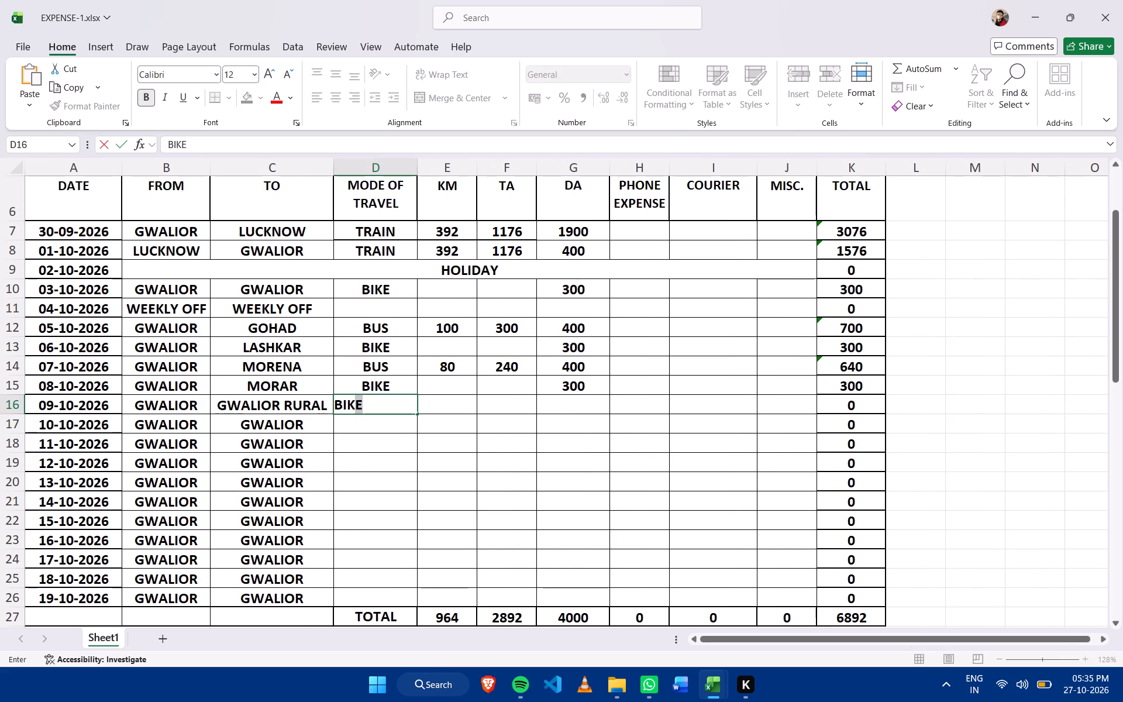
left_click(472, 402)
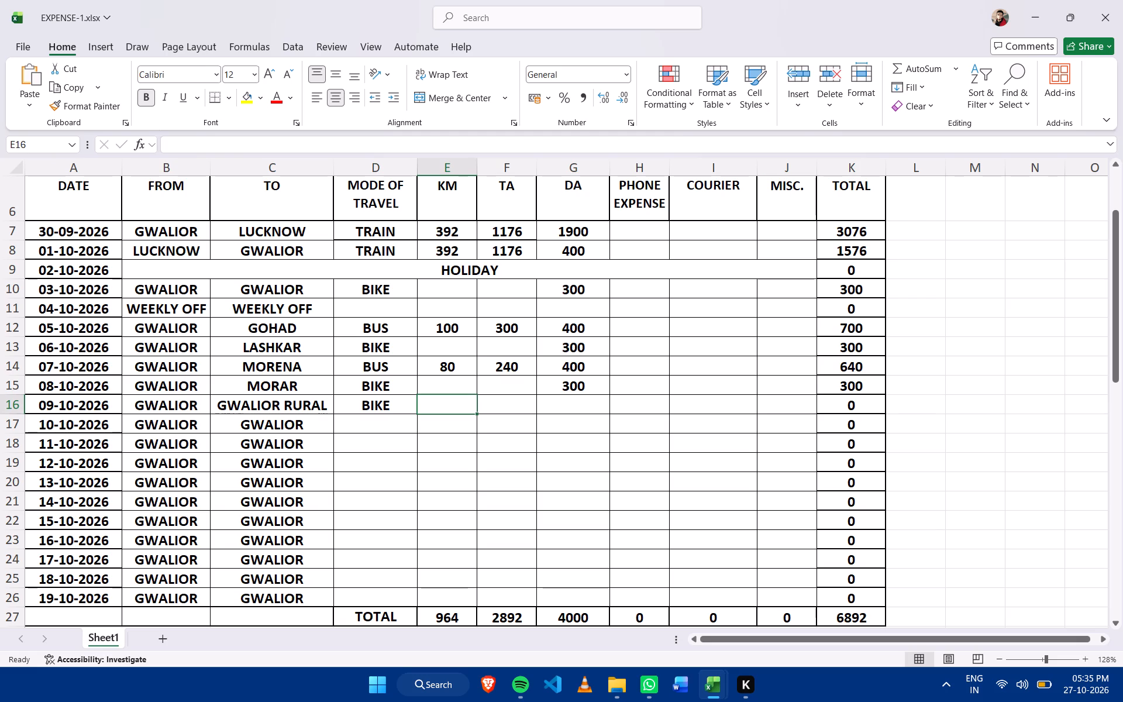
type("300")
key("BackSpace")
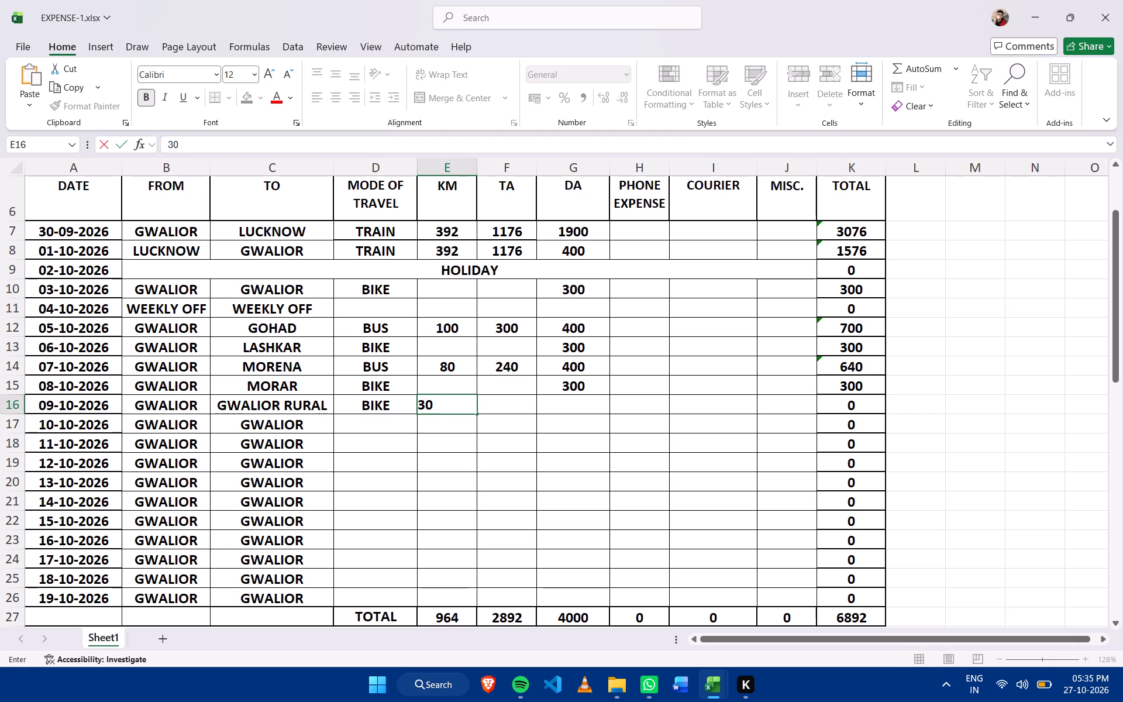
key("BackSpace")
key("BackSpace")
left_click(557, 394)
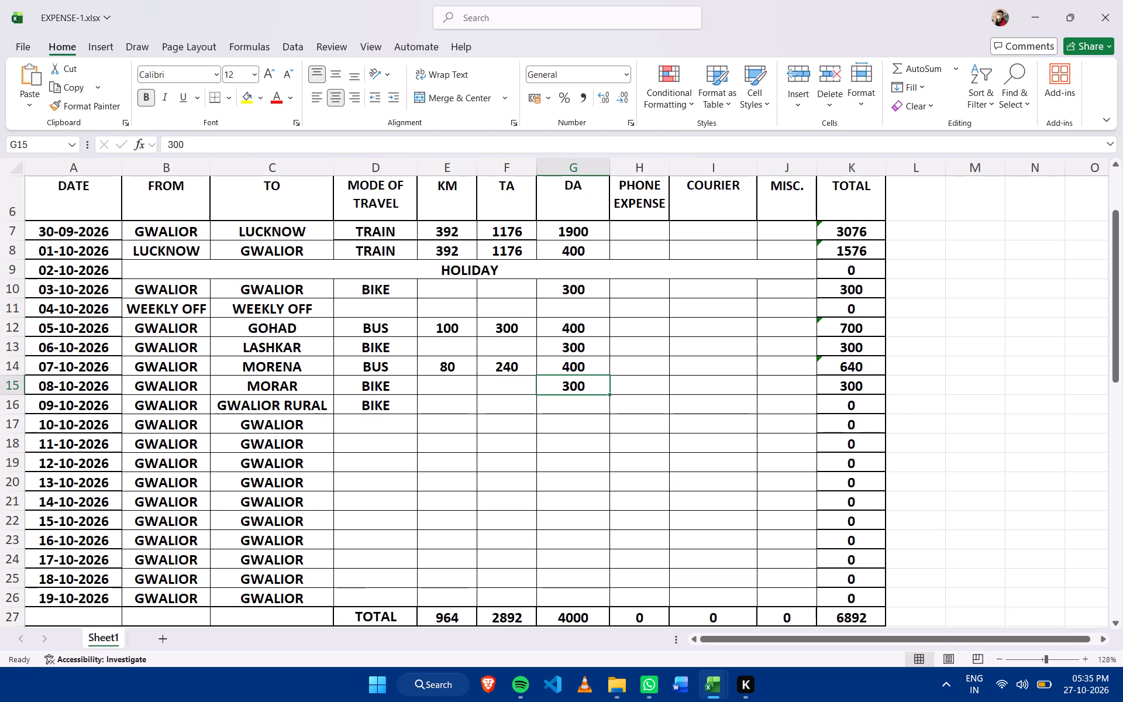
left_click(564, 396)
left_click(573, 407)
type("300")
key("Return")
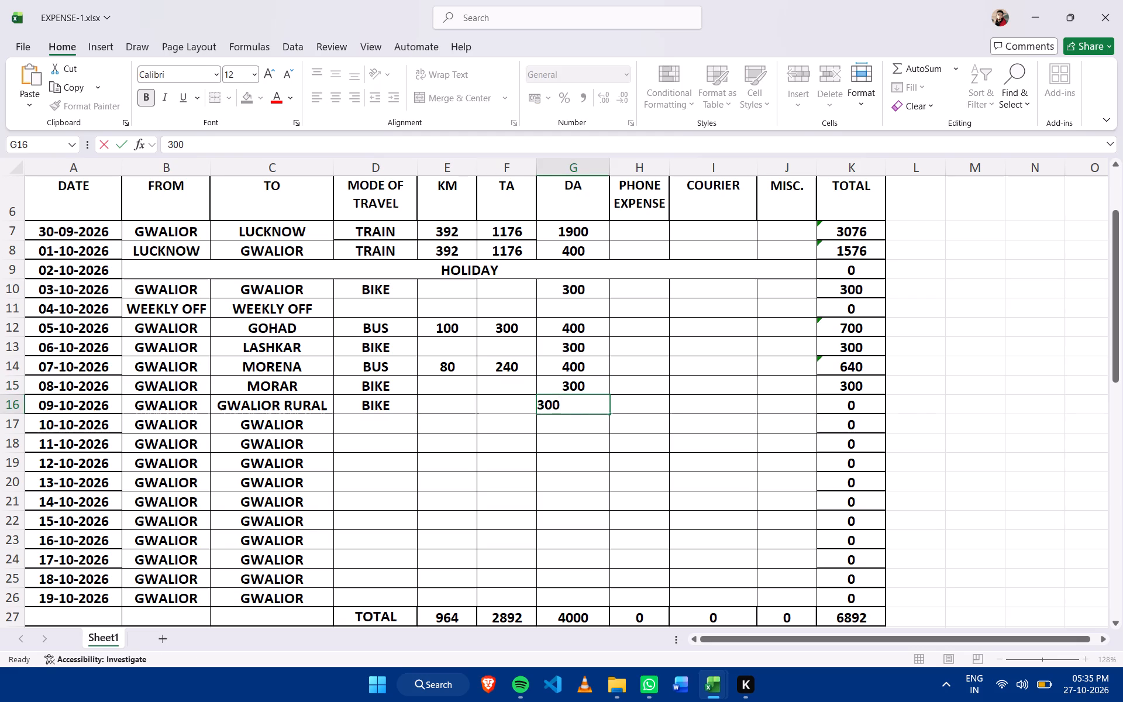
Set the 10-10-2026 row's mode of travel to BIKE and its DA amount to 300.
left_click(376, 429)
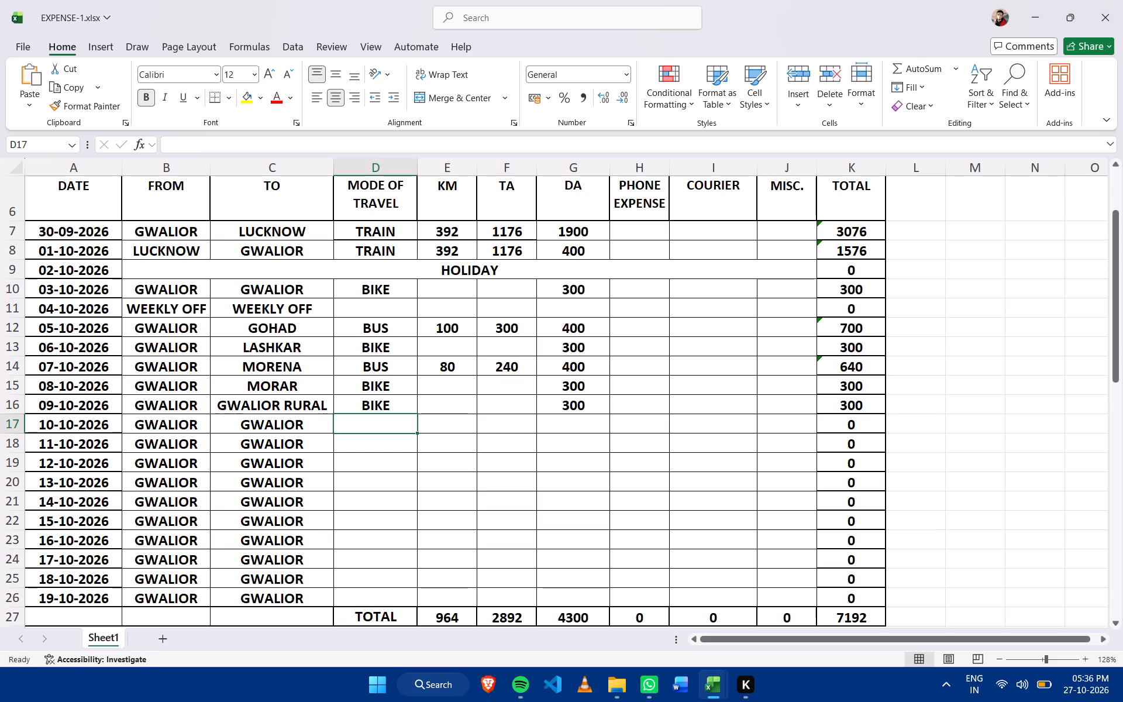
type("GWALIOR")
key("BackSpace")
key("BackSpace")
key("BackSpace")
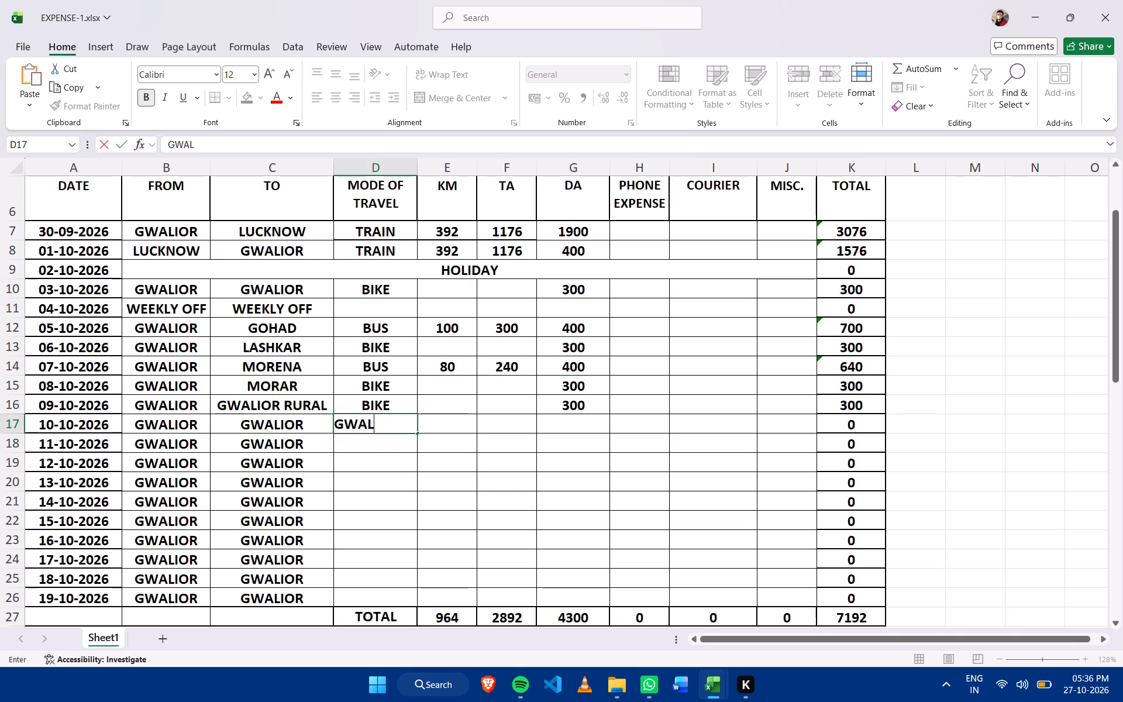
key("BackSpace")
key("BackSpace")
key("BackSpace")
key("BackSpace")
type("BIKE")
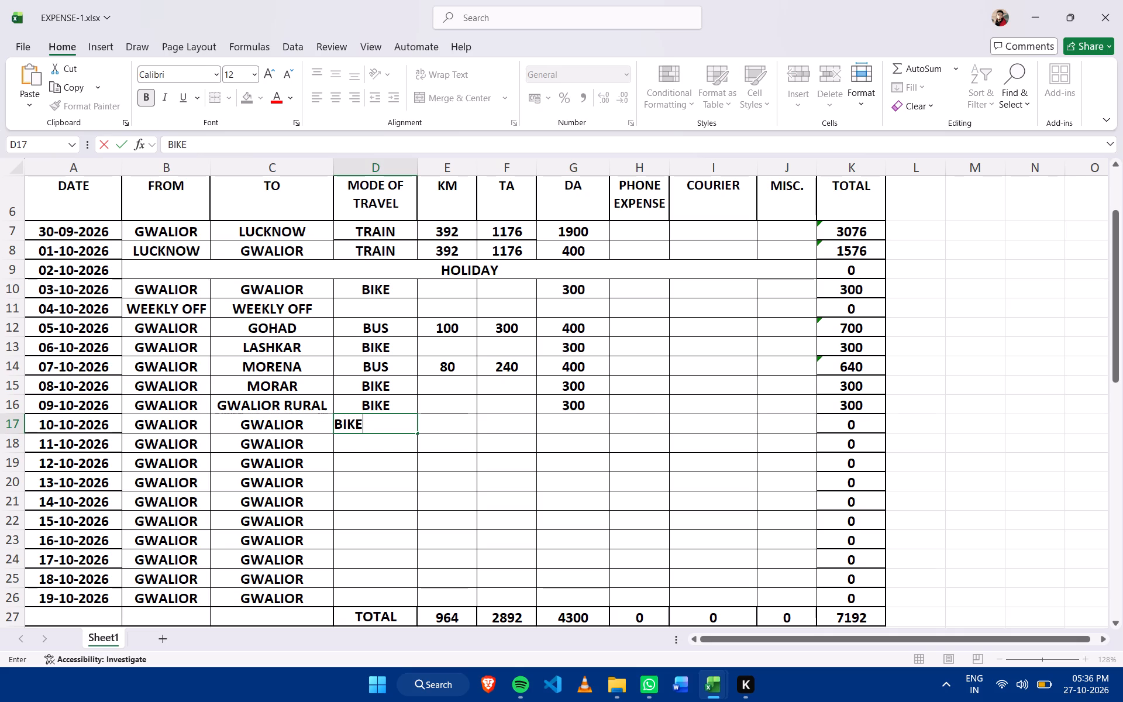
left_click(587, 421)
type("300")
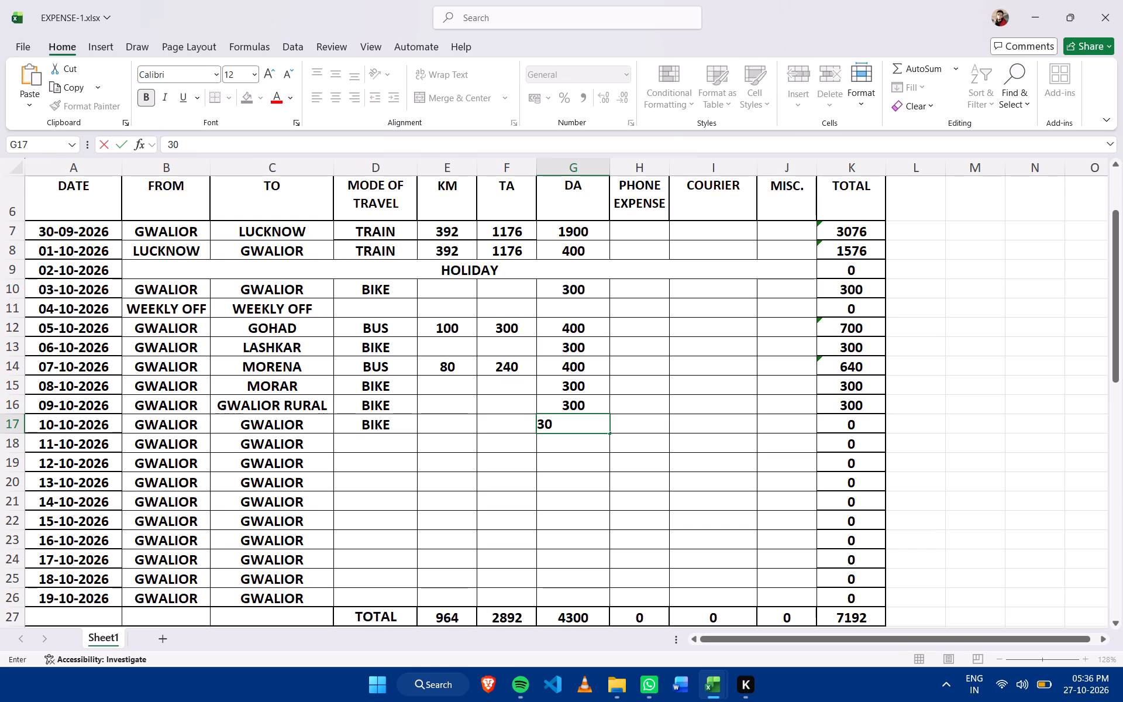
left_click(394, 443)
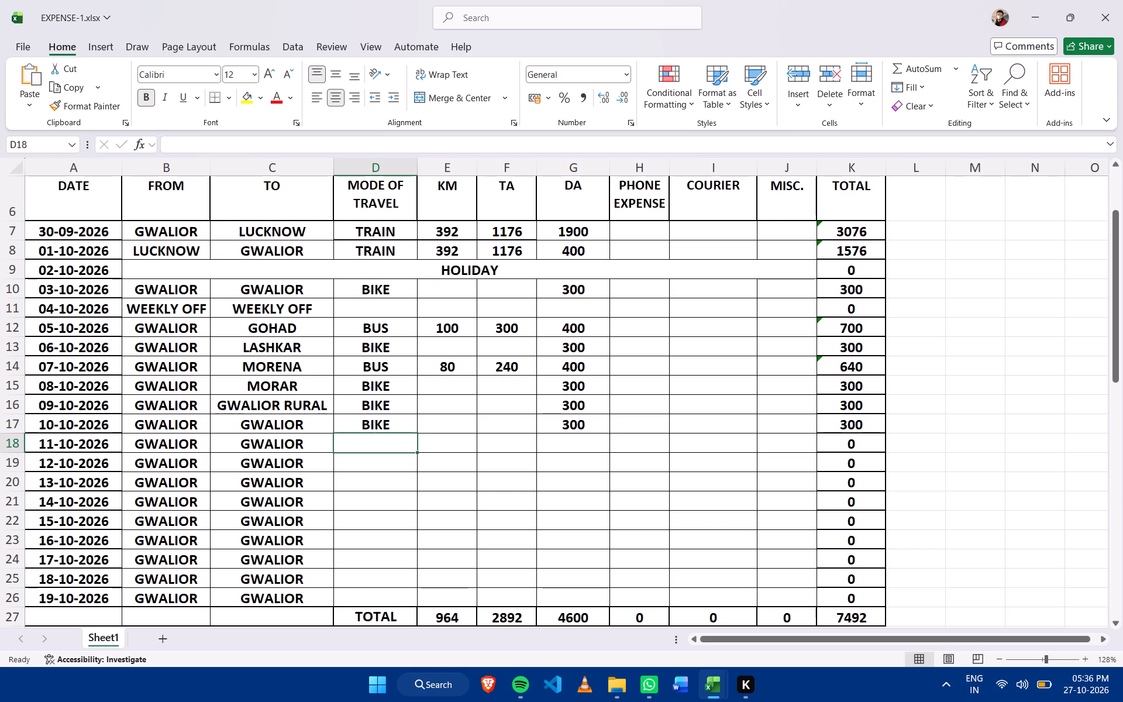
Copy the WEEKLY OFF entries from the 04-10-2026 row into the FROM and TO cells of the 11-10-2026 row.
left_click(311, 448)
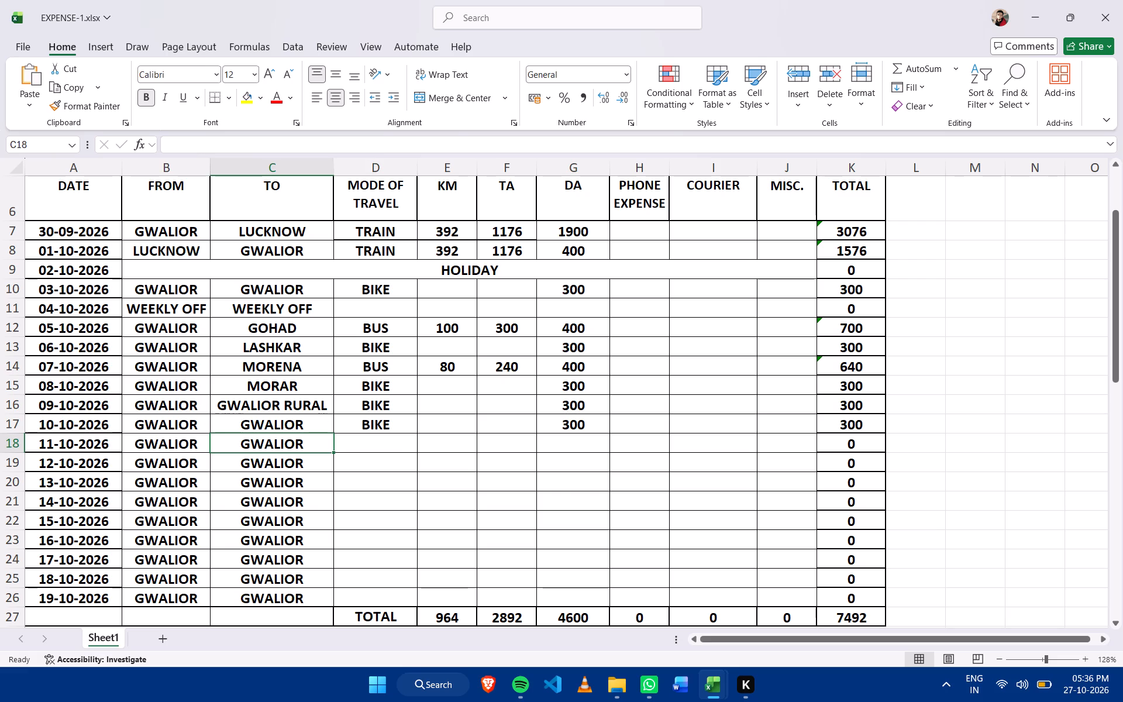
scroll(343, 450, "down", 2)
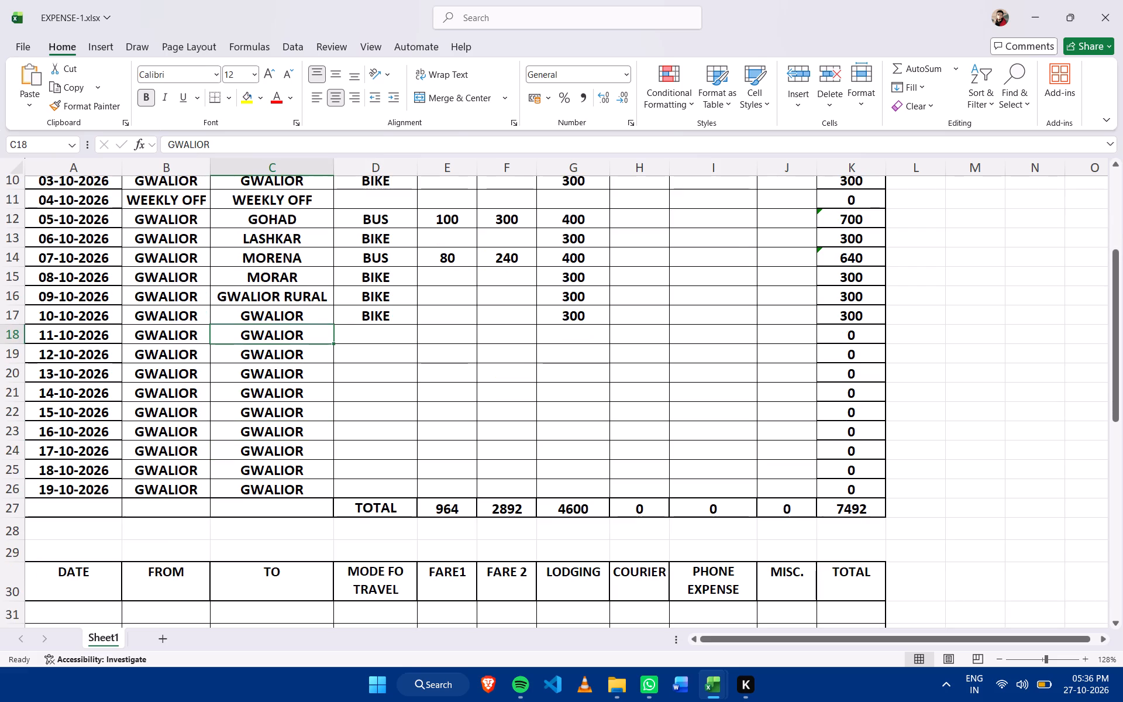
scroll(261, 409, "up", 2)
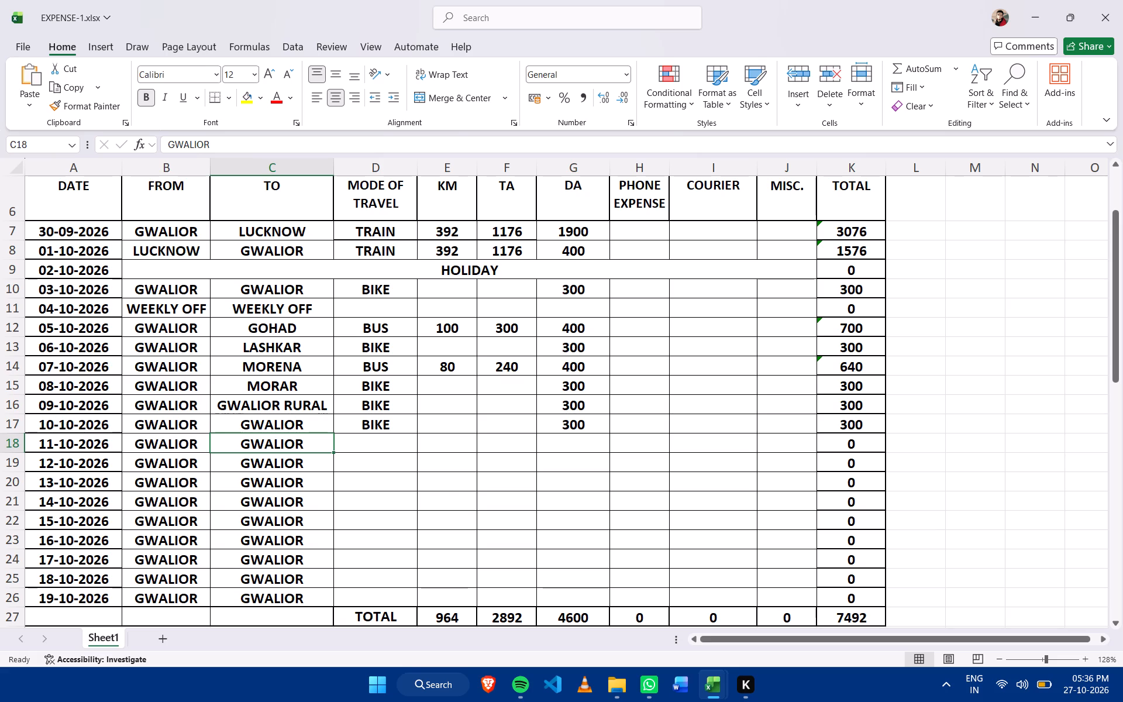
left_click(171, 273)
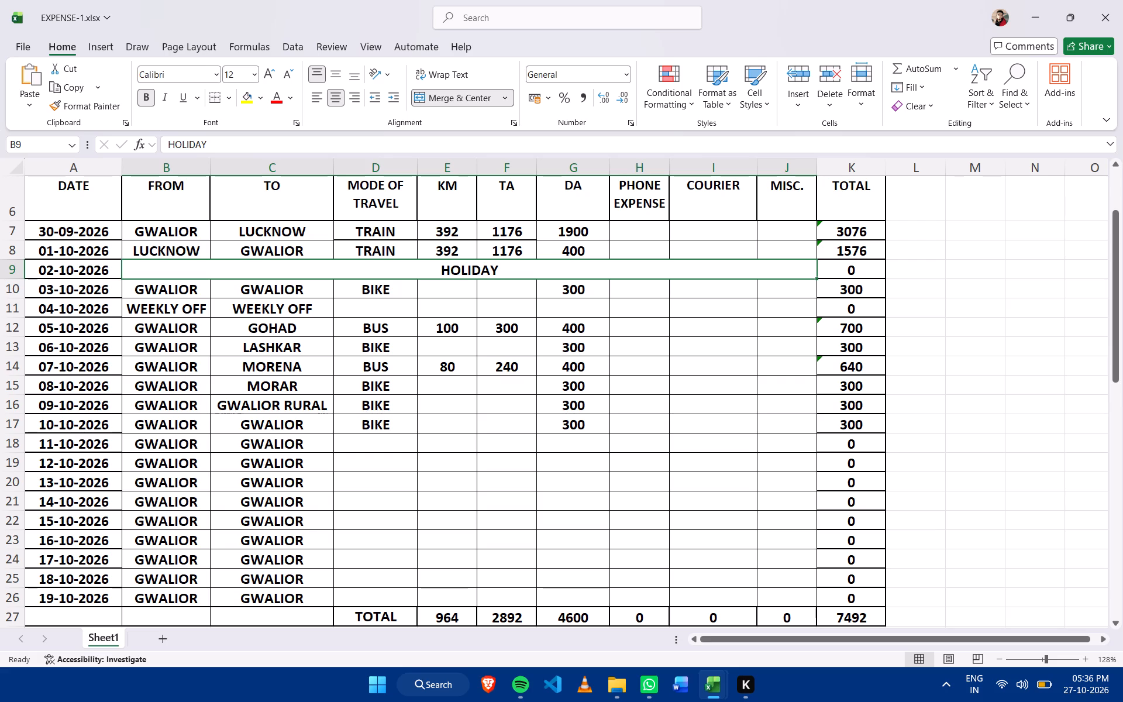
left_click(386, 446)
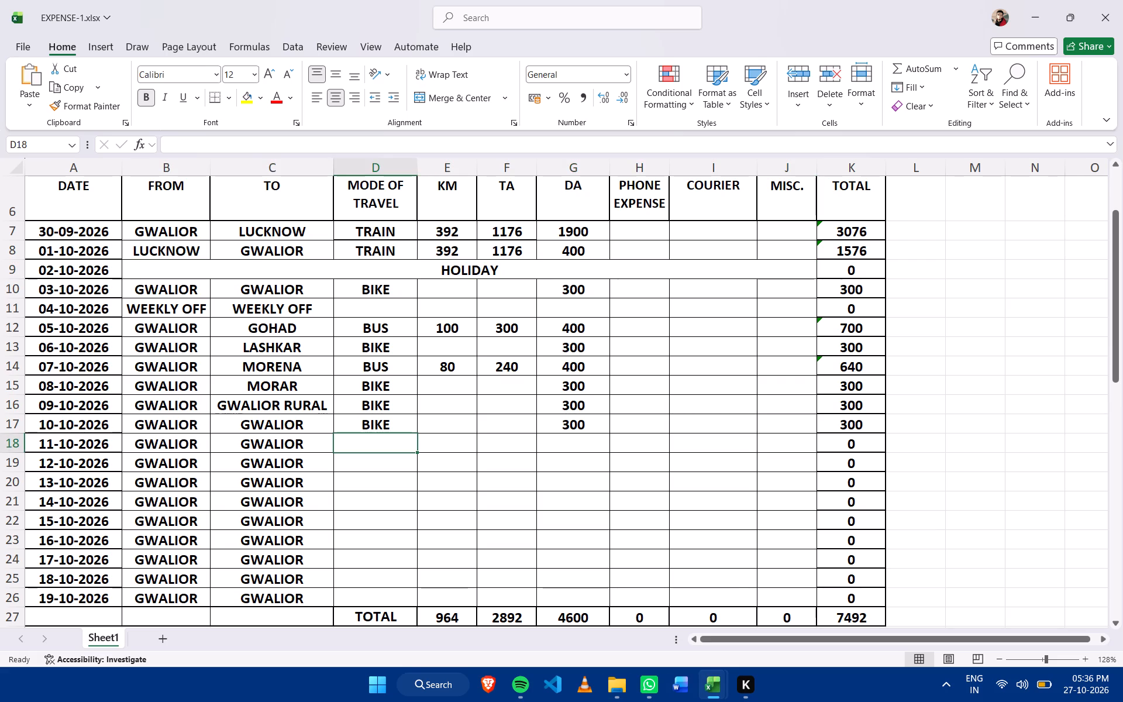
left_click(291, 452)
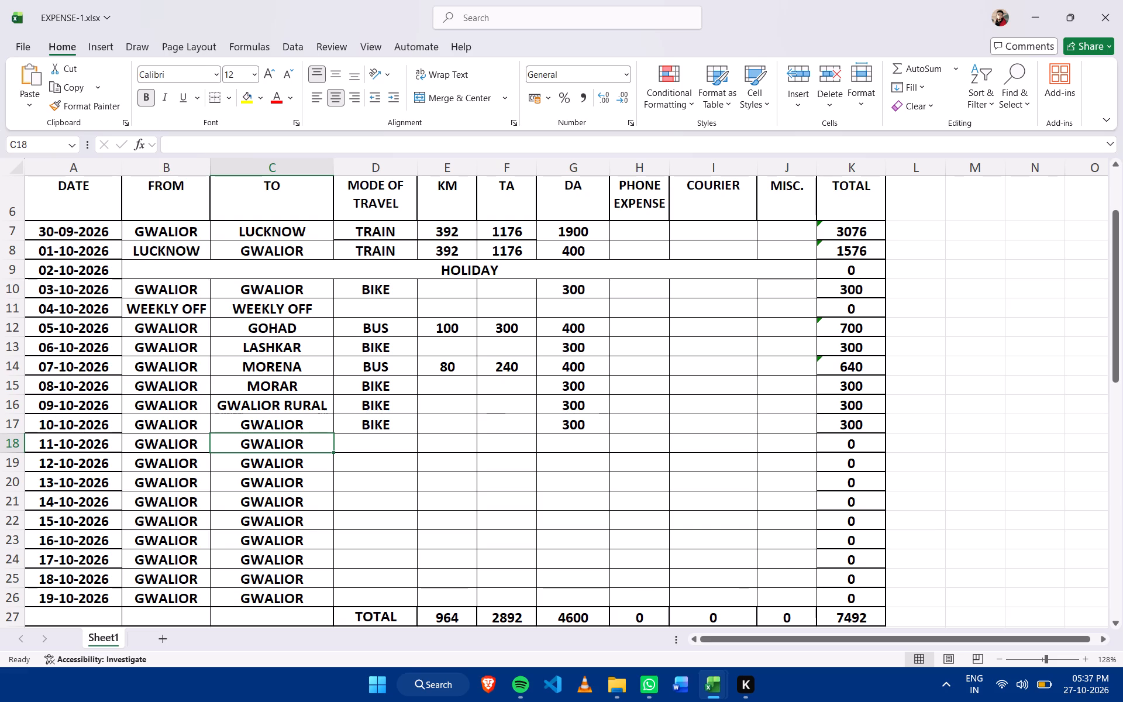
left_click_drag(192, 307, 249, 311)
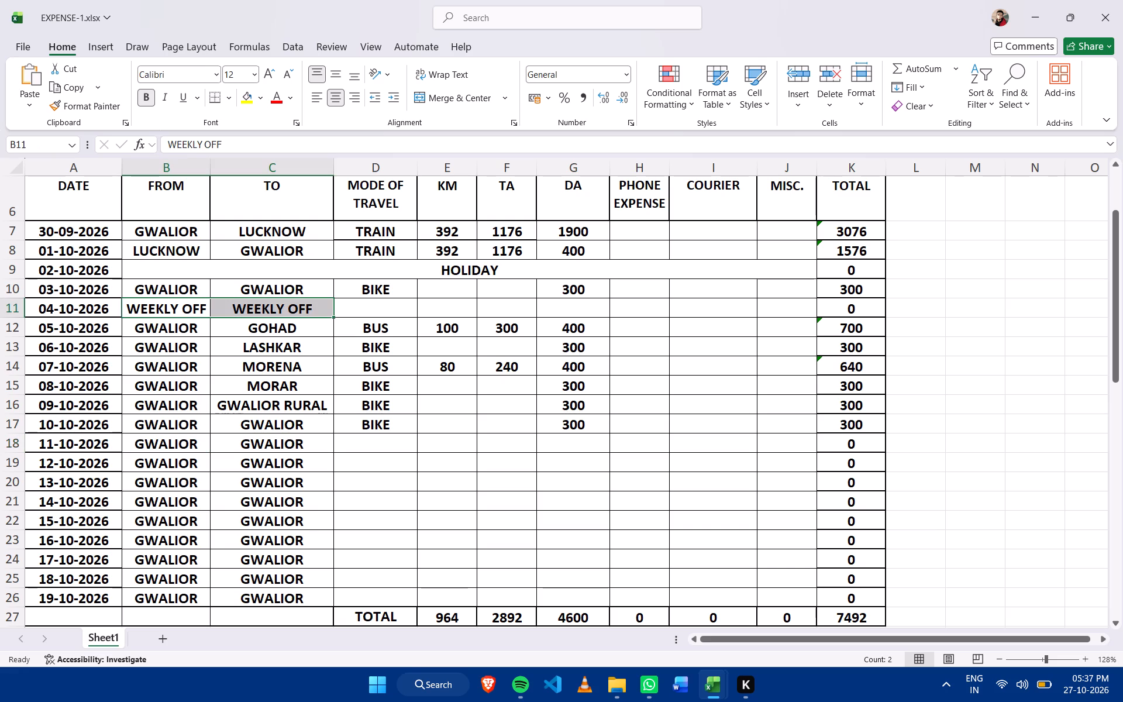
key("ctrl+c")
left_click(181, 431)
left_click_drag(175, 439, 244, 439)
key("ctrl+v")
left_click(435, 446)
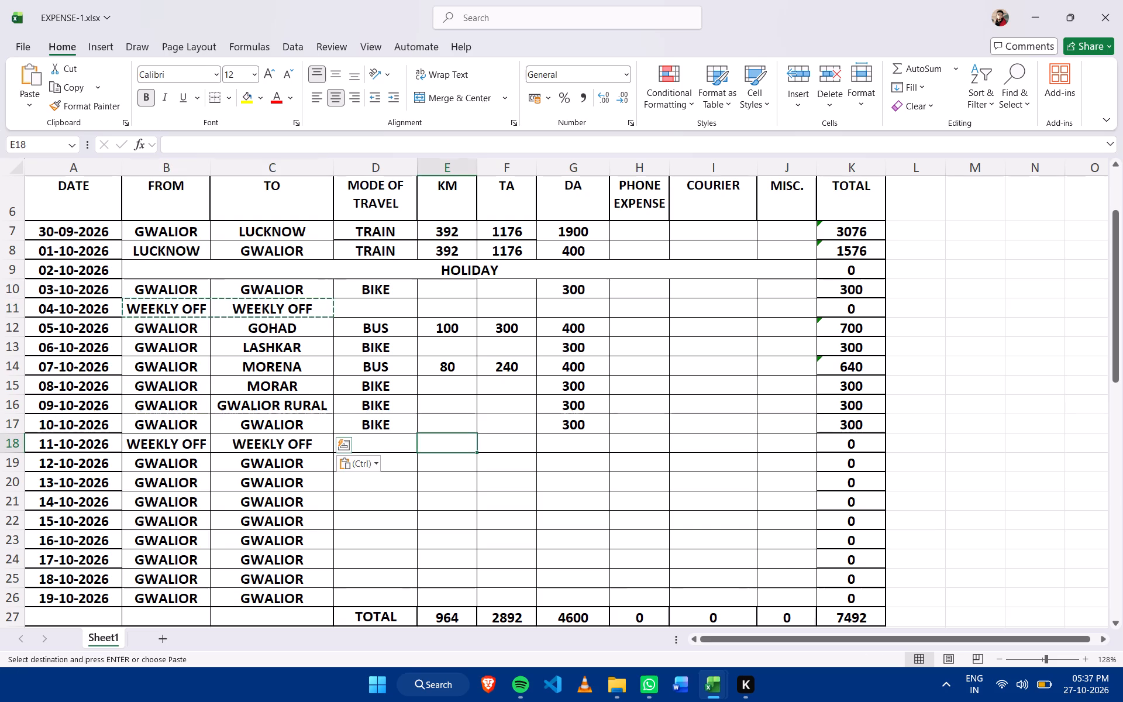
left_click(391, 446)
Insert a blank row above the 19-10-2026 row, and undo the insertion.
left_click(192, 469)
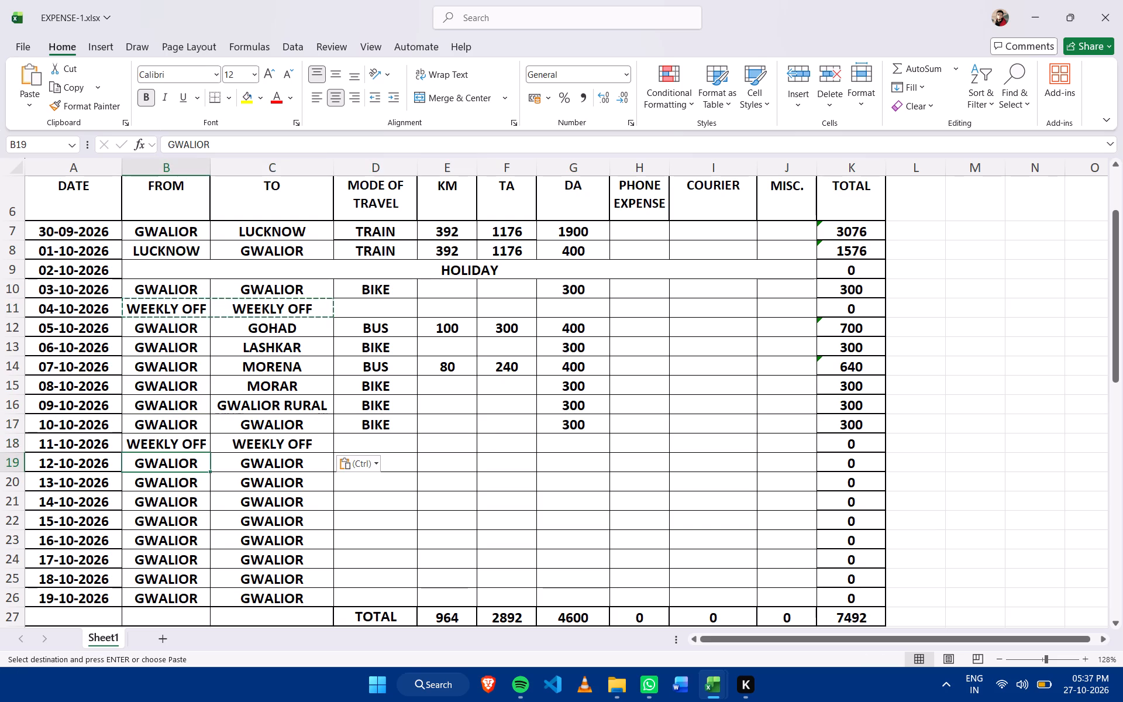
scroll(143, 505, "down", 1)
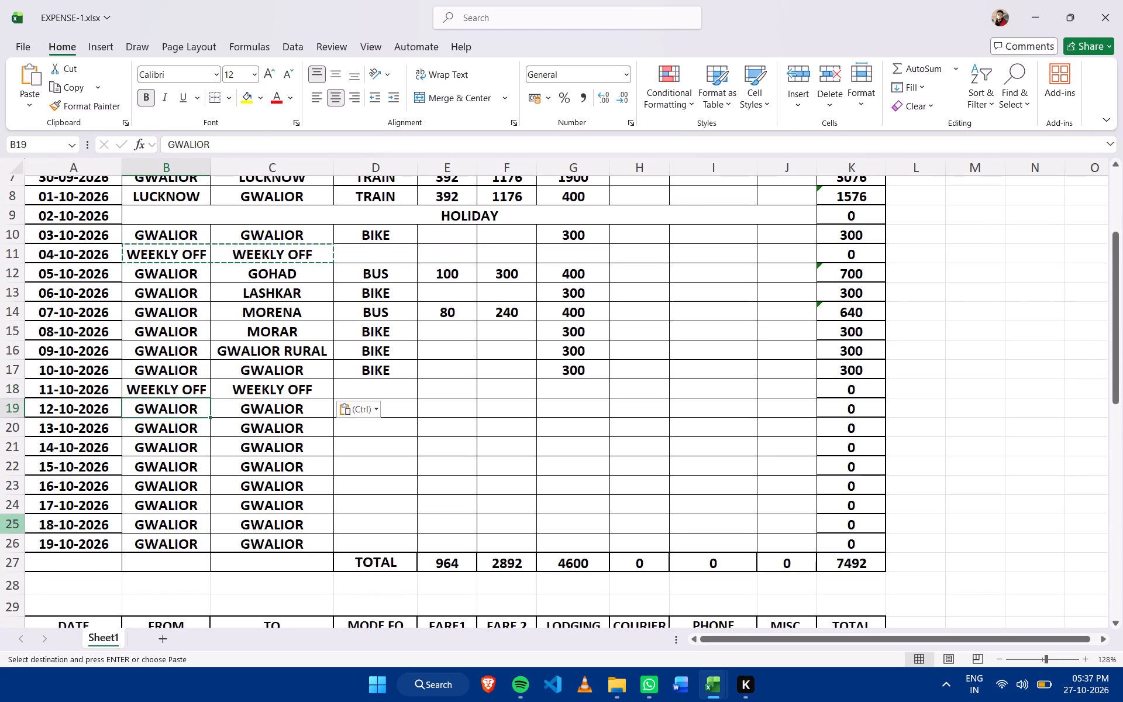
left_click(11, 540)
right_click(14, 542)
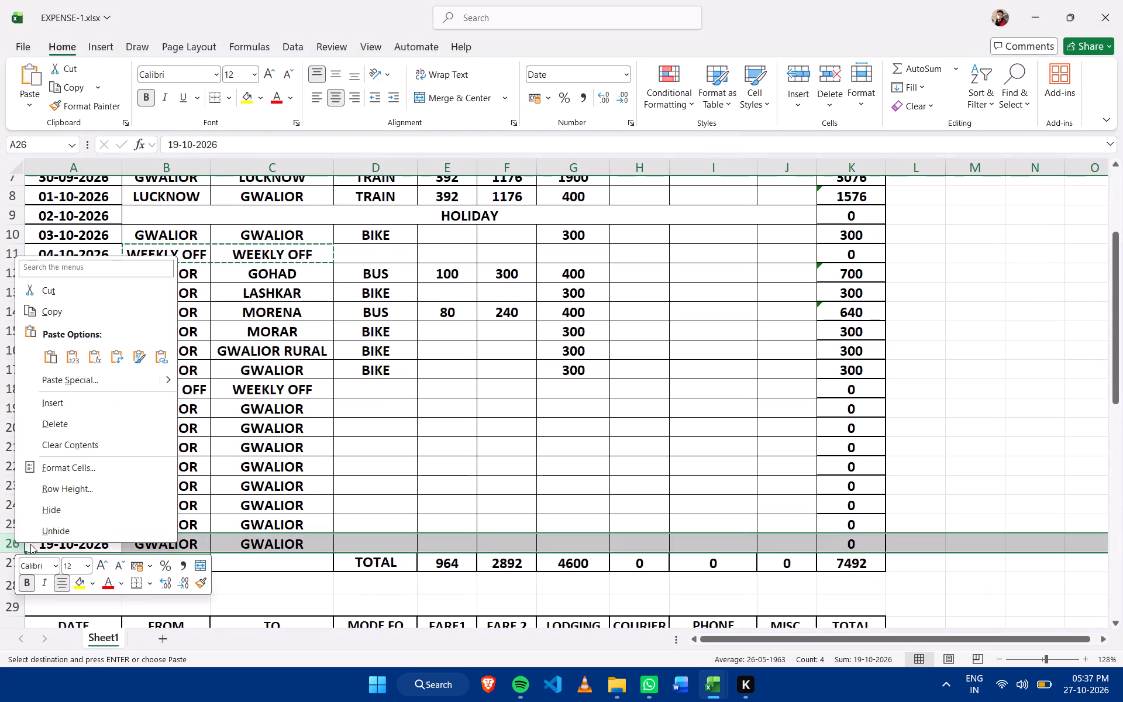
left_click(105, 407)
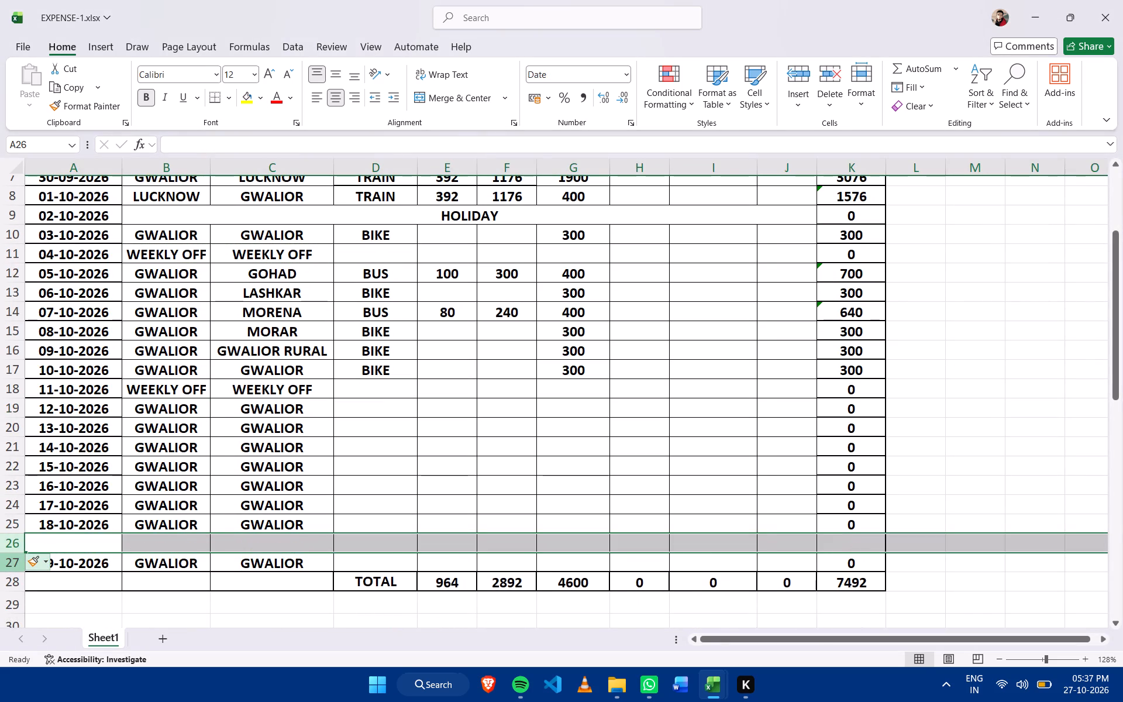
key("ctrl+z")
Look over the fare and lodging table below the daily trips, down to its grand total.
scroll(209, 505, "down", 8)
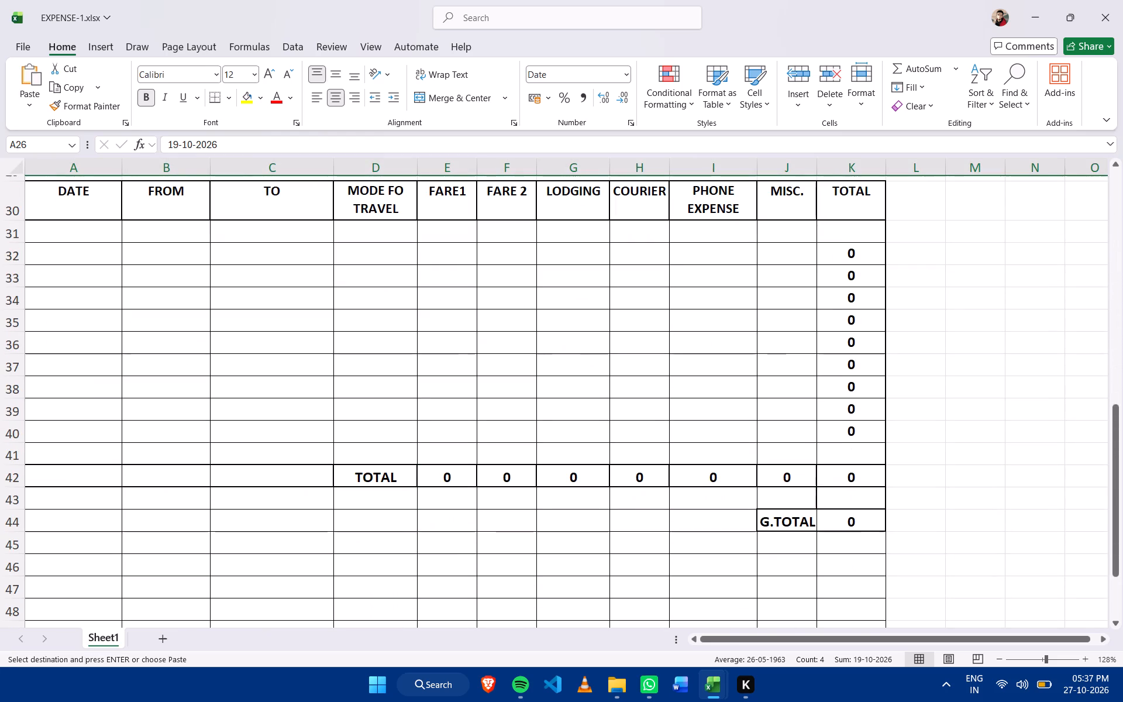
scroll(330, 448, "up", 2)
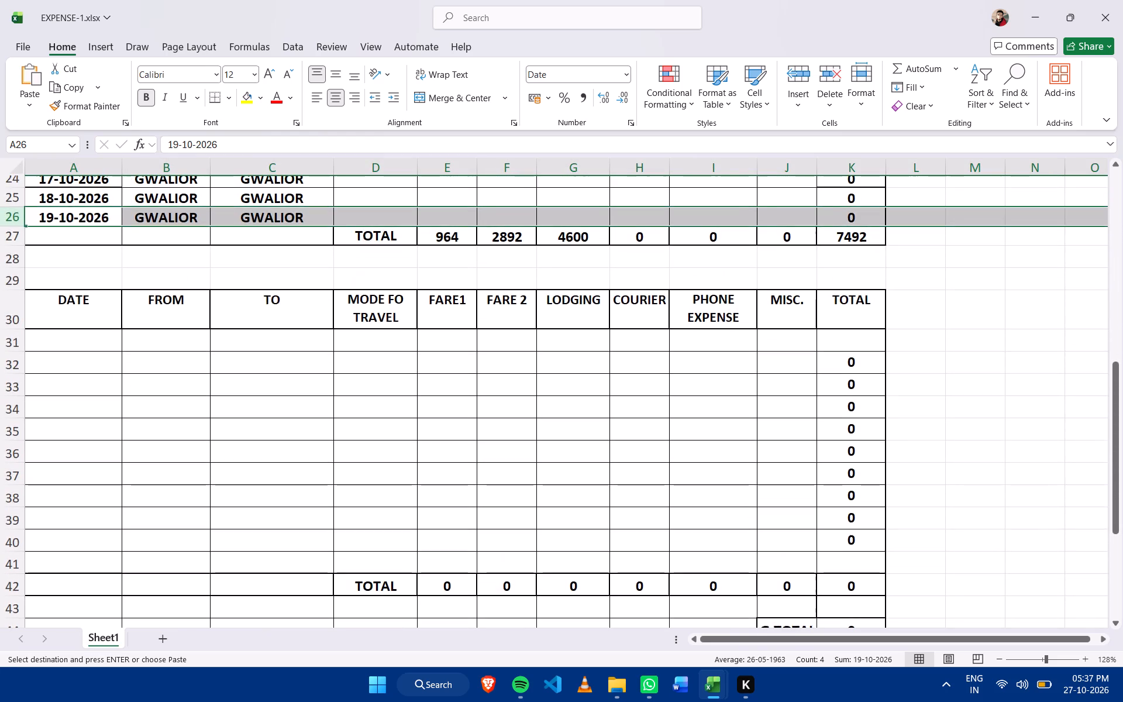
scroll(348, 436, "up", 5)
left_click(456, 402)
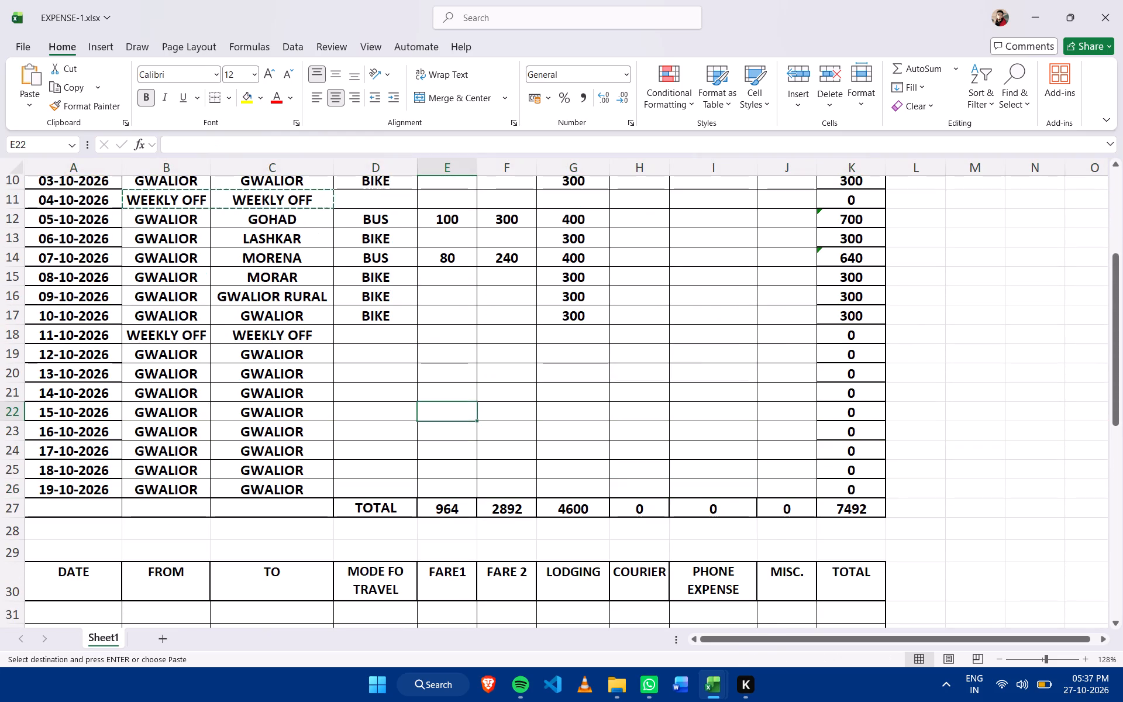
scroll(407, 419, "down", 8)
scroll(407, 422, "up", 2)
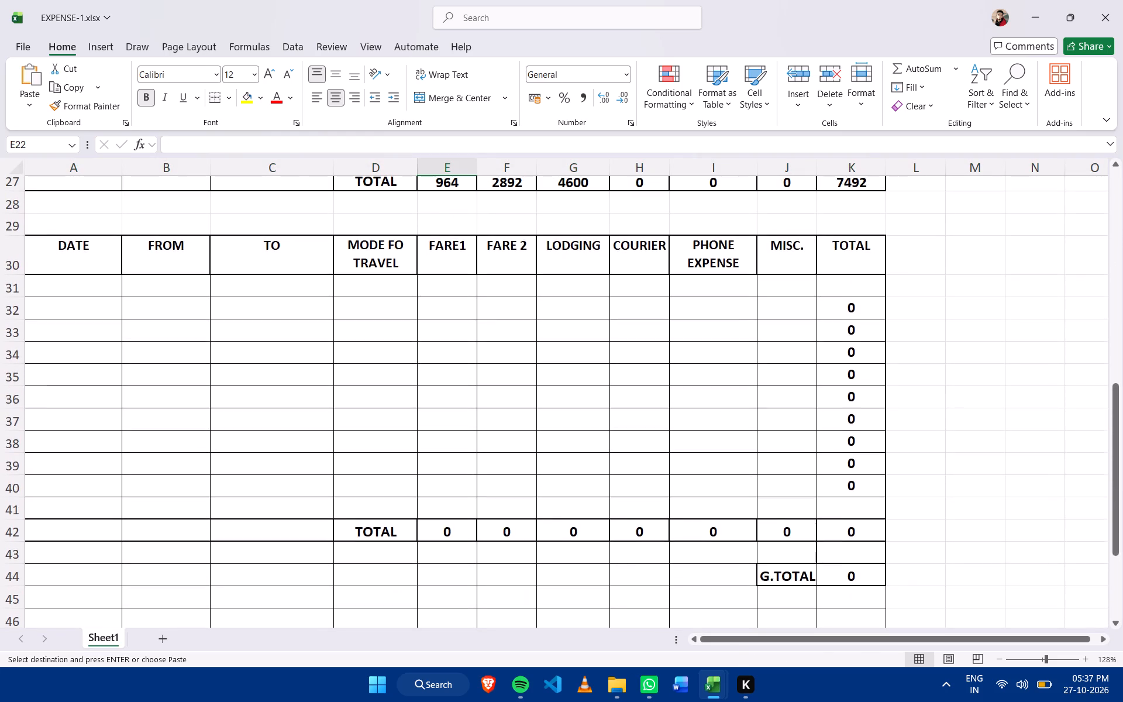
scroll(407, 422, "up", 8)
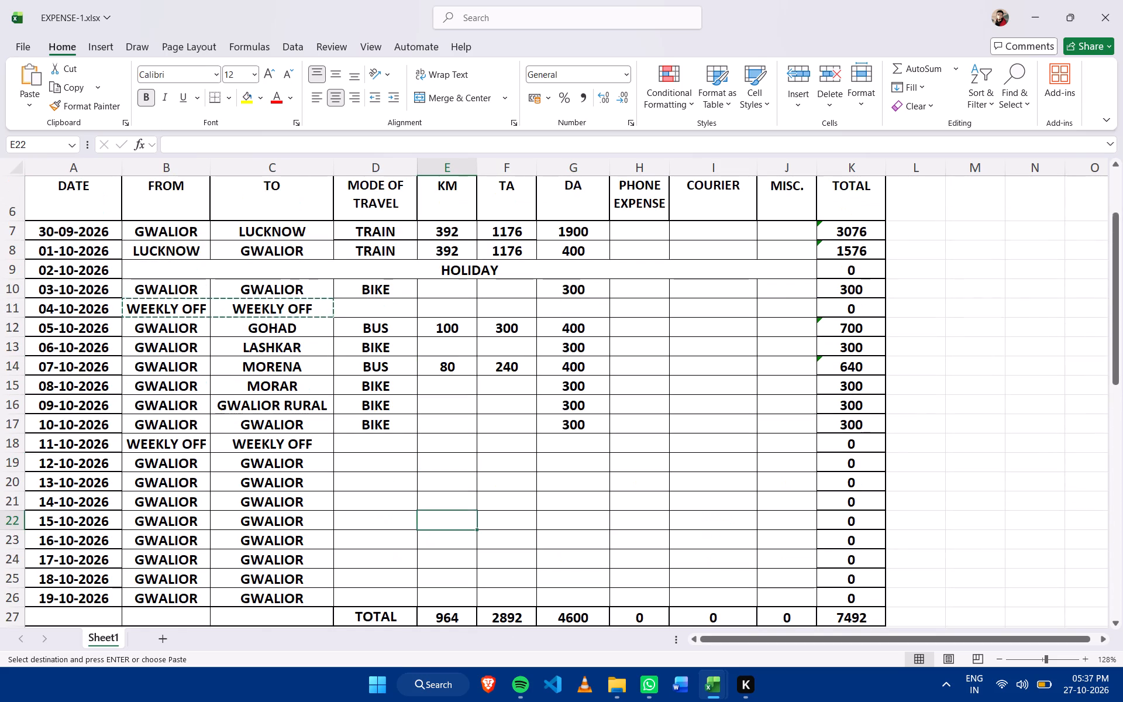
Set the 12-10-2026 row's TO location to BHITARWAR and its mode of travel to BUS.
left_click(379, 442)
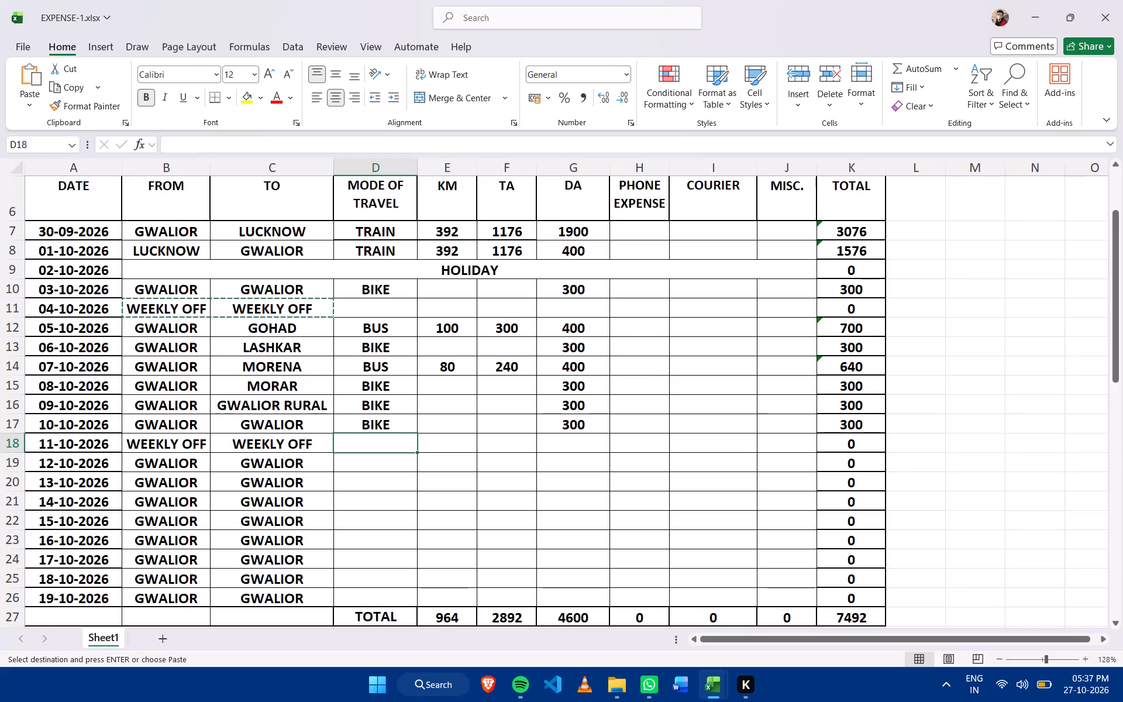
key("Down")
key("Left")
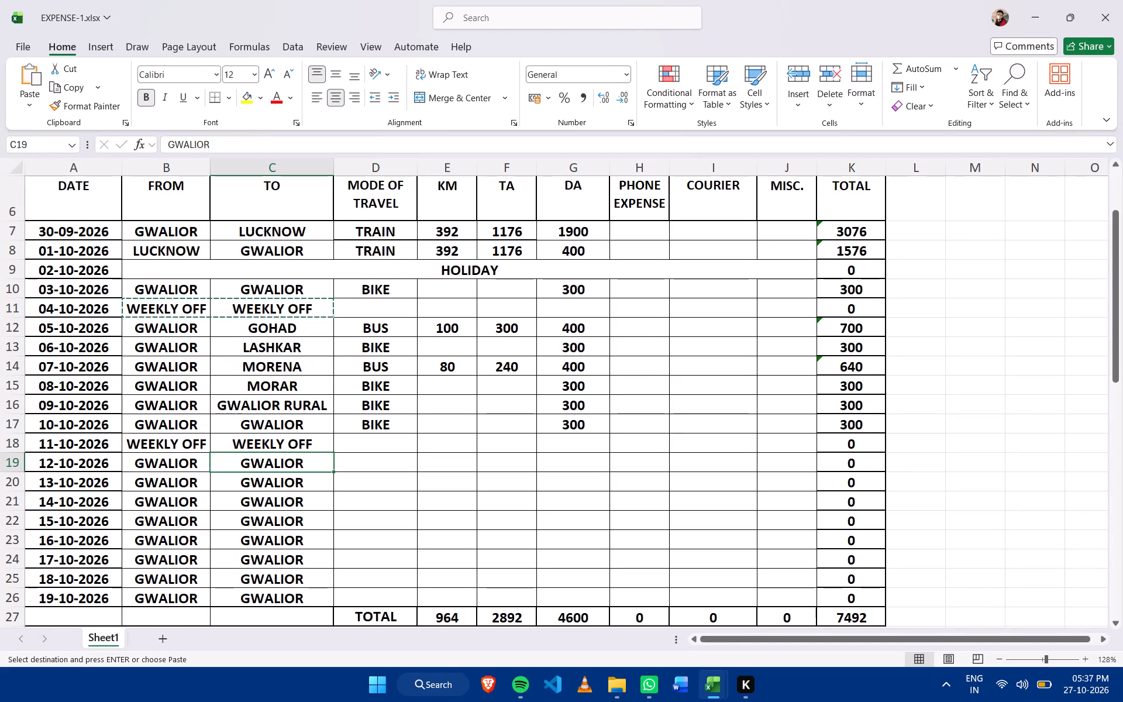
type("BHITARWAR")
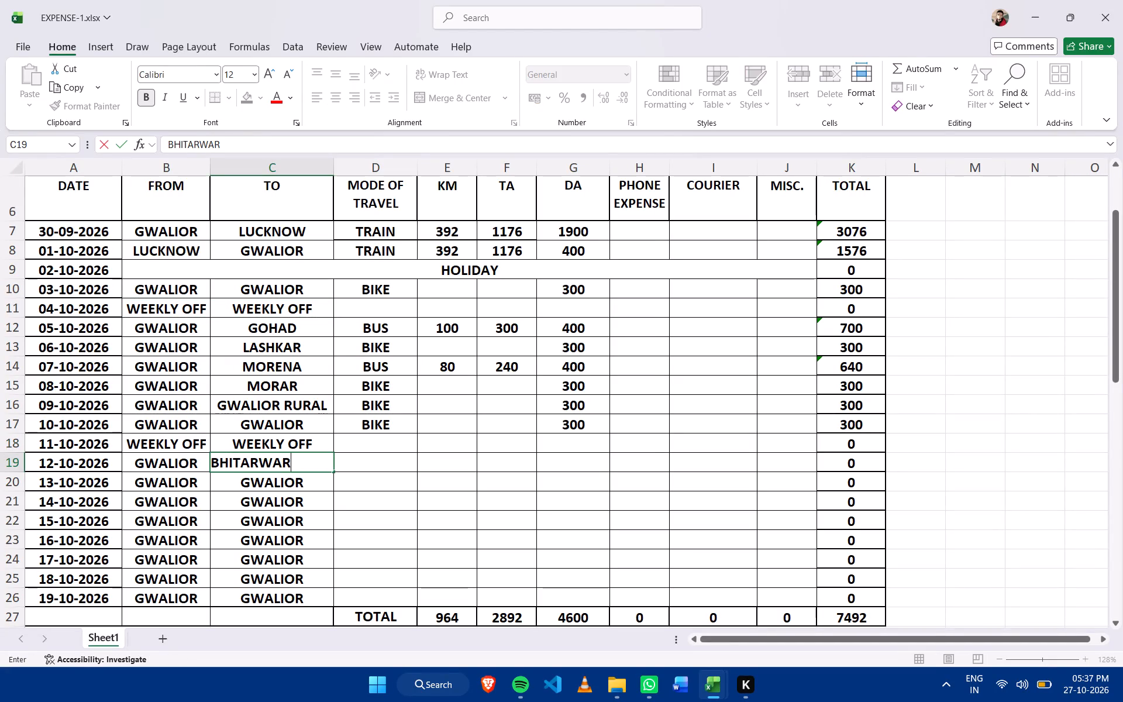
key("Right")
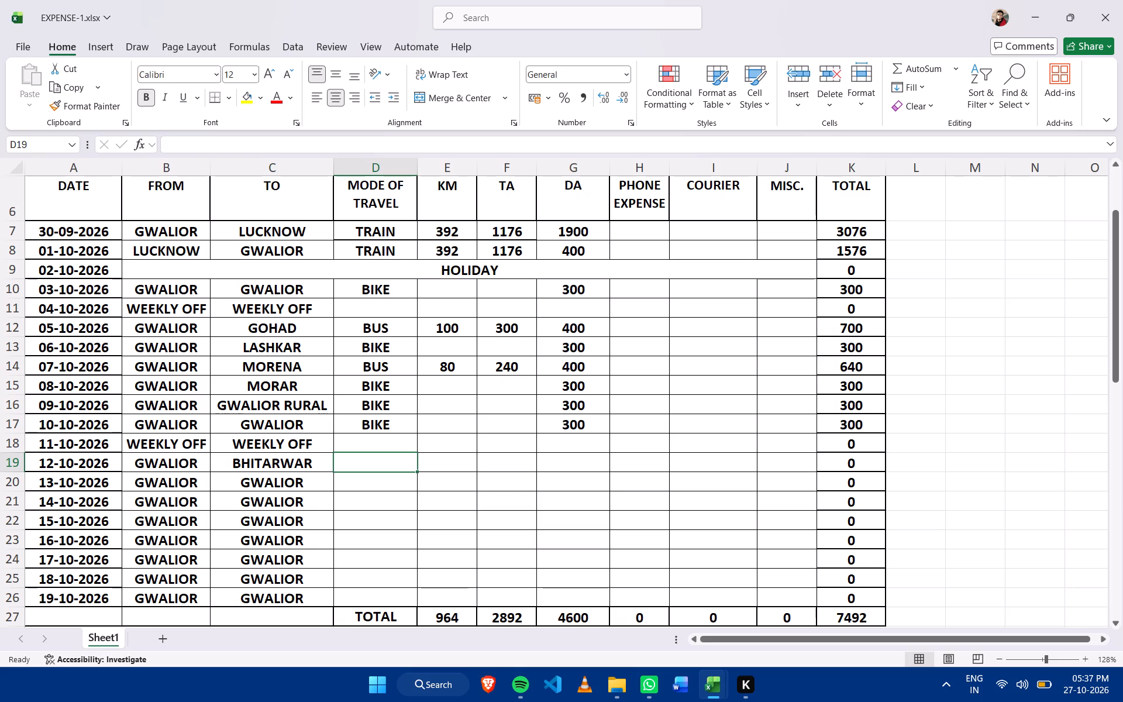
type("BUS")
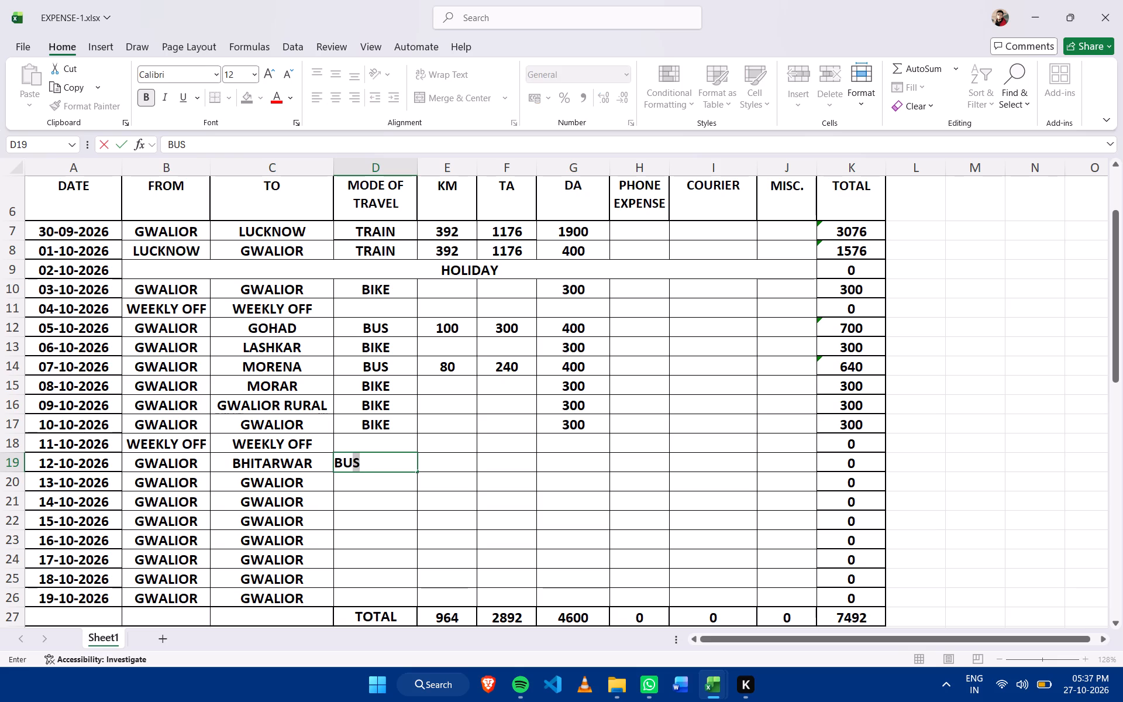
left_click(461, 459)
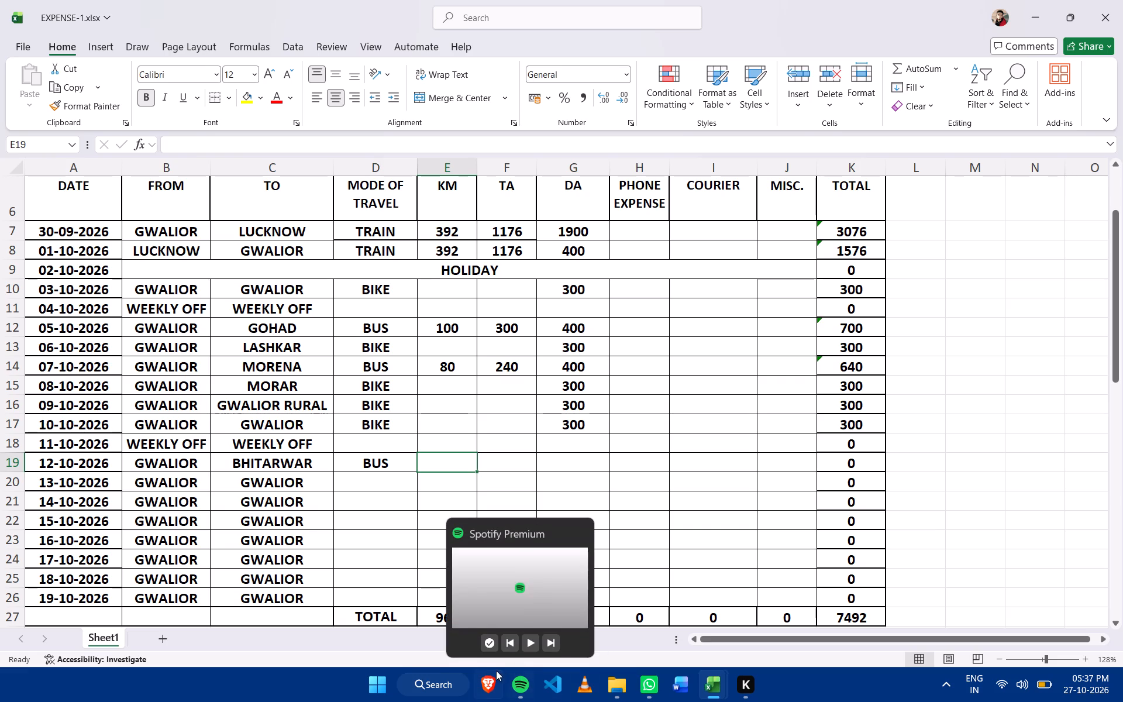
Switch to Spotify, start playing Liked Songs, and return to the expense sheet.
left_click(527, 698)
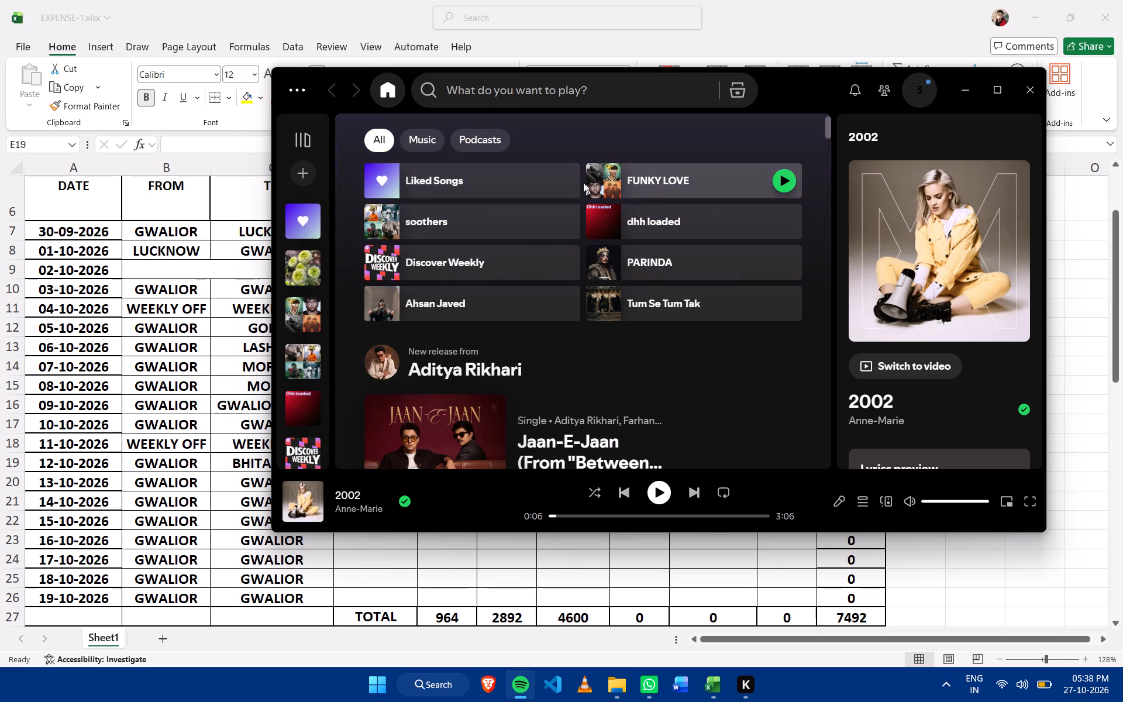
left_click(567, 178)
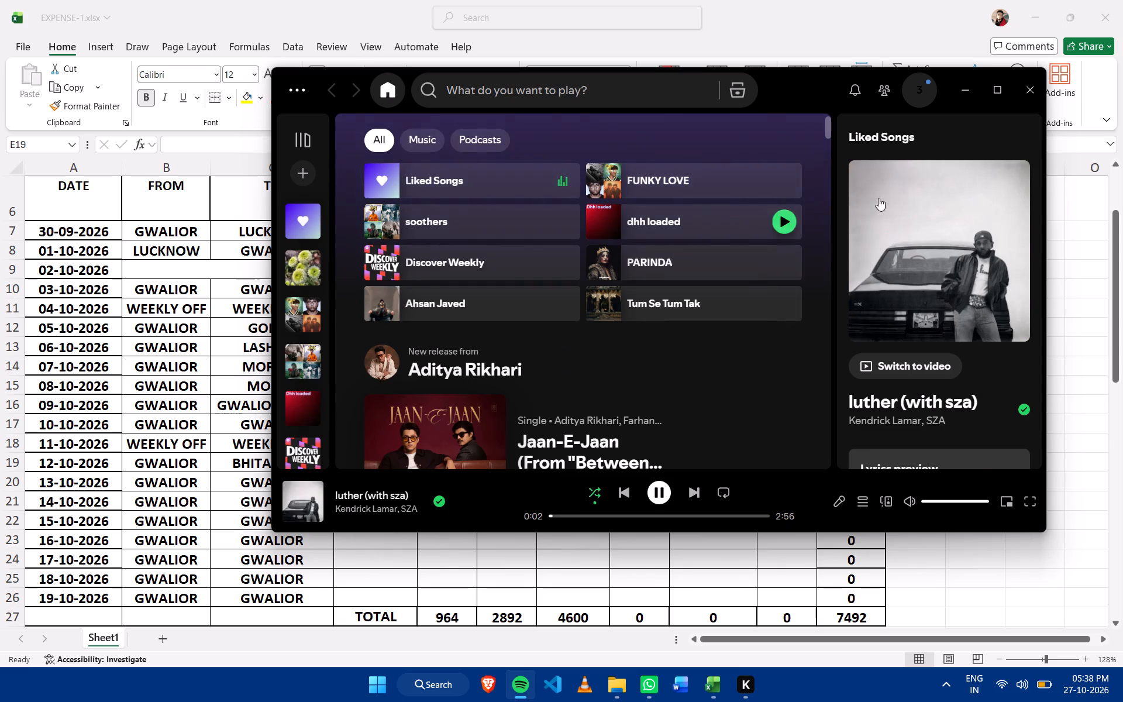
left_click(920, 94)
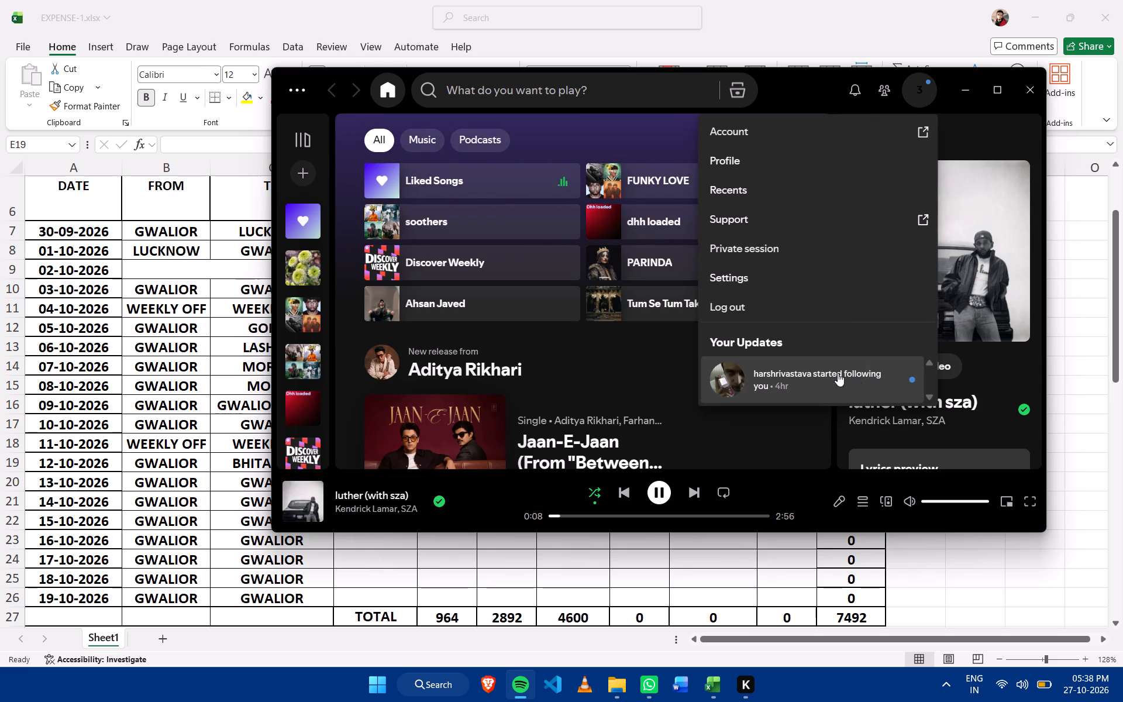
left_click(986, 119)
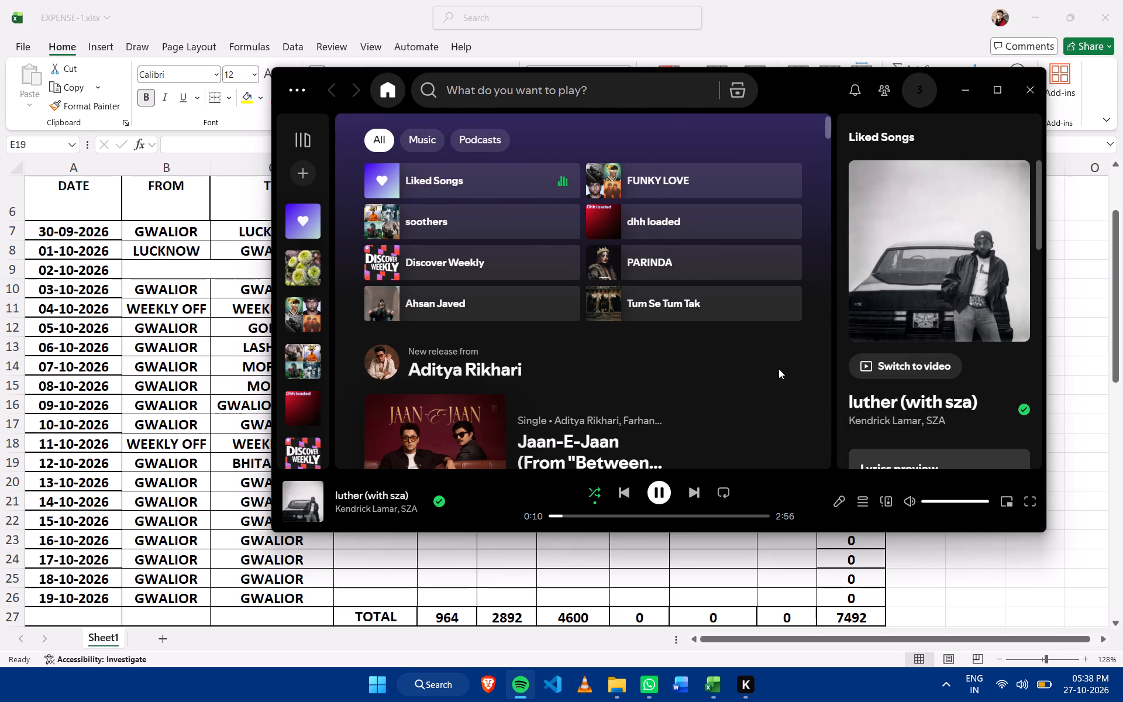
left_click(967, 95)
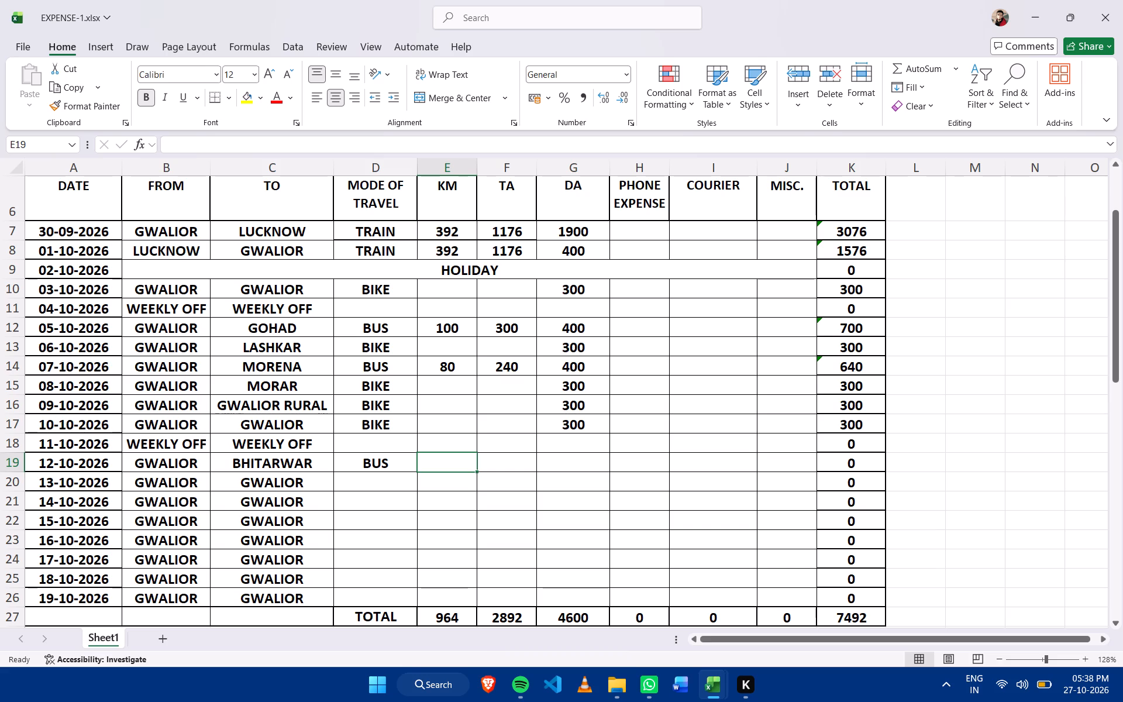
Set the 12-10-2026 row's KM value to 140.
type("140")
left_click(515, 457)
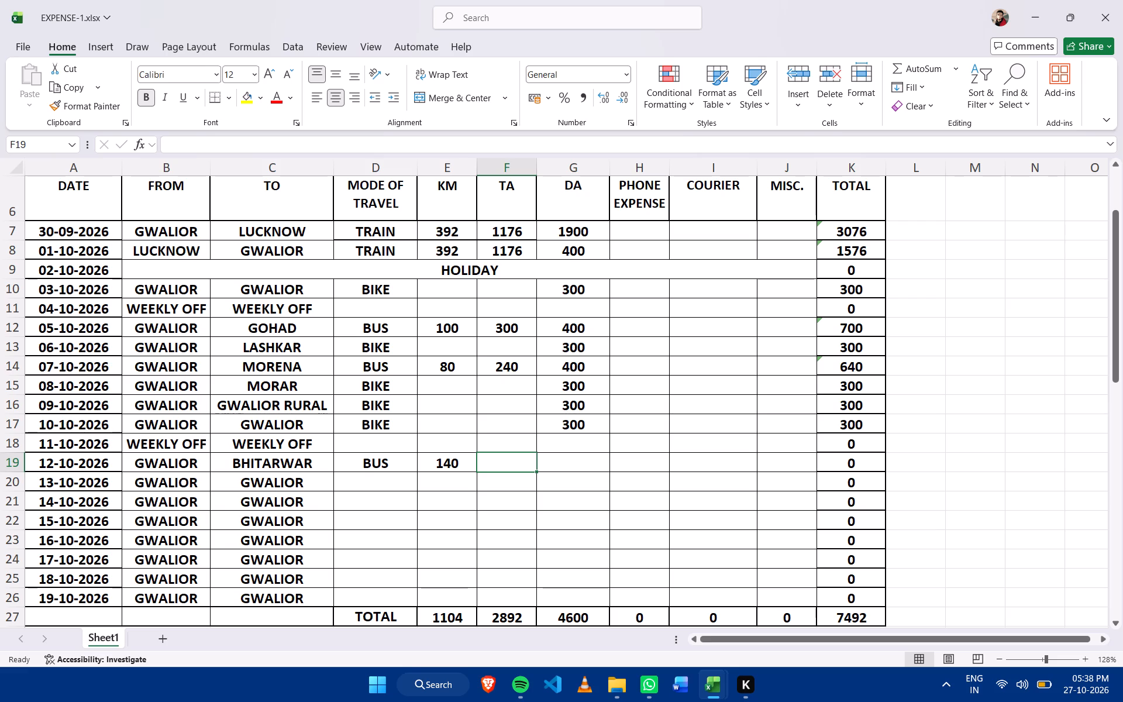
Set the 12-10-2026 row's TA to 420 and its DA to 400.
type("420")
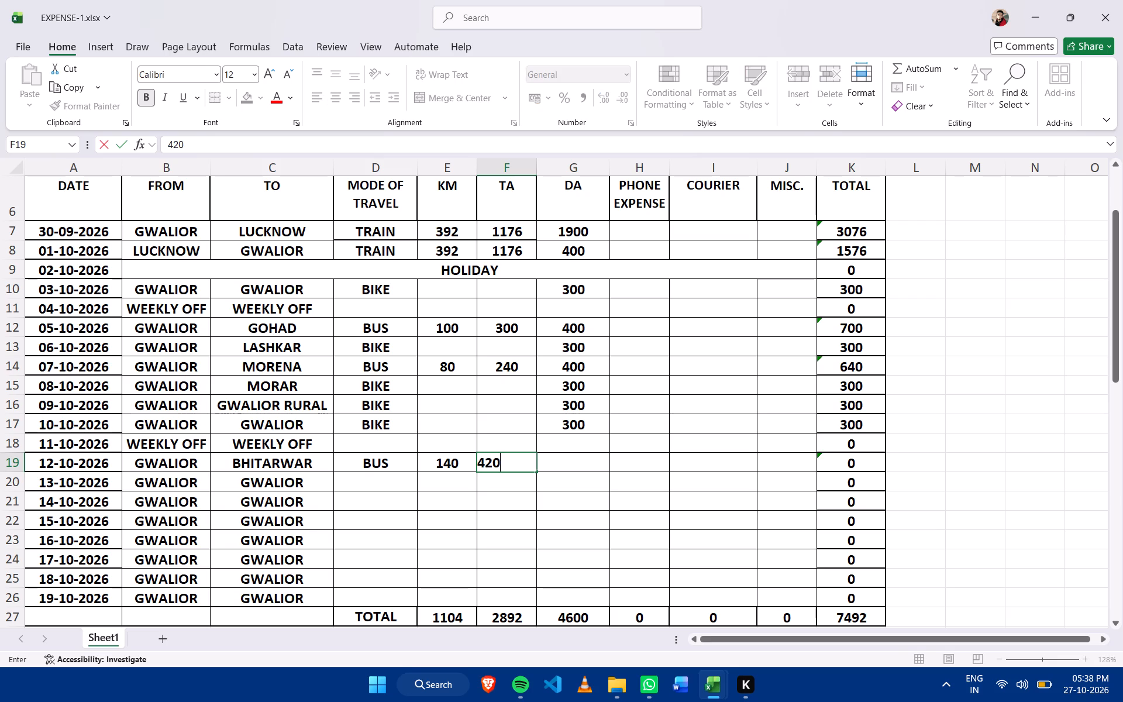
left_click(565, 464)
type("400")
Fill in the 13-10-2026 row with TO location SHIVPURI, mode of travel BUS, KM 240, TA 720 and DA 400.
left_click(414, 486)
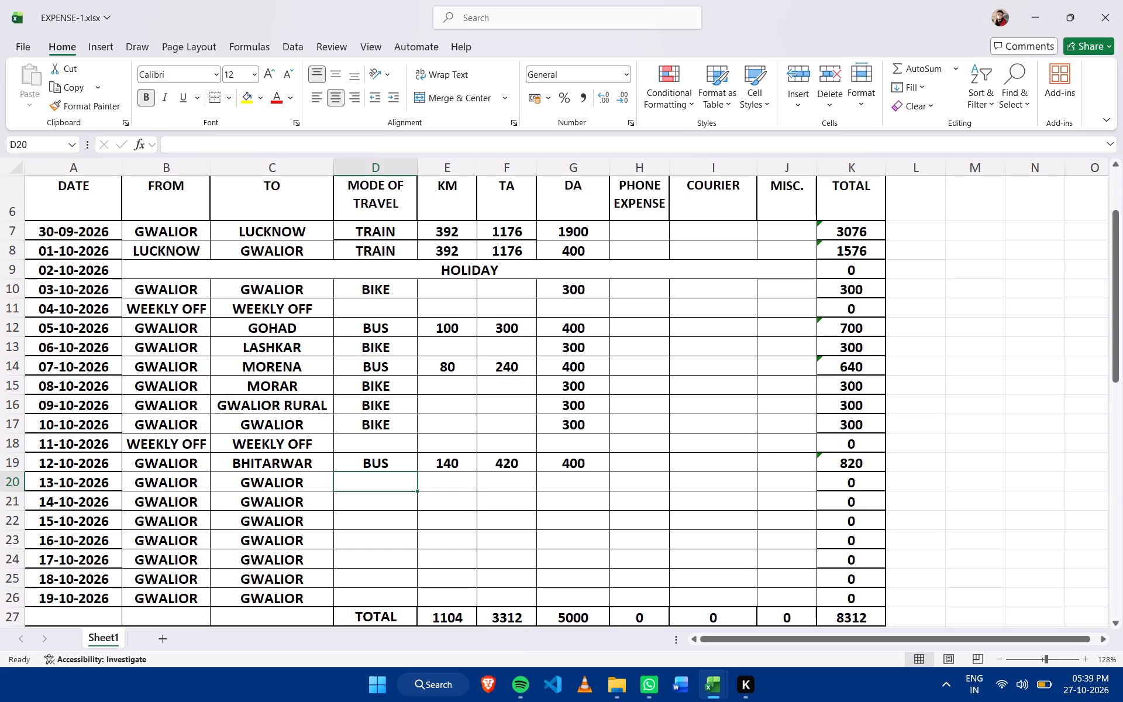
key("Left")
type("SHIVPURI")
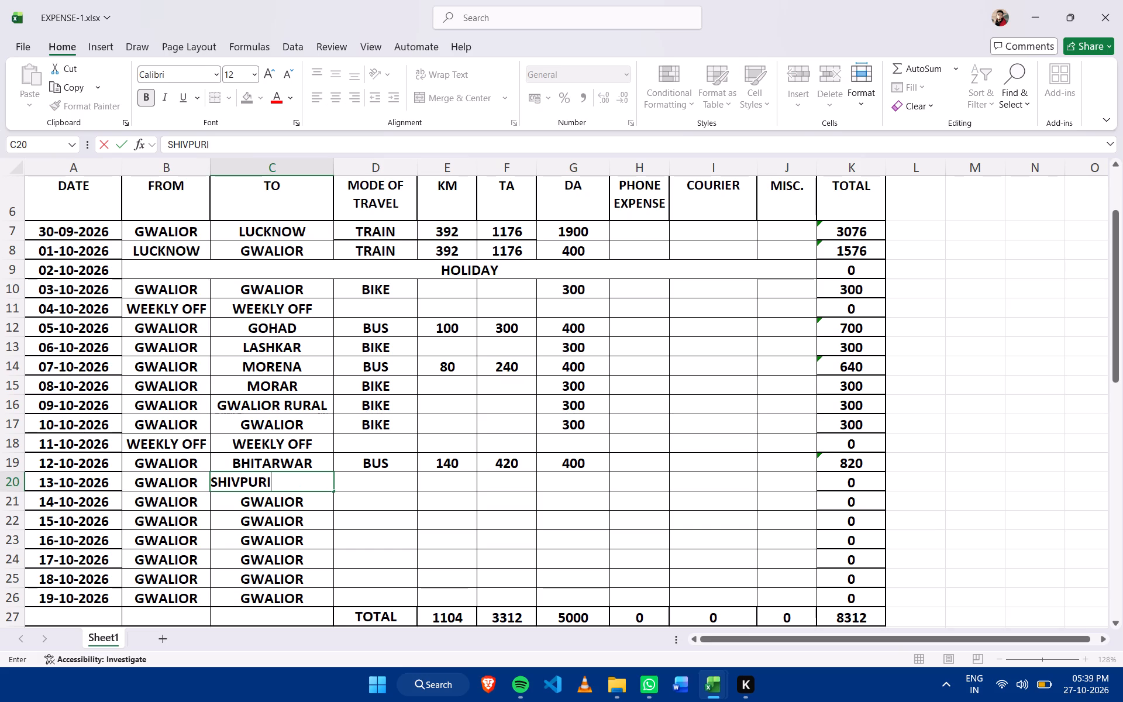
key("Right")
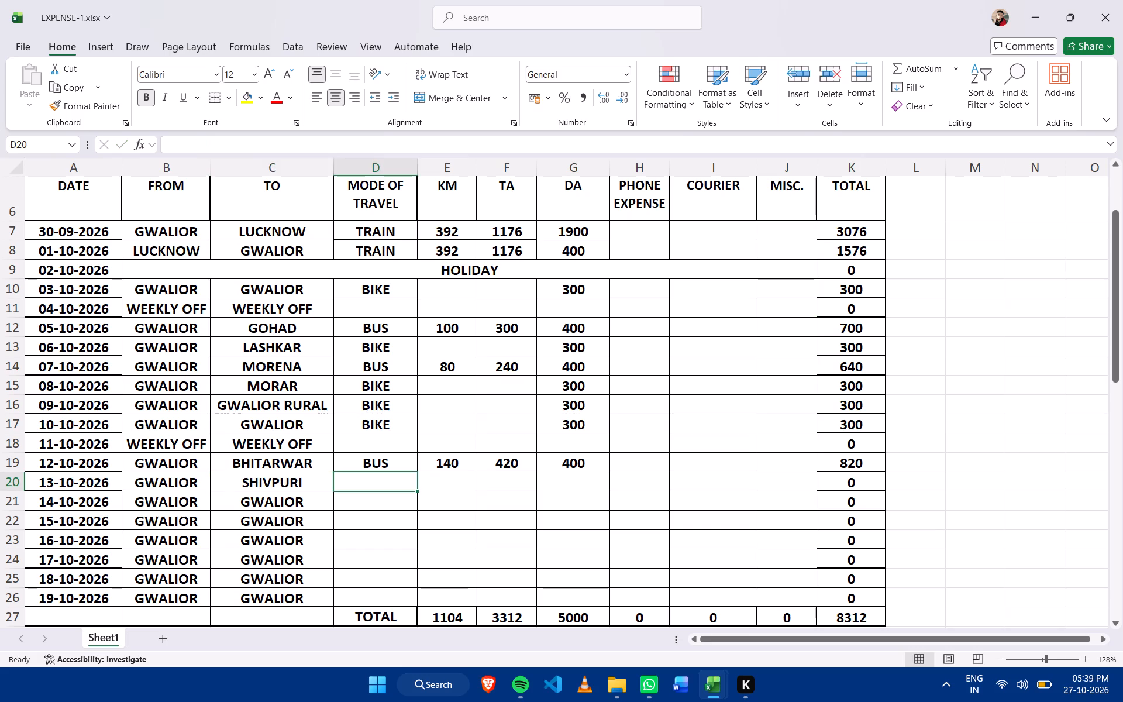
type("BUS")
key("Right")
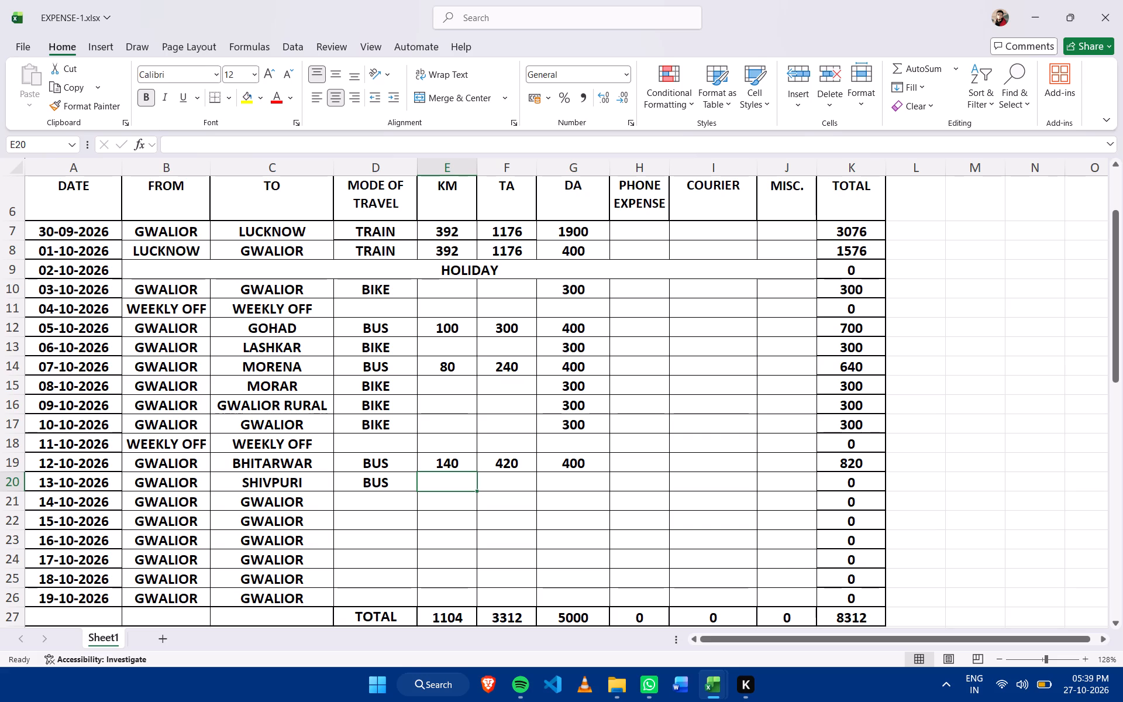
type("240")
key("Right")
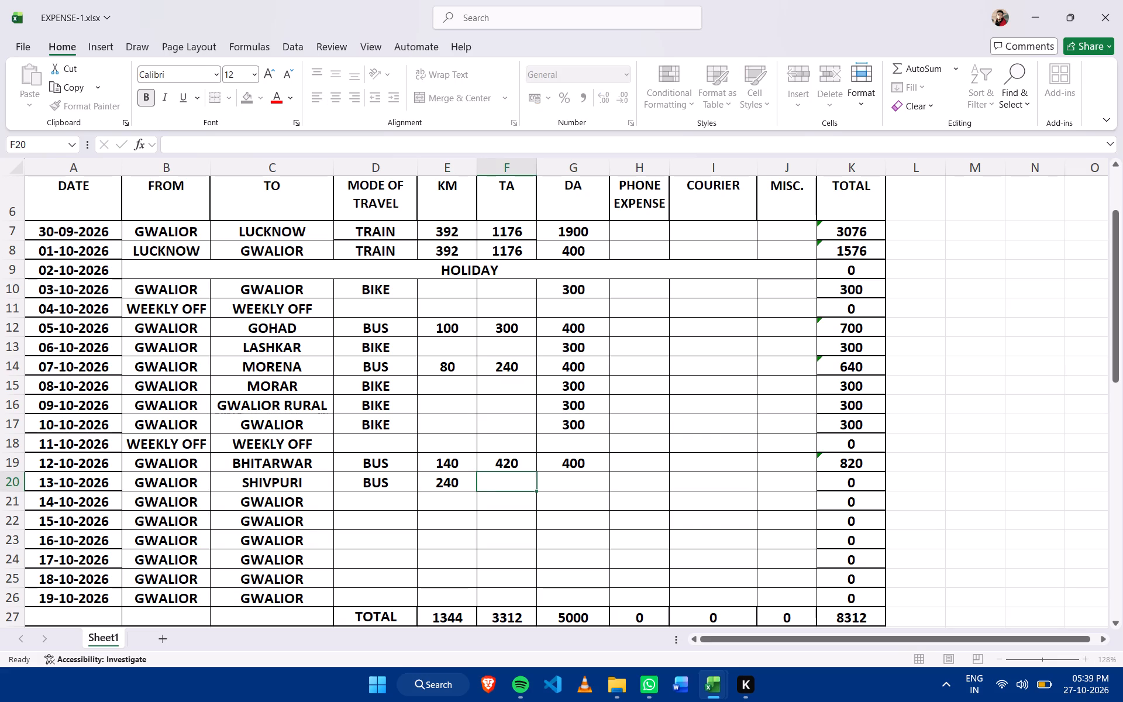
type("720")
key("Right")
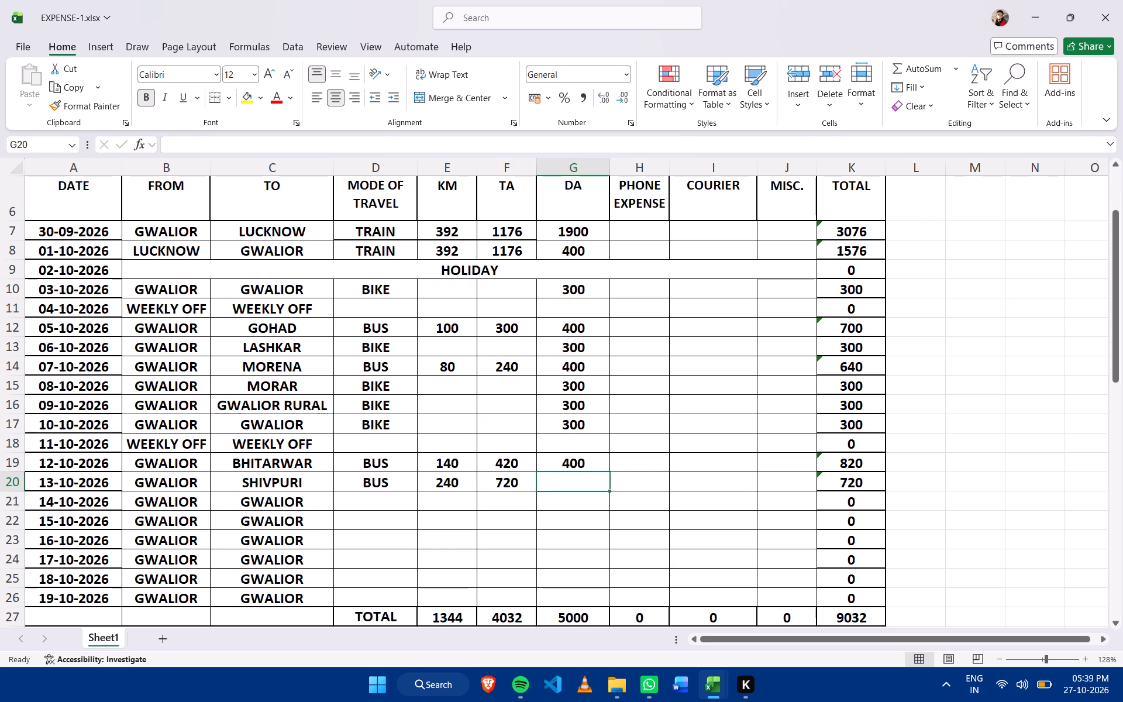
type("400")
key("Down")
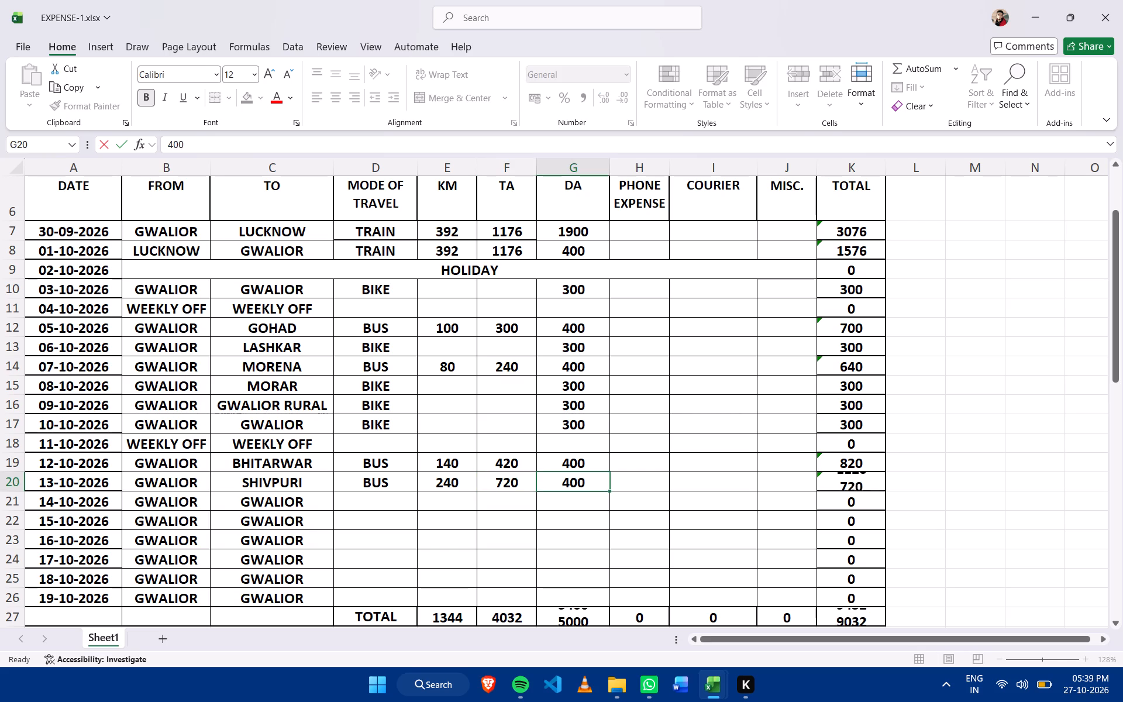
Mark 14-10-2026 as LEAVE in both its FROM and TO cells.
key("Left")
key("Left")
key("Left")
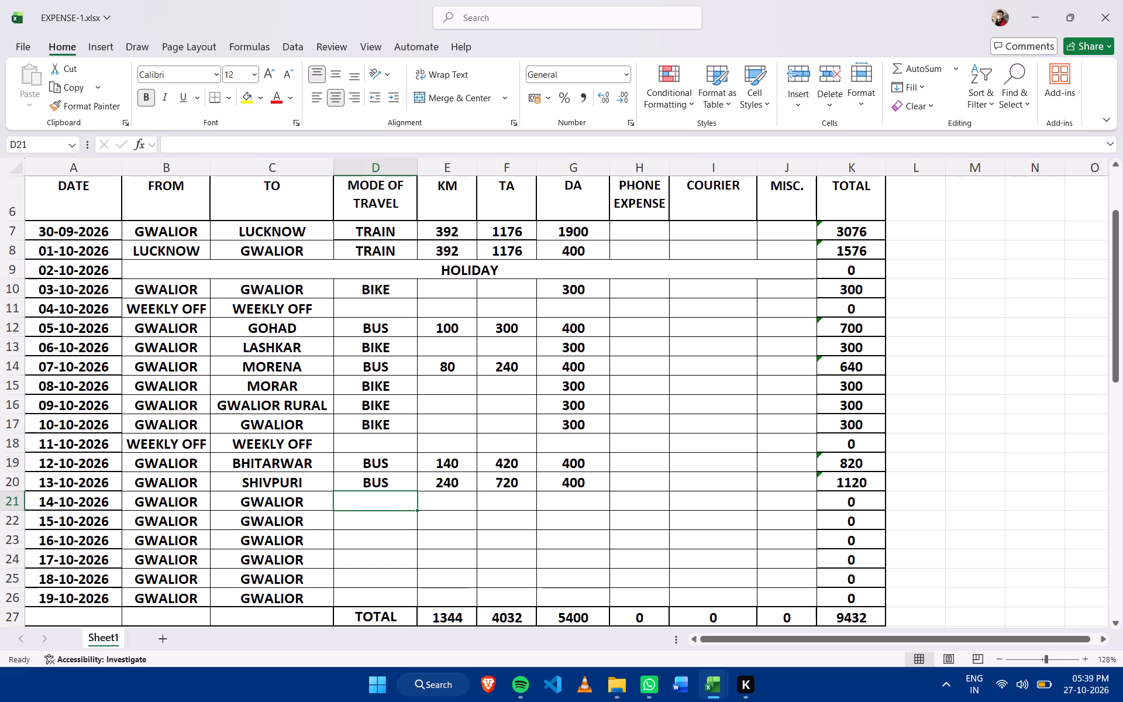
key("Left")
key("Left")
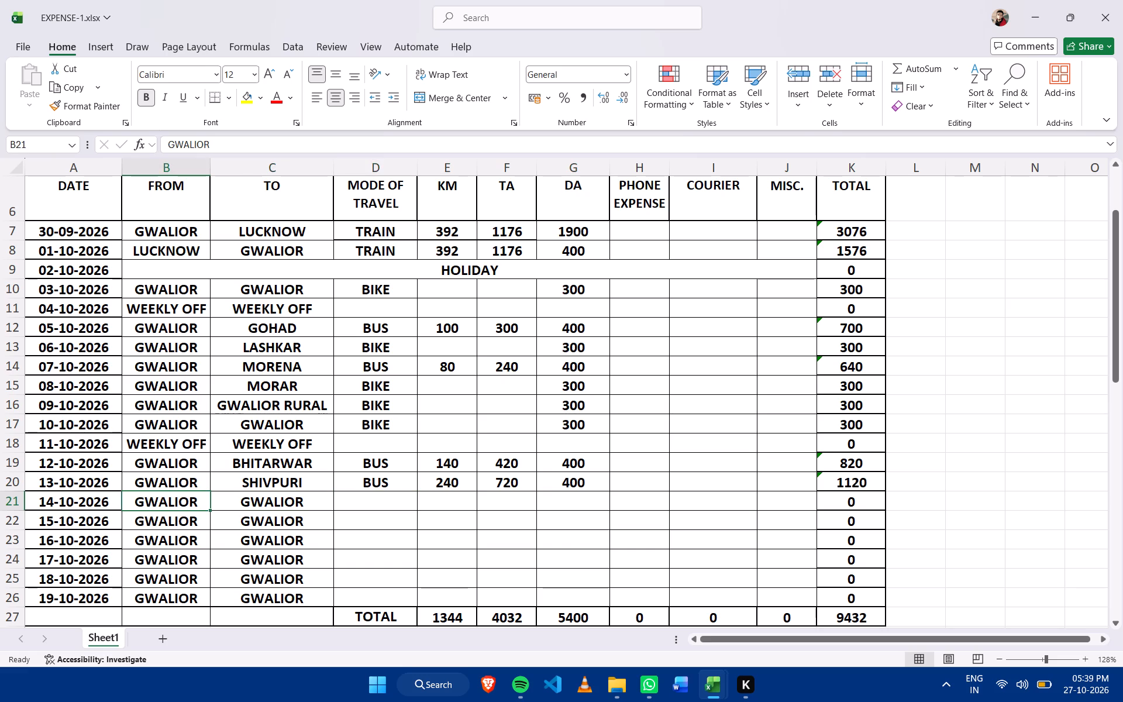
type("LEAVE")
key("Right")
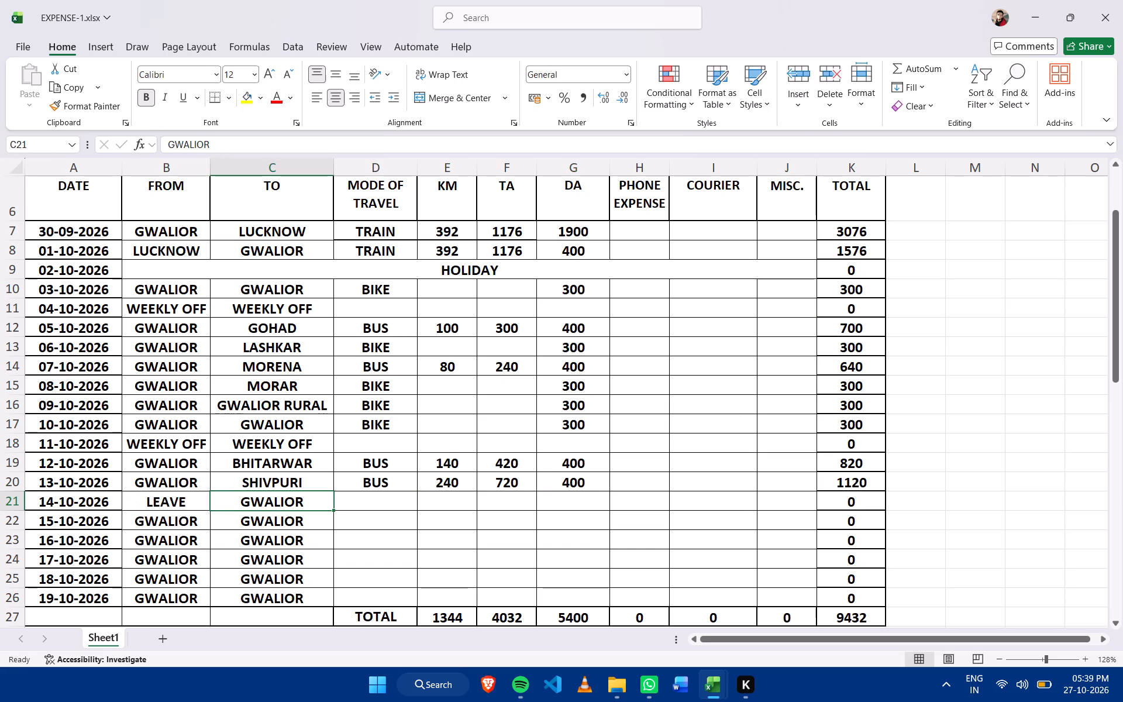
type("LEAVE")
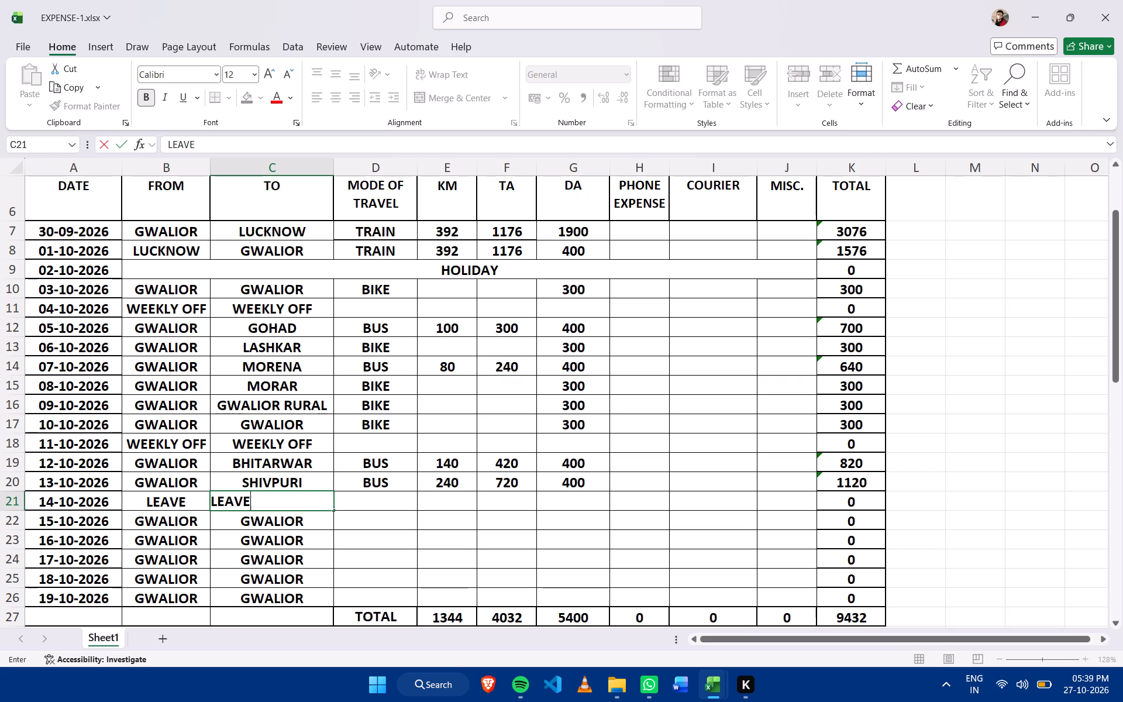
left_click(405, 516)
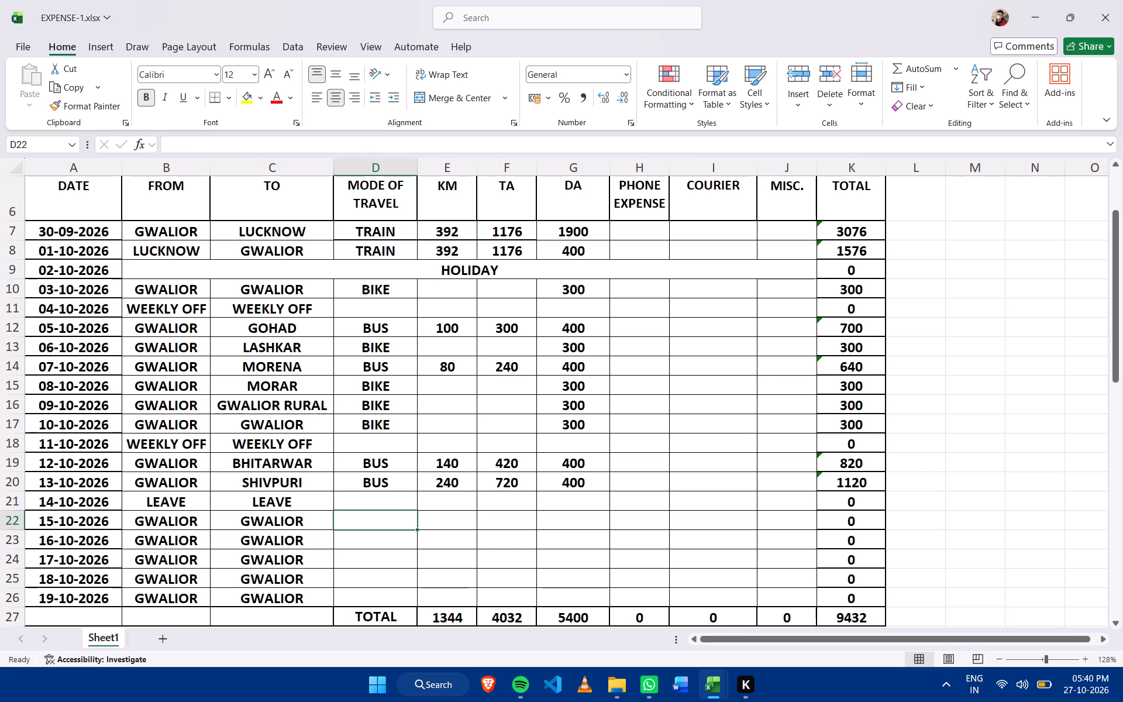
Unmerge the 02-10-2026 holiday row's cells and enter HOLIDAY in its TO cell as well.
left_click(470, 270)
left_click(457, 97)
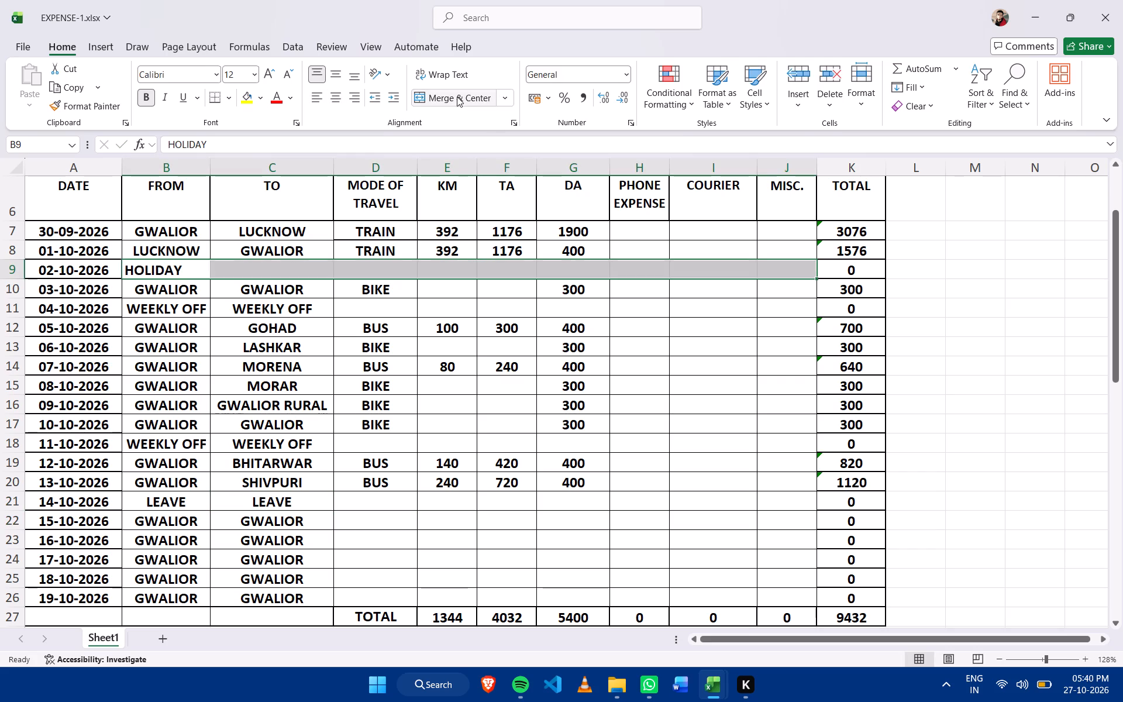
left_click(233, 269)
type("HOLIDAY")
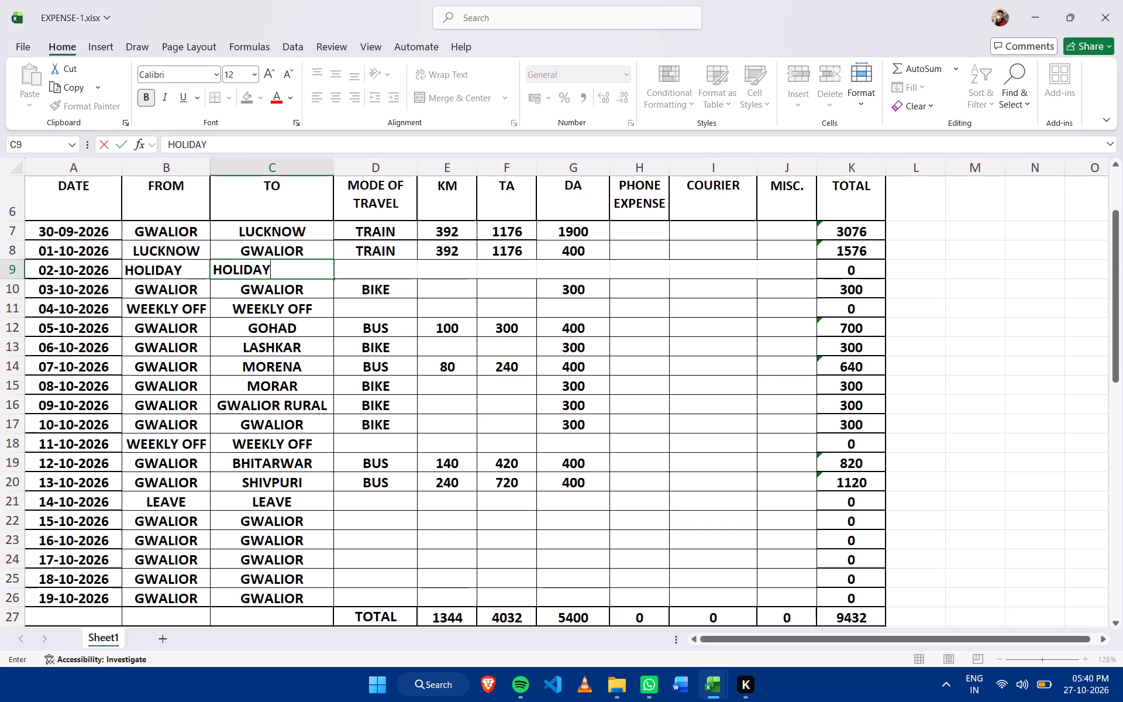
left_click(397, 537)
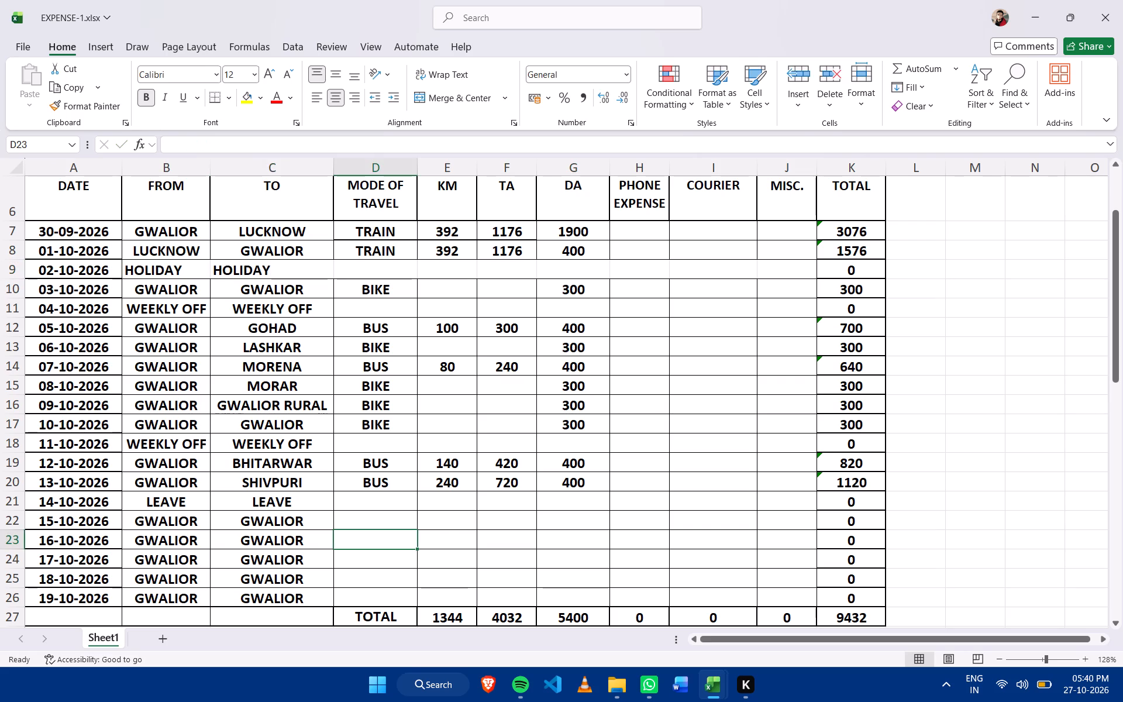
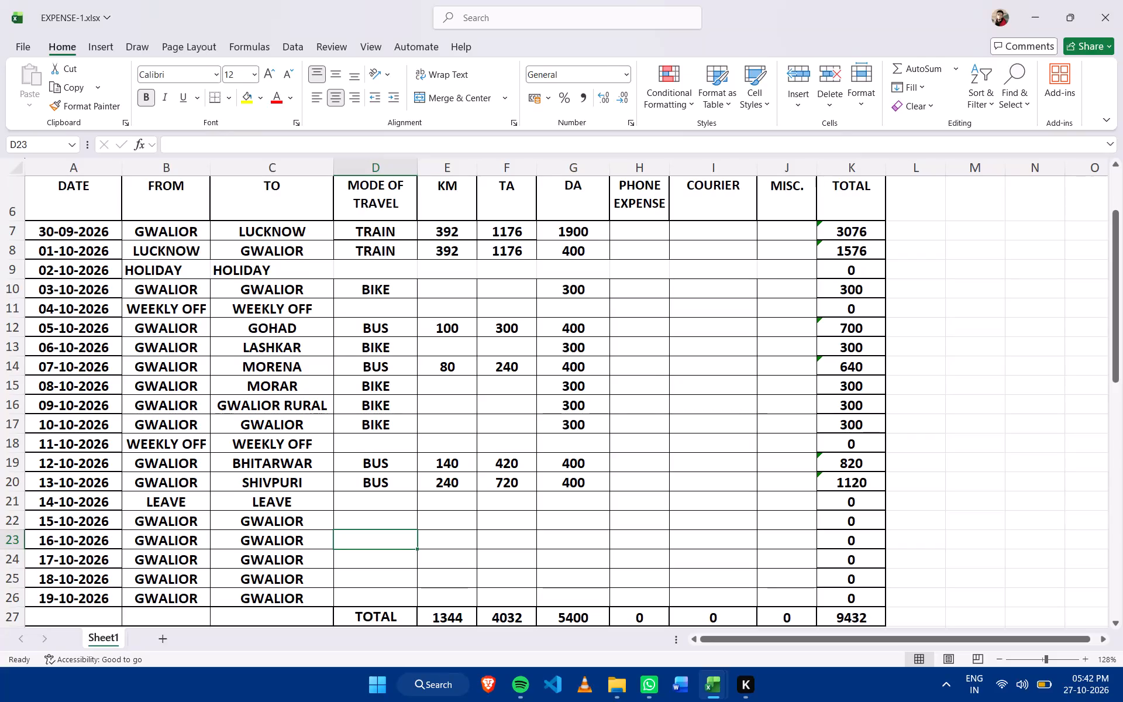
Set the 15-10-2026 row's TO location to DABRA and its mode of travel to BUS.
left_click(301, 520)
type("DABRA")
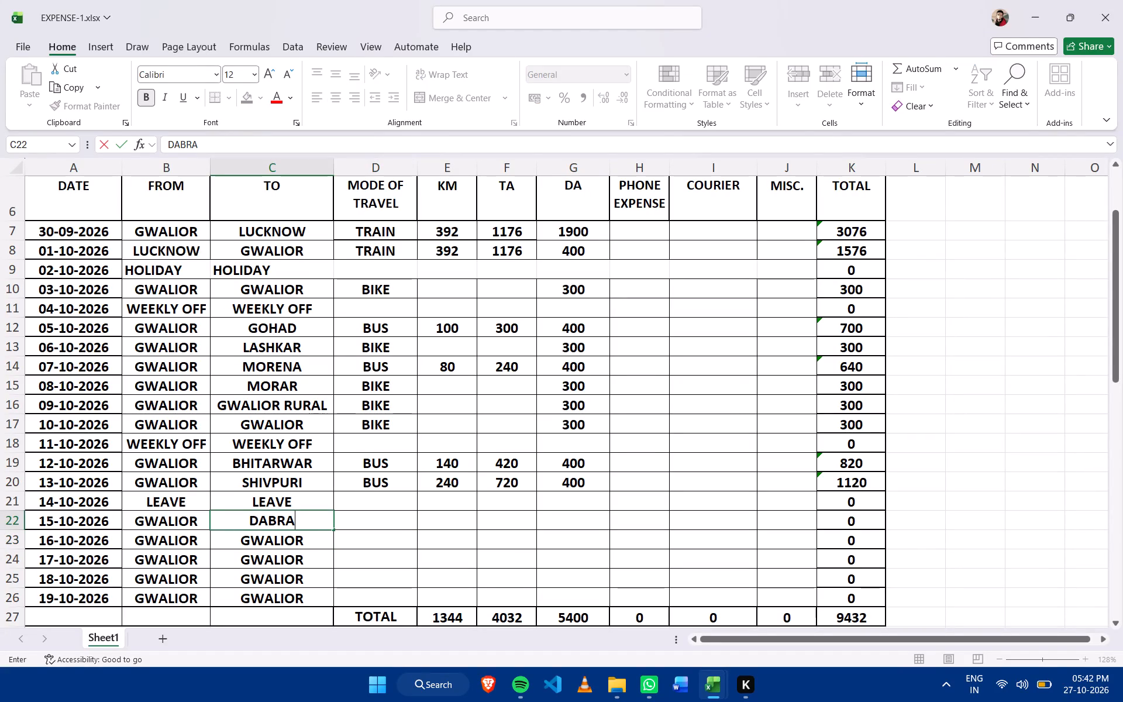
left_click(392, 515)
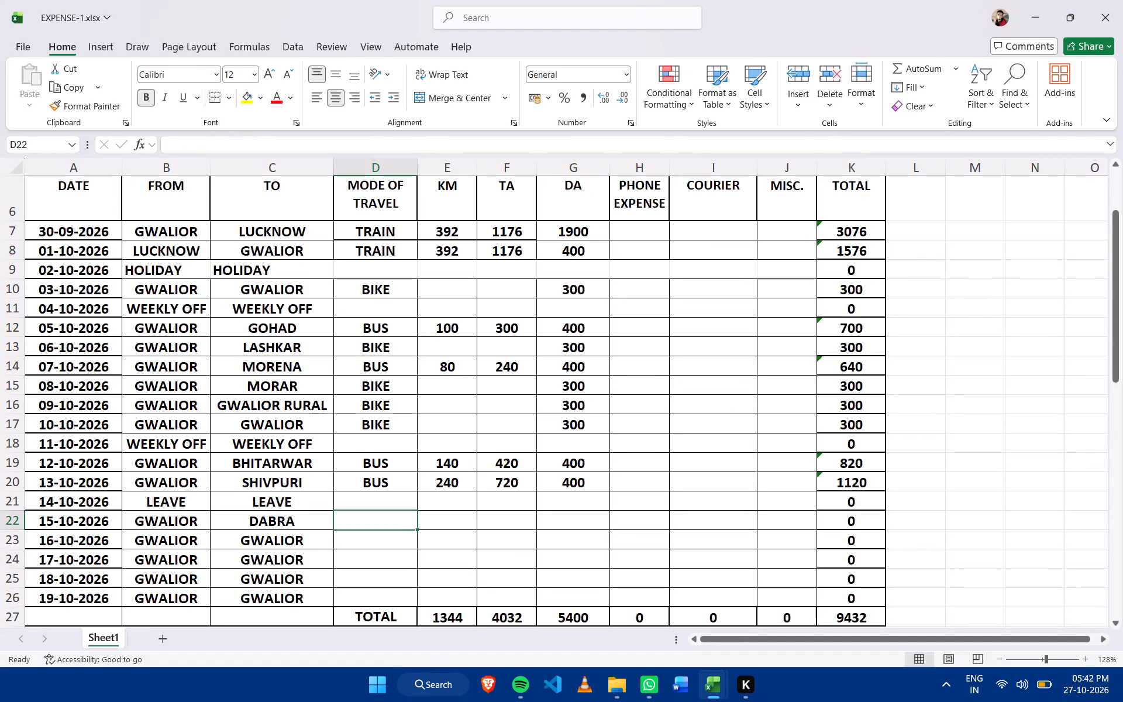
type("BU")
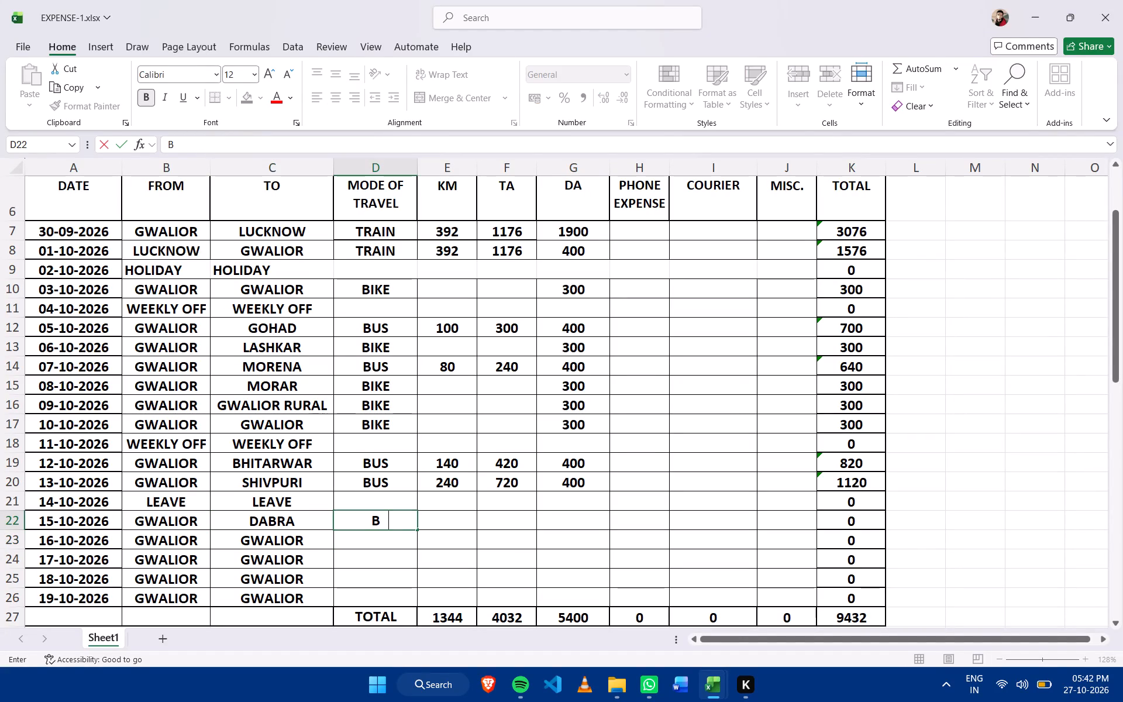
key("s")
key("BackSpace")
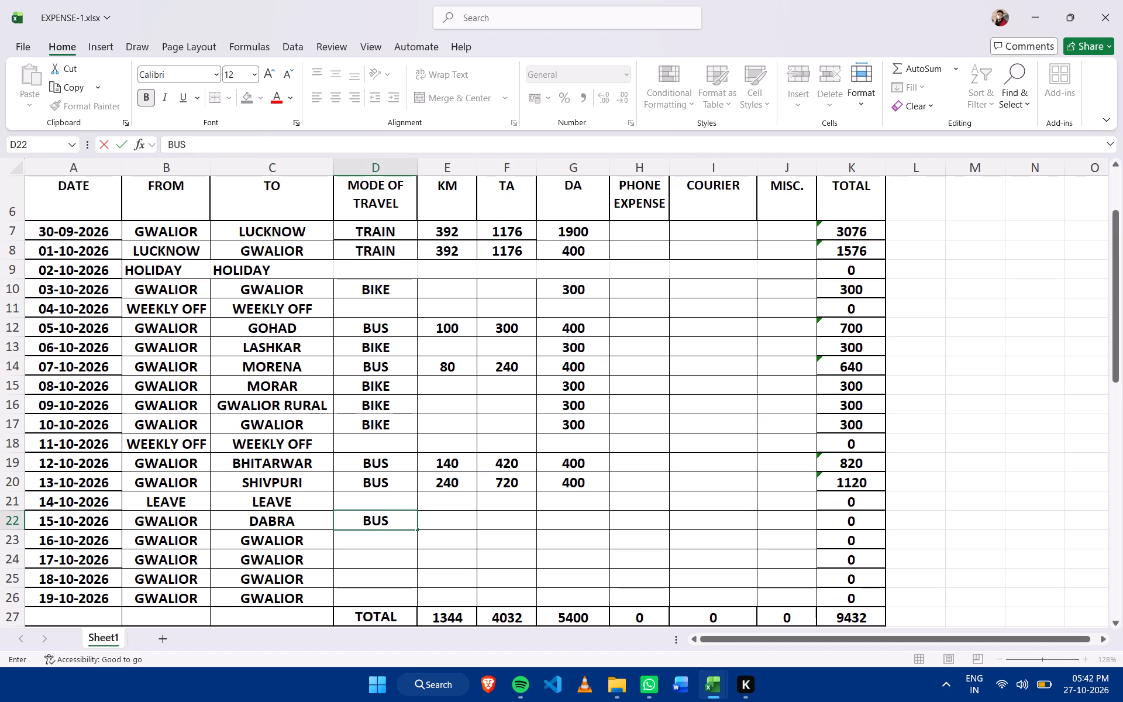
key("BackSpace")
key("BackSpace")
type("TRSA")
key("BackSpace")
key("BackSpace")
type("AIN")
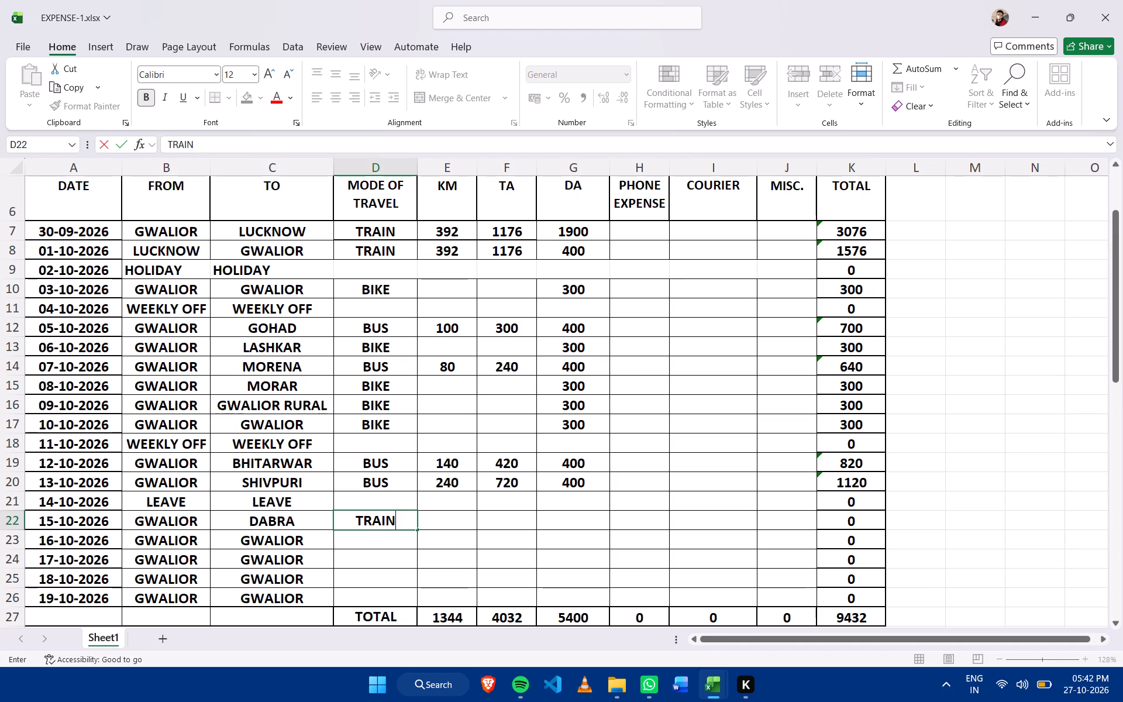
key("Right")
key("Left")
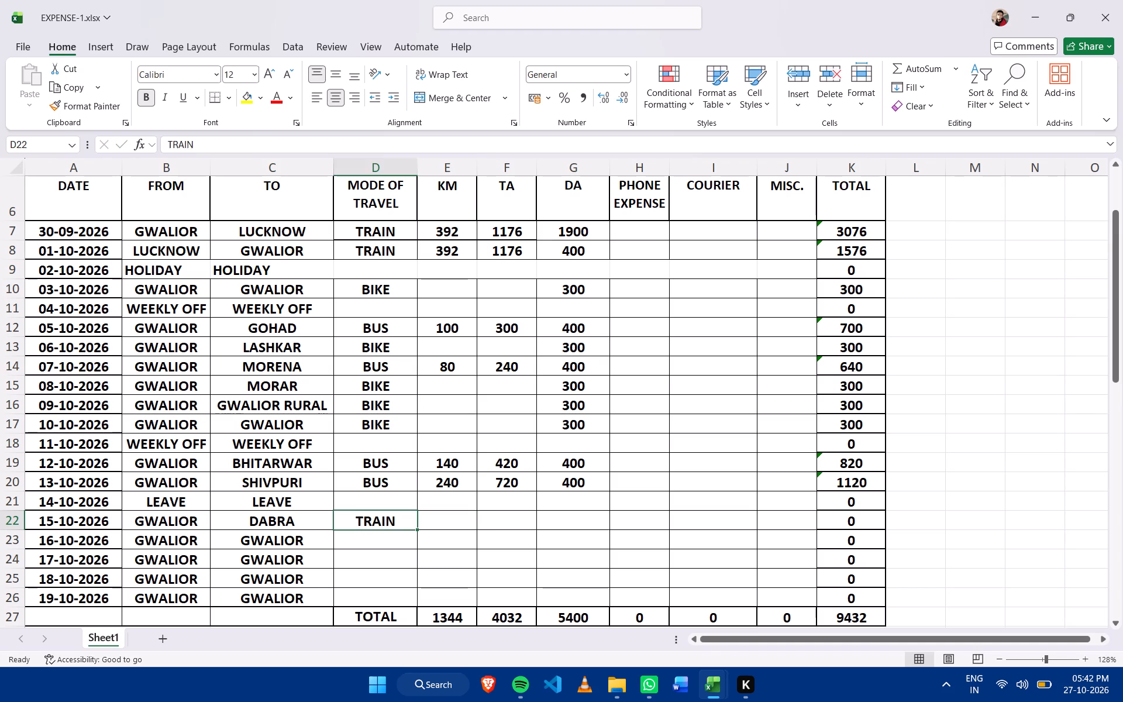
key("BackSpace")
type("BUS")
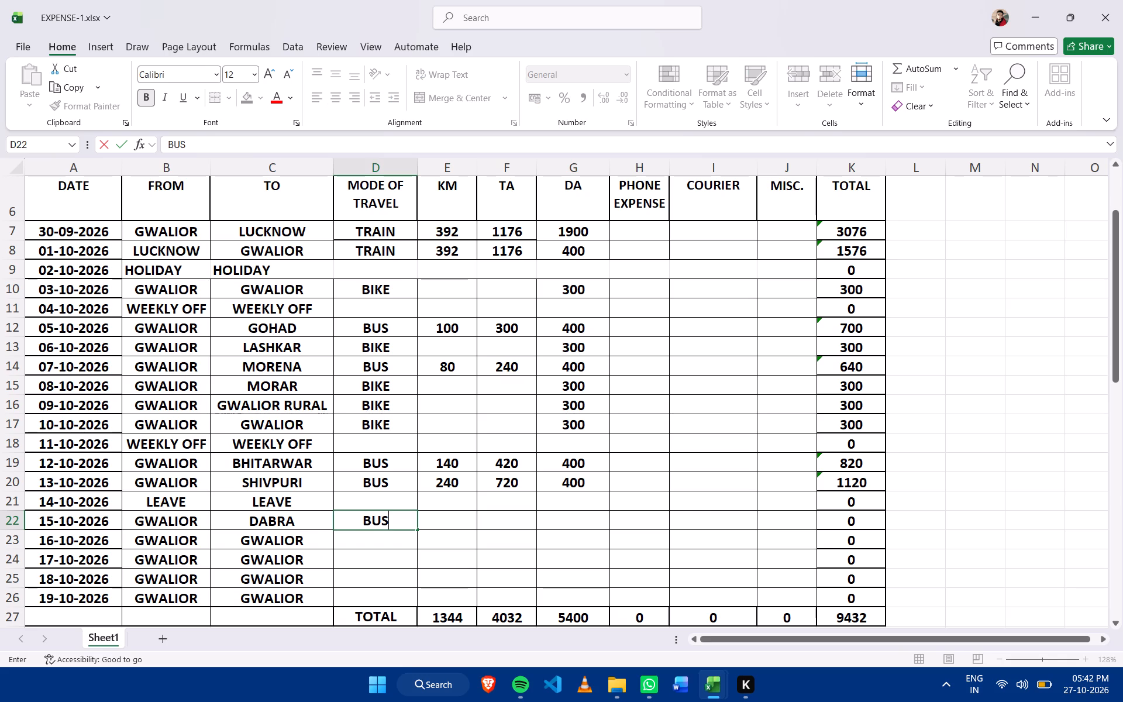
key("Right")
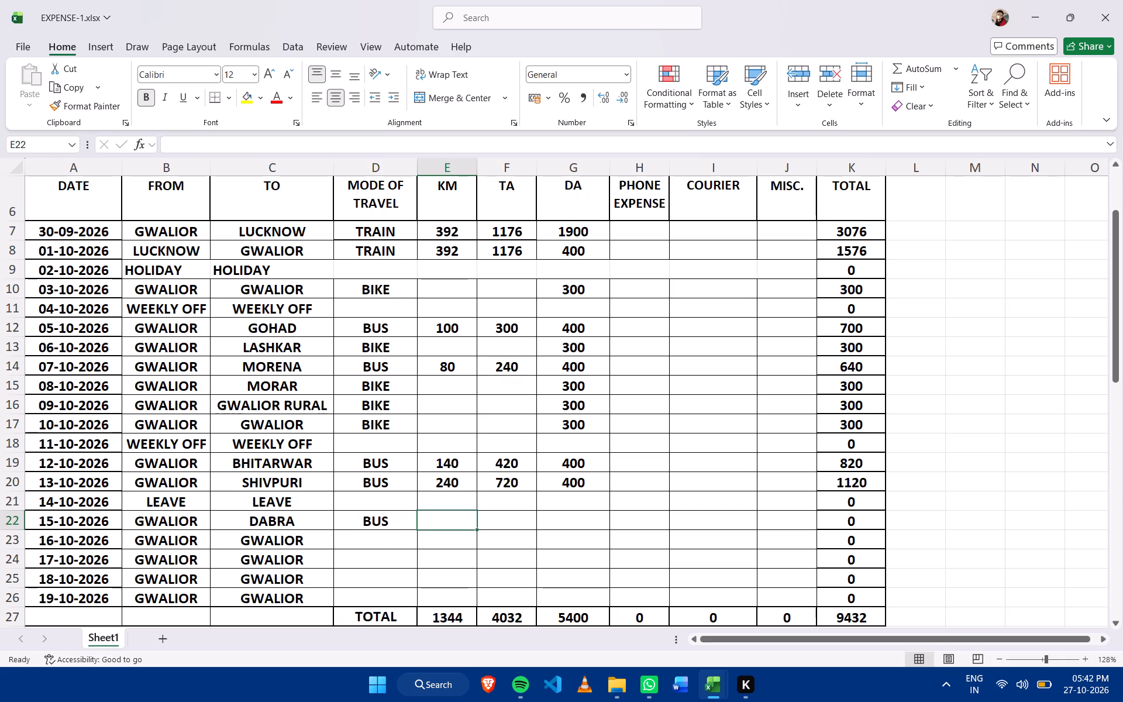
Enter KM 90, TA 270 and DA 400 in the 15-10-2026 row.
key("period")
key("BackSpace")
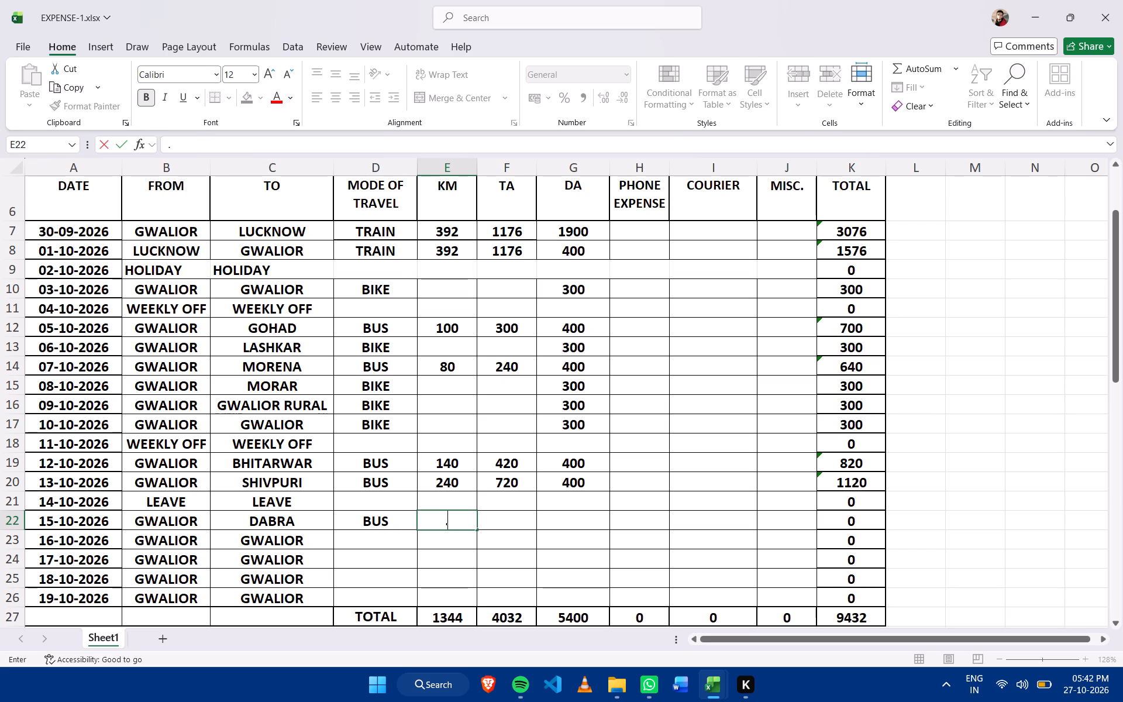
left_click(819, 317)
left_click(821, 323)
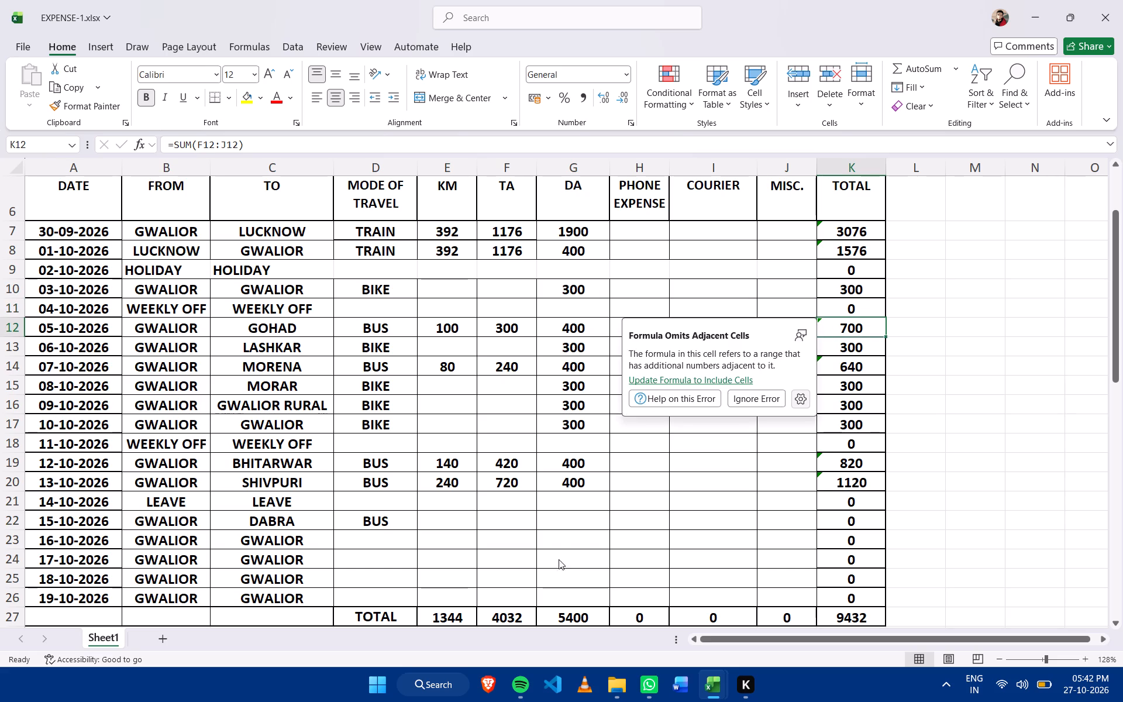
left_click(439, 523)
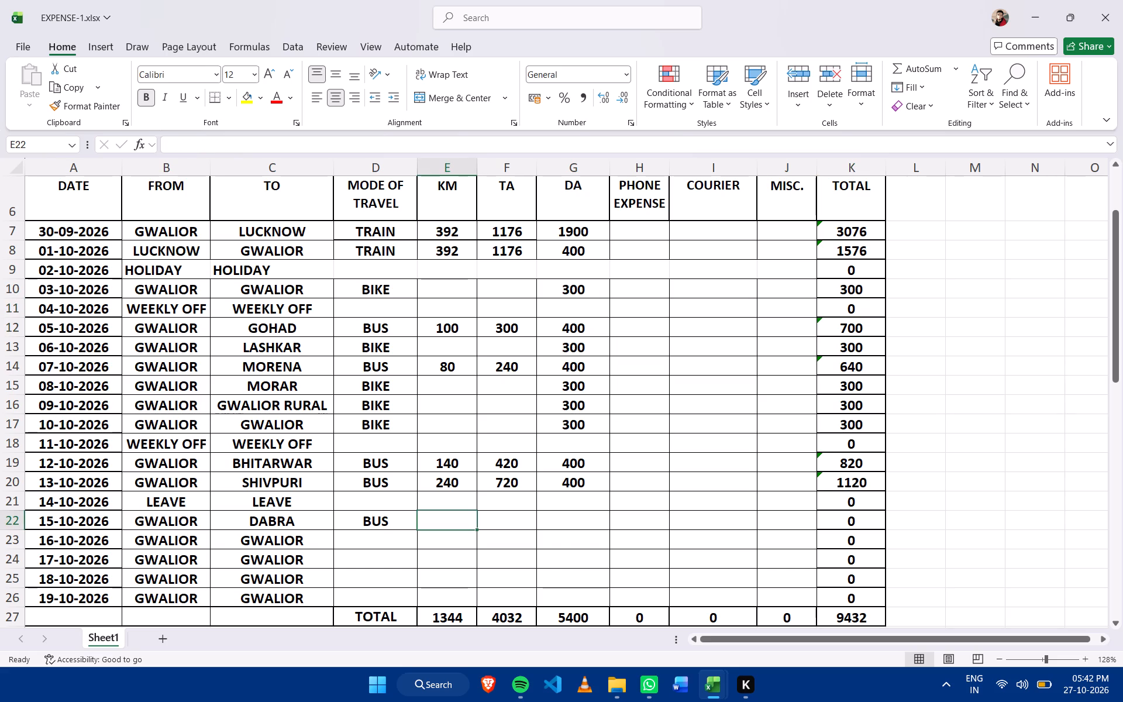
key("0")
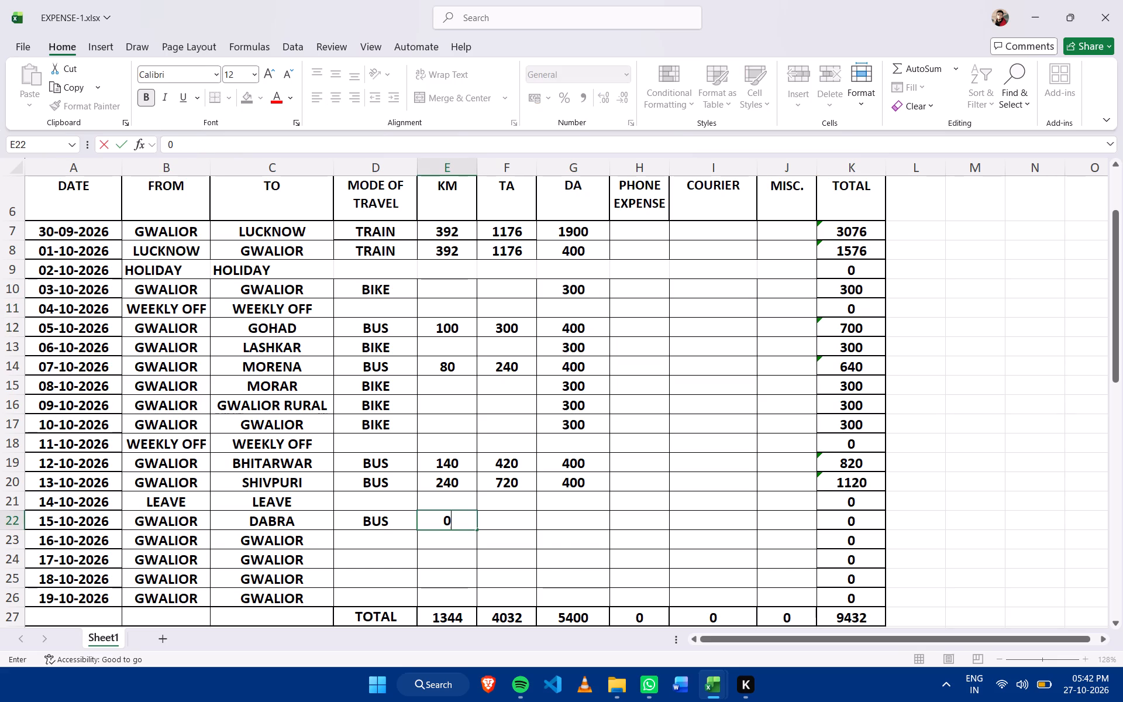
key("BackSpace")
type("90")
key("Right")
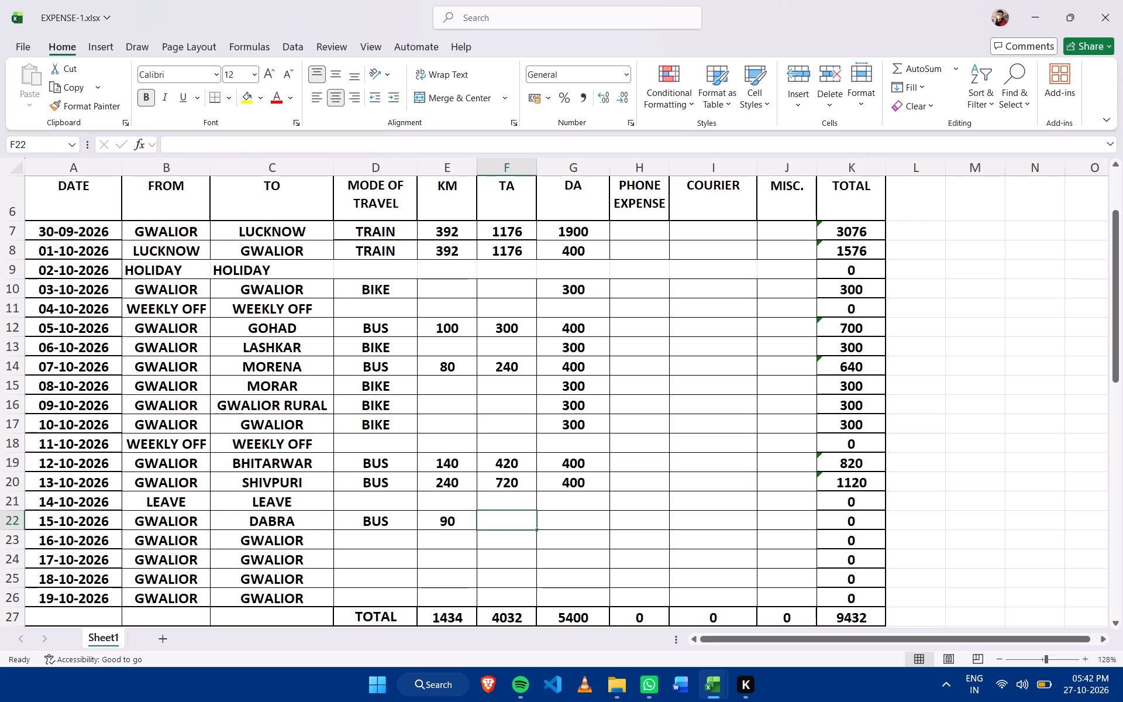
type("270")
key("Right")
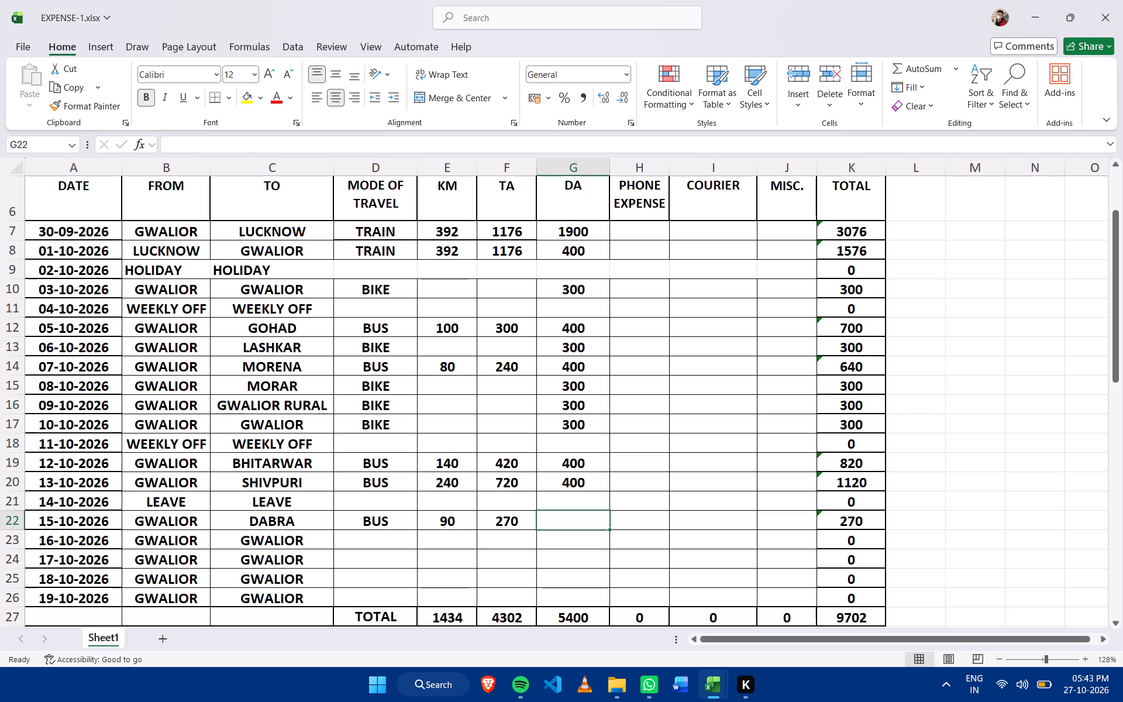
type("400")
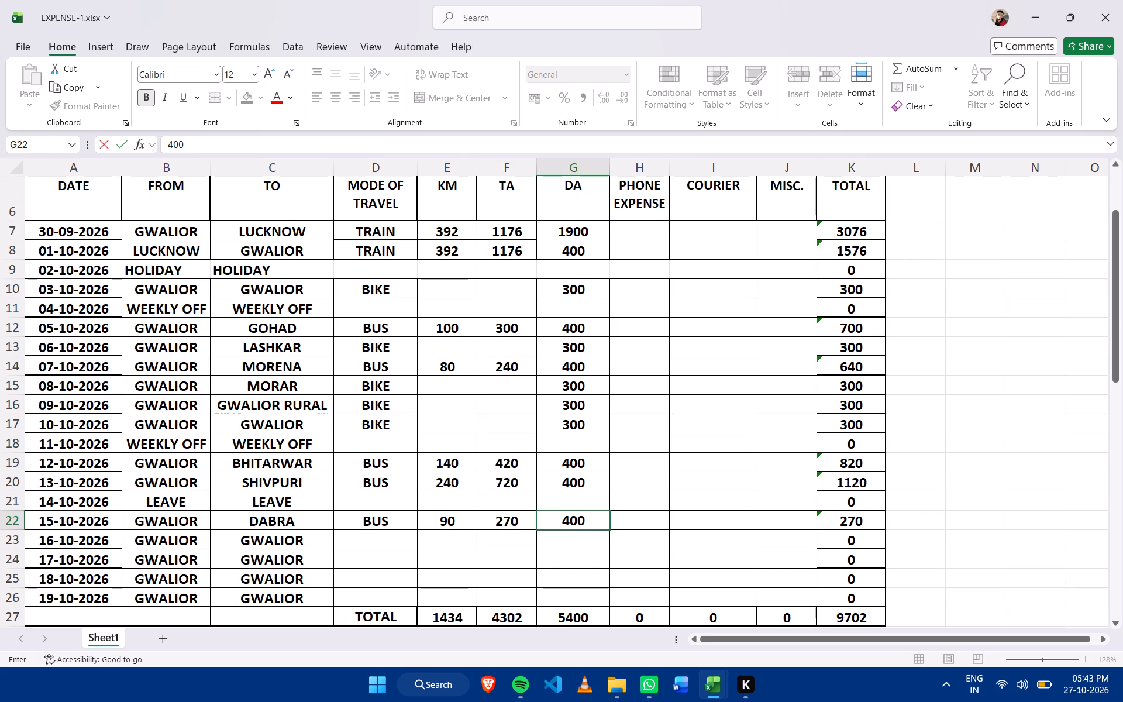
Change the 15-10-2026 row's KM to 100 and its TA to 300.
key("Left")
key("Left")
key("Left")
key("Right")
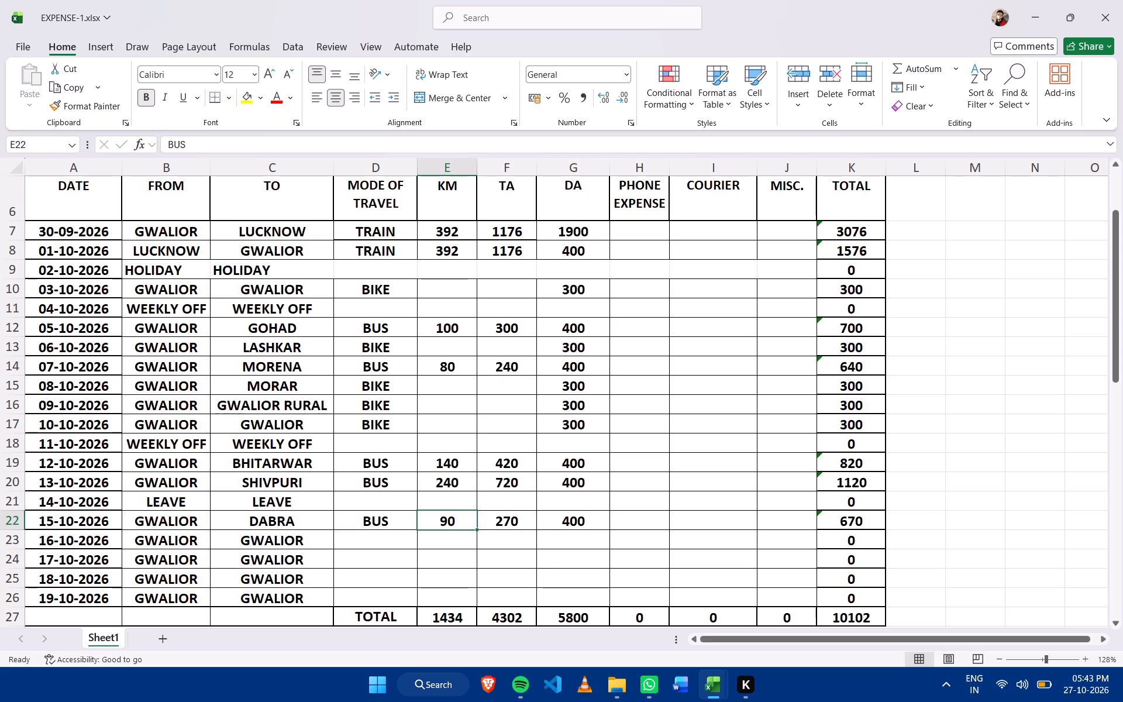
type("100")
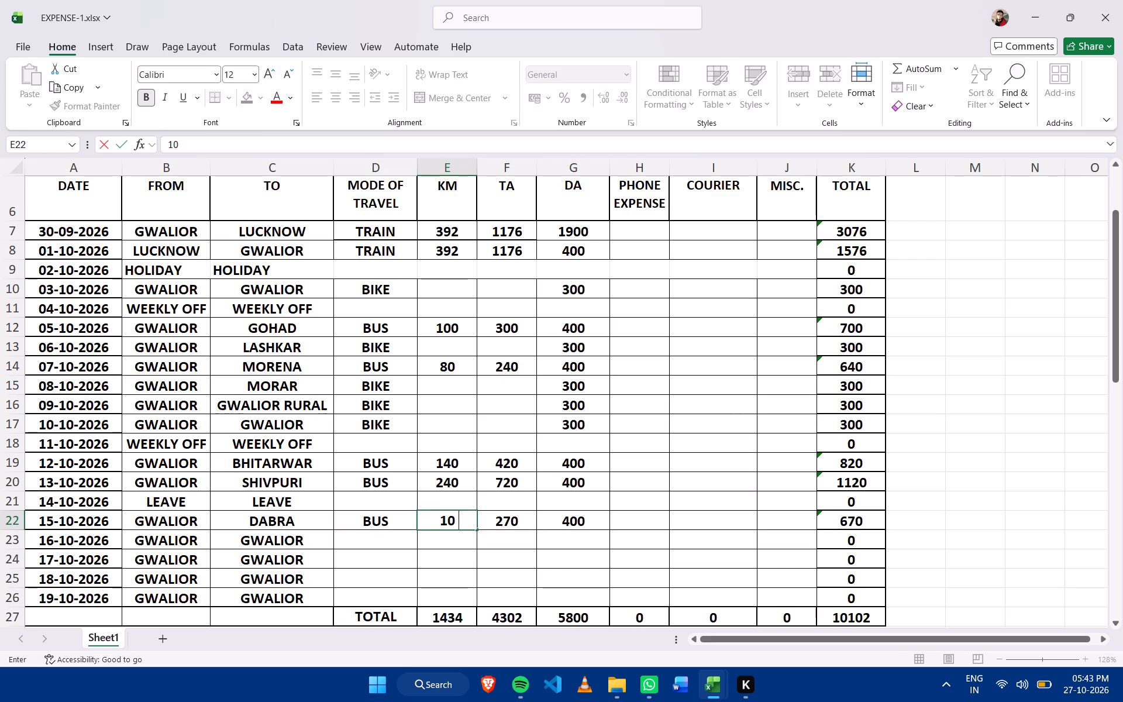
key("Right")
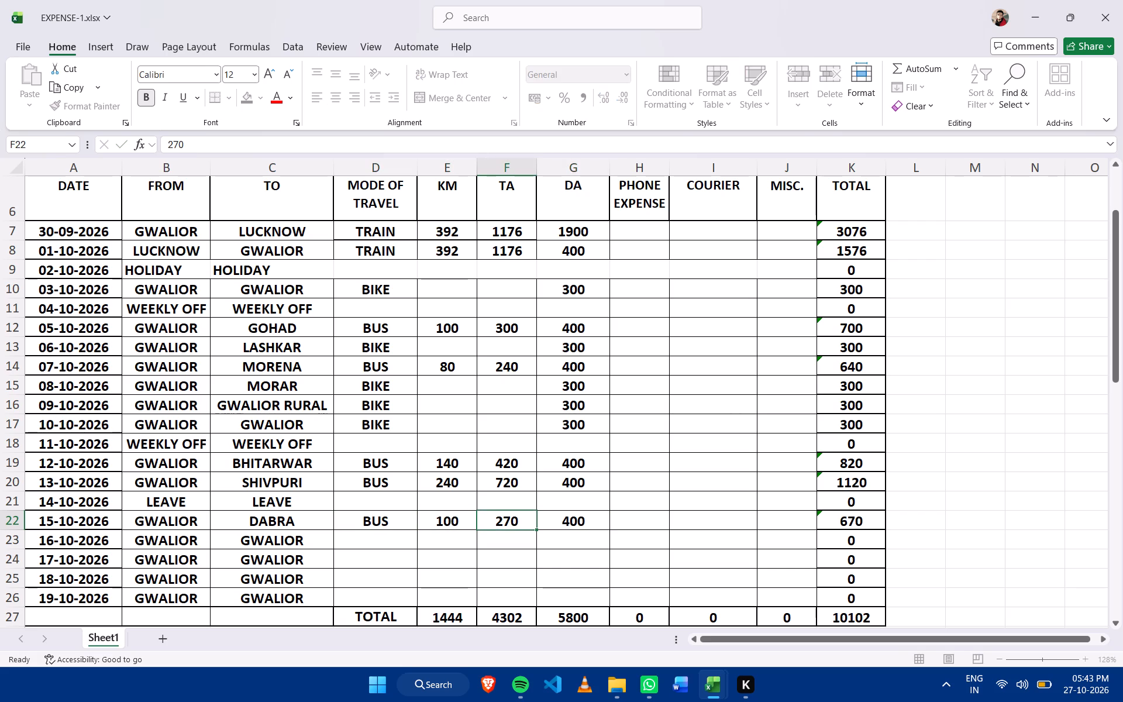
type("300")
key("Right")
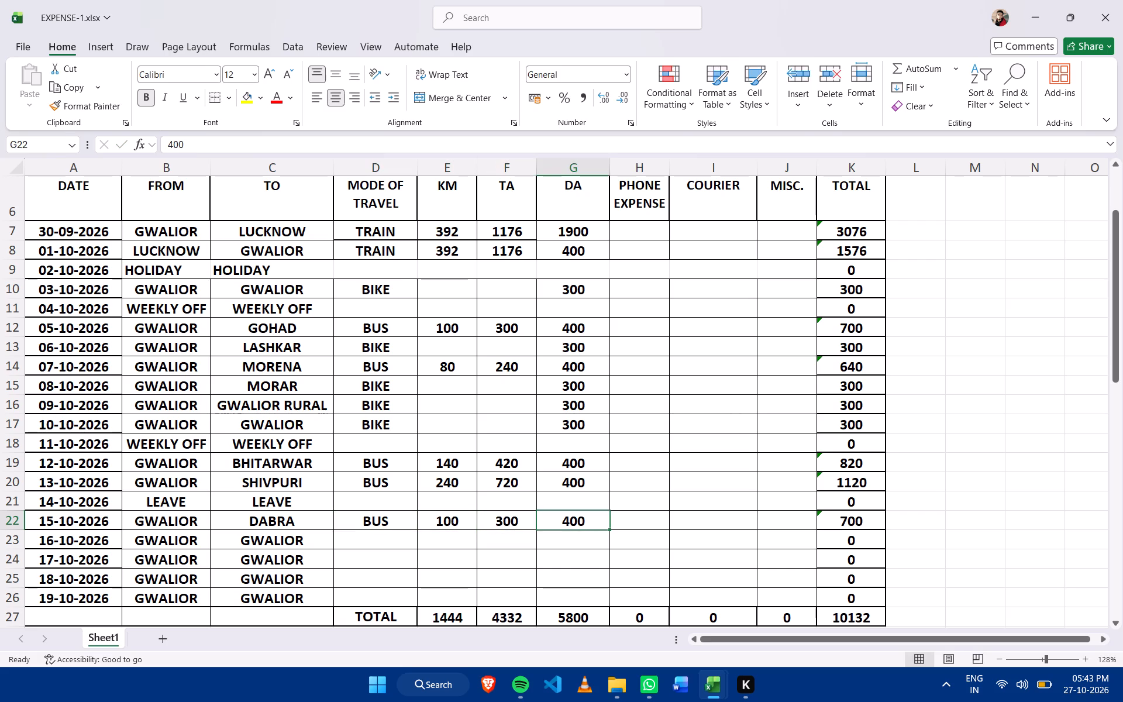
Set the 16-10-2026 row's TO location to DATIA and its mode of travel to BUS.
key("Down")
key("Left")
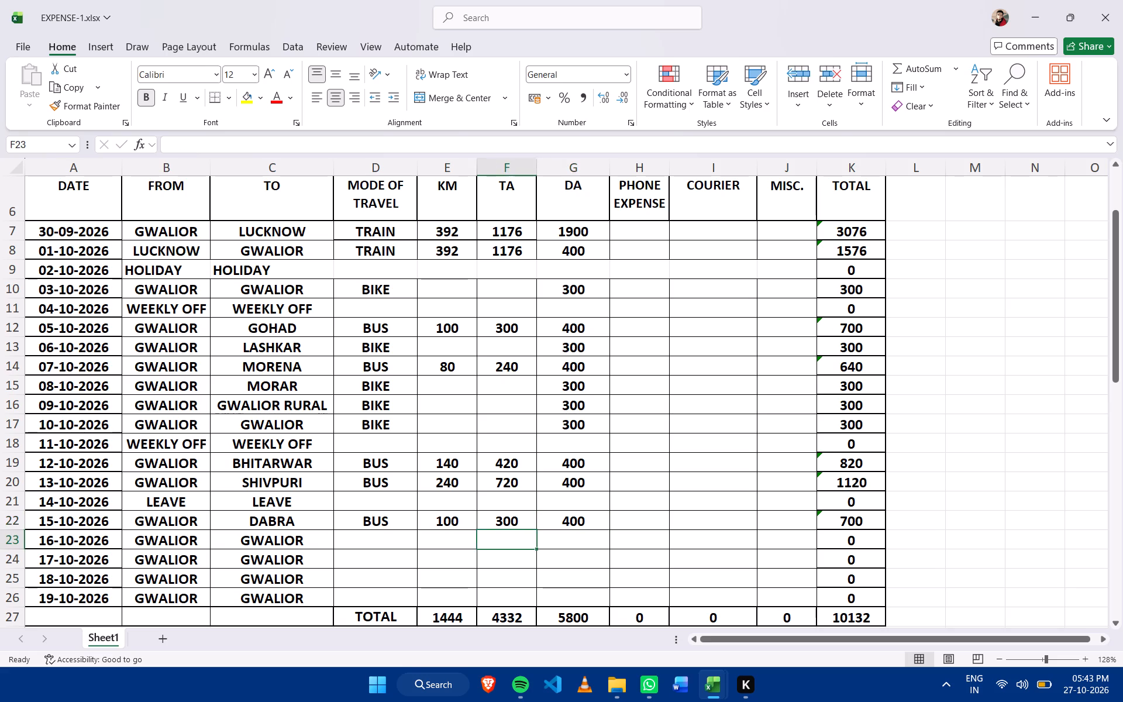
key("Left")
key("Left")
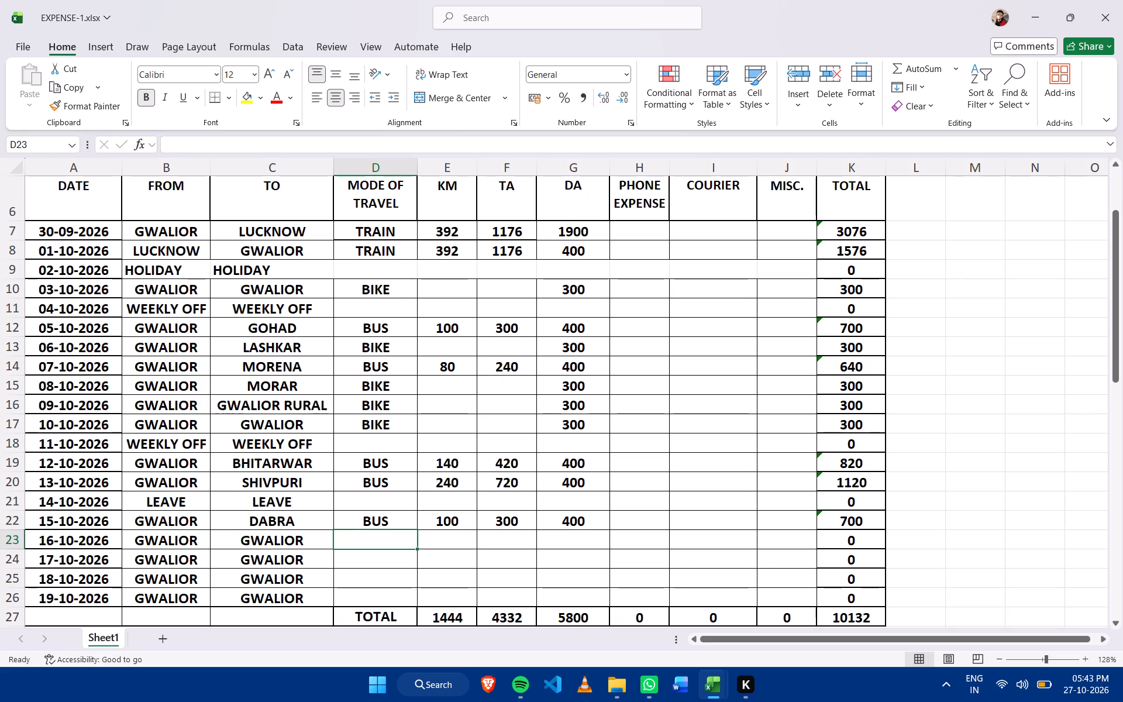
key("Left")
type("DATI")
key("a")
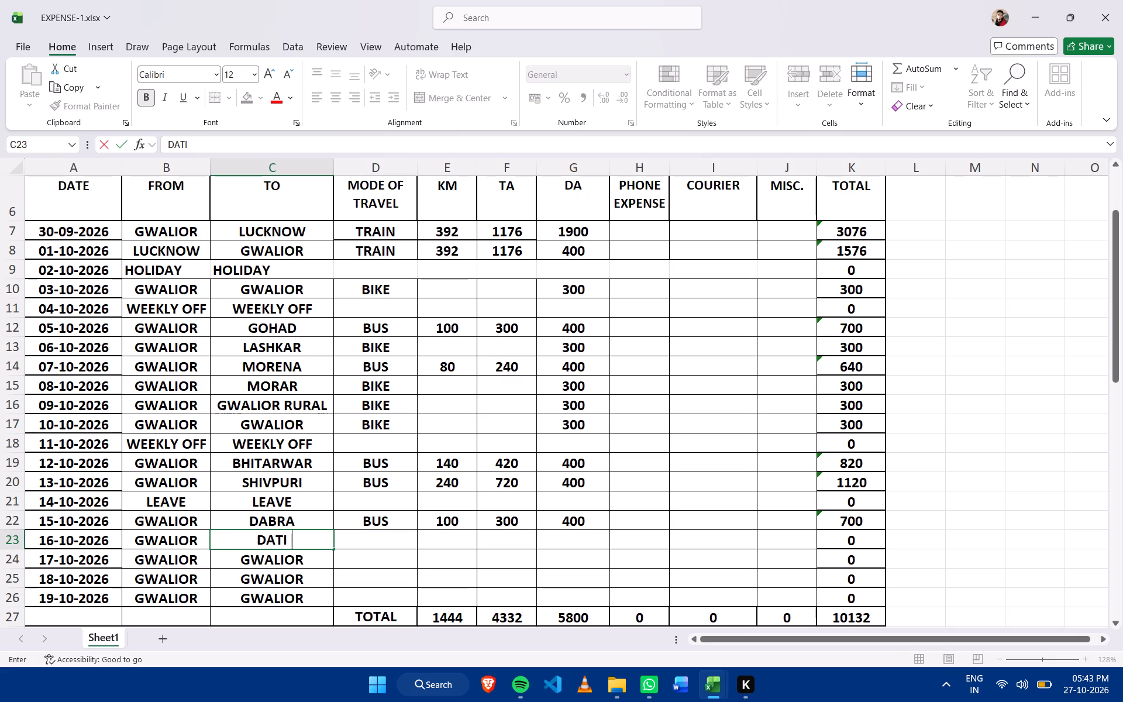
key("Right")
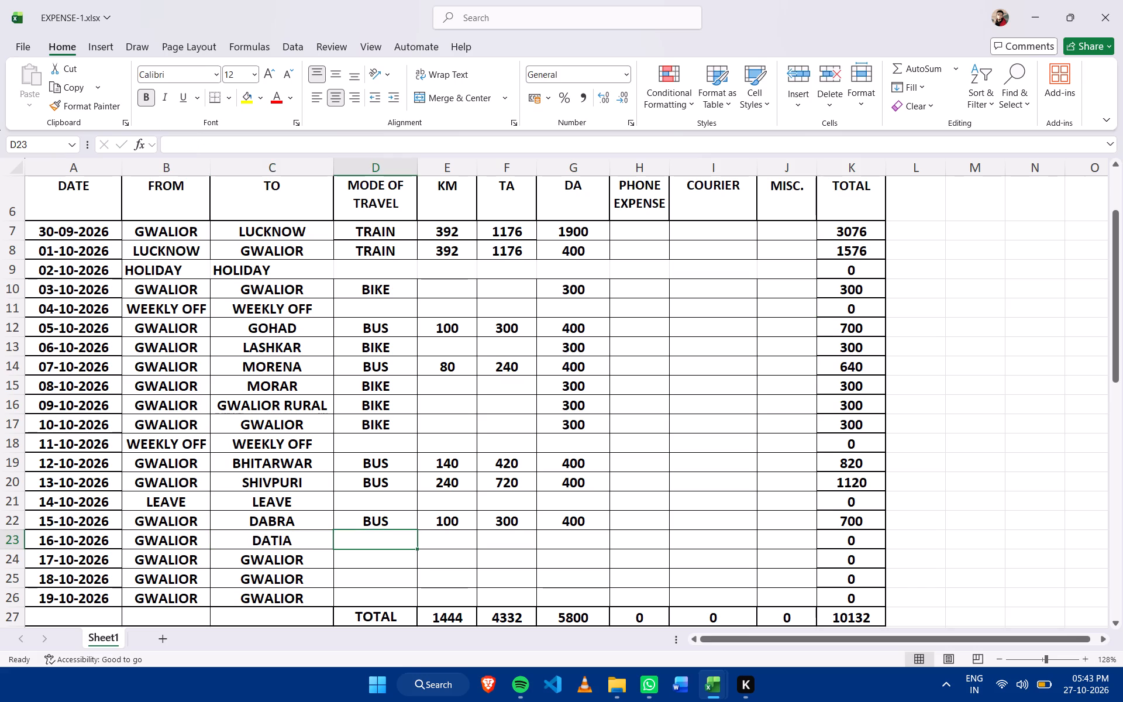
type("BUS")
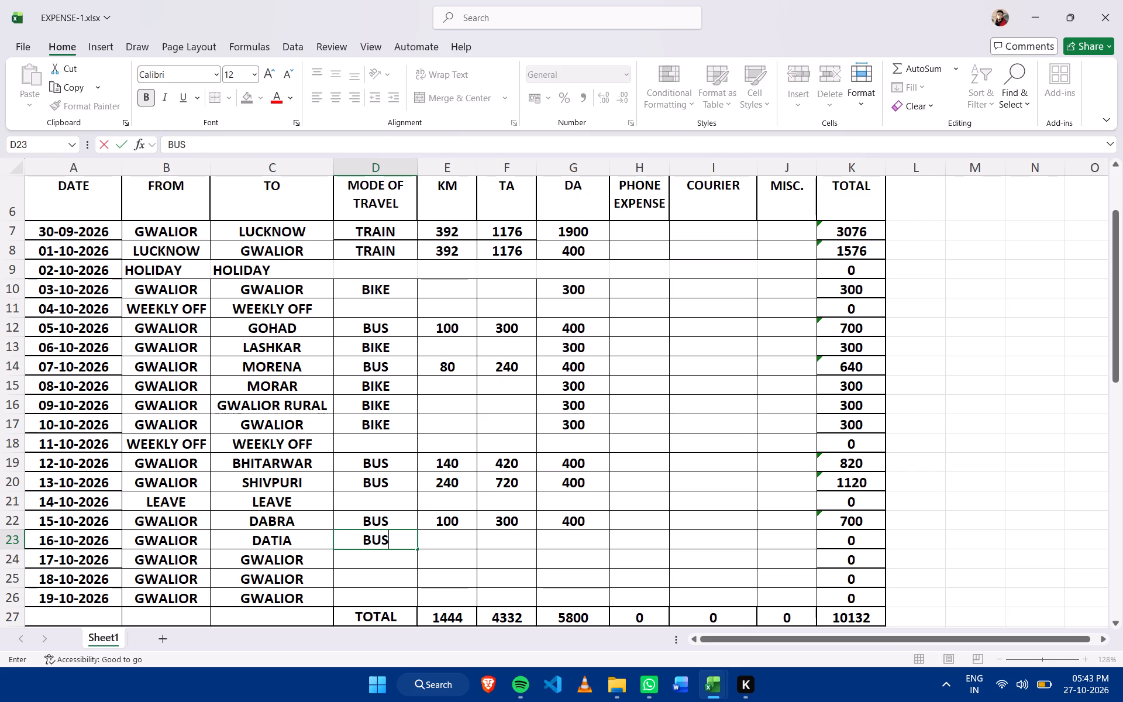
key("Right")
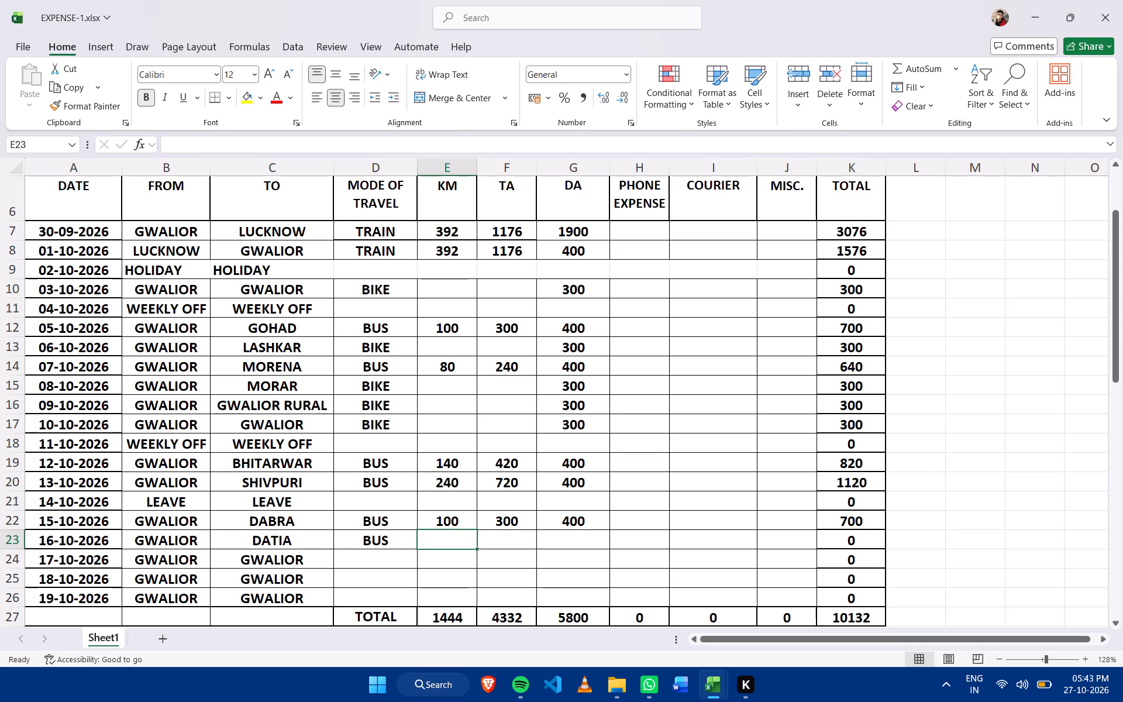
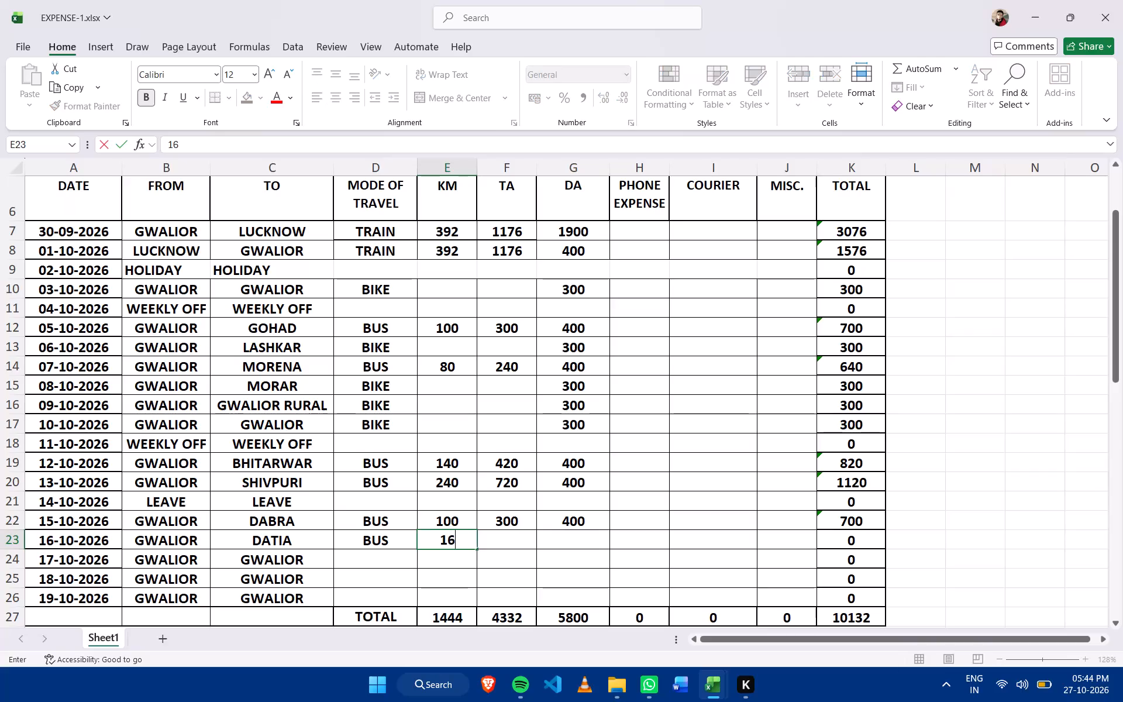
Enter KM 160, TA 480 and DA 400 in the 16-10-2026 row.
key("0")
key("Right")
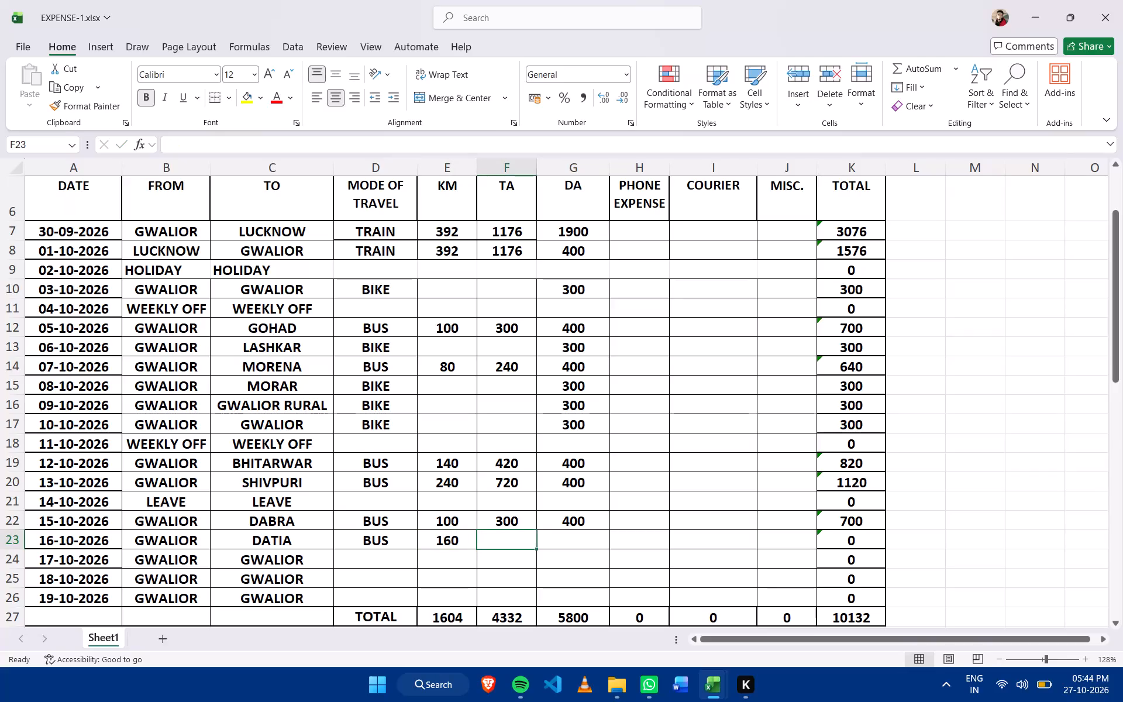
type("520")
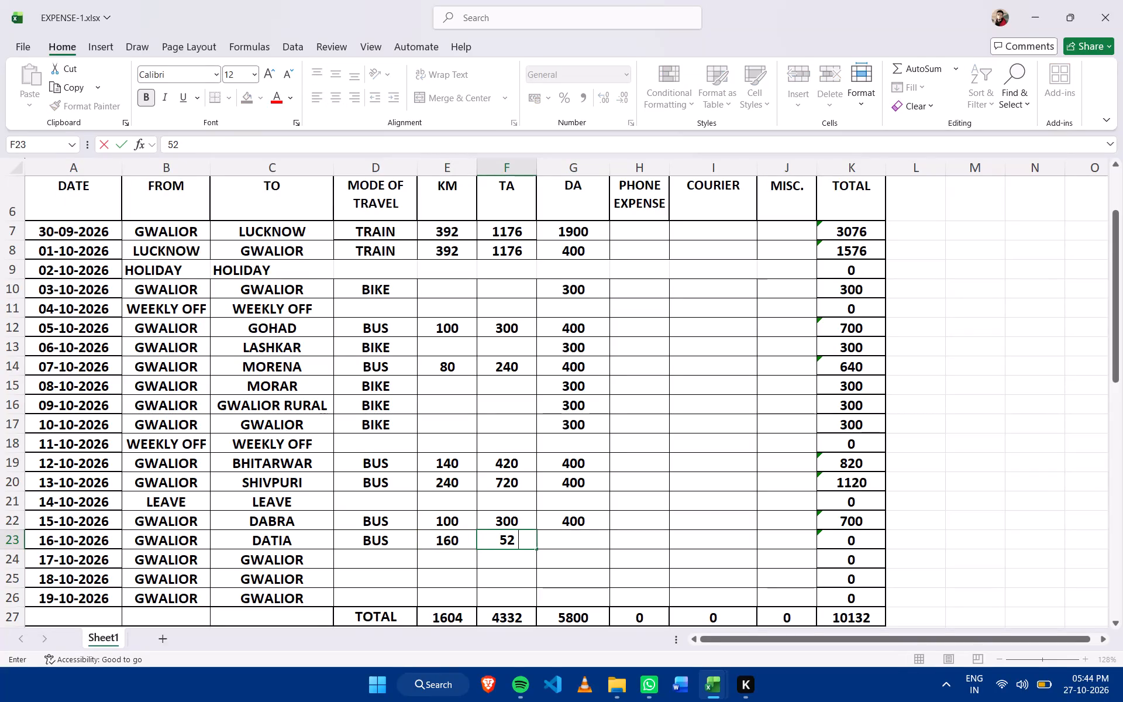
key("BackSpace")
key("BackSpace")
key("BackSpace")
type("480")
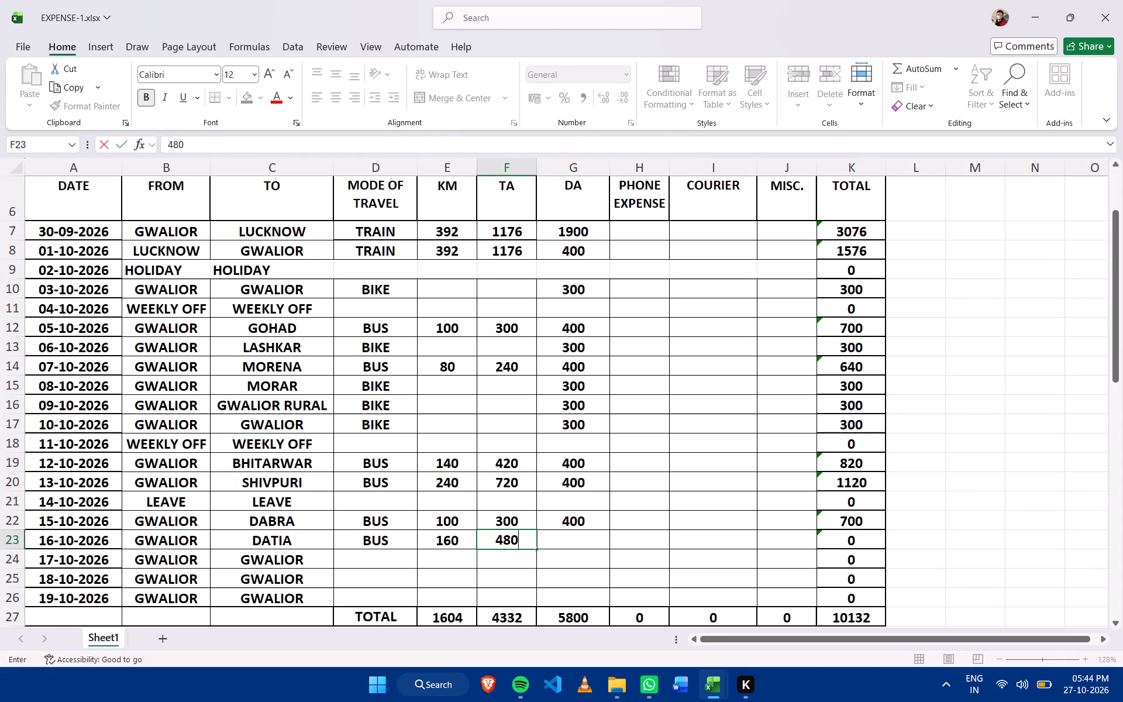
key("Right")
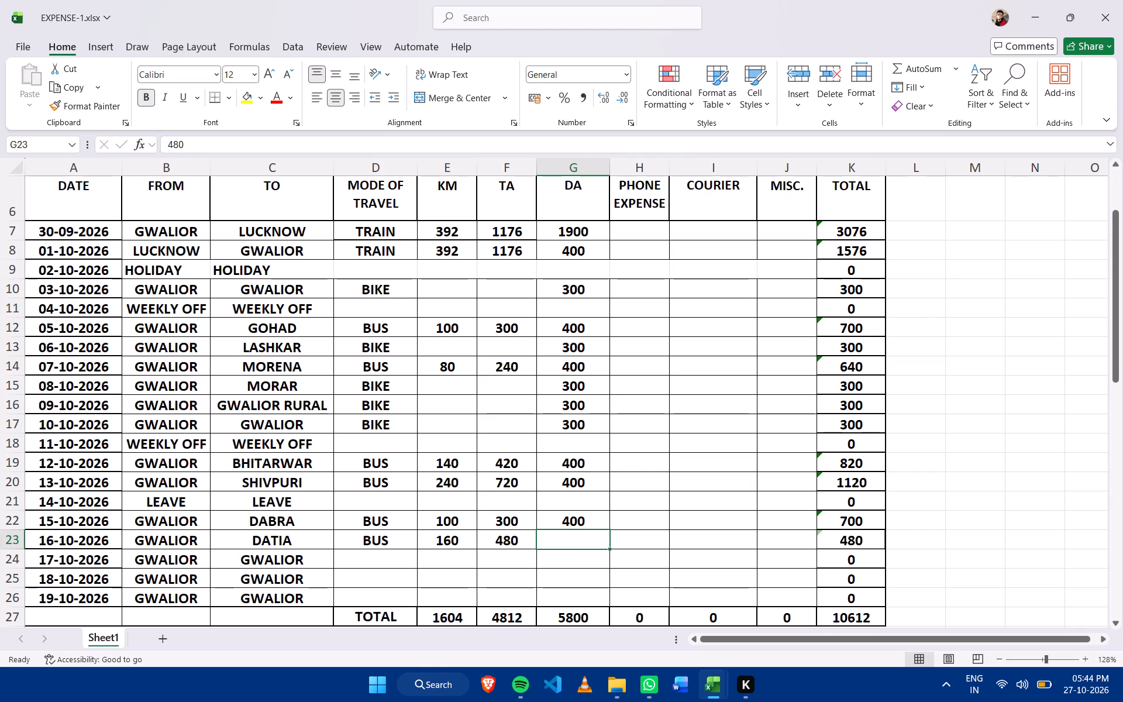
key("4")
key("0")
key("0")
key("Down")
Set the 17-10-2026 row's TO location to KELARAS and its mode of travel to BUS.
key("Left")
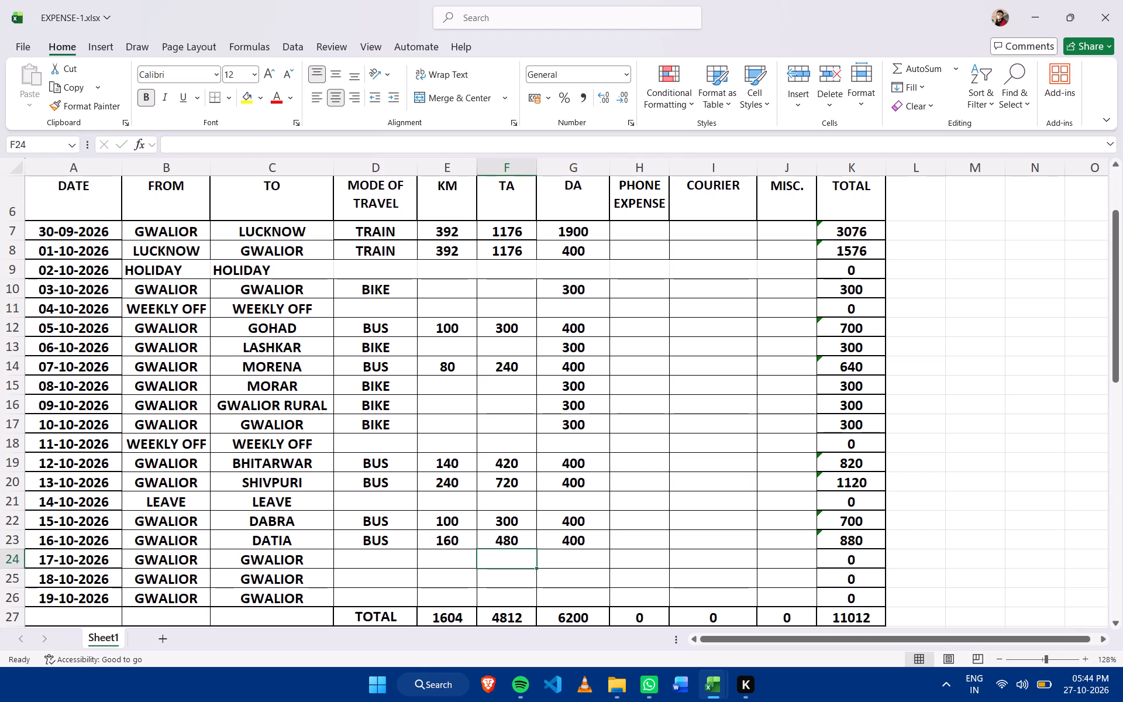
key("Left")
key("Left")
key("Left")
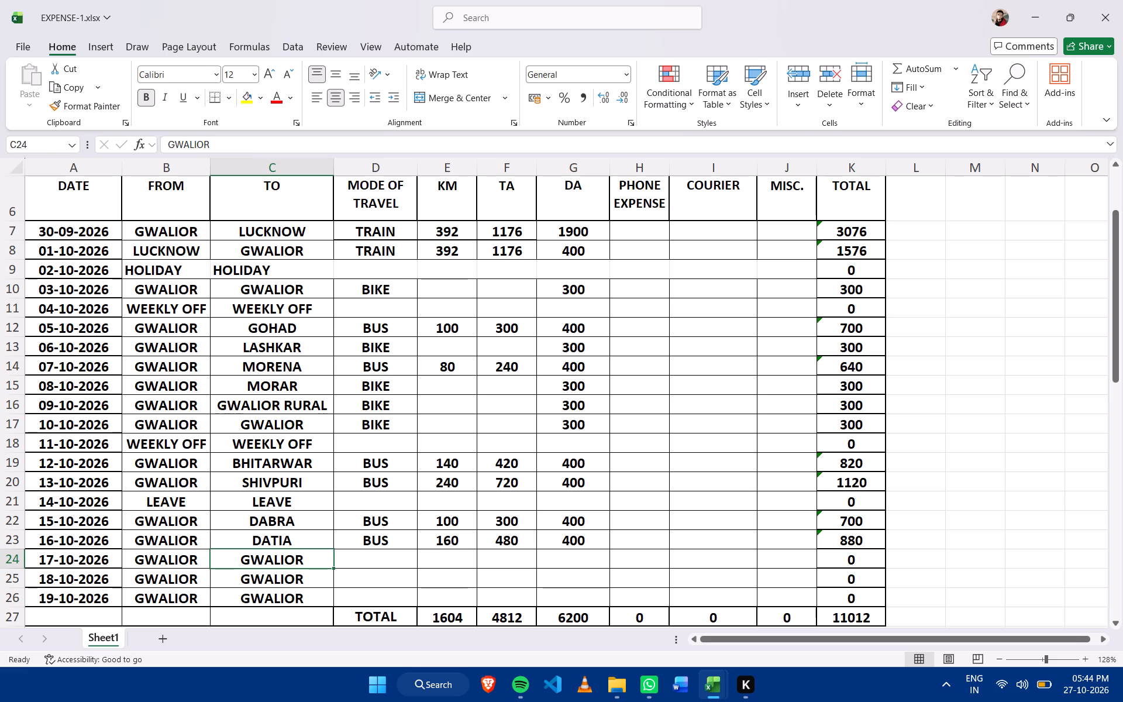
key("k")
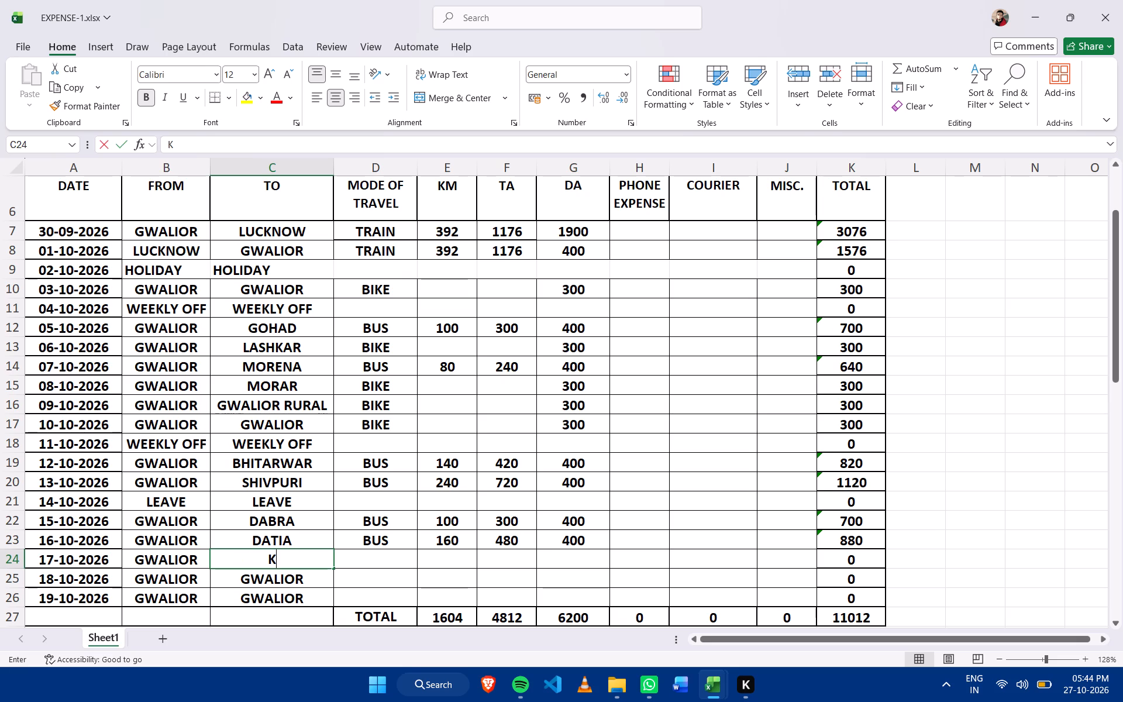
key("e")
key("l")
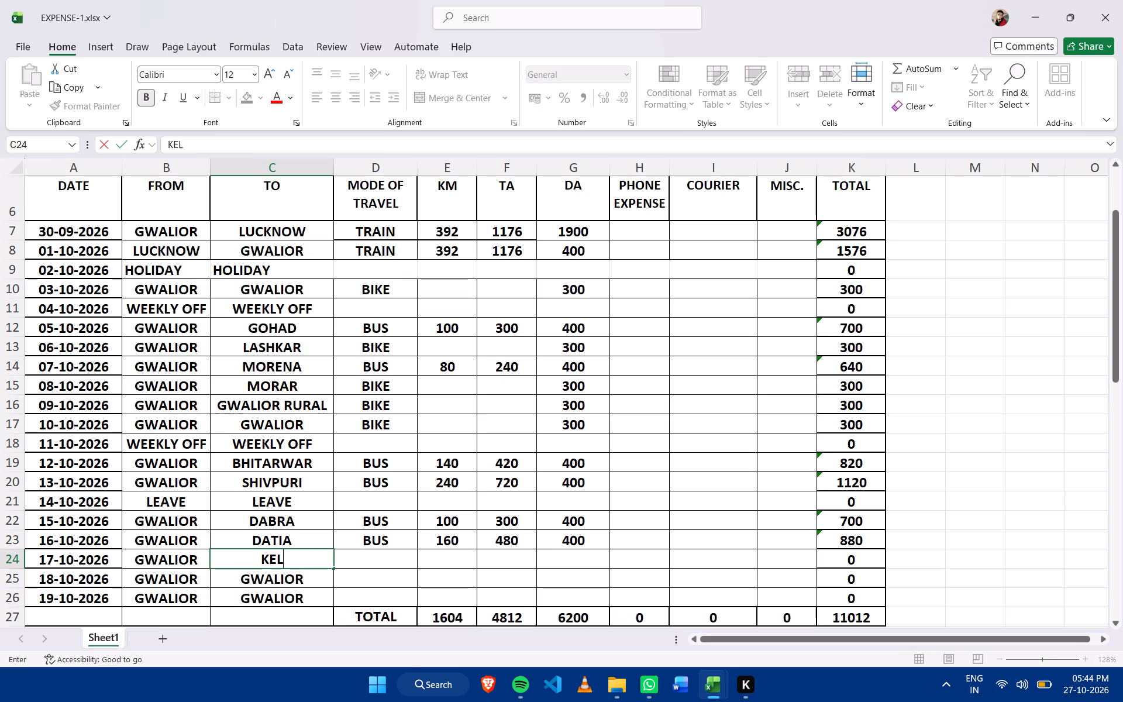
type("ARAS")
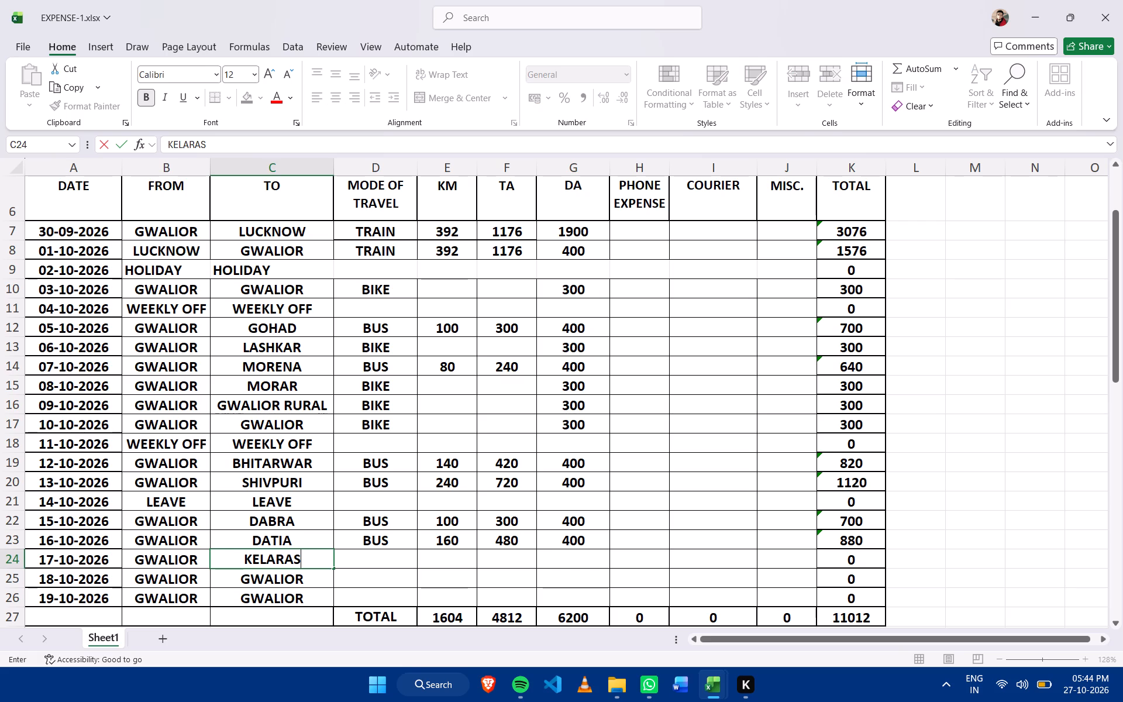
key("Right")
type("BU")
key("s")
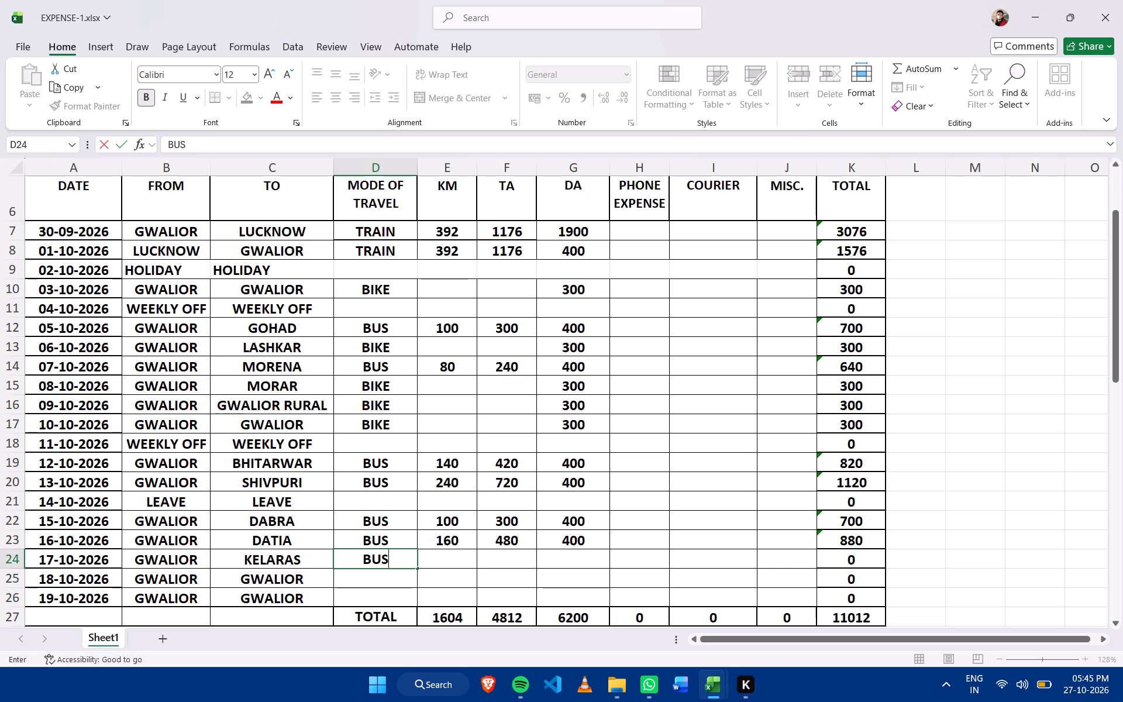
key("Right")
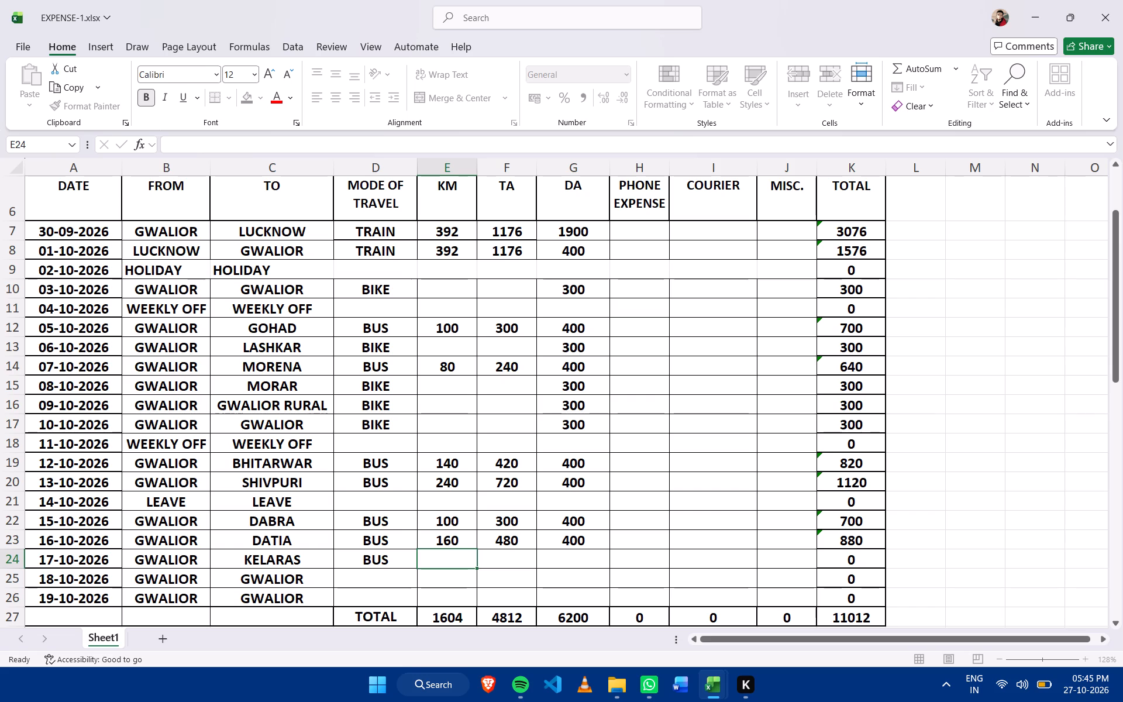
Enter KM 180, TA 540 and DA 400 in the 17-10-2026 row.
type("180")
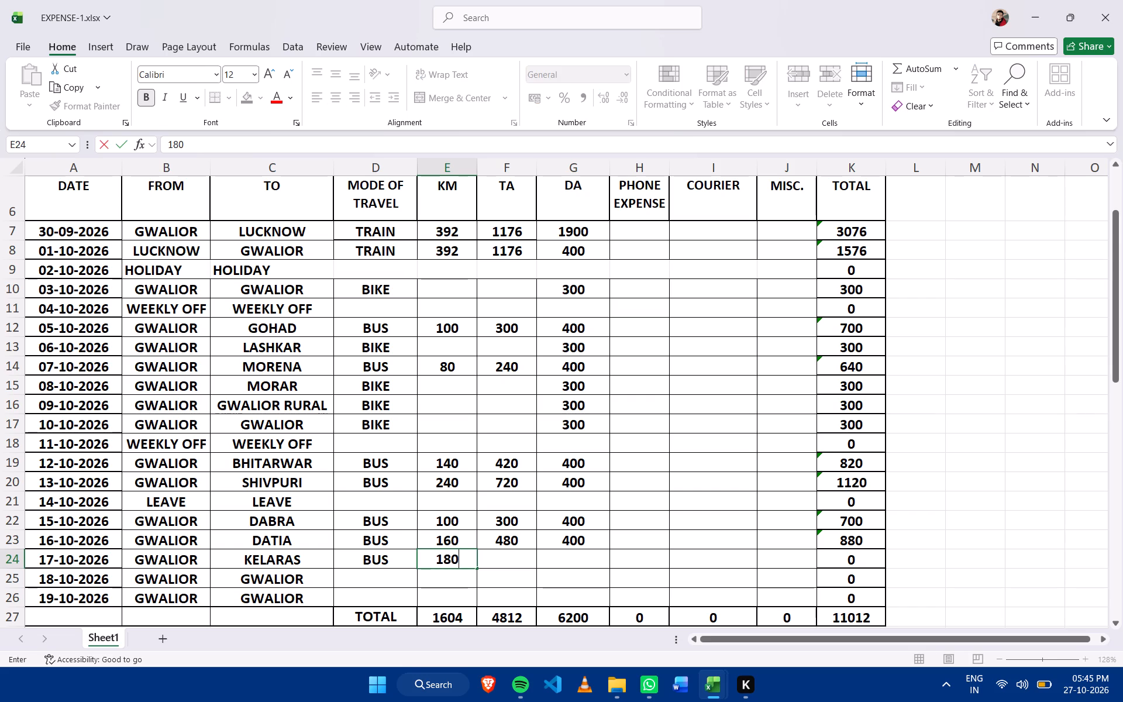
key("Right")
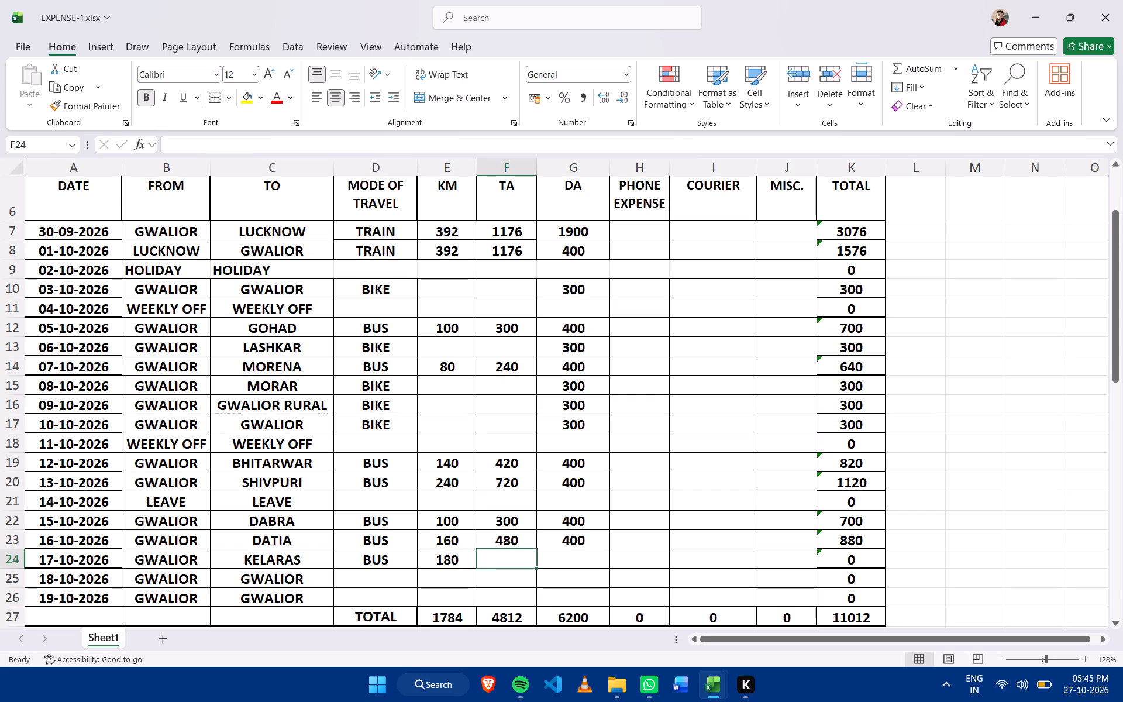
type("540")
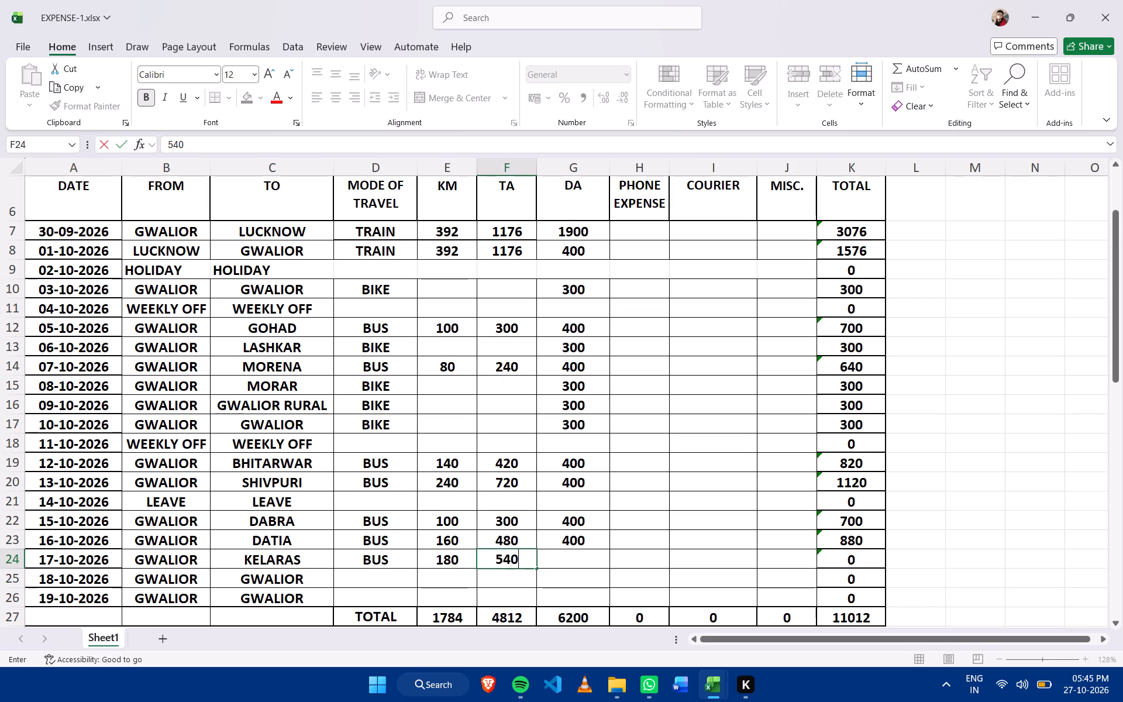
key("Right")
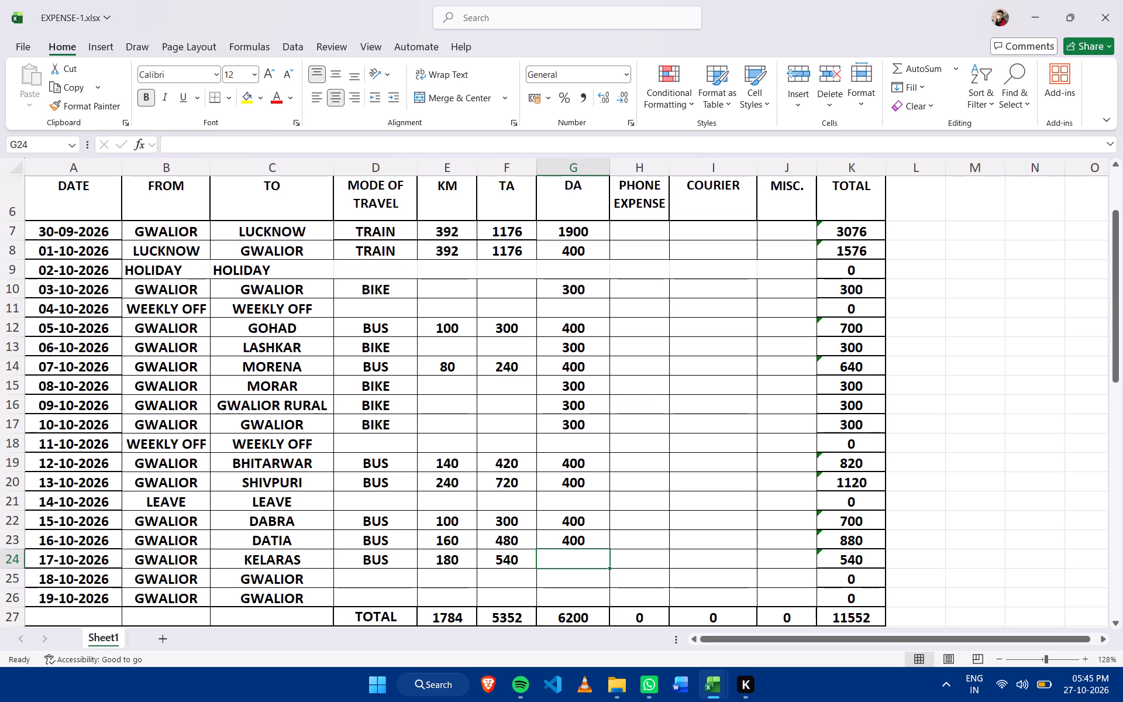
type("400")
key("Down")
Merge and center the 18-10-2026 row's cells from FROM through MISC. and label the merged cell WEEKLY OFF.
key("Left")
key("Left")
key("Left")
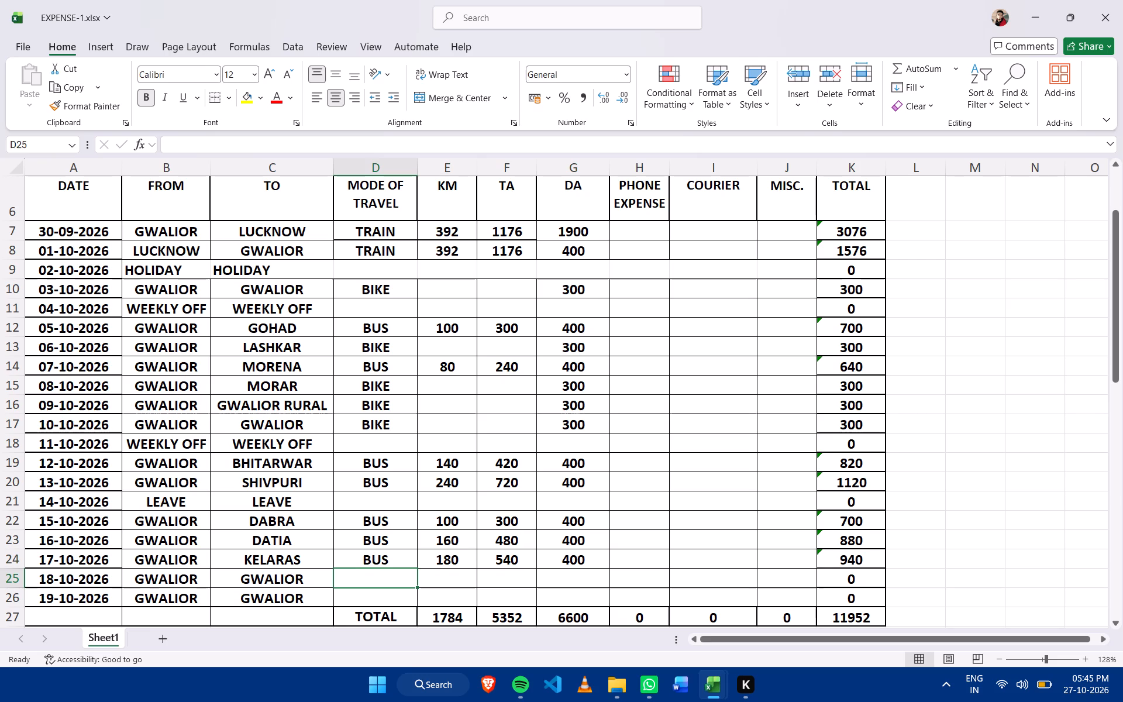
key("Left")
key("Left")
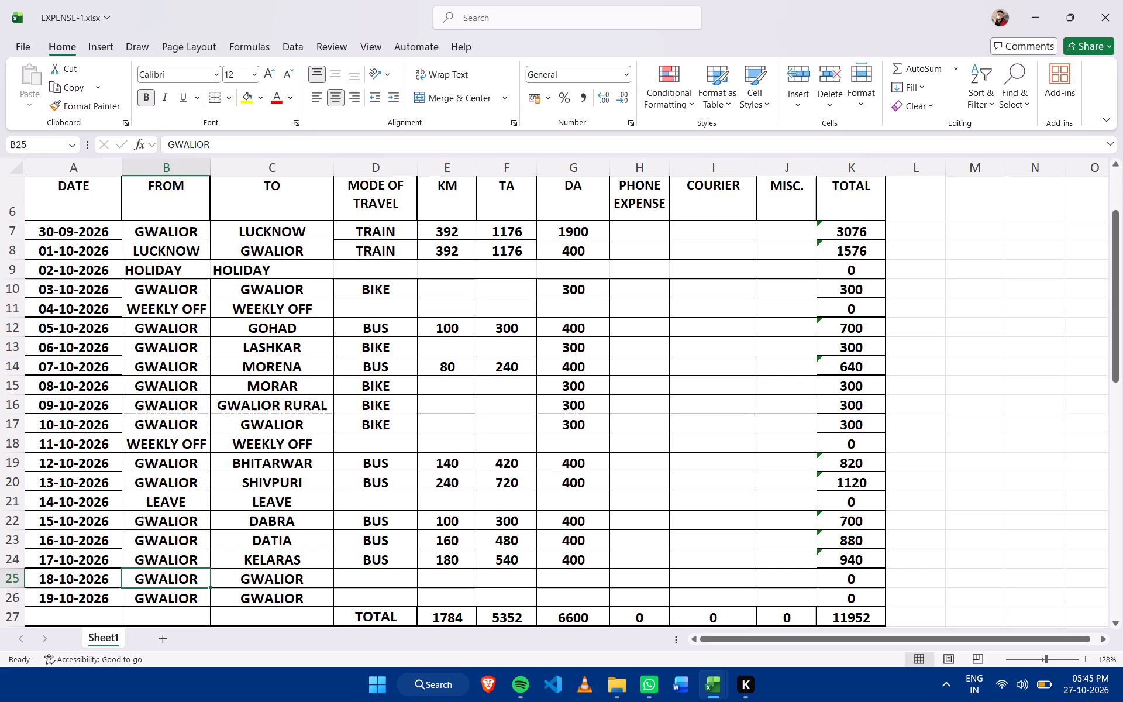
left_click_drag(194, 584, 505, 572)
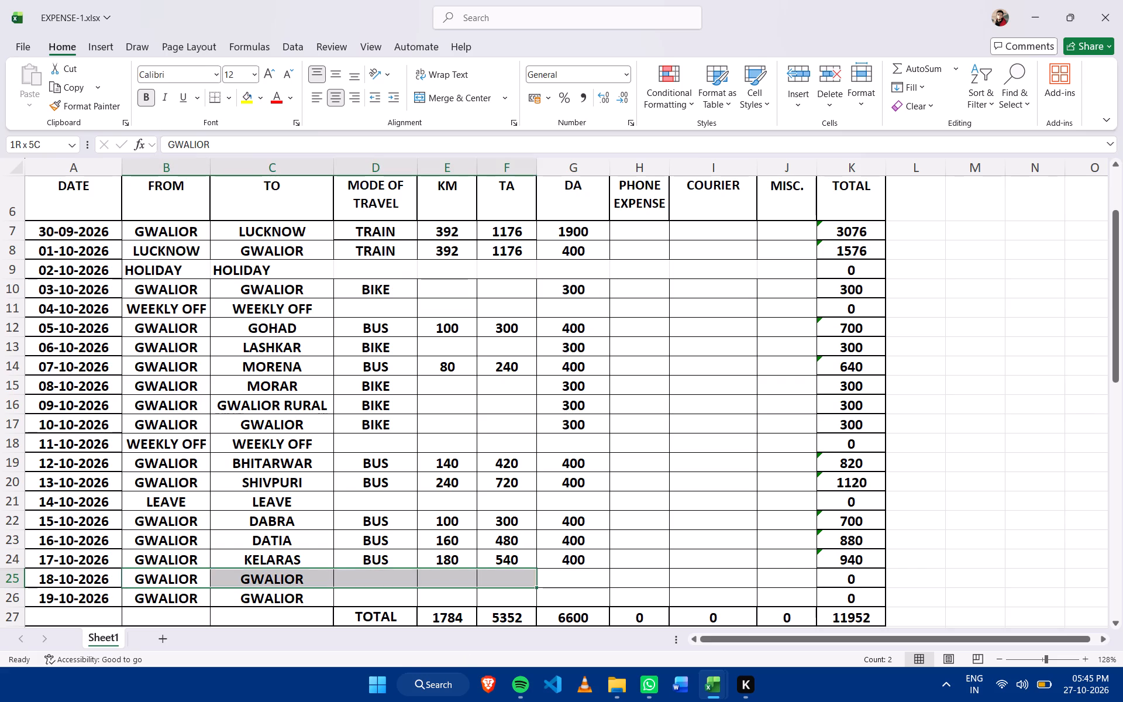
left_click_drag(505, 572, 769, 577)
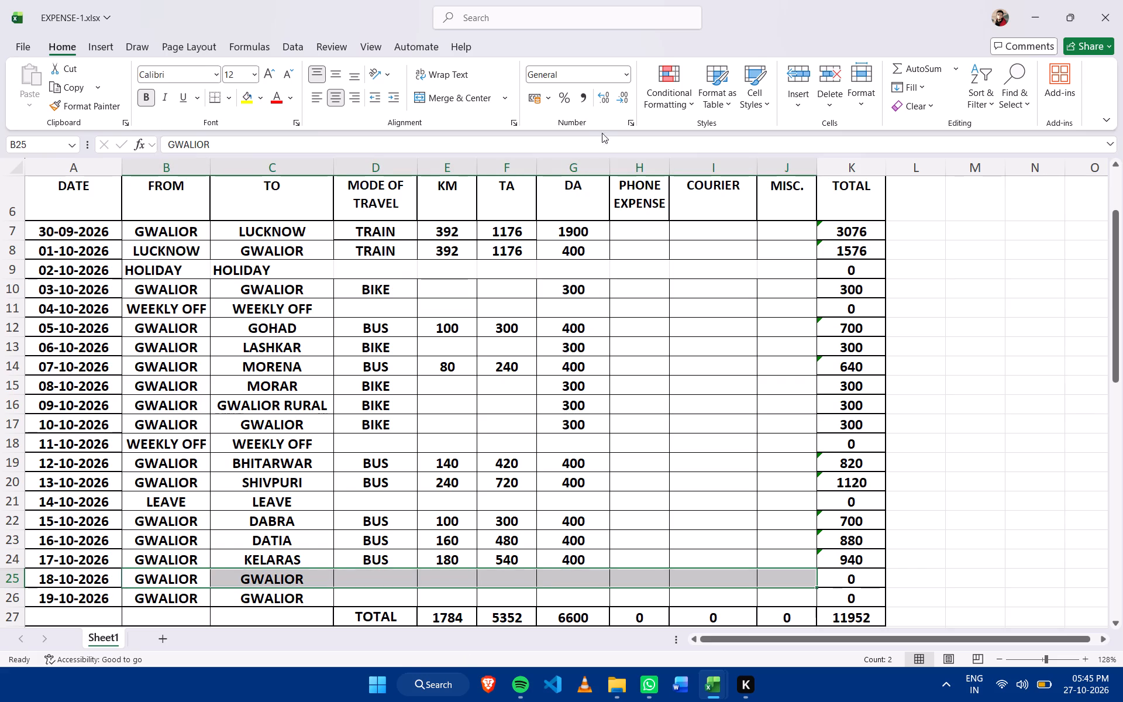
left_click(449, 92)
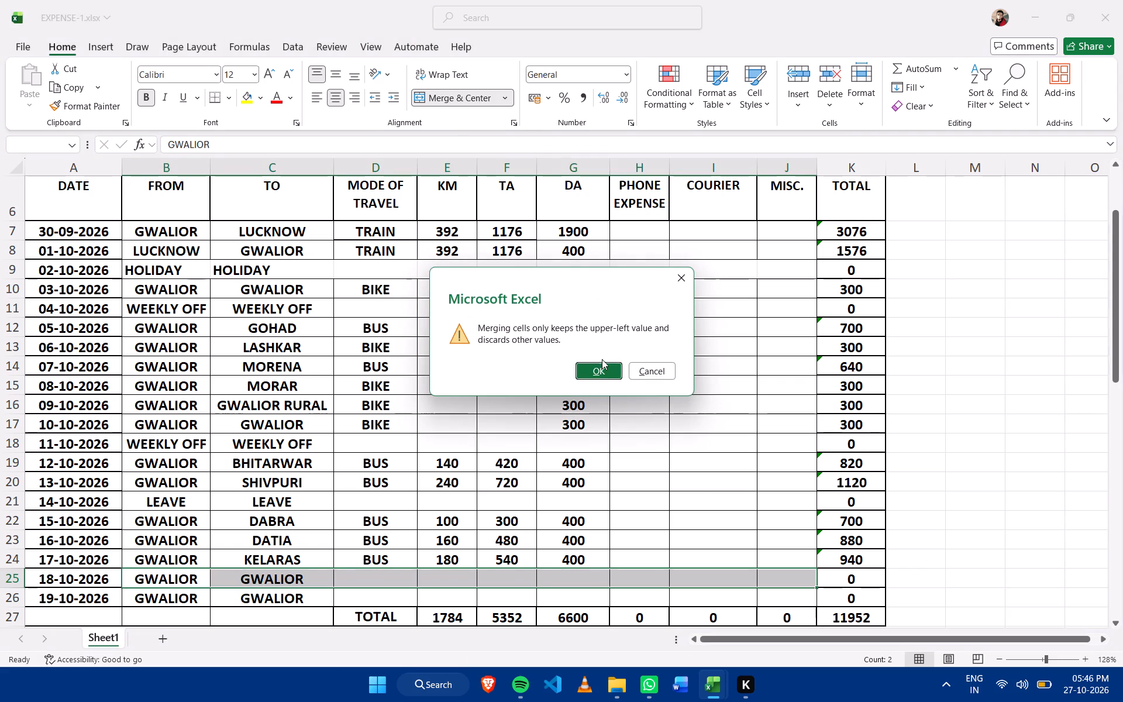
left_click(602, 369)
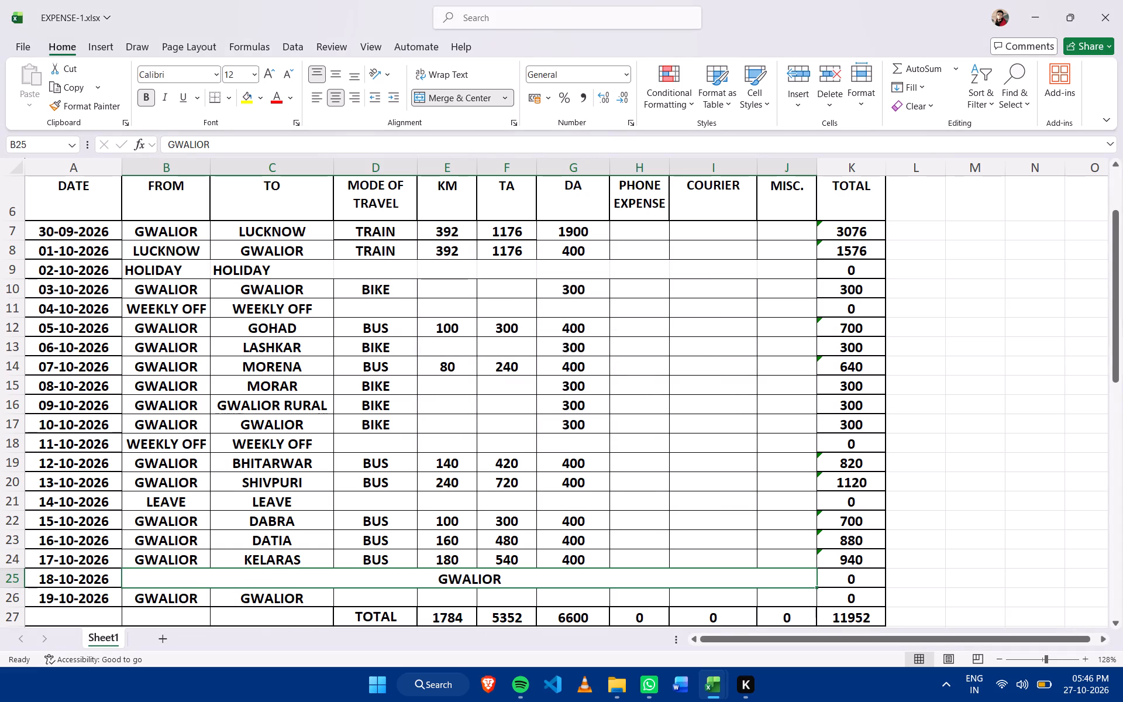
left_click(509, 581)
type("WE")
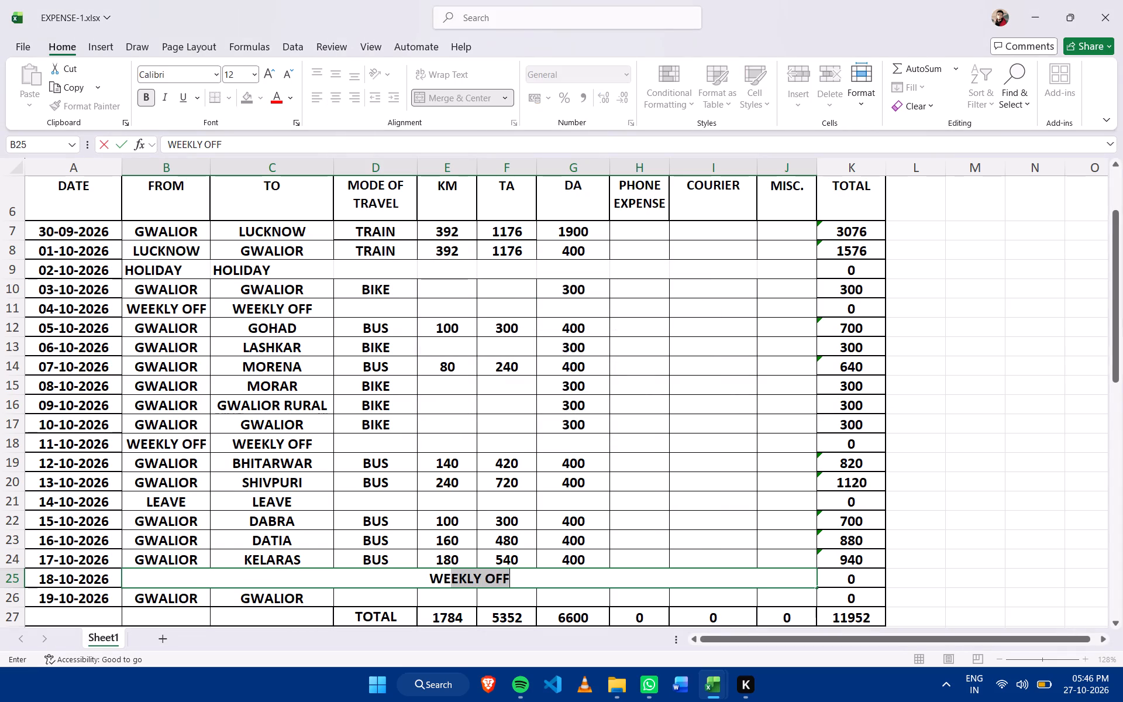
key("Return")
key("Return")
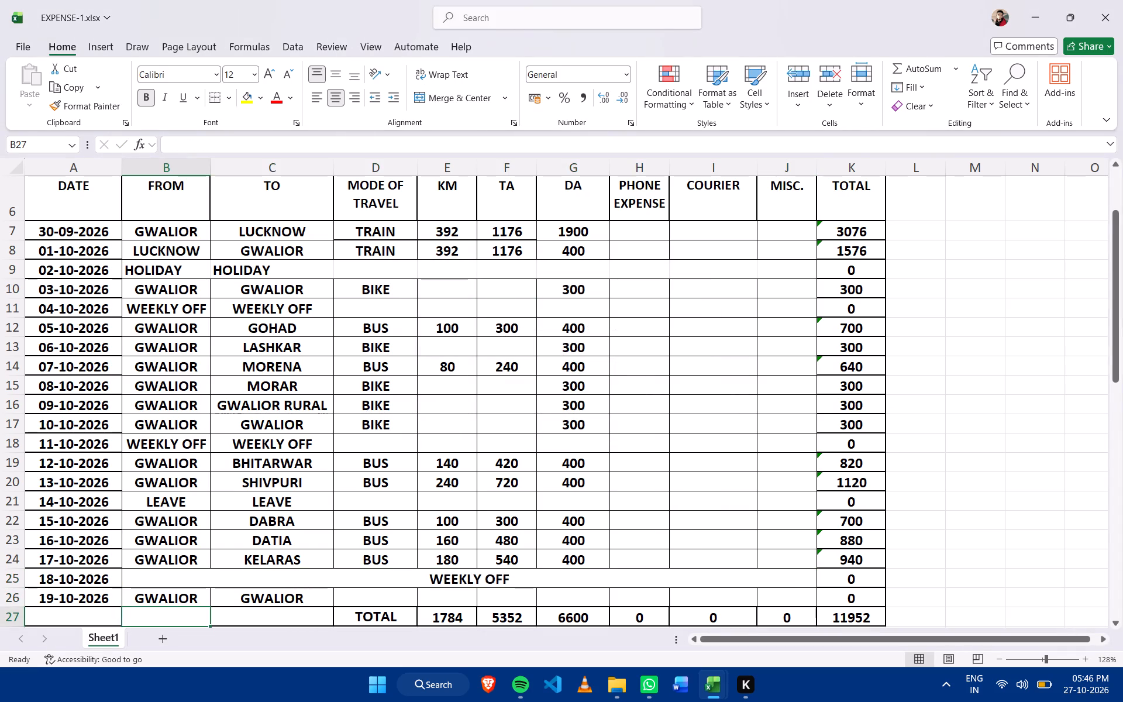
Merge and center the FROM through MISC. cells in the 11-10-2026 row and in the 04-10-2026 row, keeping WEEKLY OFF.
left_click_drag(193, 441, 772, 442)
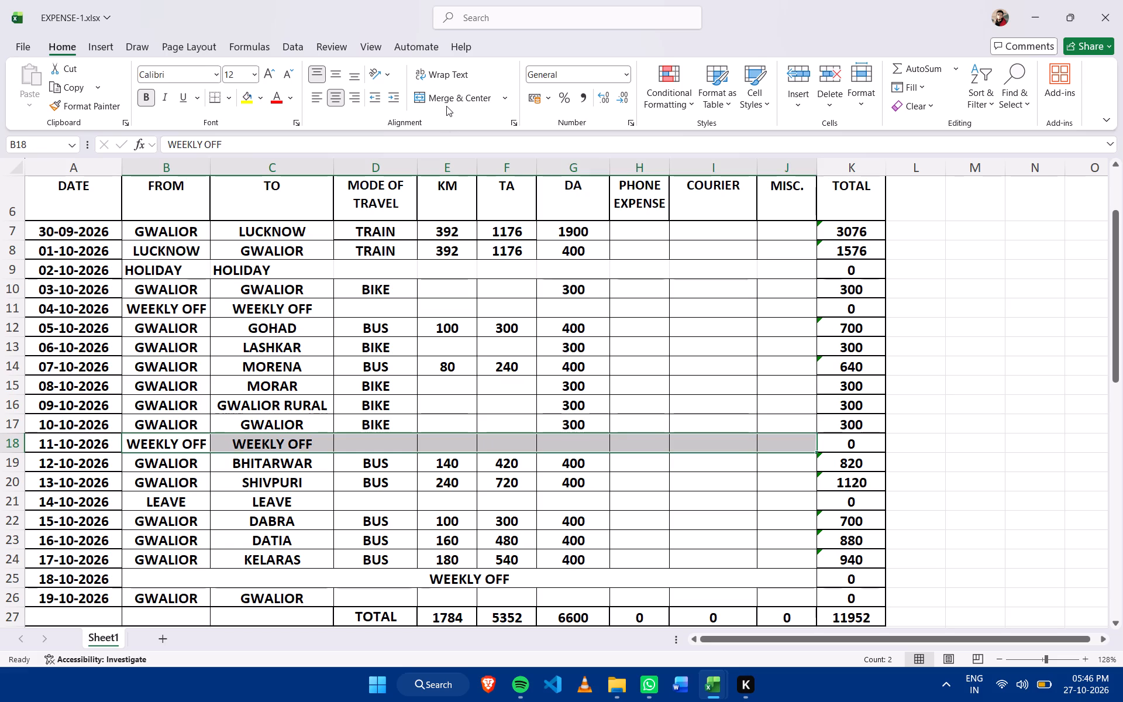
left_click(447, 100)
left_click(598, 367)
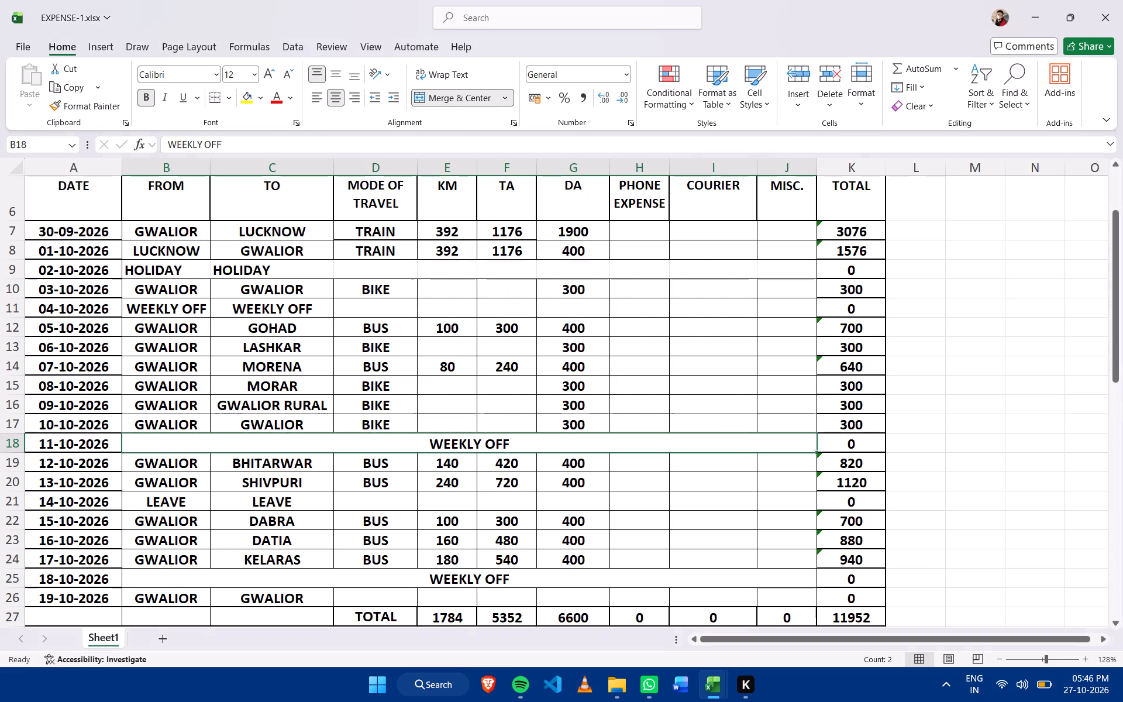
left_click_drag(186, 307, 746, 309)
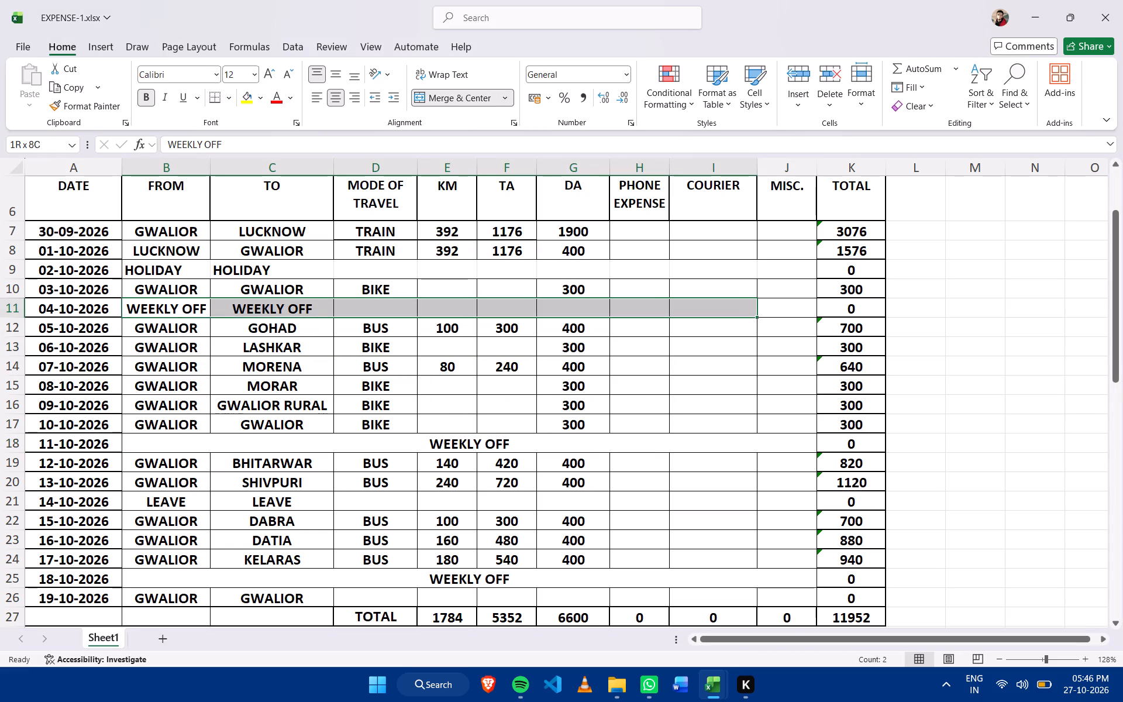
left_click_drag(746, 309, 773, 305)
left_click(444, 98)
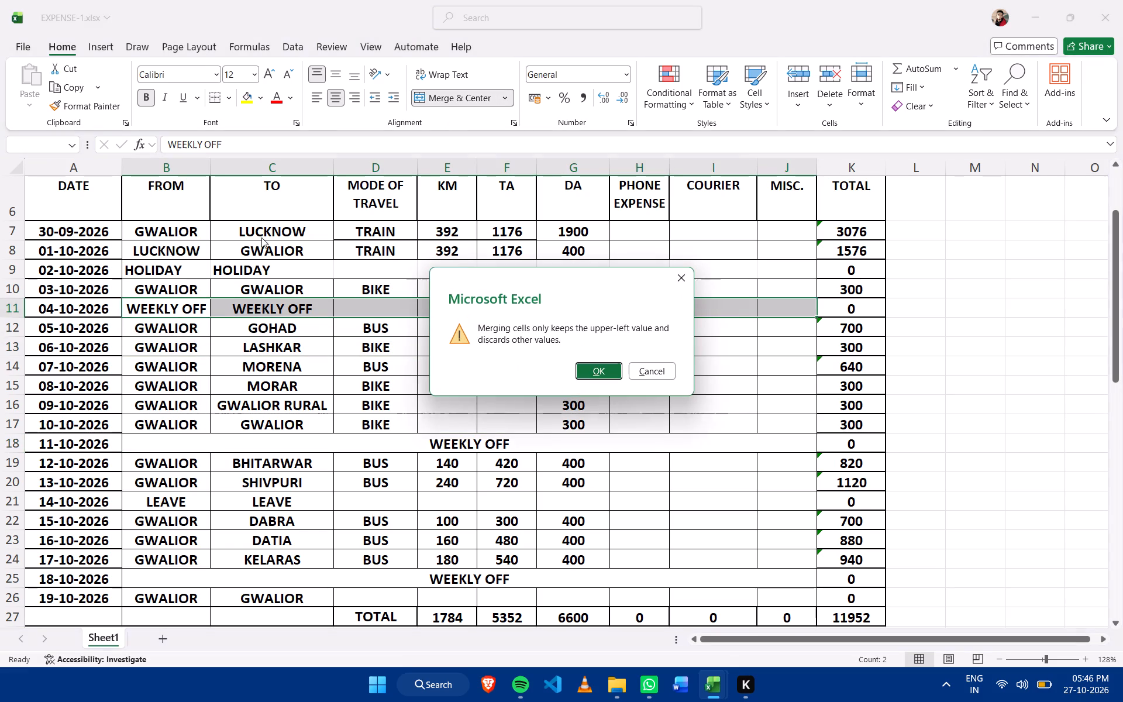
left_click(617, 371)
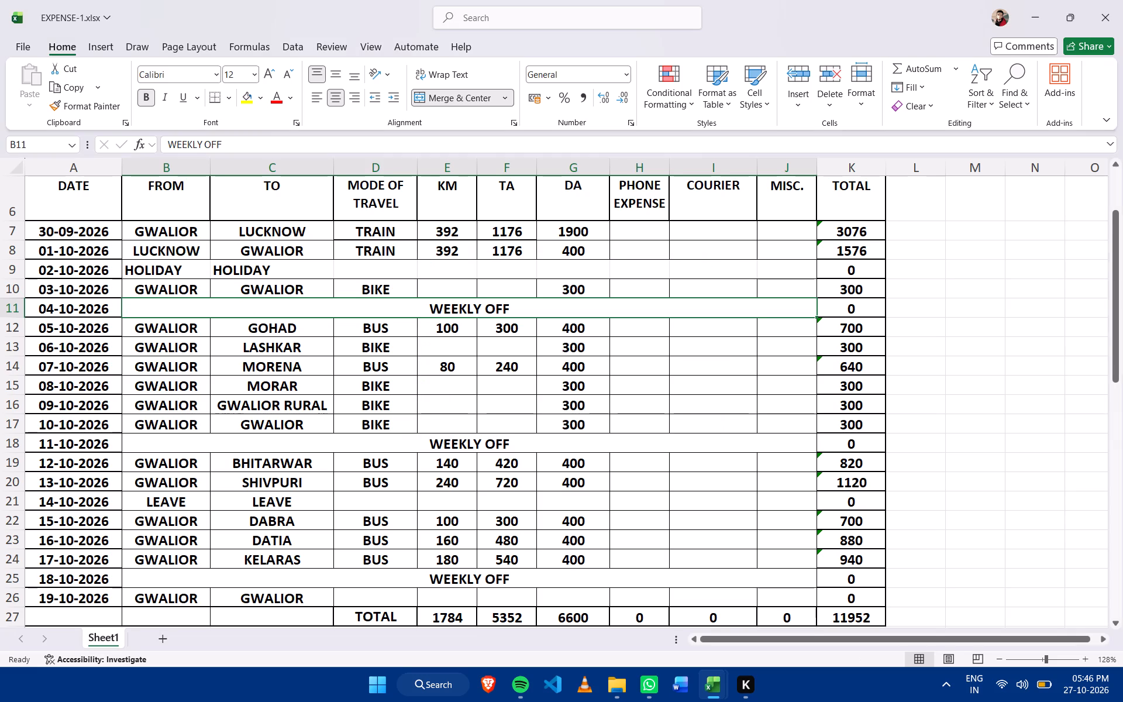
Merge and center the 02-10-2026 HOLIDAY row's cells from FROM through MISC.
left_click_drag(187, 265, 791, 278)
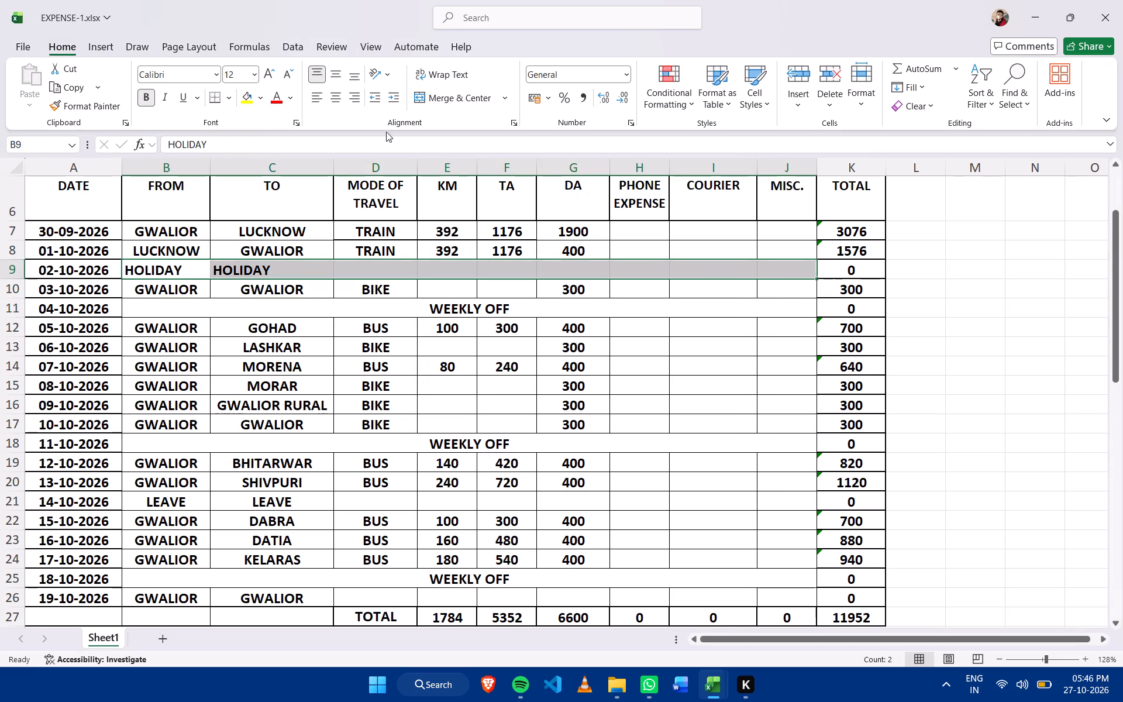
left_click(432, 101)
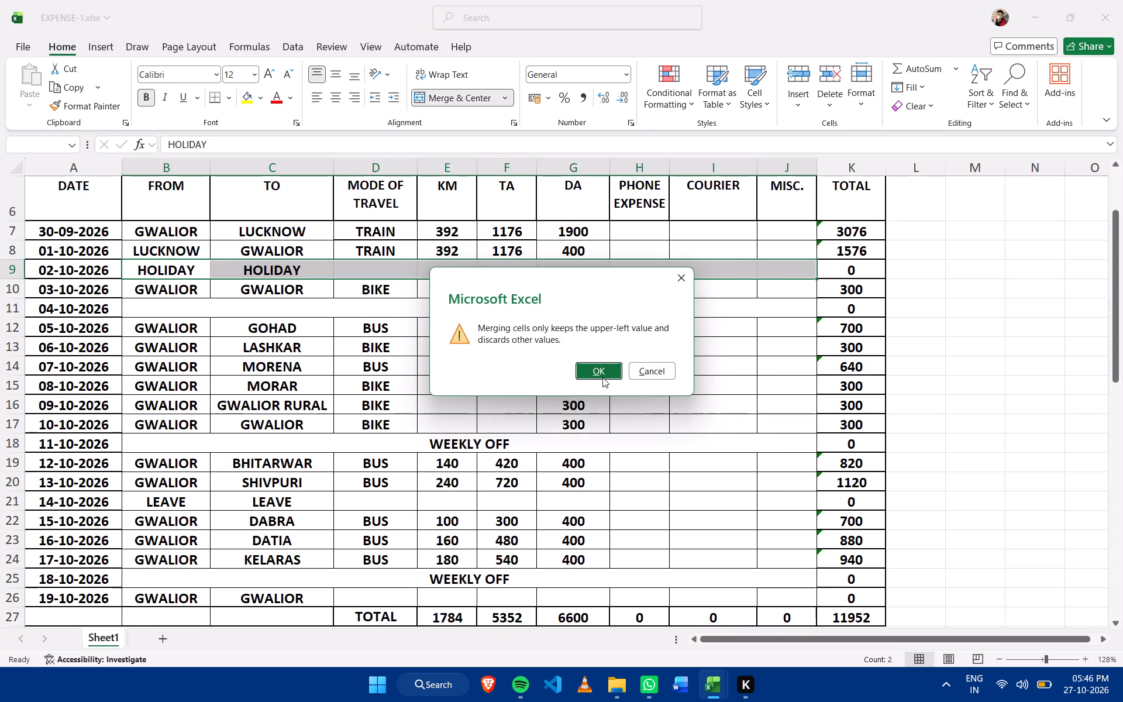
left_click(602, 377)
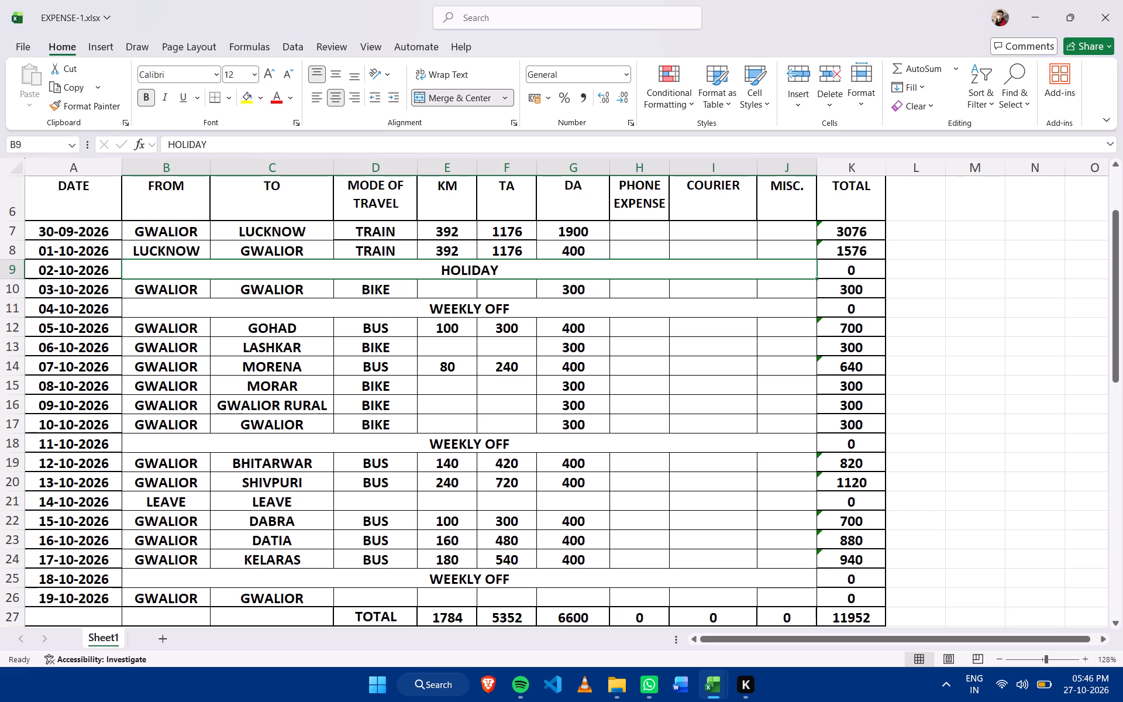
Enter SABALGARH as the destination and BUS as the mode of travel in the 19-10-2026 row.
scroll(587, 453, "down", 1)
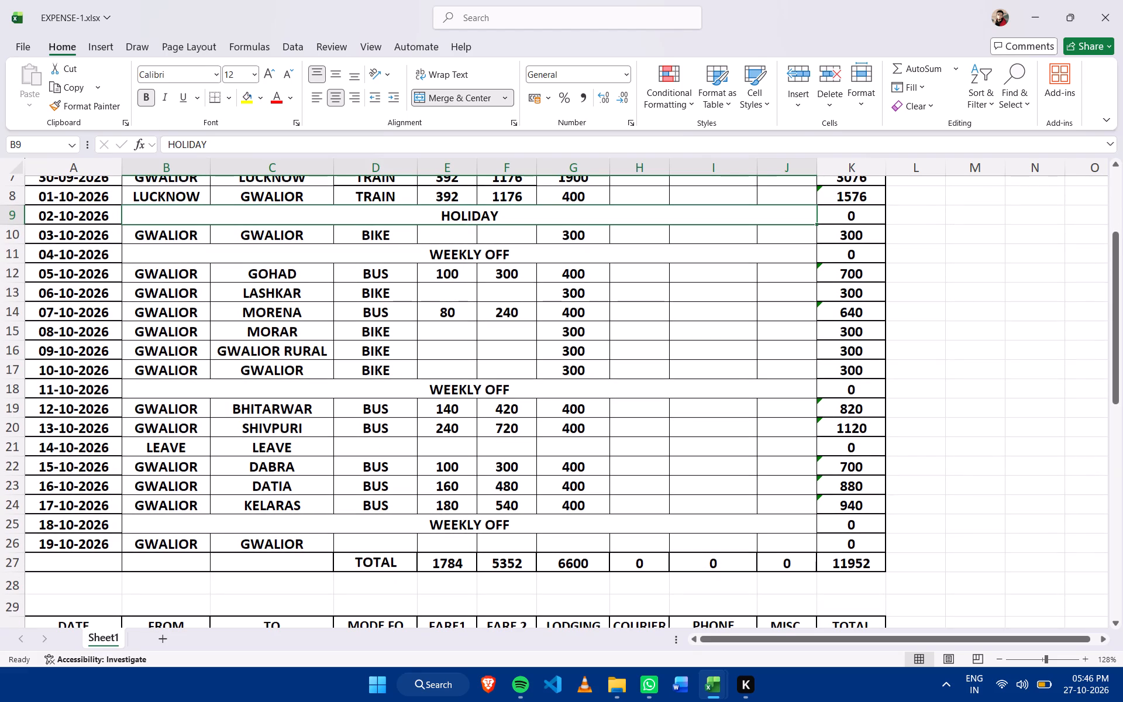
left_click(319, 536)
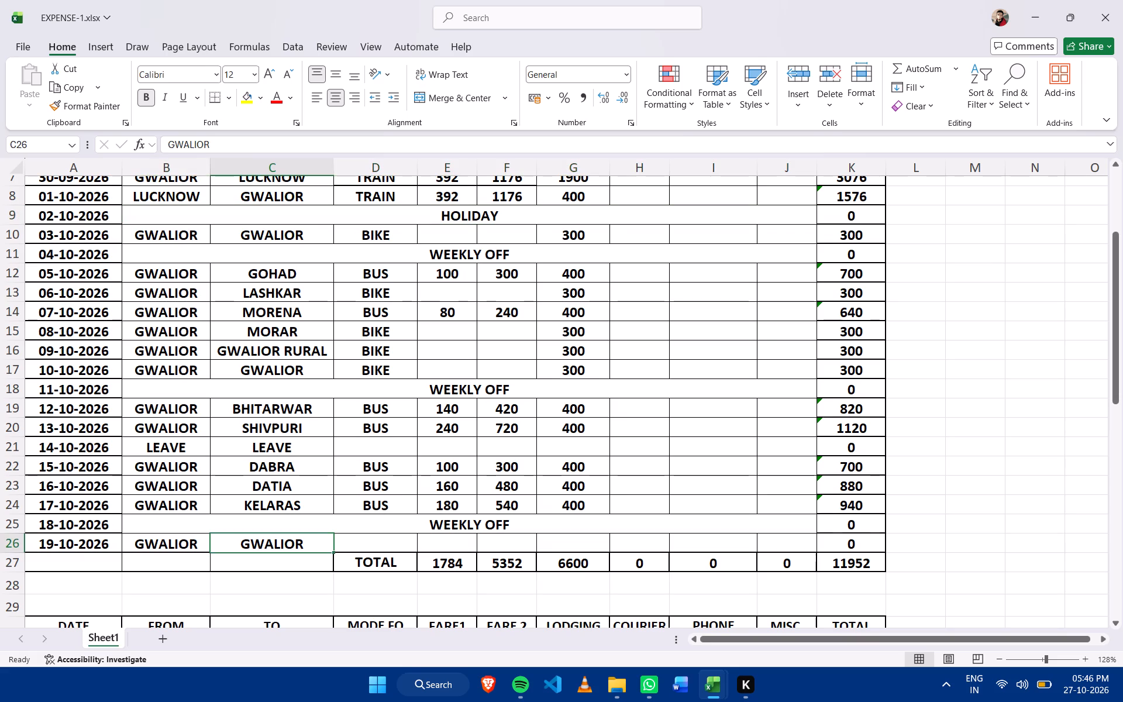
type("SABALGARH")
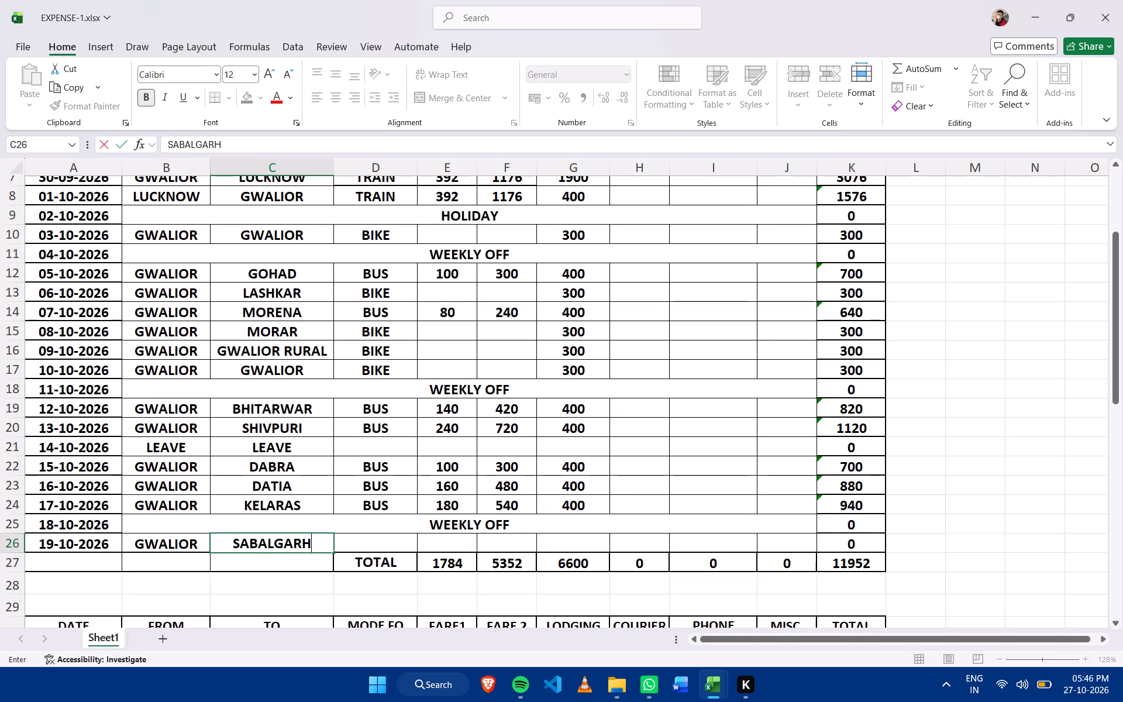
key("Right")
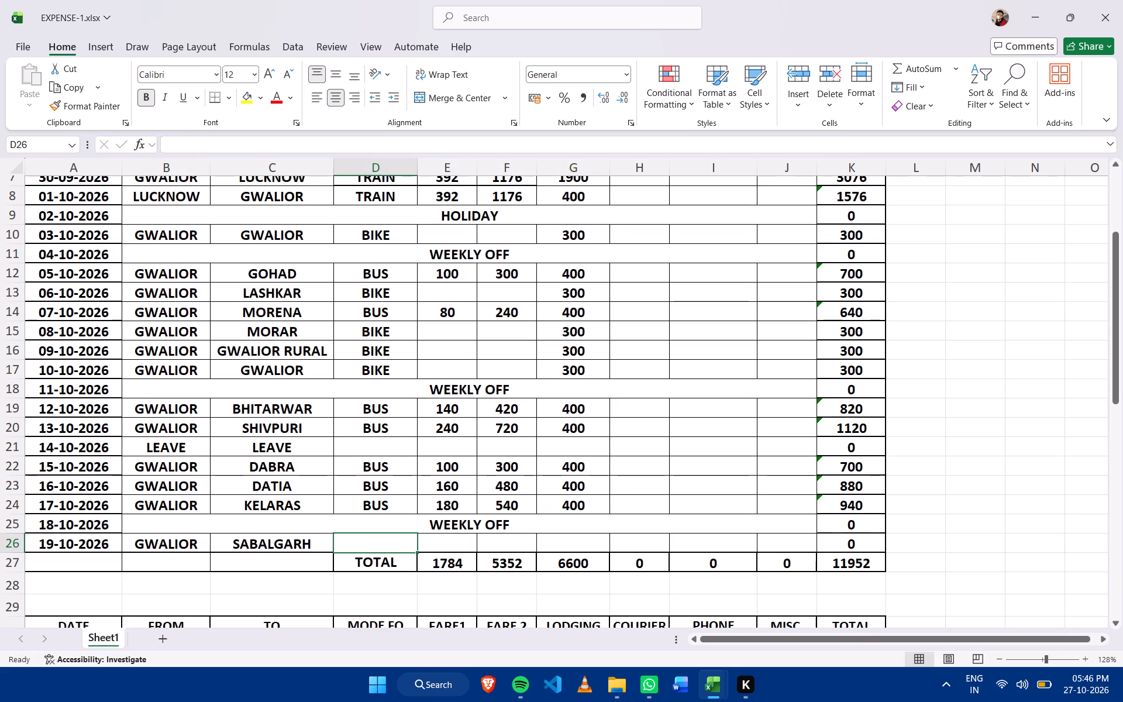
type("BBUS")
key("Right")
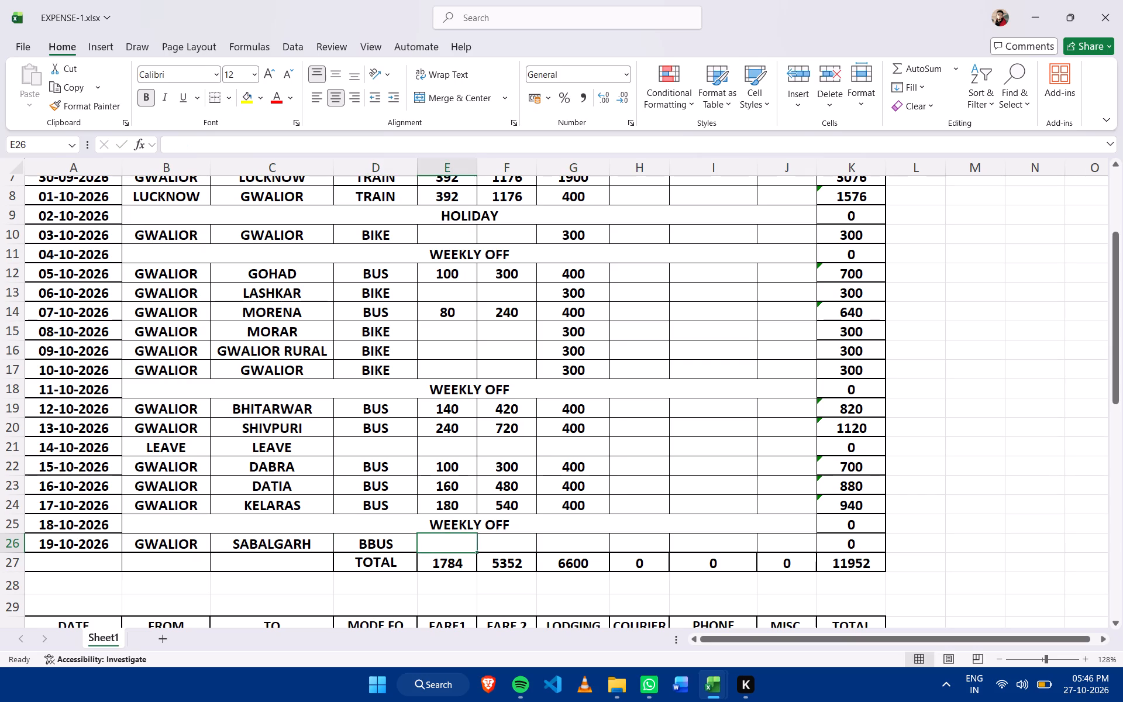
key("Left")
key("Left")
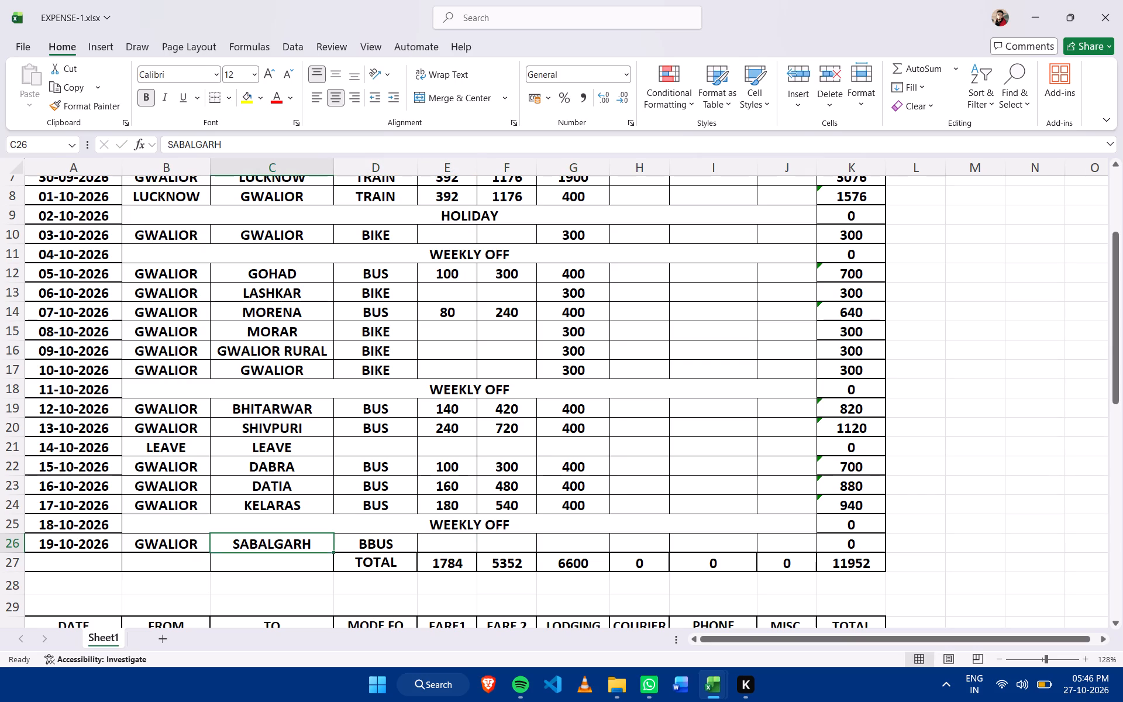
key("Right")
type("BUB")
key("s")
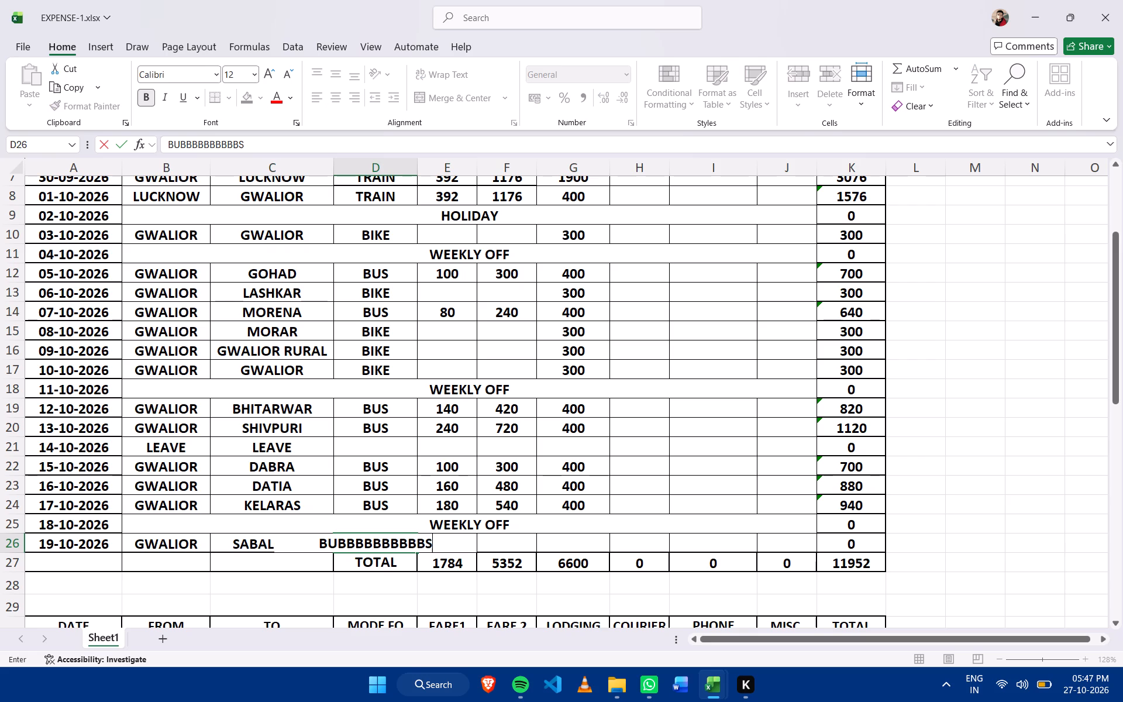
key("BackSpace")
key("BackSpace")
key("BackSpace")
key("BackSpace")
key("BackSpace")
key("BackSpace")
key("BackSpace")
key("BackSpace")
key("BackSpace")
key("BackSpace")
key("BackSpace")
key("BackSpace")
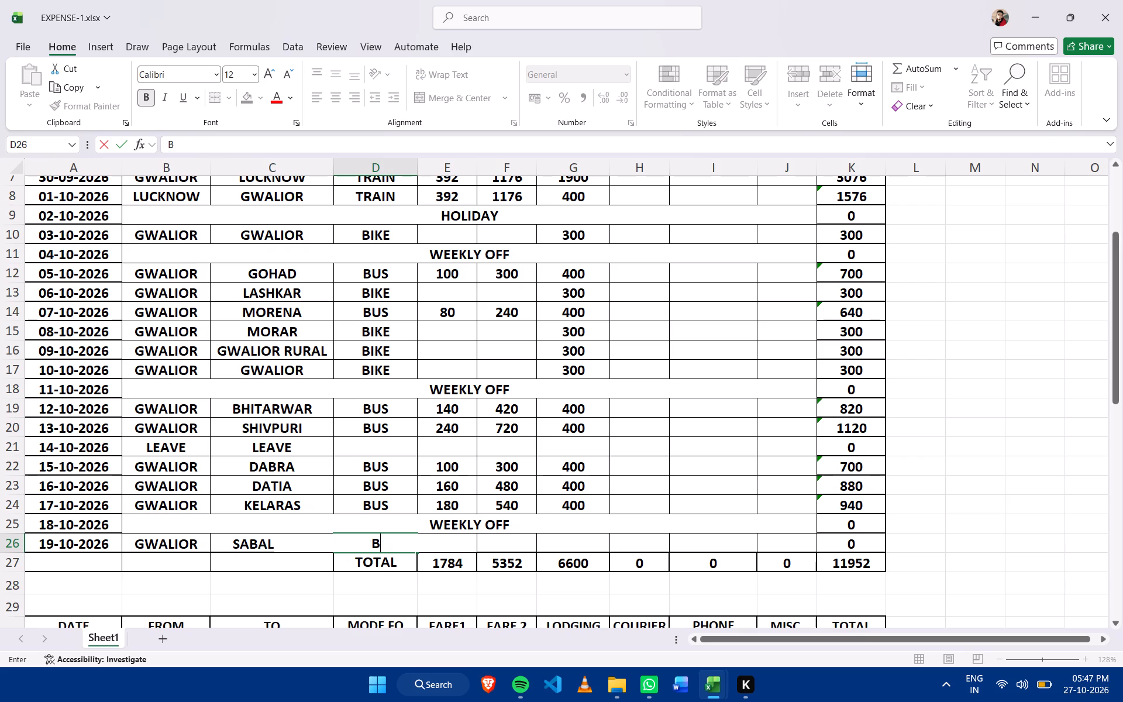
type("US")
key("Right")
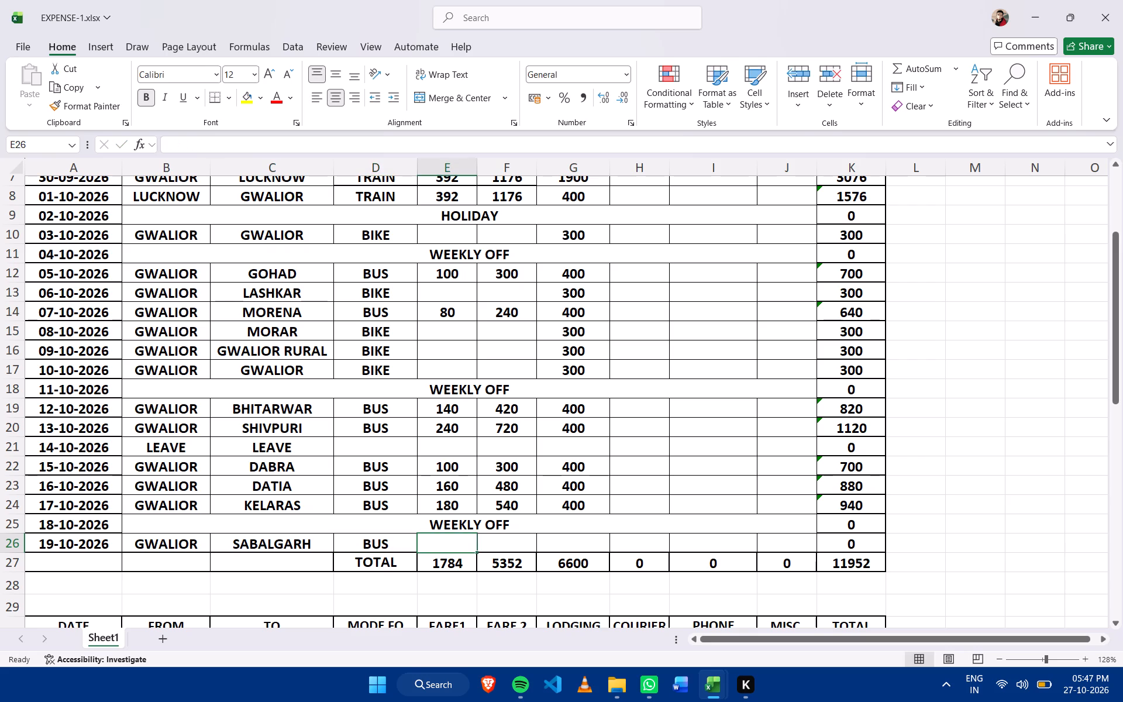
Enter KM 220, TA 660 and DA 400 in the 19-10-2026 row.
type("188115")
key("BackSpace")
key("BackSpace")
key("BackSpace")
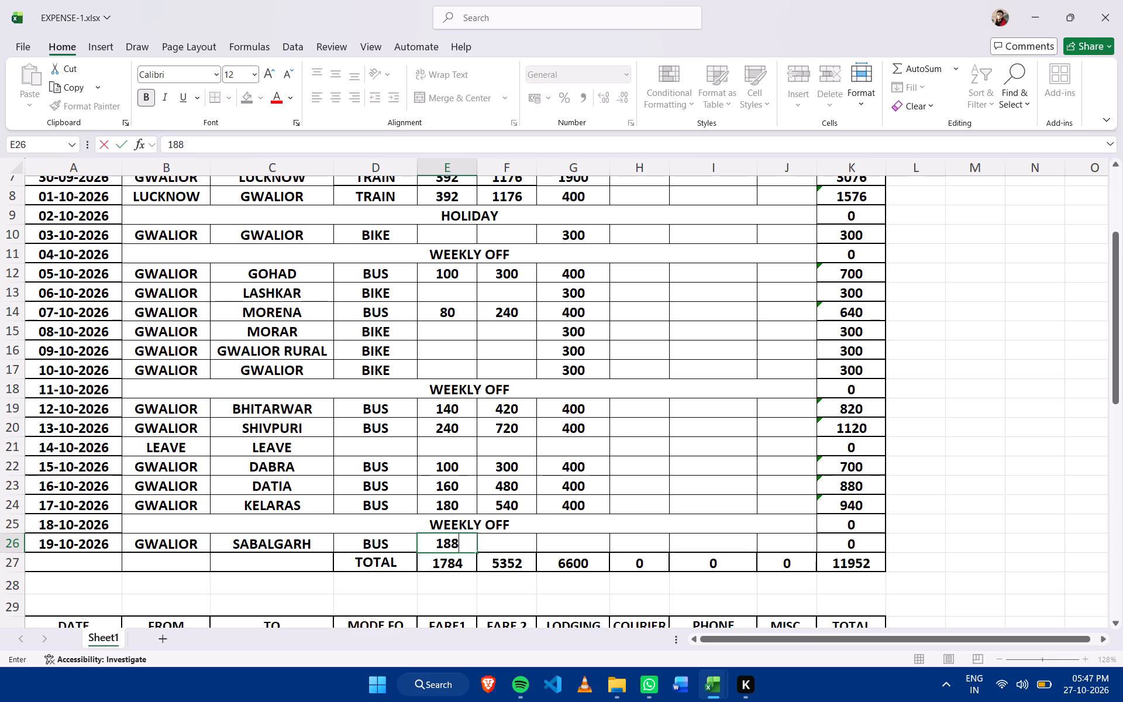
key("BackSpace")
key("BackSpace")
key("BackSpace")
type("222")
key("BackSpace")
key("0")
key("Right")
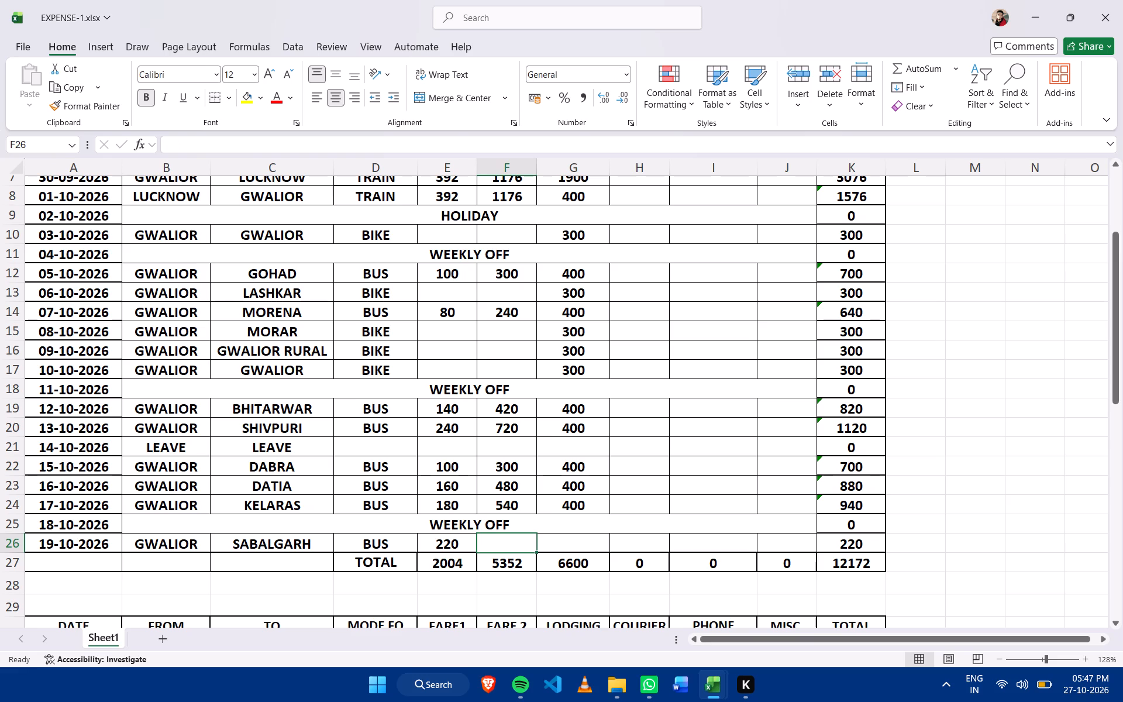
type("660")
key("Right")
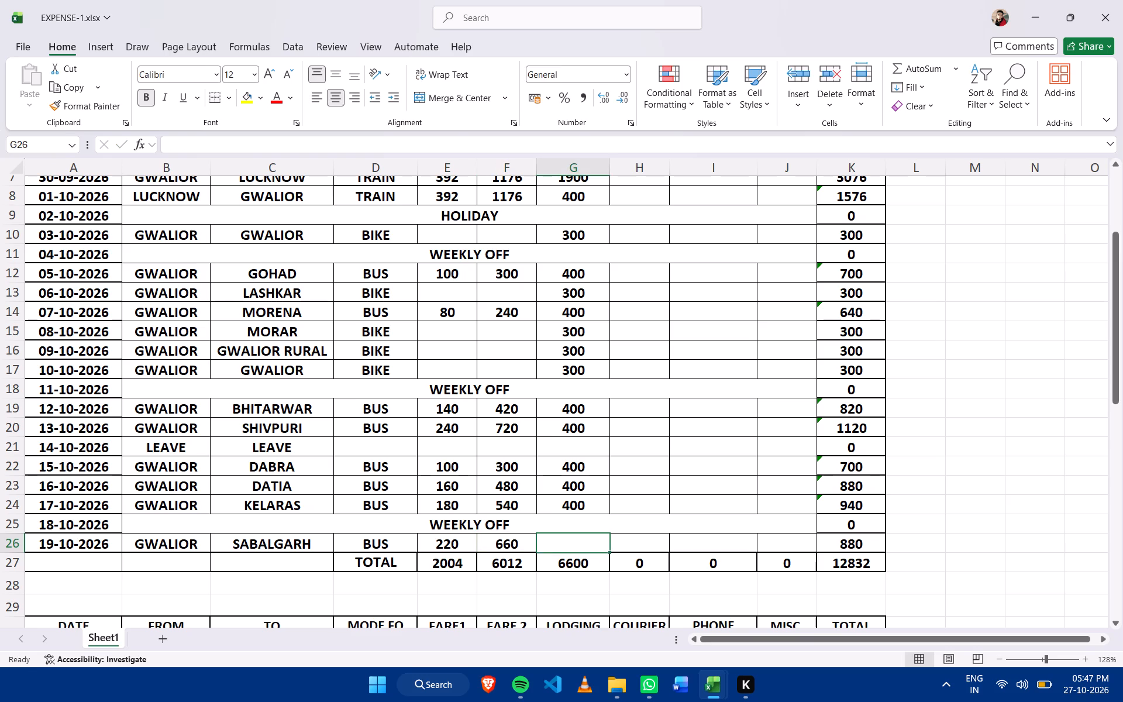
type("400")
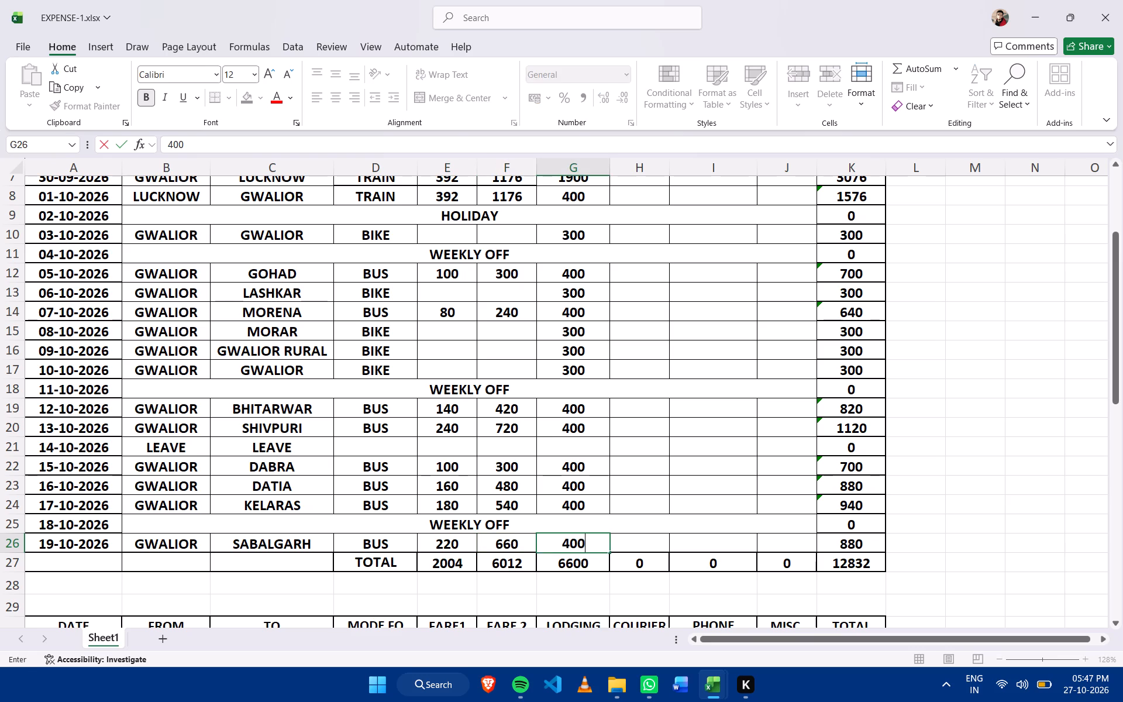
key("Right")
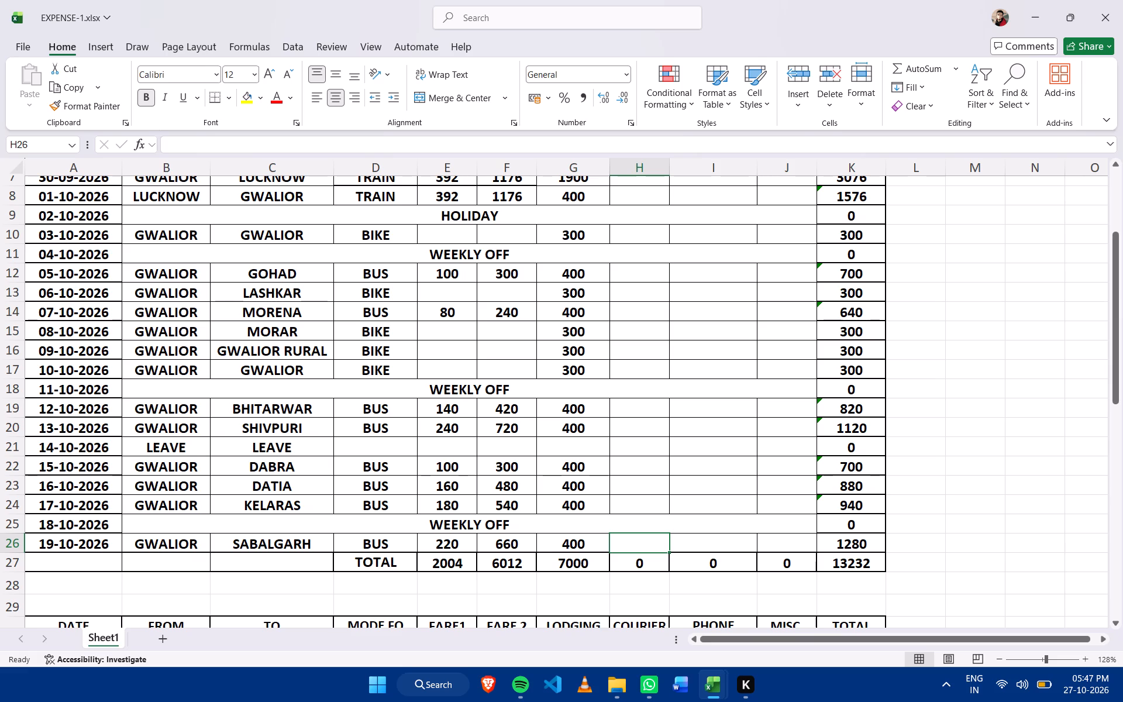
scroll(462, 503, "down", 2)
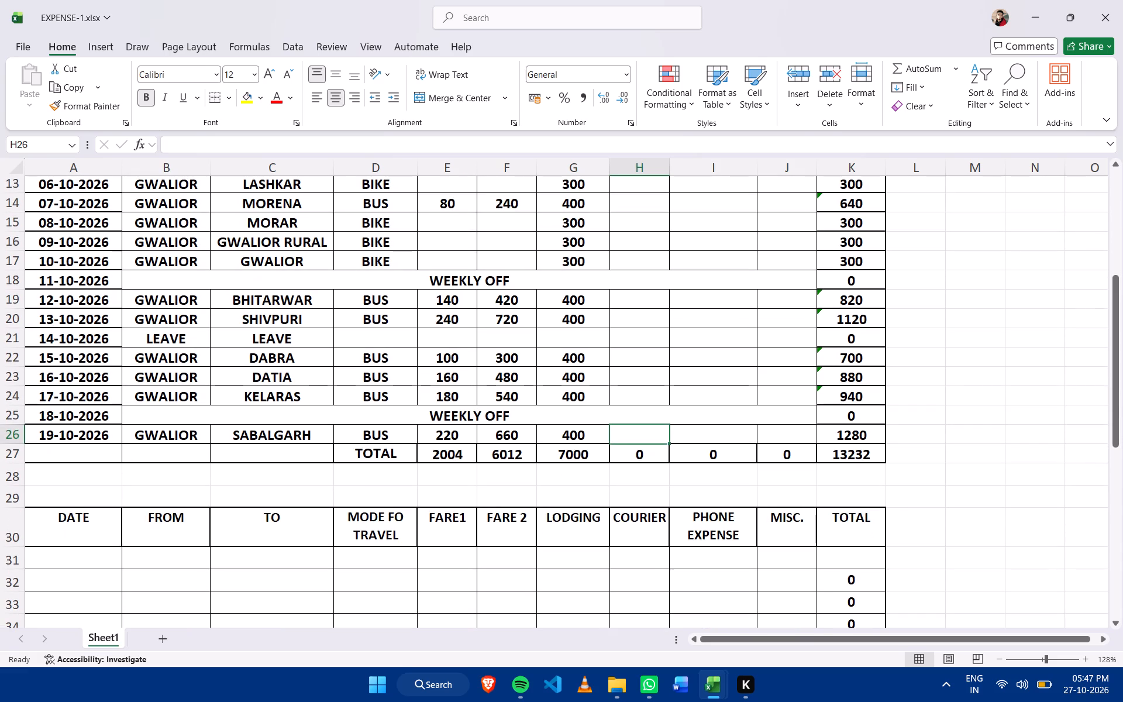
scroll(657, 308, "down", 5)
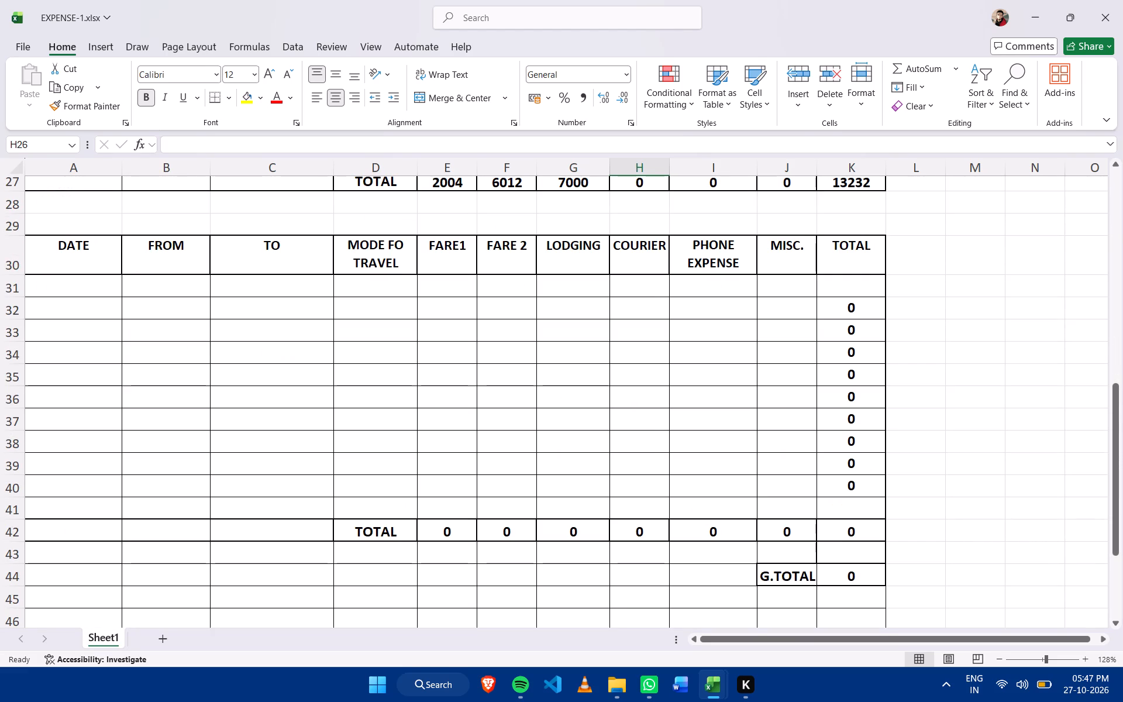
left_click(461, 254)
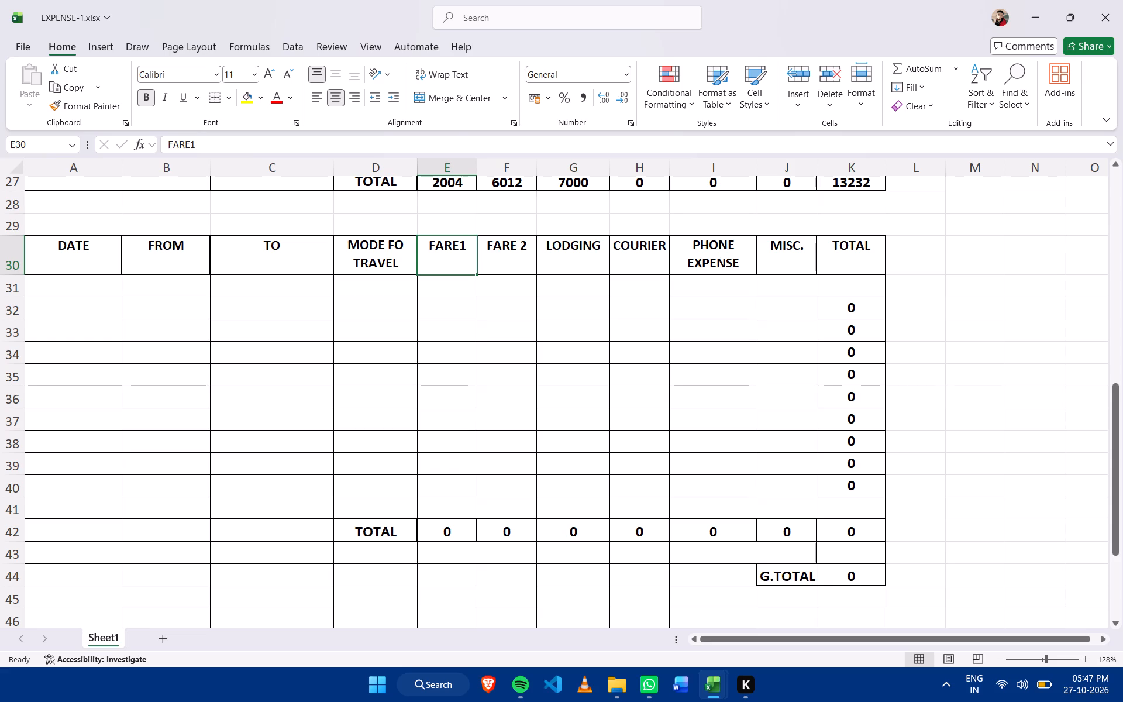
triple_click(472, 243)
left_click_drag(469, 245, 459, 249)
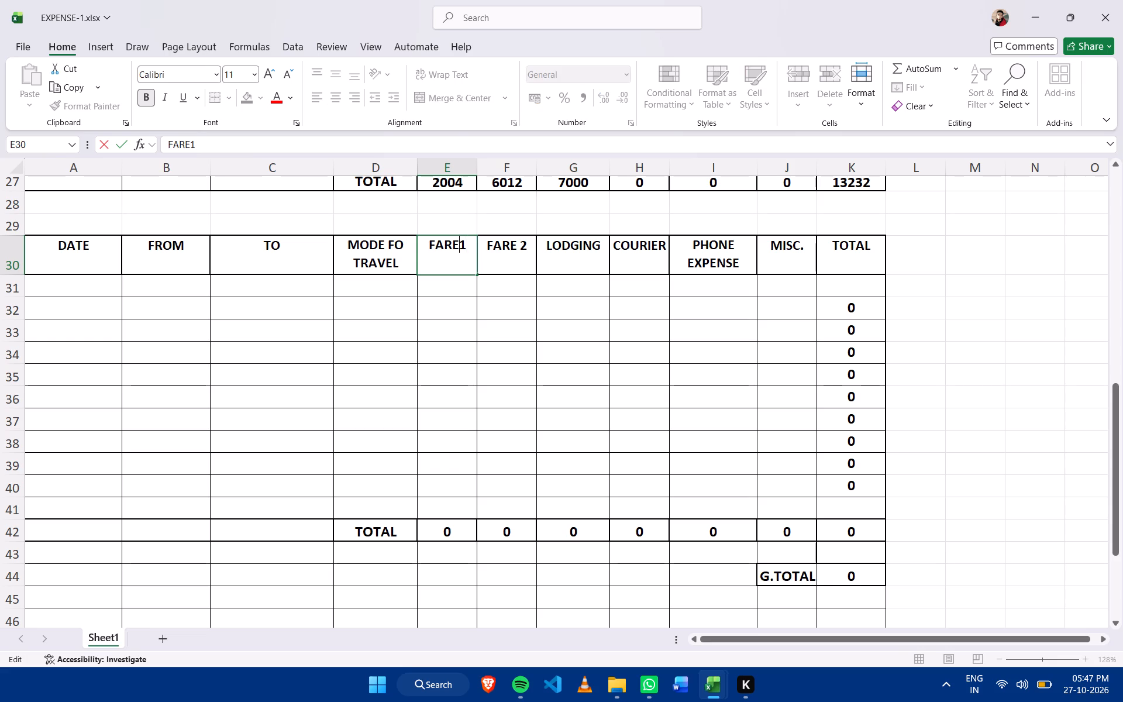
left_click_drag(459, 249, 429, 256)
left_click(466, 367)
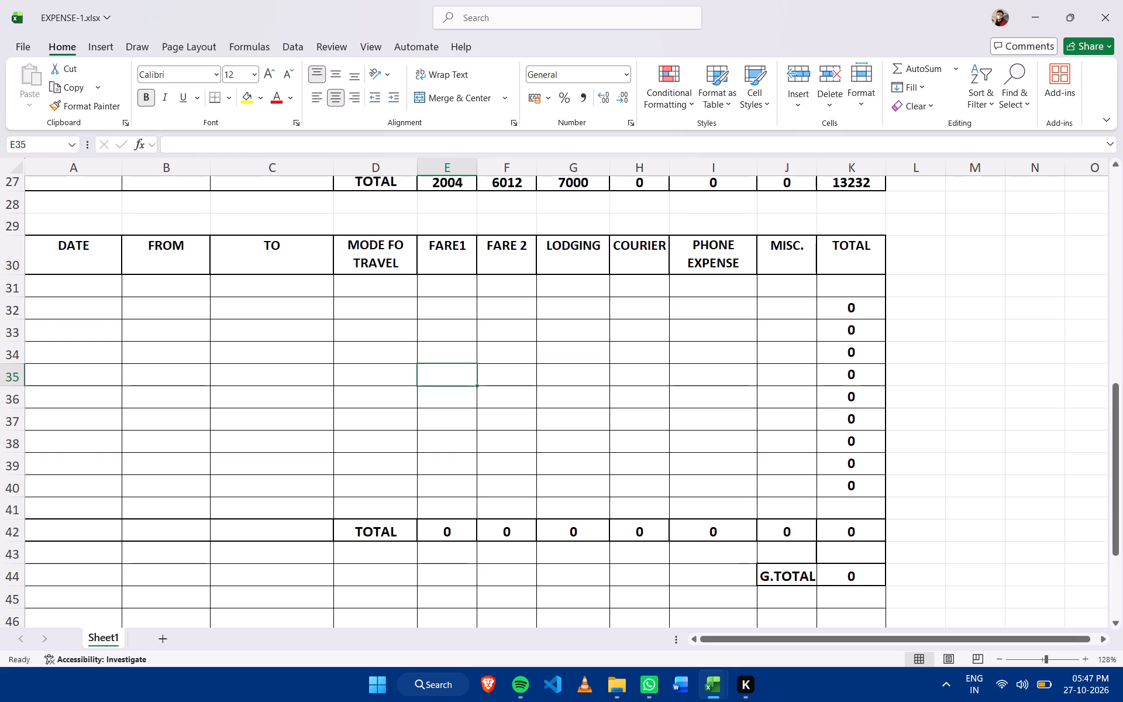
Enter 20-10-2026 in the first DATE cell of the second table and fill the date series down to 30-10-2026.
scroll(450, 388, "up", 2)
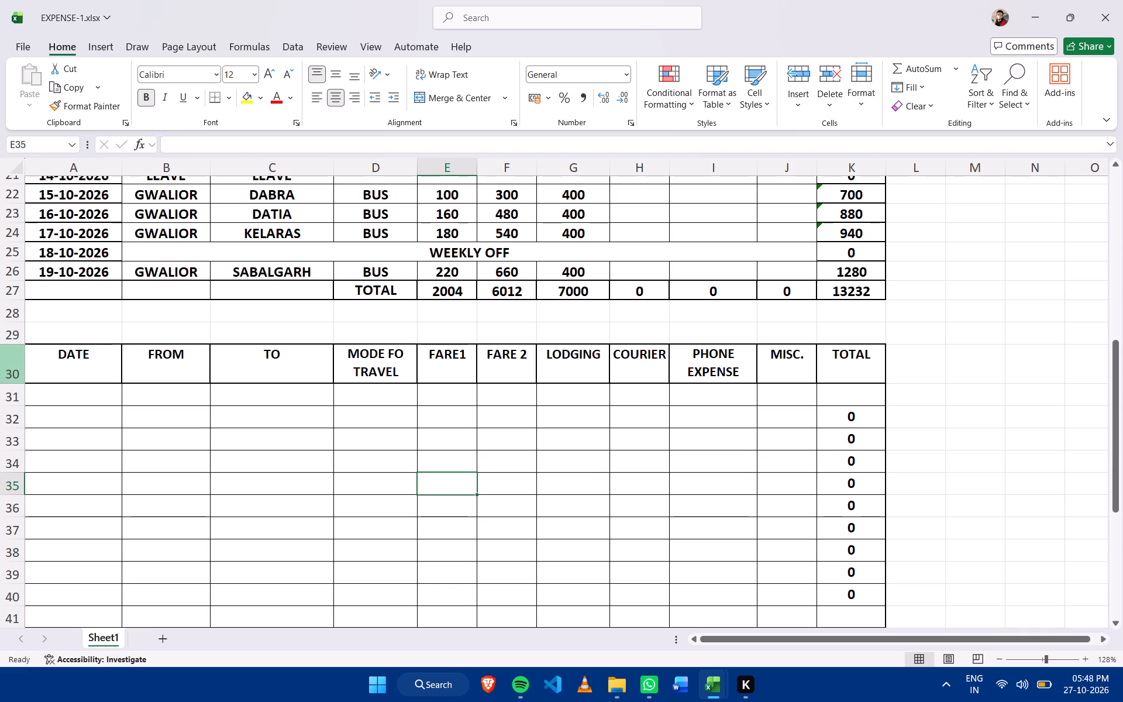
scroll(172, 380, "up", 14)
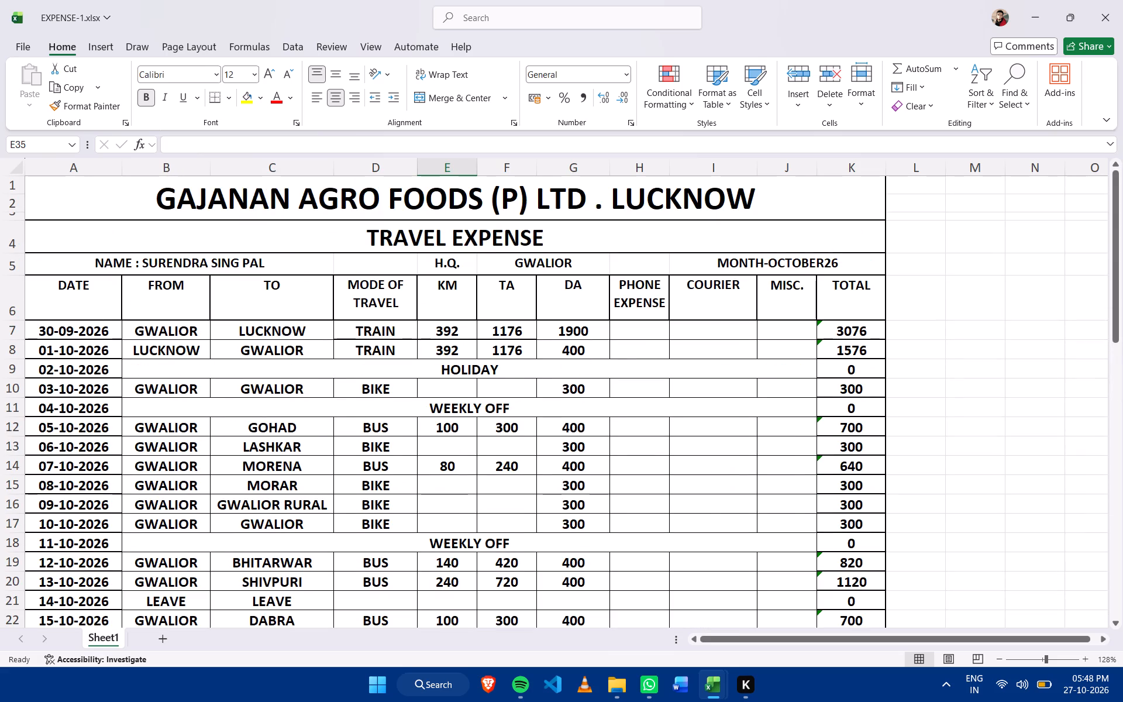
scroll(755, 325, "down", 9)
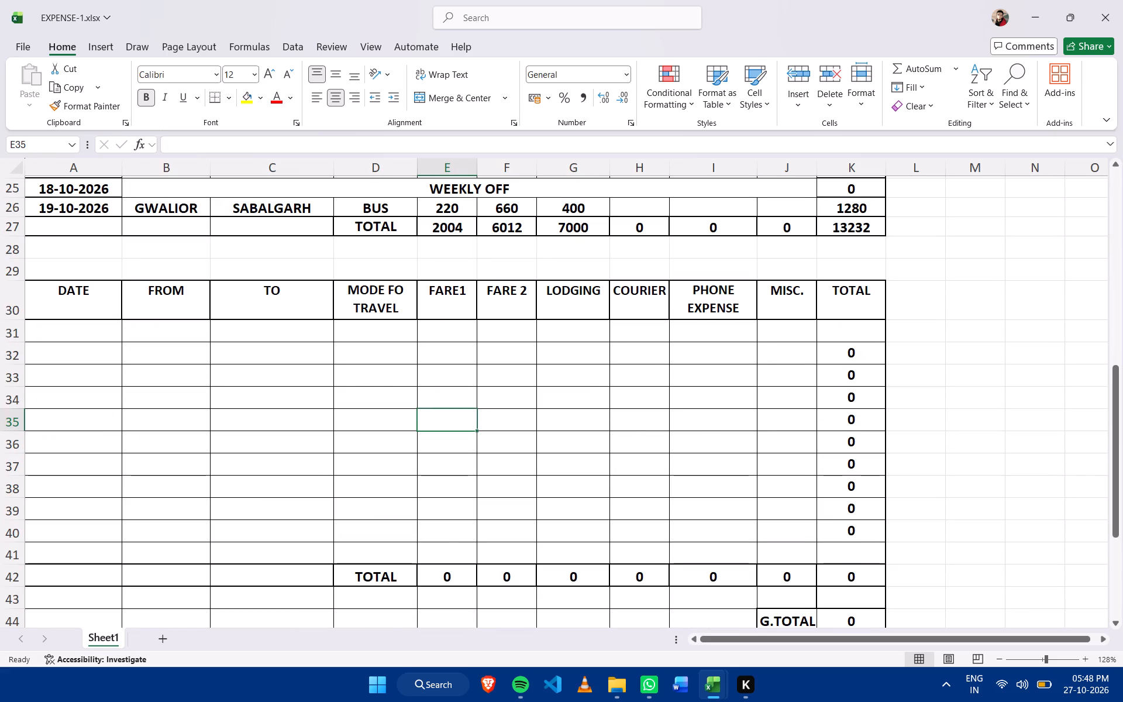
left_click(97, 336)
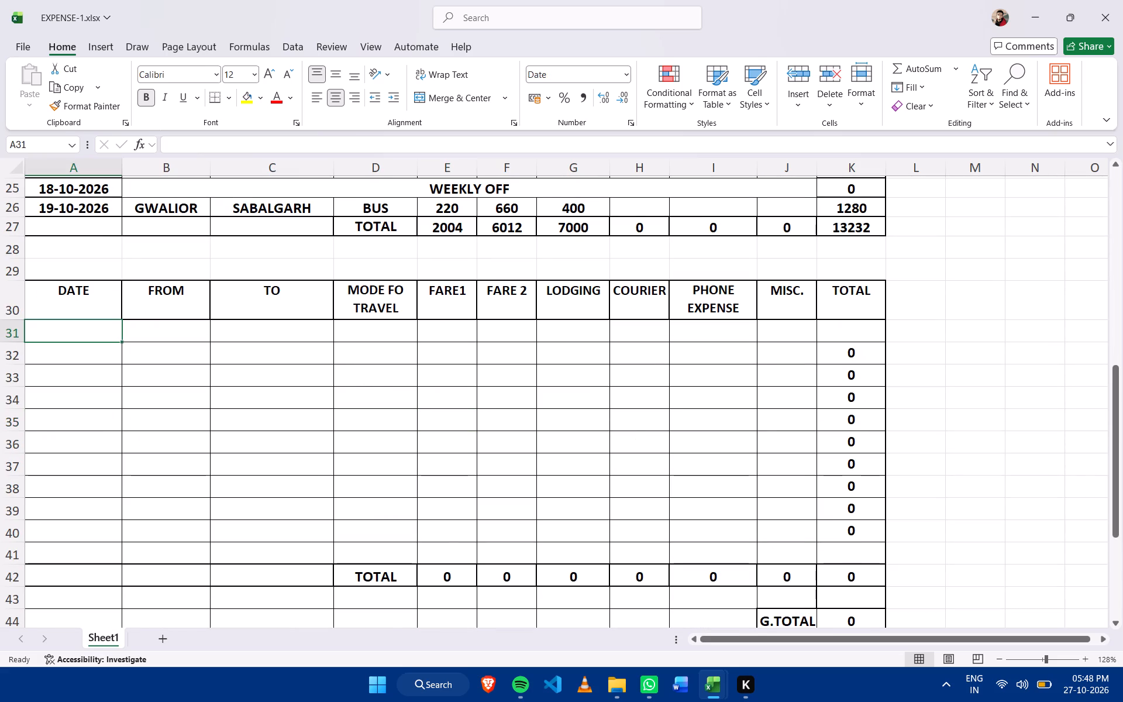
type("20/")
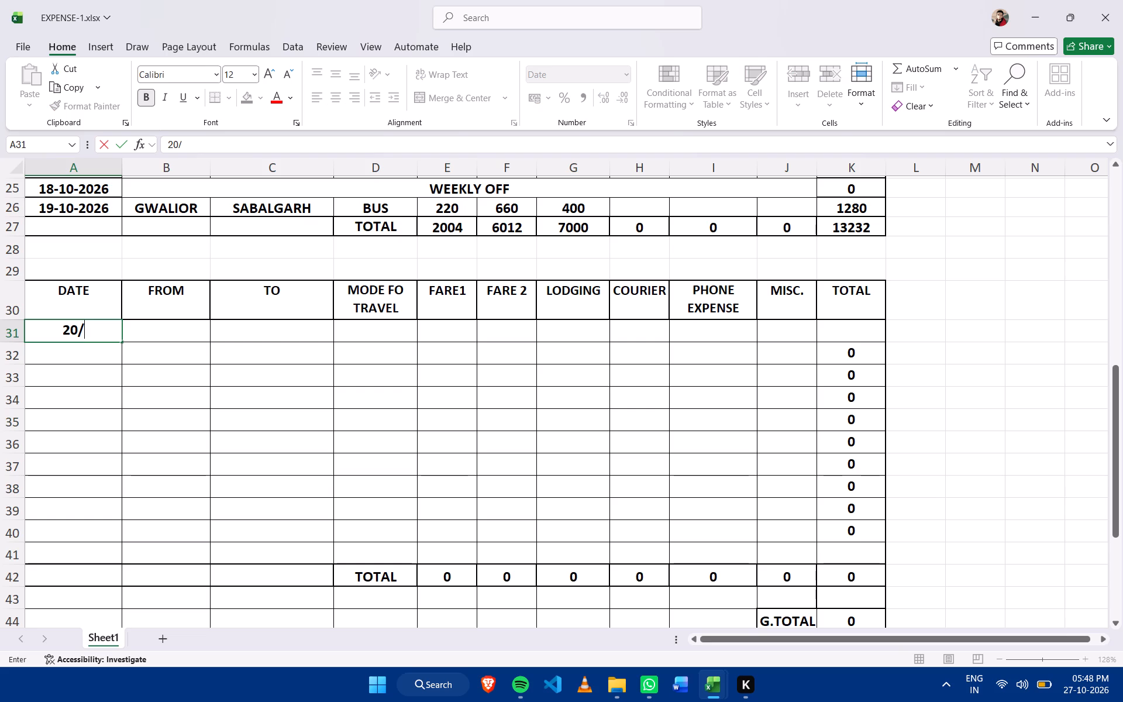
type("10")
type("/2026")
key("Return")
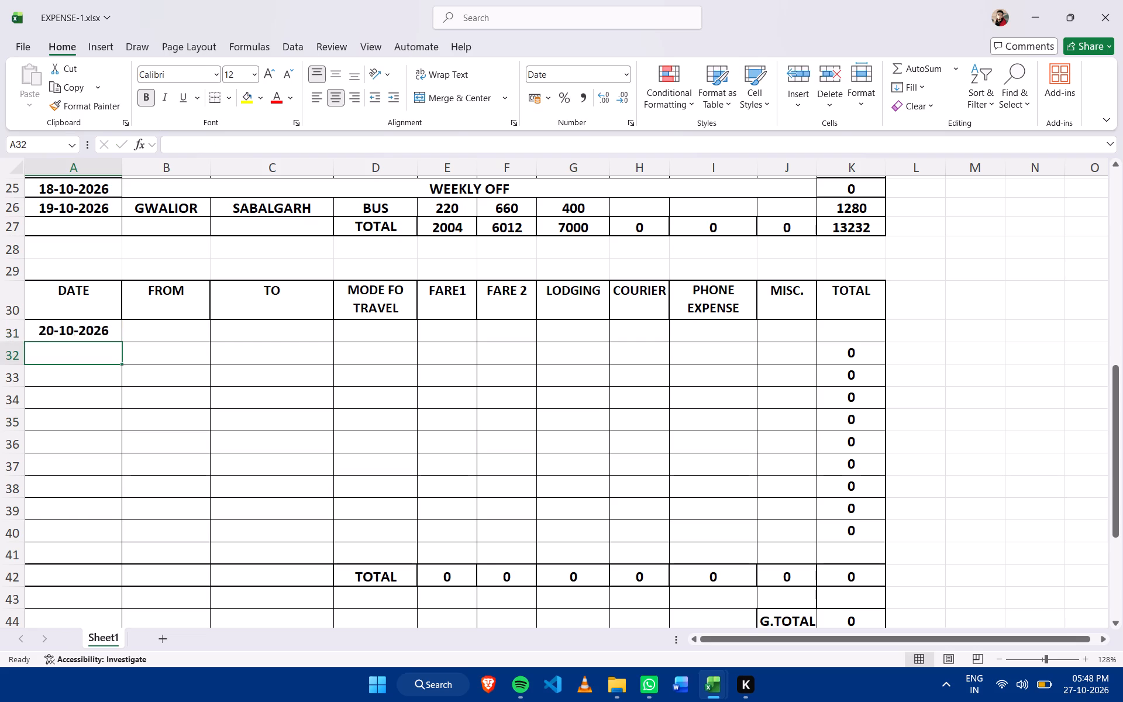
left_click(97, 336)
left_click_drag(122, 343, 111, 543)
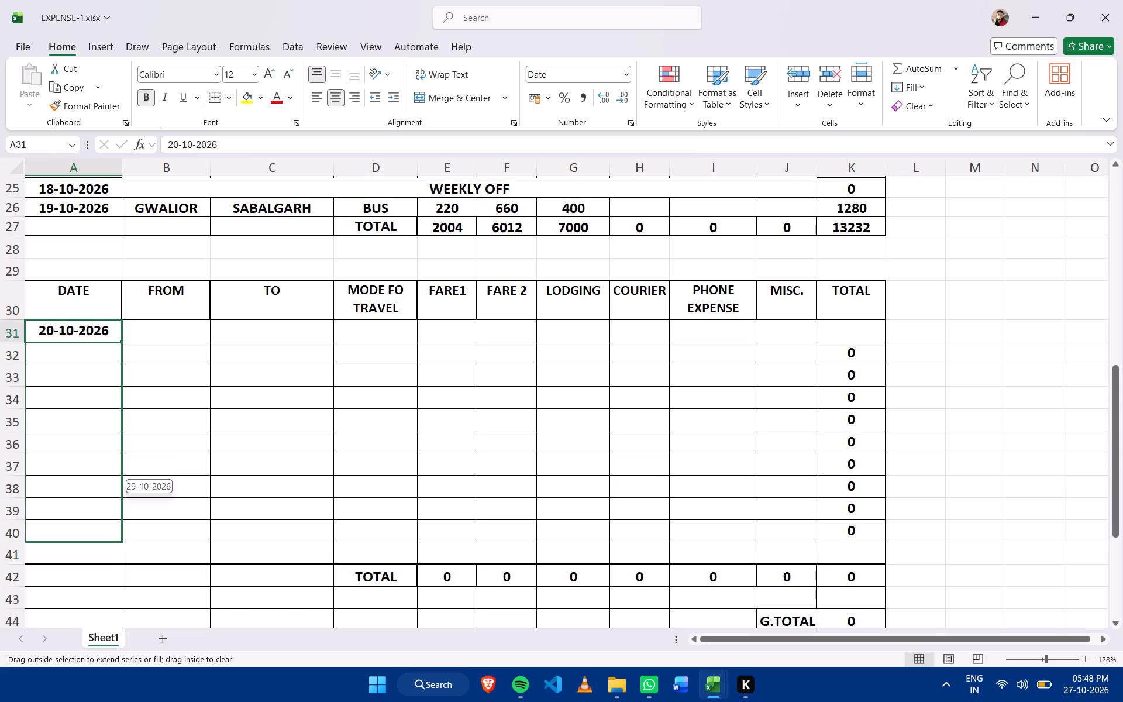
left_click_drag(111, 543, 119, 563)
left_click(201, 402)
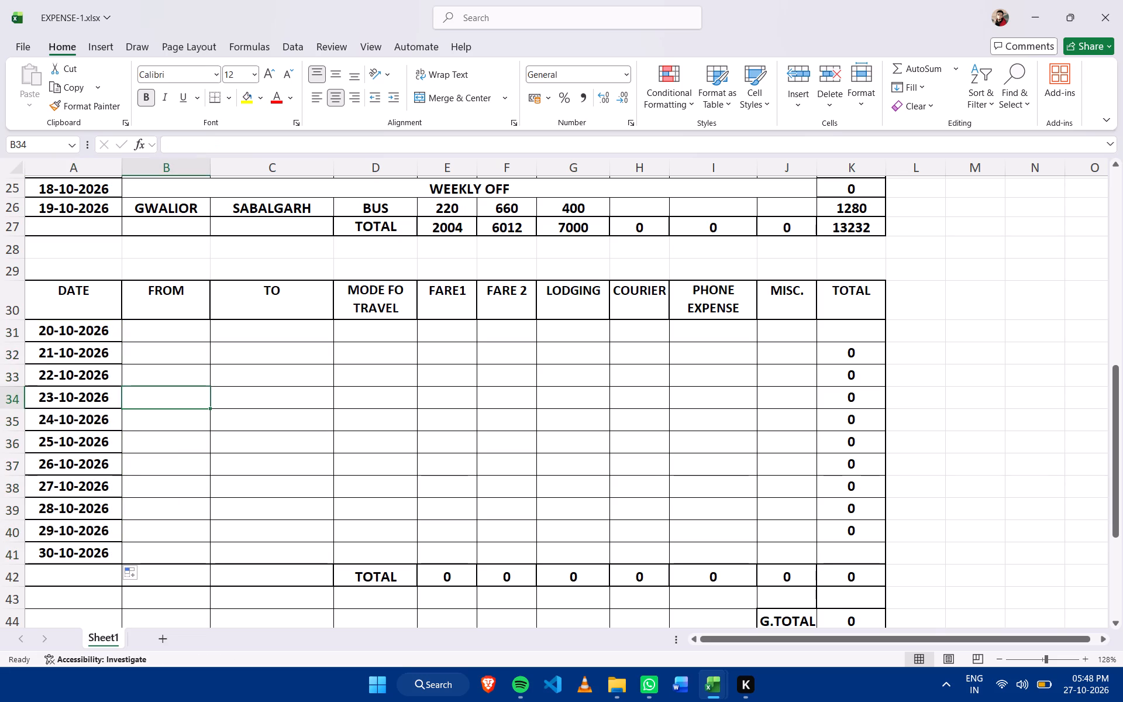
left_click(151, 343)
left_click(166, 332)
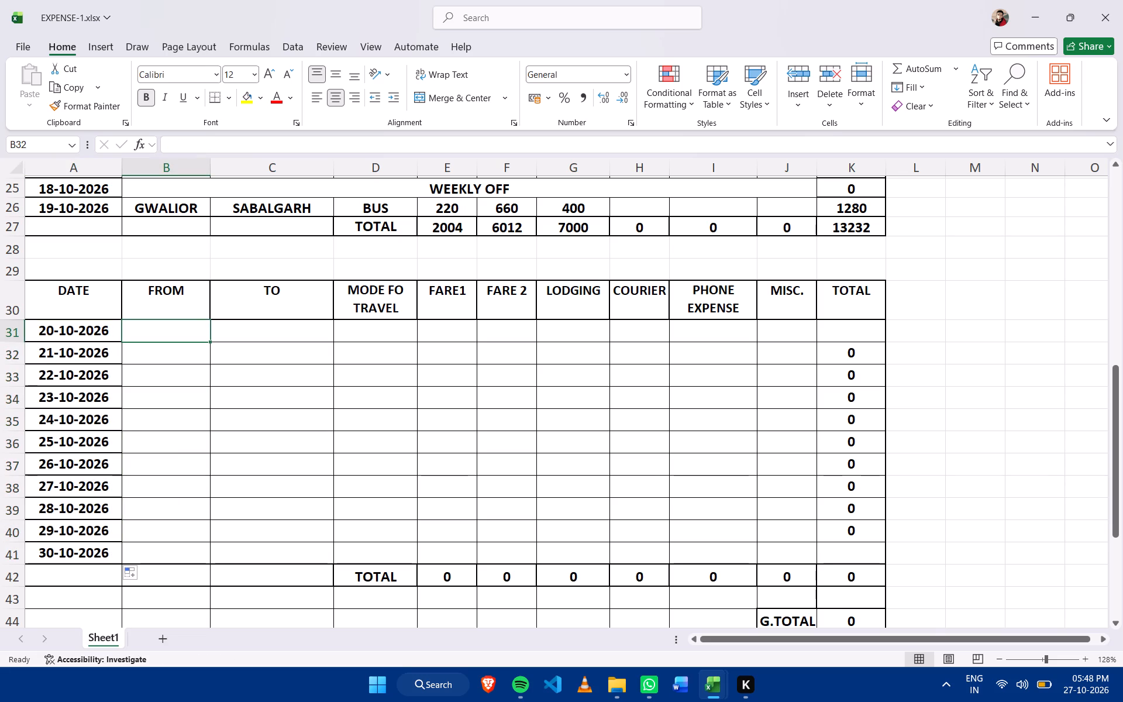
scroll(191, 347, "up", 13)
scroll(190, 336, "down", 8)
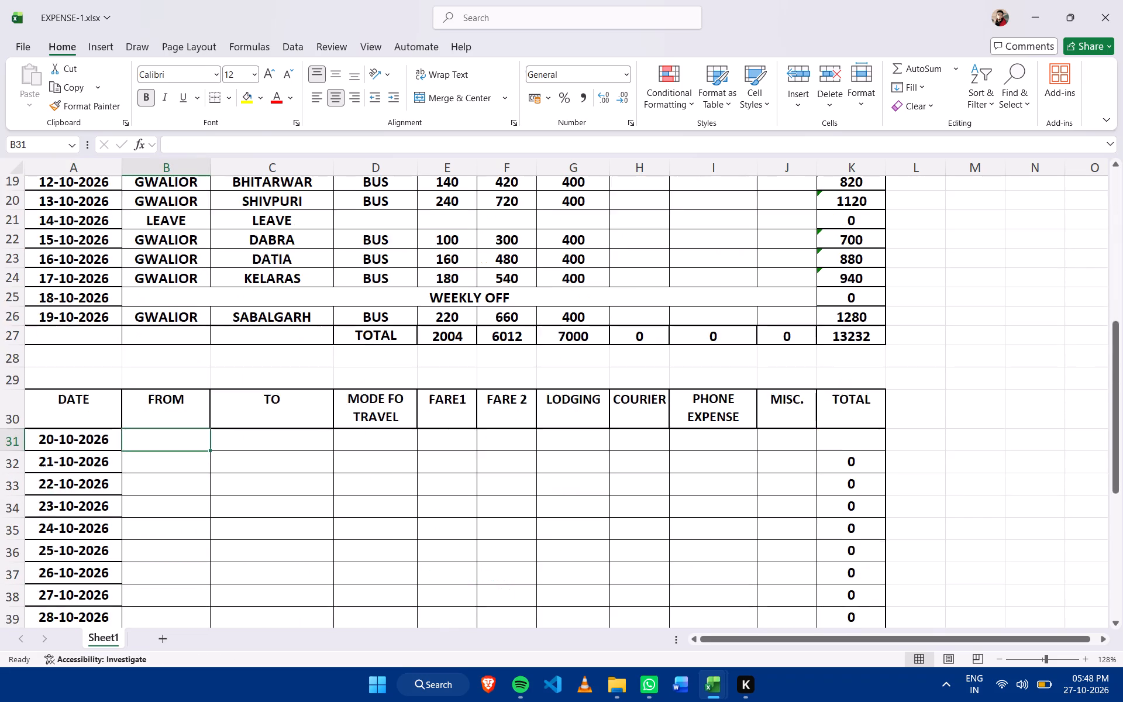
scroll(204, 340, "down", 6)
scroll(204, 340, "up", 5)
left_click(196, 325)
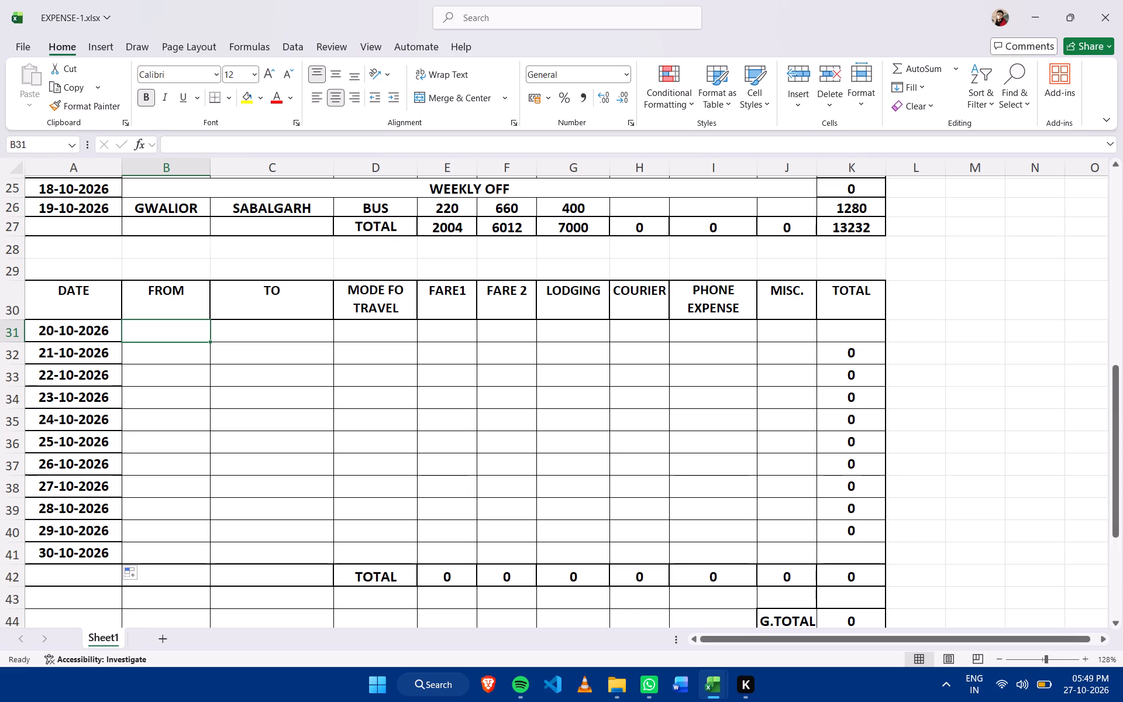
Insert a new row above the 30-10-2026 row in the second table.
scroll(323, 379, "down", 2)
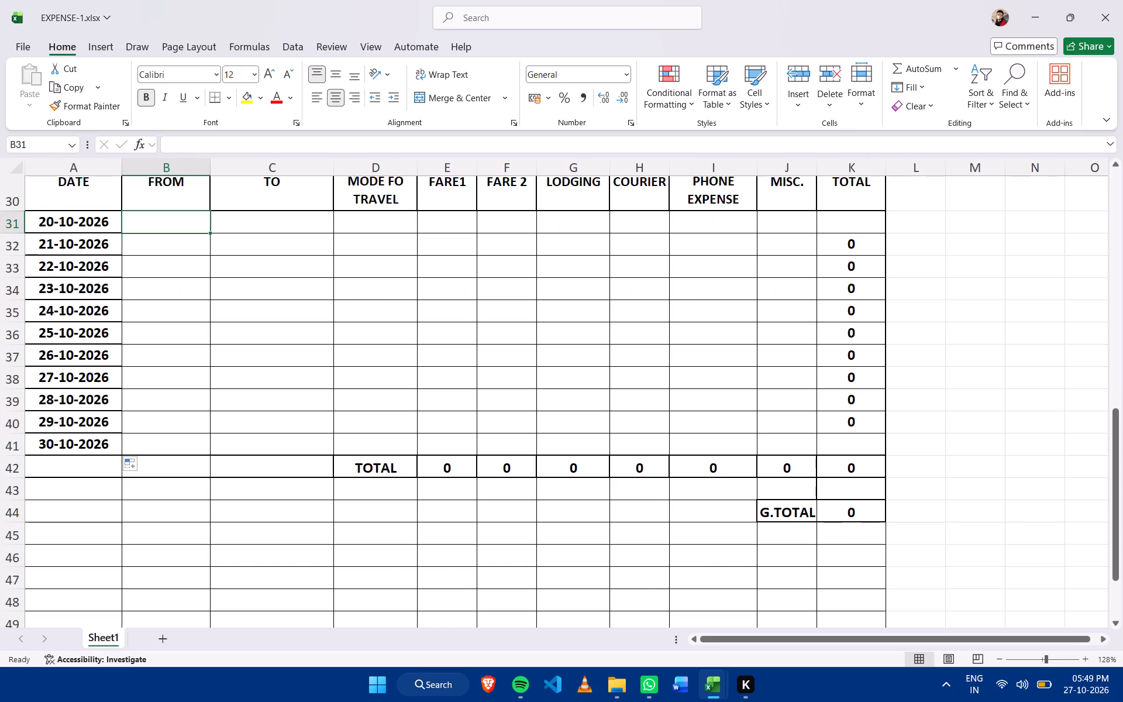
left_click(12, 441)
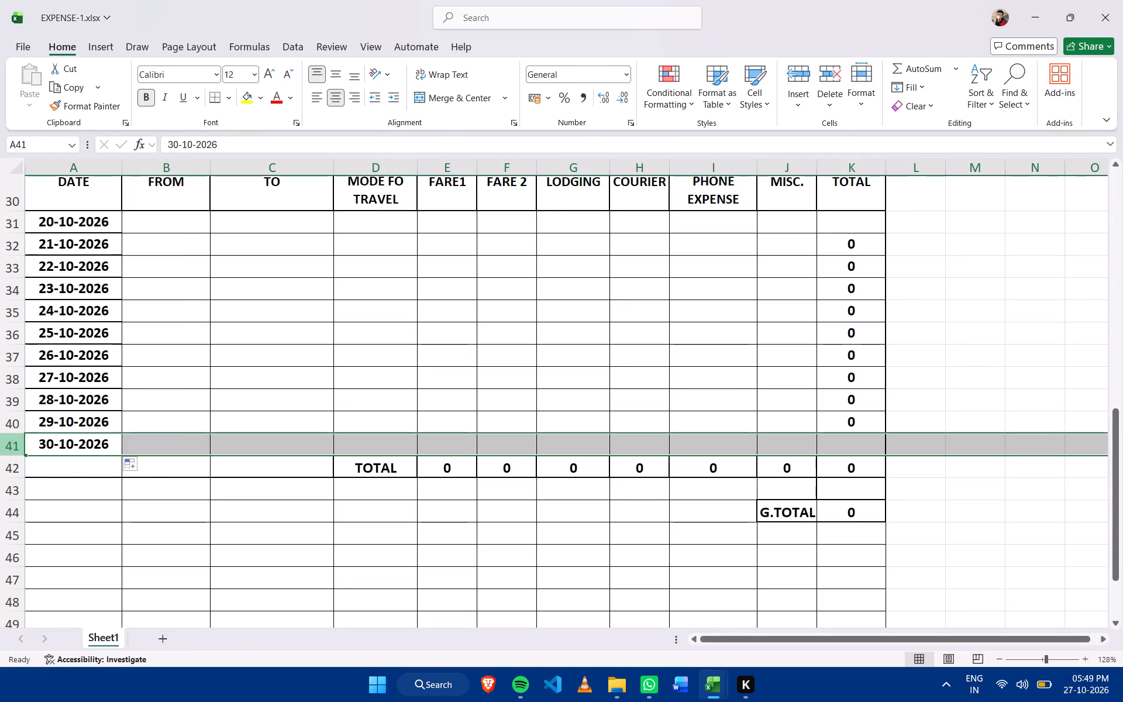
right_click(21, 445)
left_click(105, 311)
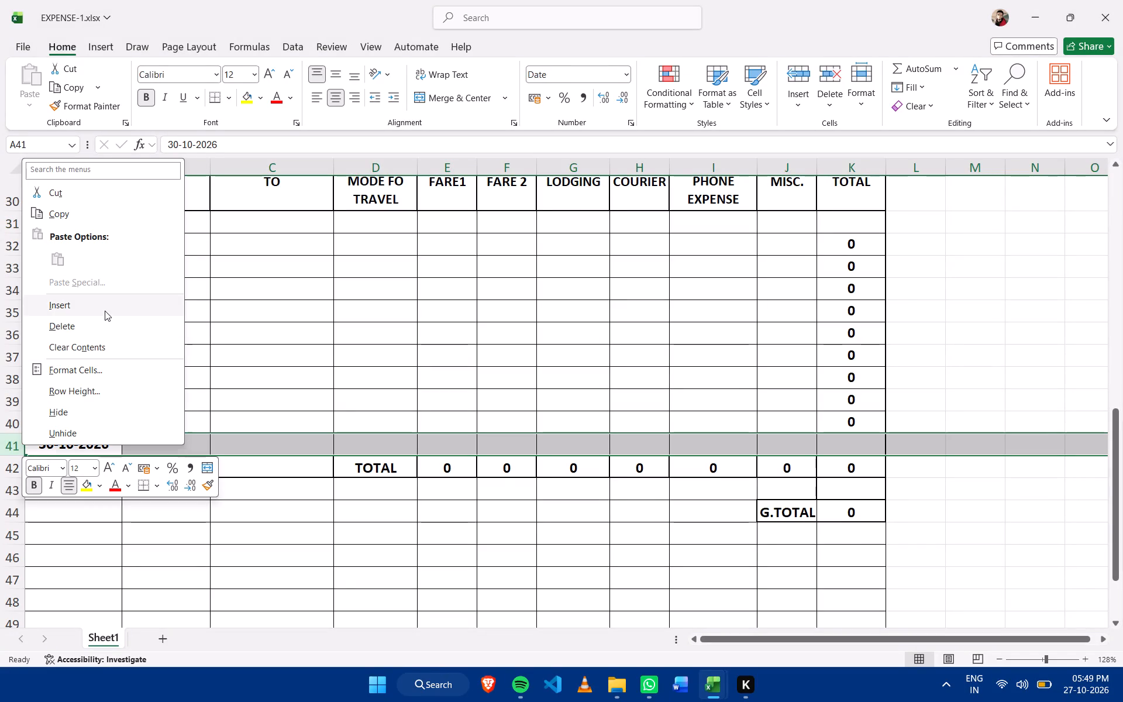
Fill the date series in the second table's DATE column from 29-10-2026 down to 31-10-2026.
scroll(149, 372, "up", 7)
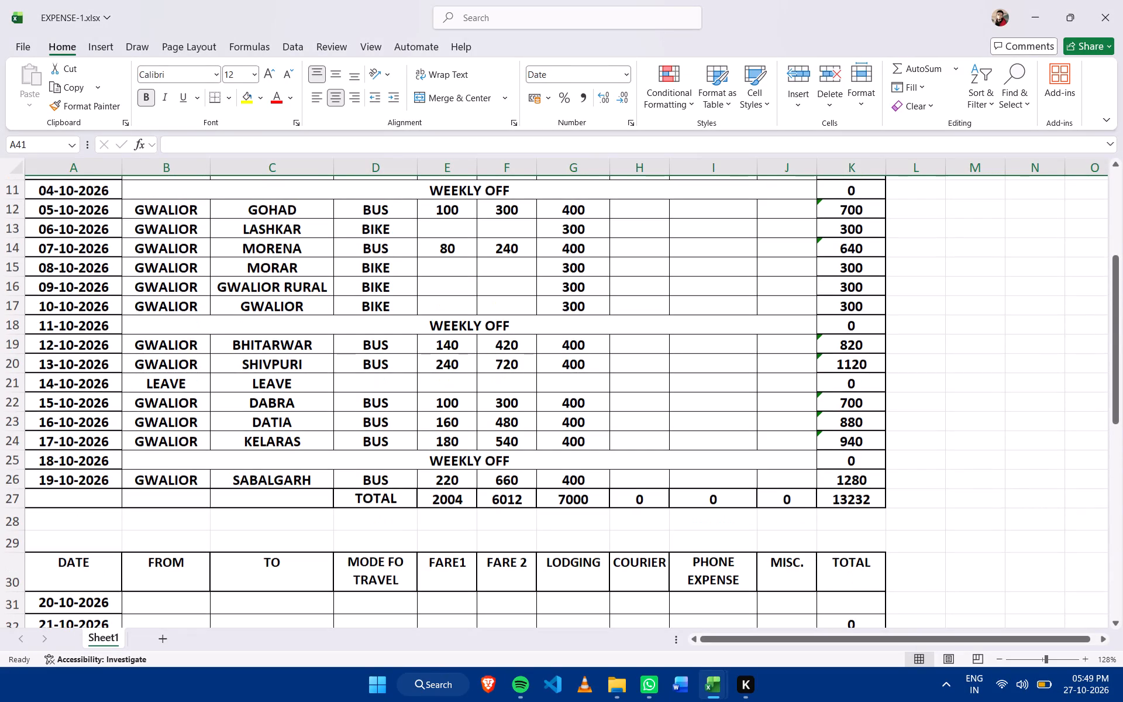
scroll(155, 388, "down", 7)
left_click(89, 470)
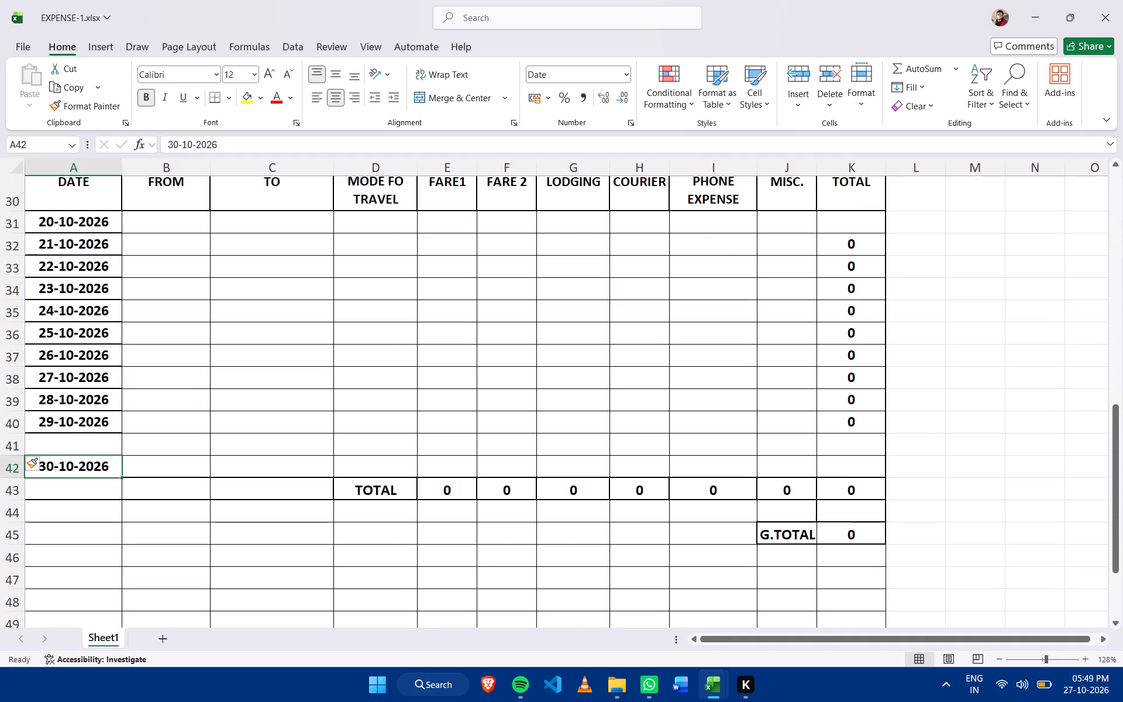
left_click(115, 431)
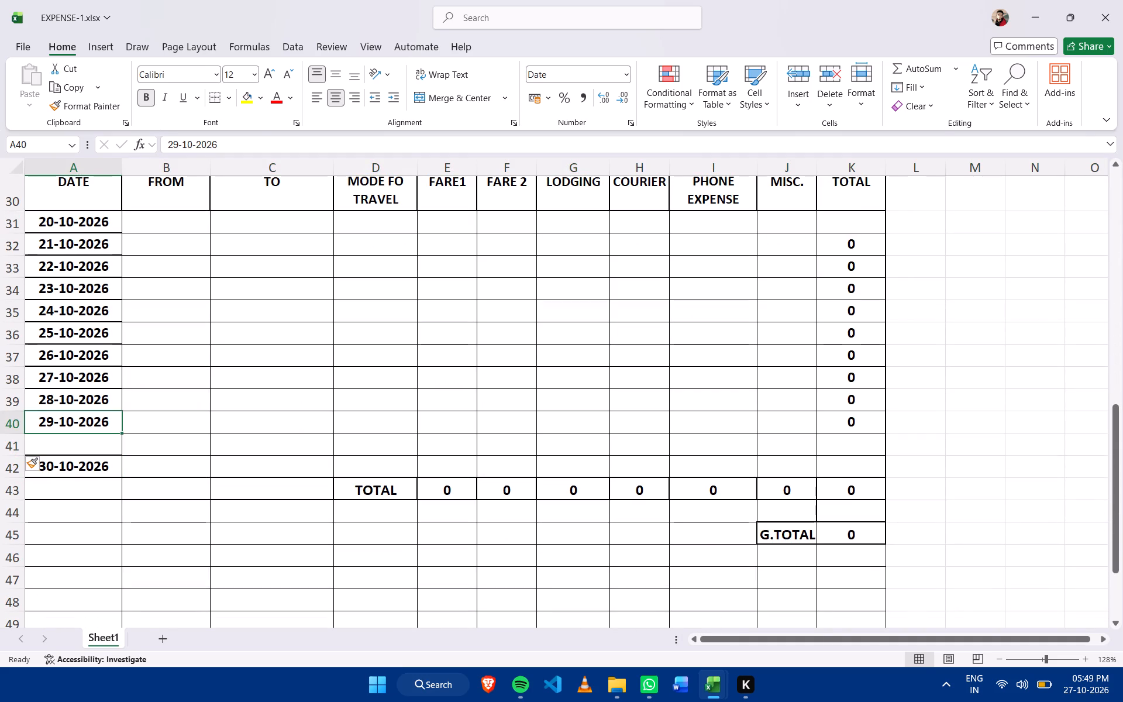
left_click_drag(123, 435, 120, 476)
left_click(219, 421)
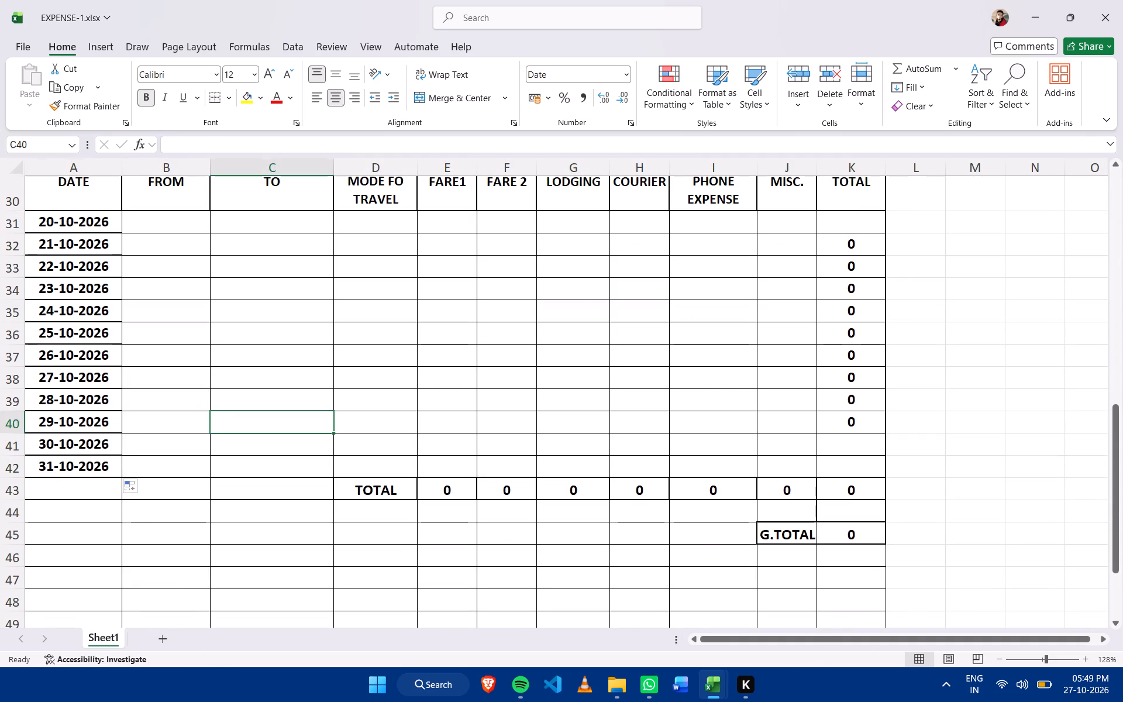
Copy the TOTAL column's SUM formula from the 28-10-2026 row down through the 31-10-2026 row.
scroll(139, 448, "up", 2)
scroll(238, 476, "down", 3)
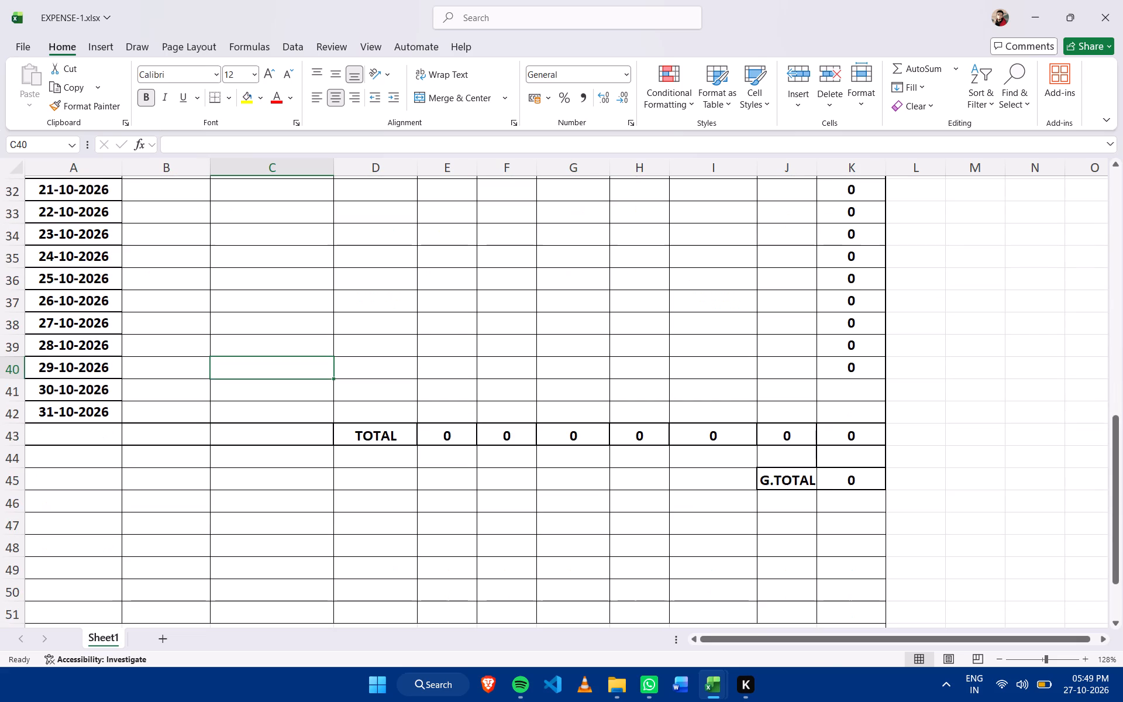
left_click(855, 395)
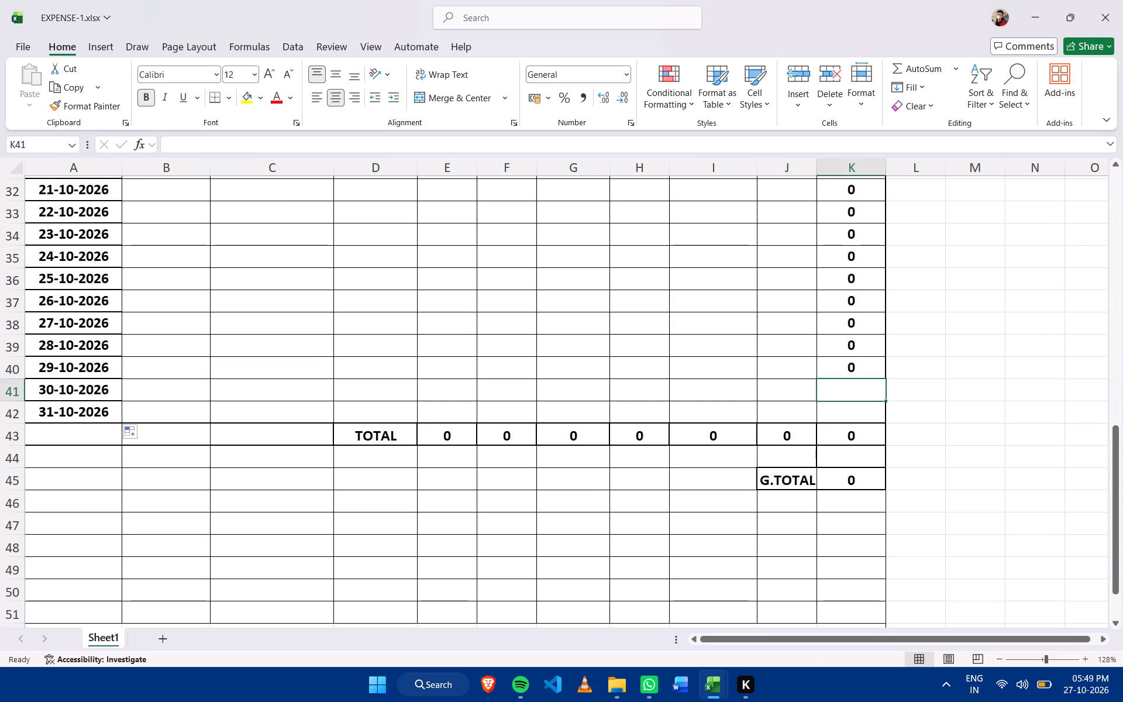
left_click(856, 364)
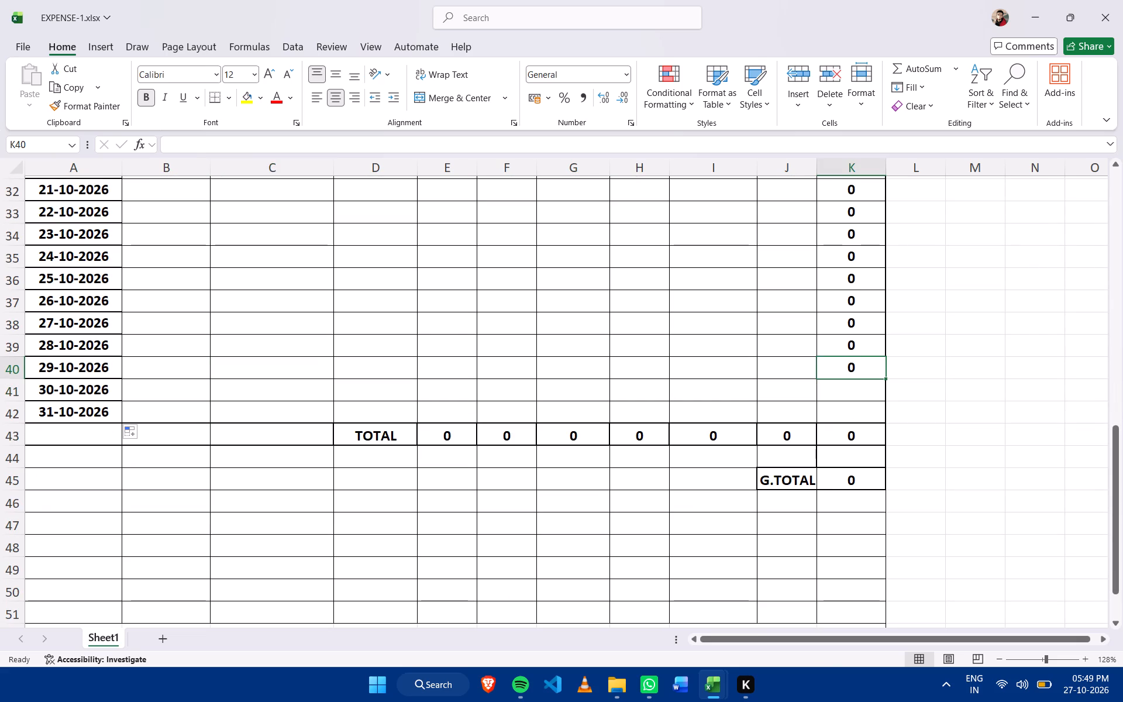
left_click(866, 347)
left_click_drag(886, 356, 884, 419)
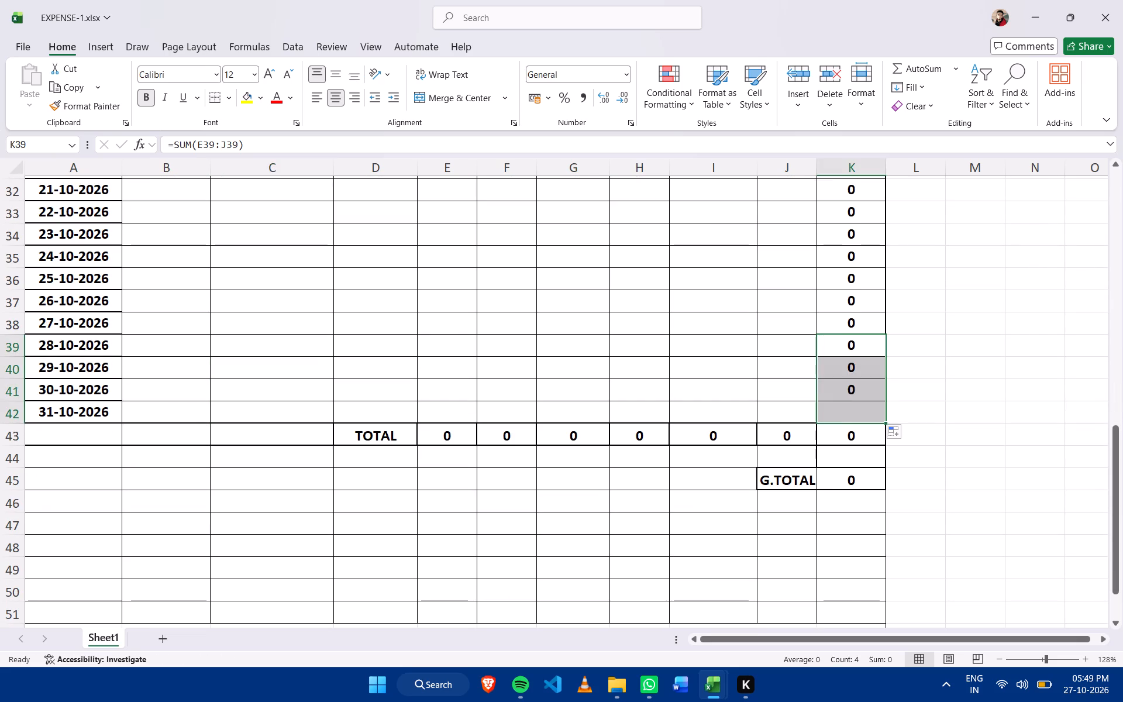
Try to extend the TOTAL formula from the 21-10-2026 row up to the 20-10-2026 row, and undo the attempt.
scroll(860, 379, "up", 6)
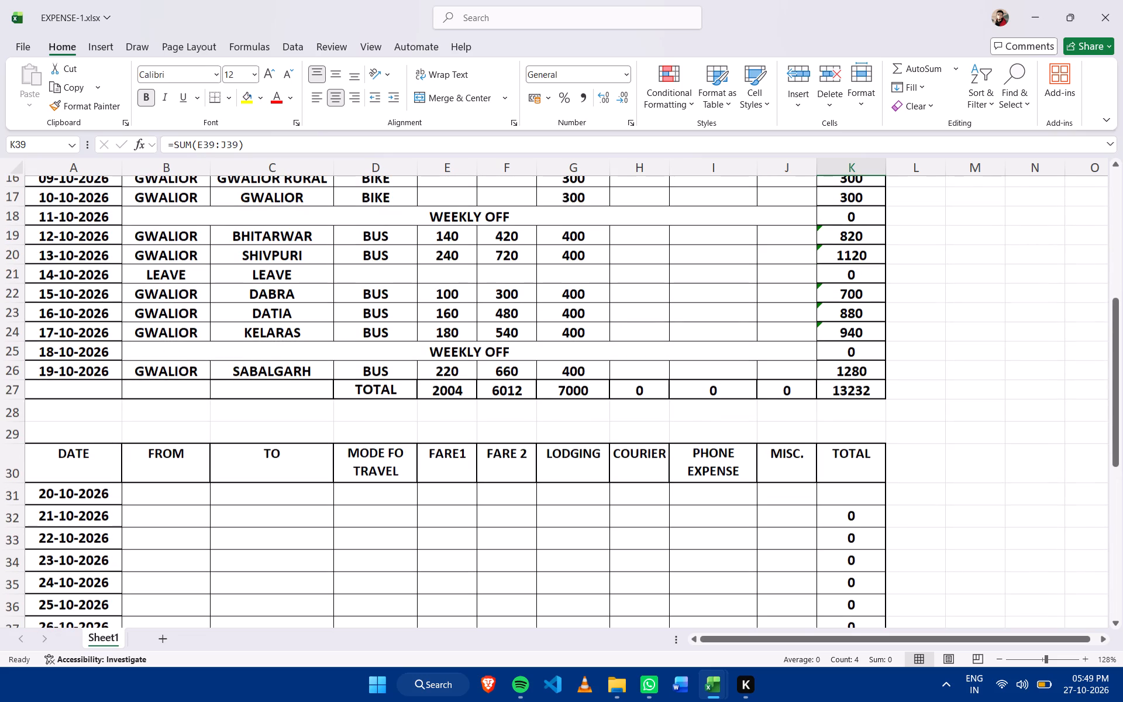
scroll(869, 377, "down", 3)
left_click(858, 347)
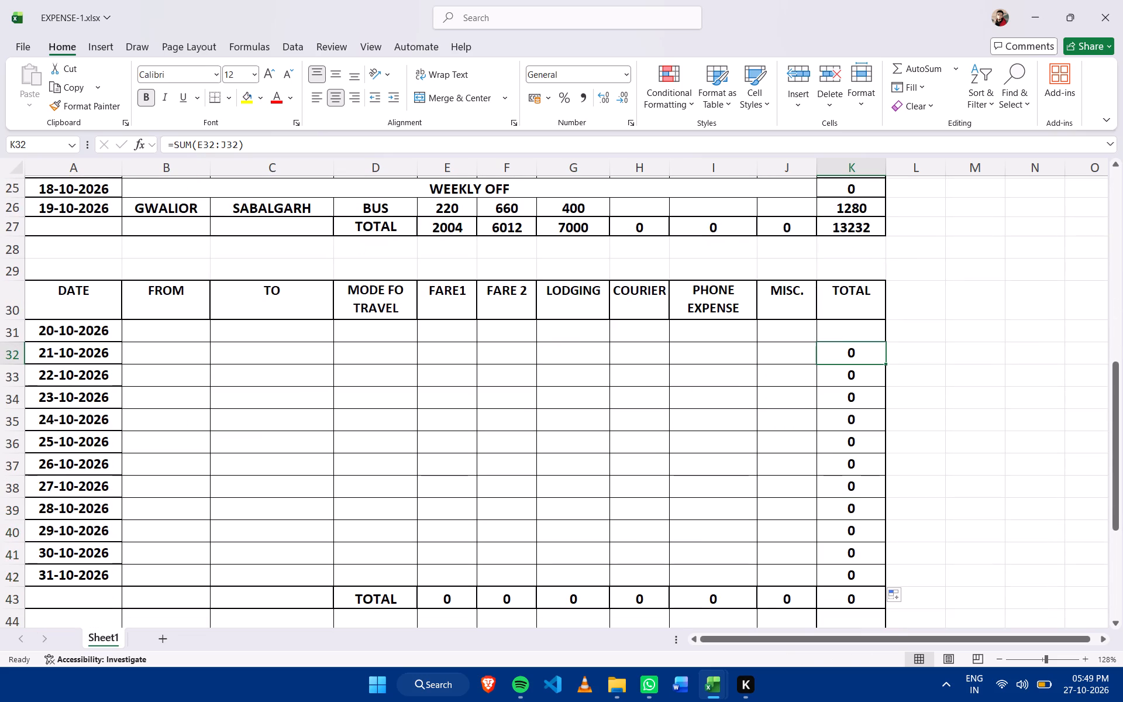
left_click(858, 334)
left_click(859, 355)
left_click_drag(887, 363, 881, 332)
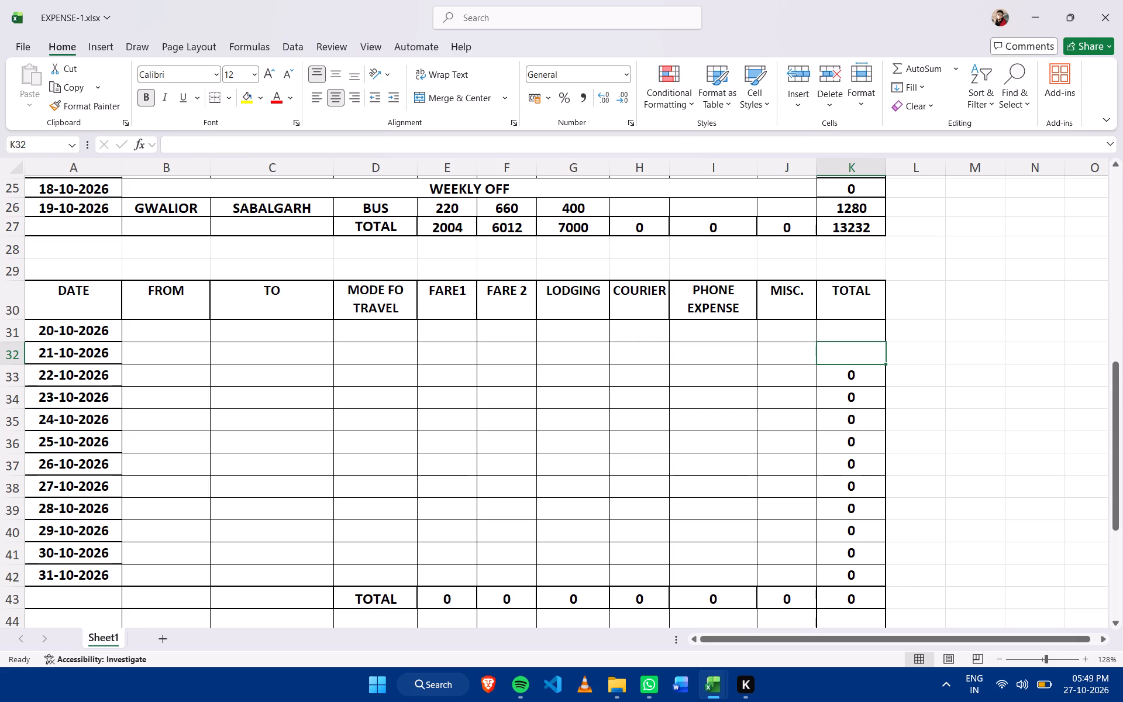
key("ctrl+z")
Fill the TOTAL formula from the 22-10-2026 row upward through the 20-10-2026 row.
left_click(880, 380)
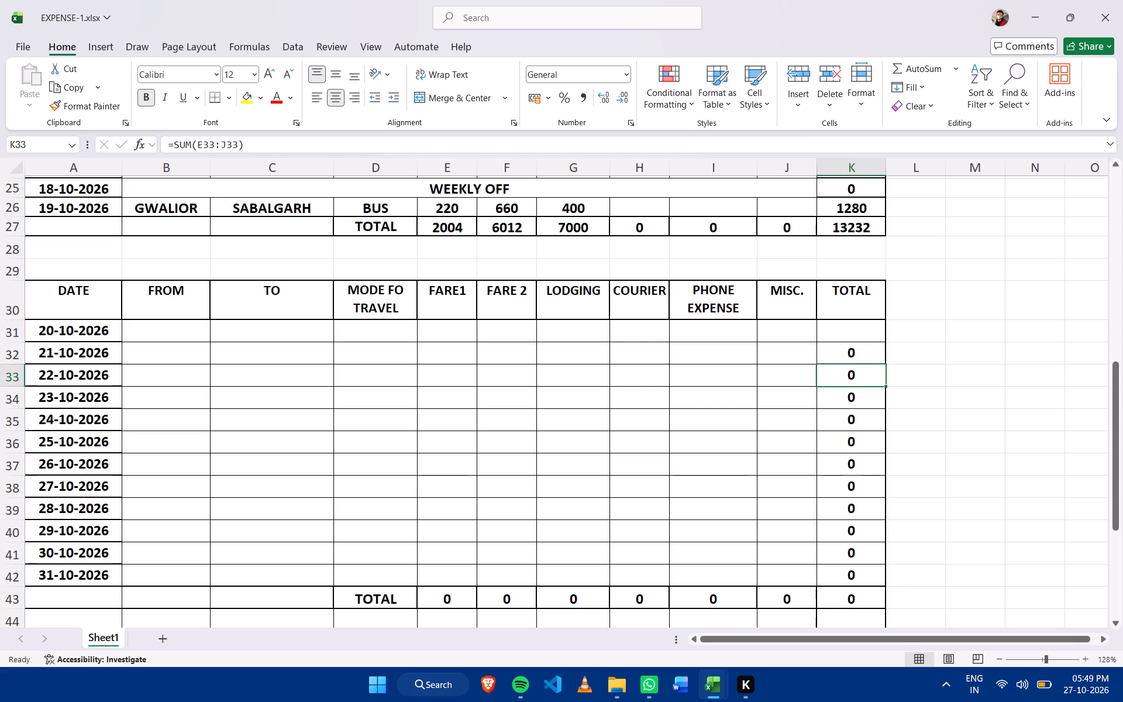
left_click_drag(885, 388, 880, 329)
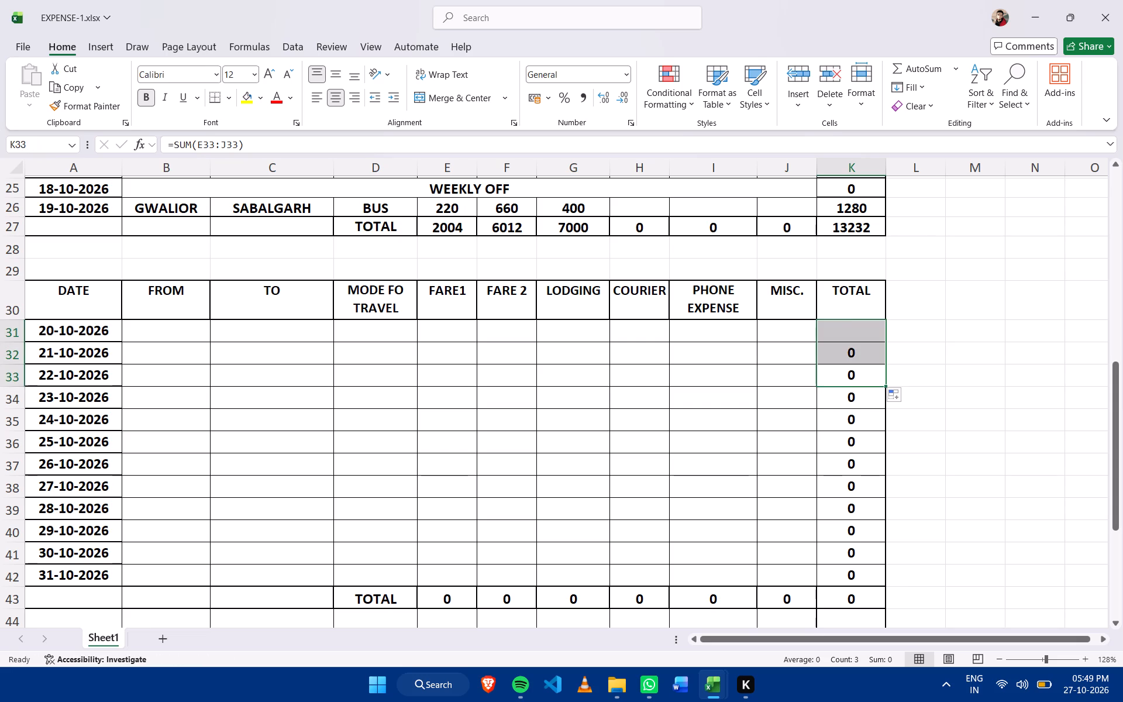
Edit the 20-10-2026 row's TOTAL formula to =SUM(F31:J31) so that the FARE1 column is excluded.
left_click(874, 335)
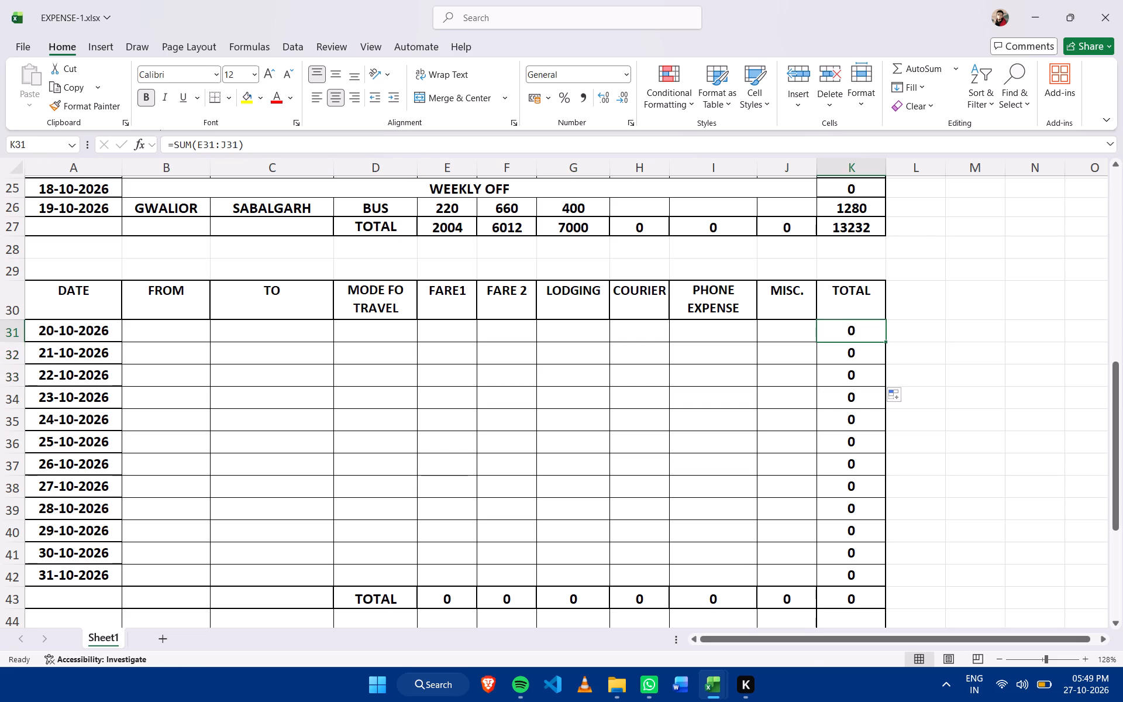
left_click(206, 145)
key("BackSpace")
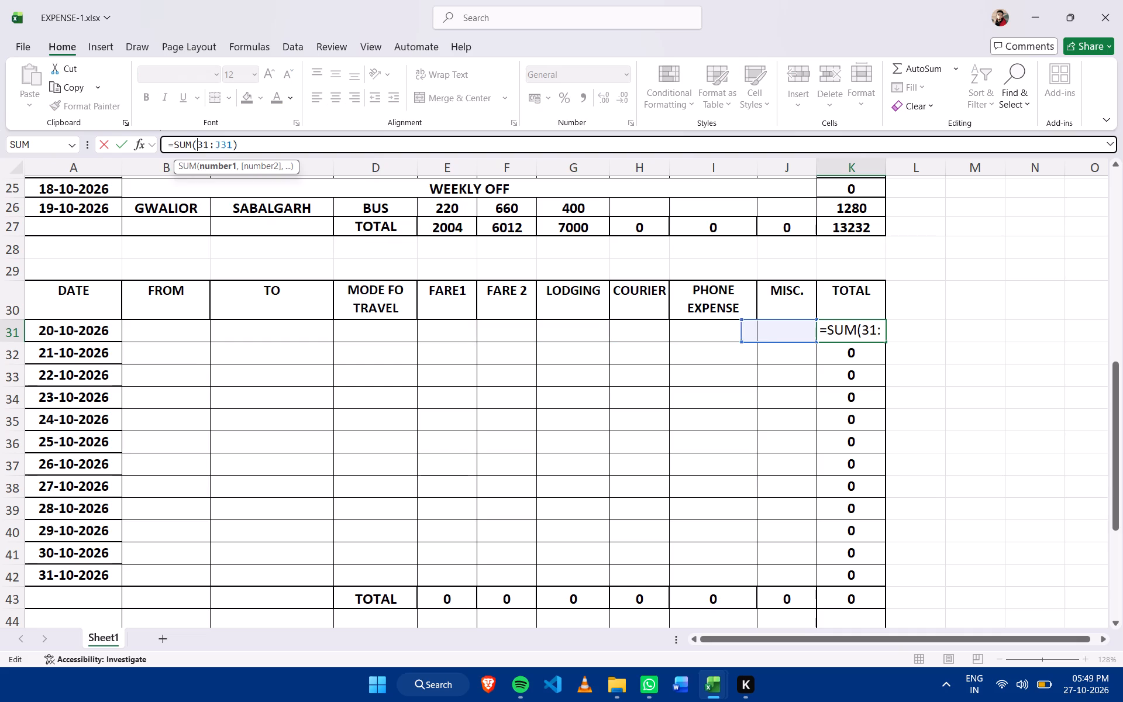
key("shift+f")
key("Return")
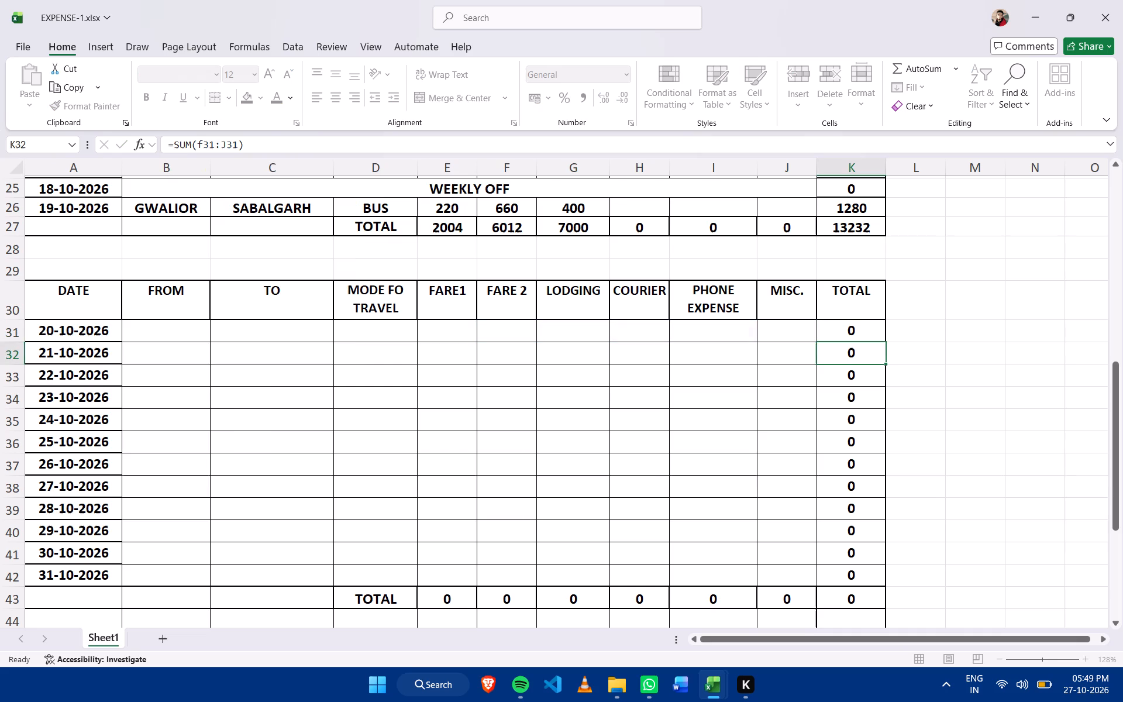
Fill the edited TOTAL formula from the 20-10-2026 row down to the 31-10-2026 row and check the copied formulas.
left_click(866, 335)
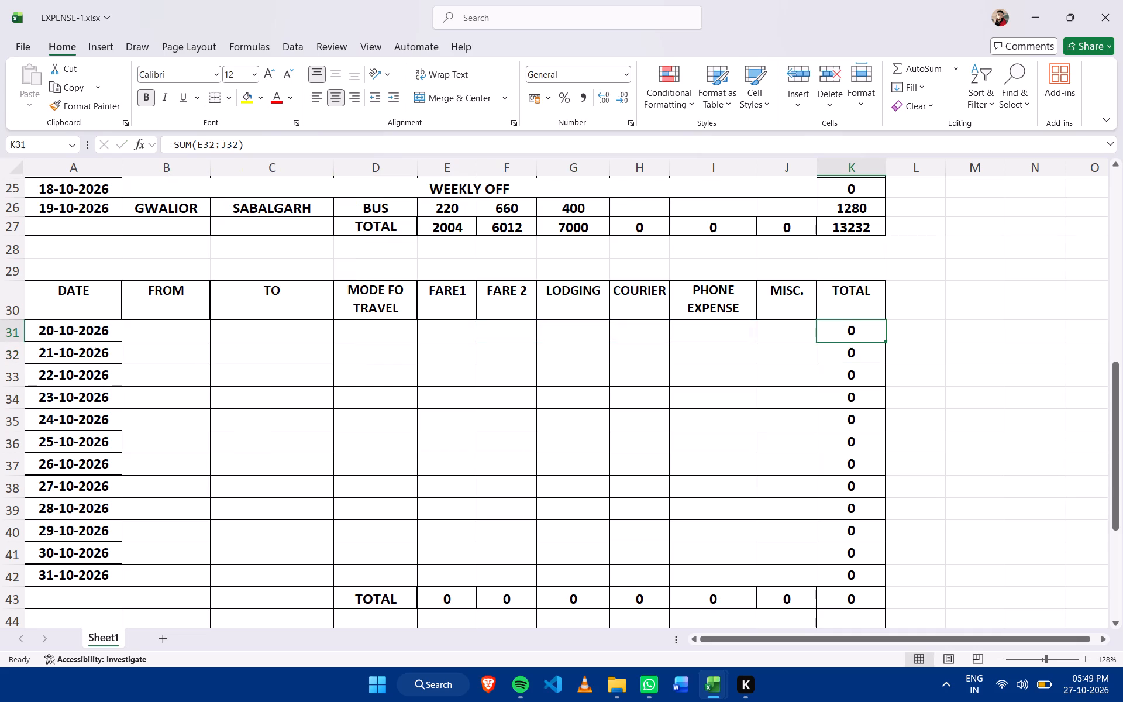
left_click_drag(886, 340, 885, 577)
left_click(862, 352)
left_click(873, 408)
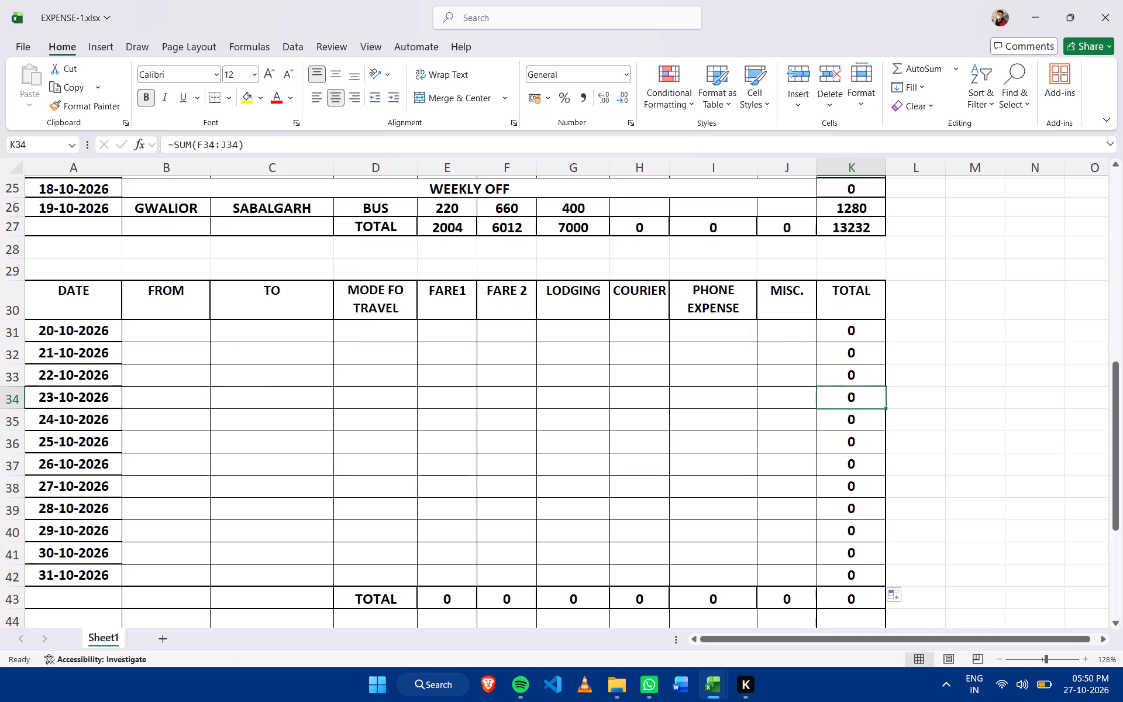
left_click(857, 473)
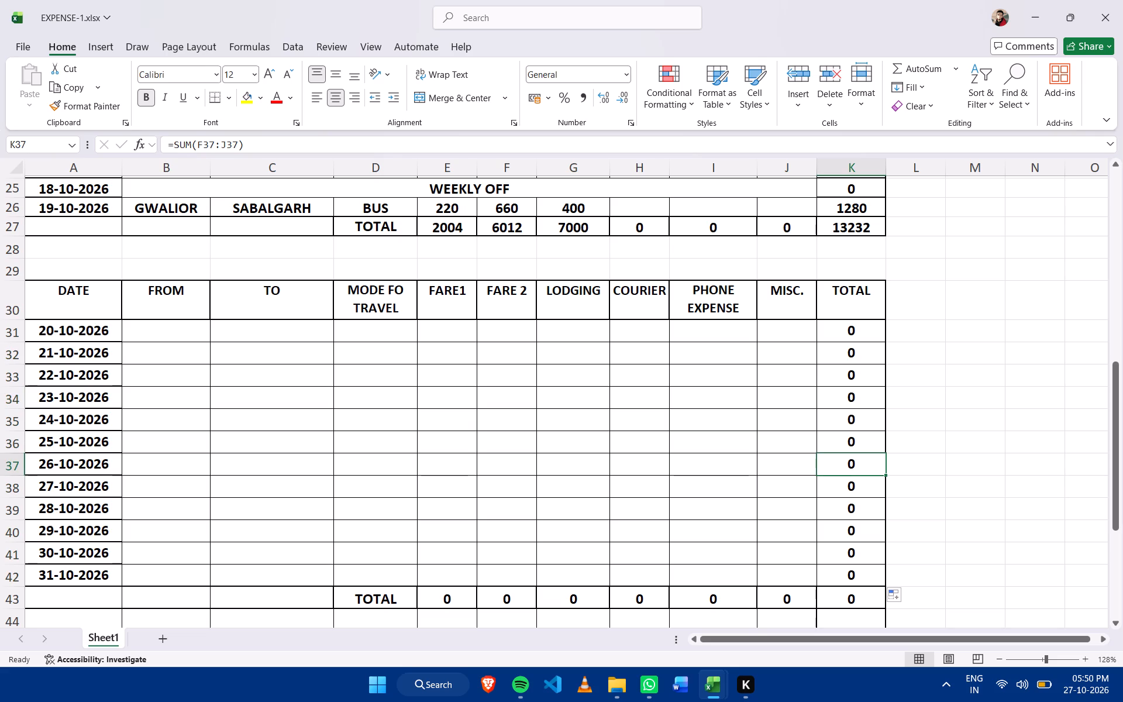
Replace the FARE1 header of the second table with KM.
left_click(449, 312)
left_click_drag(452, 308, 458, 307)
double_click(464, 283)
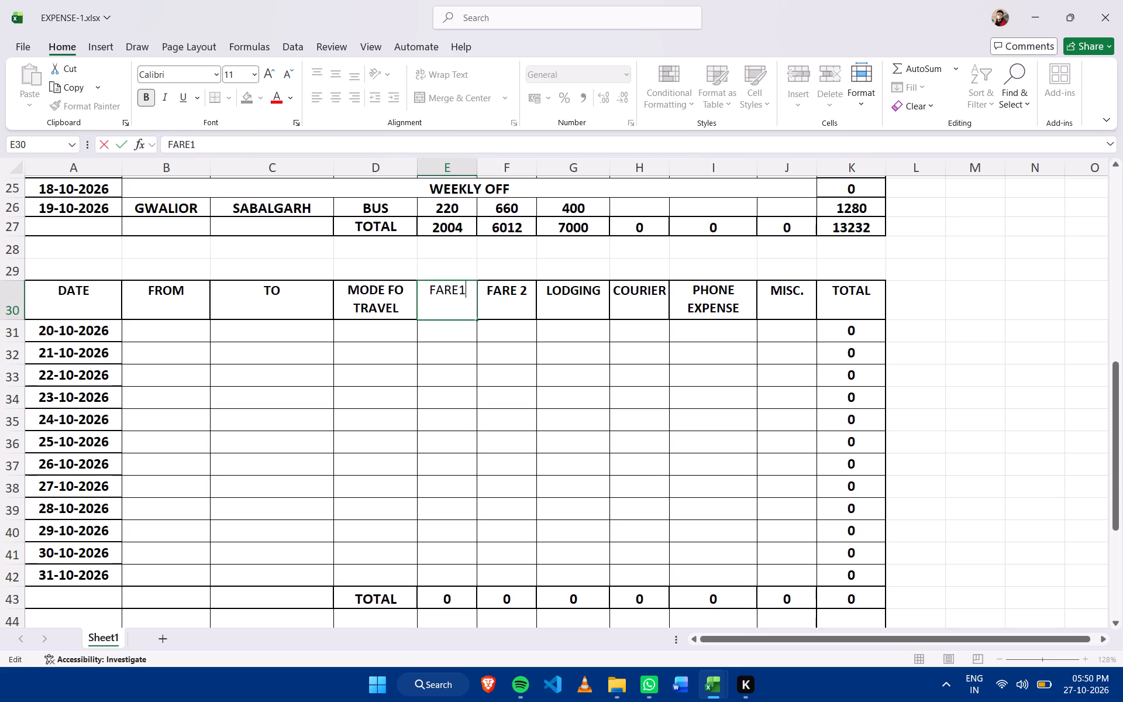
key("BackSpace")
key("BackSpace")
key("BackSpace")
key("BackSpace")
key("BackSpace")
type("ta")
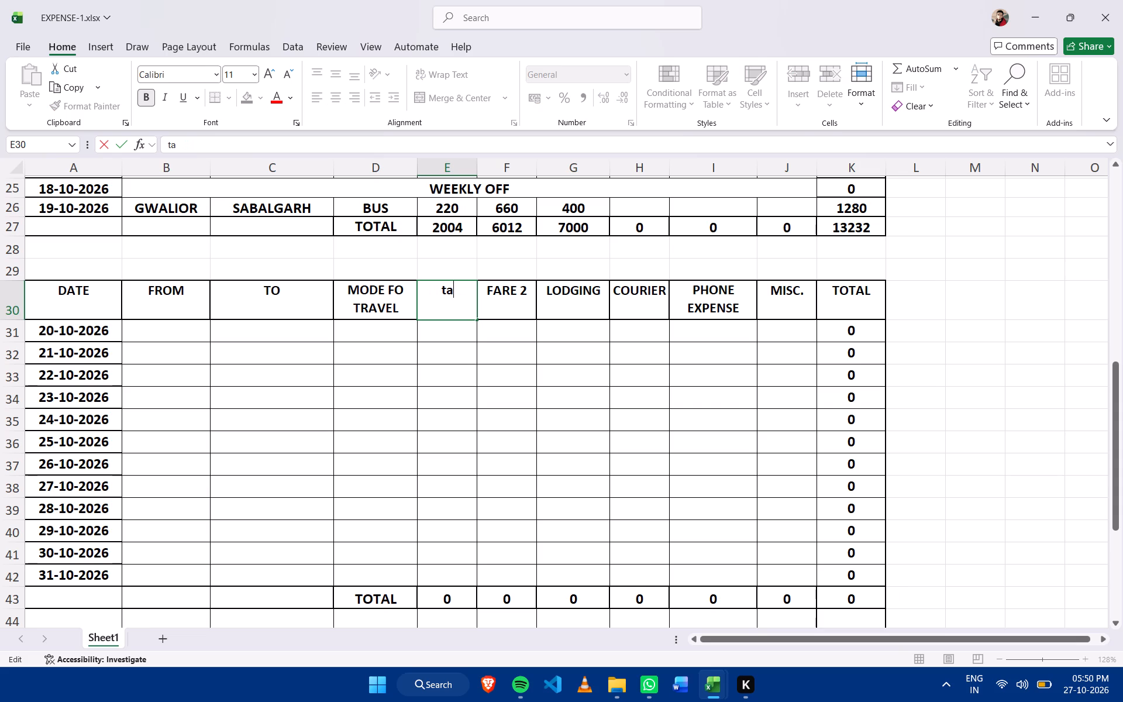
key("BackSpace")
key("BackSpace")
type("KM")
key("Right")
type("TA")
key("BackSpace")
key("BackSpace")
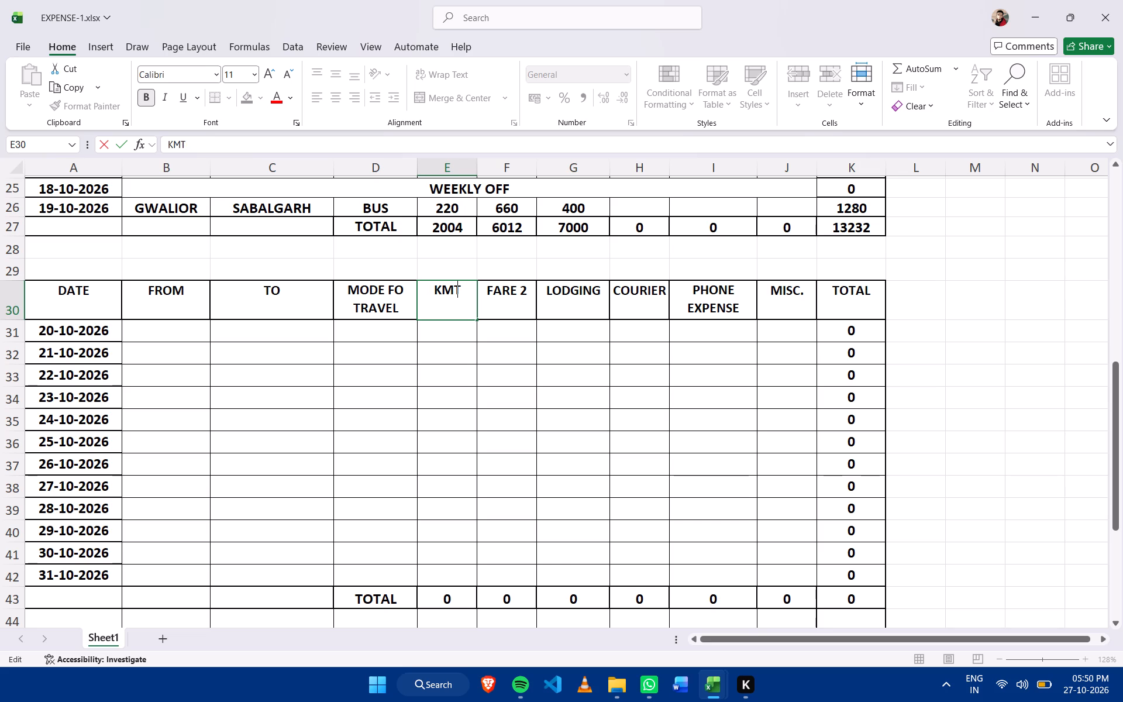
key("Return")
Rename the second table's FARE 2 header as TA and its LODGING header as DA.
key("Right")
key("Up")
key("Down")
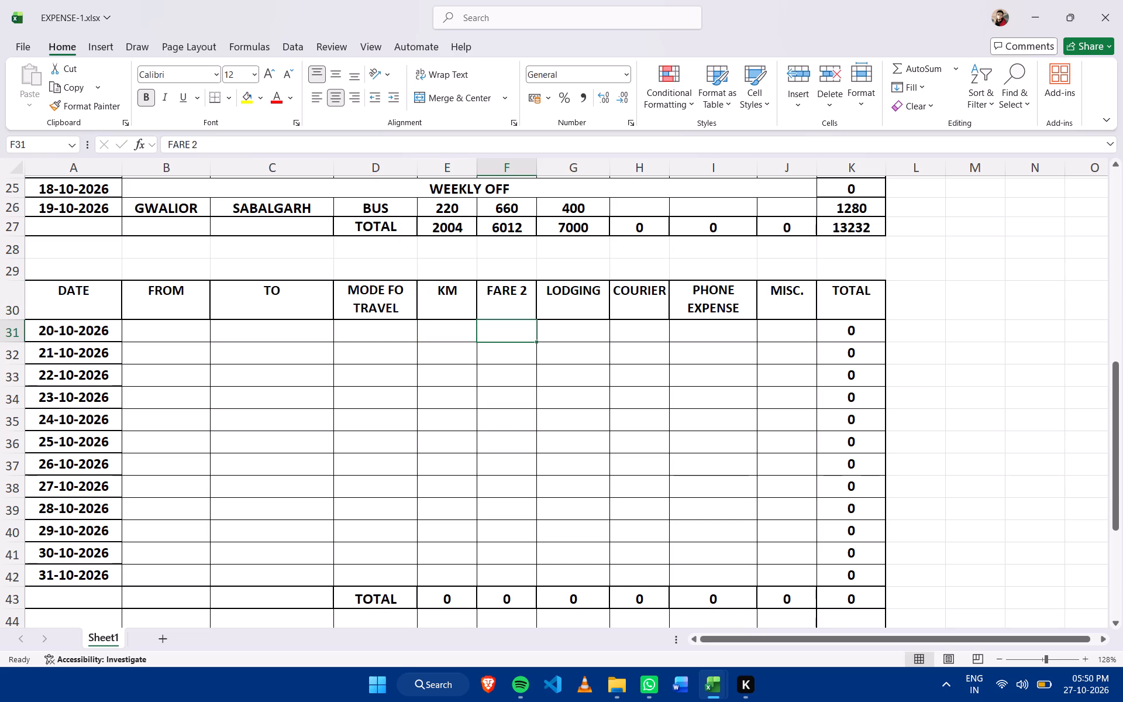
type("TA")
key("BackSpace")
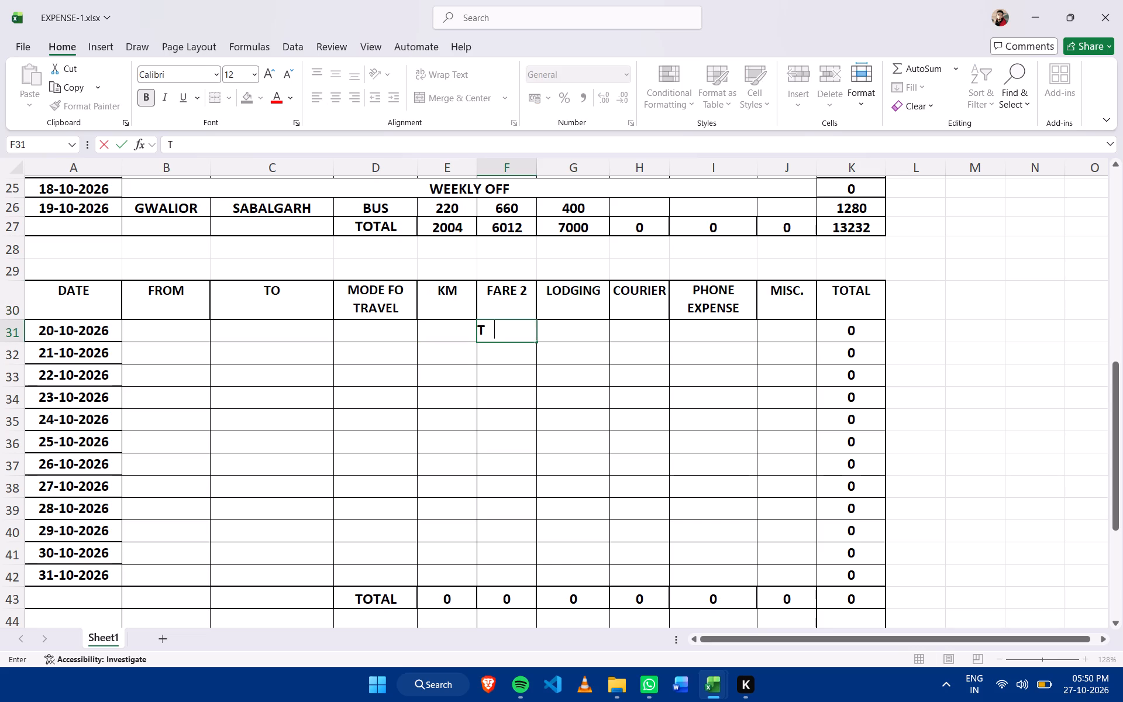
key("BackSpace")
key("Up")
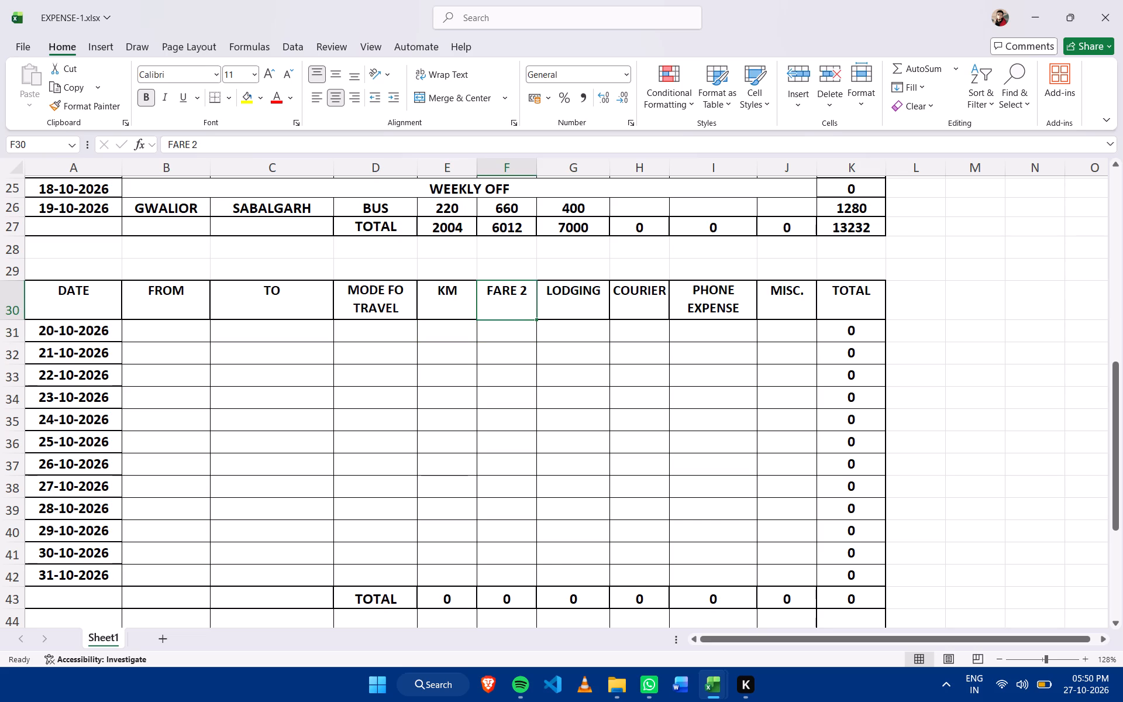
type("TA")
key("Right")
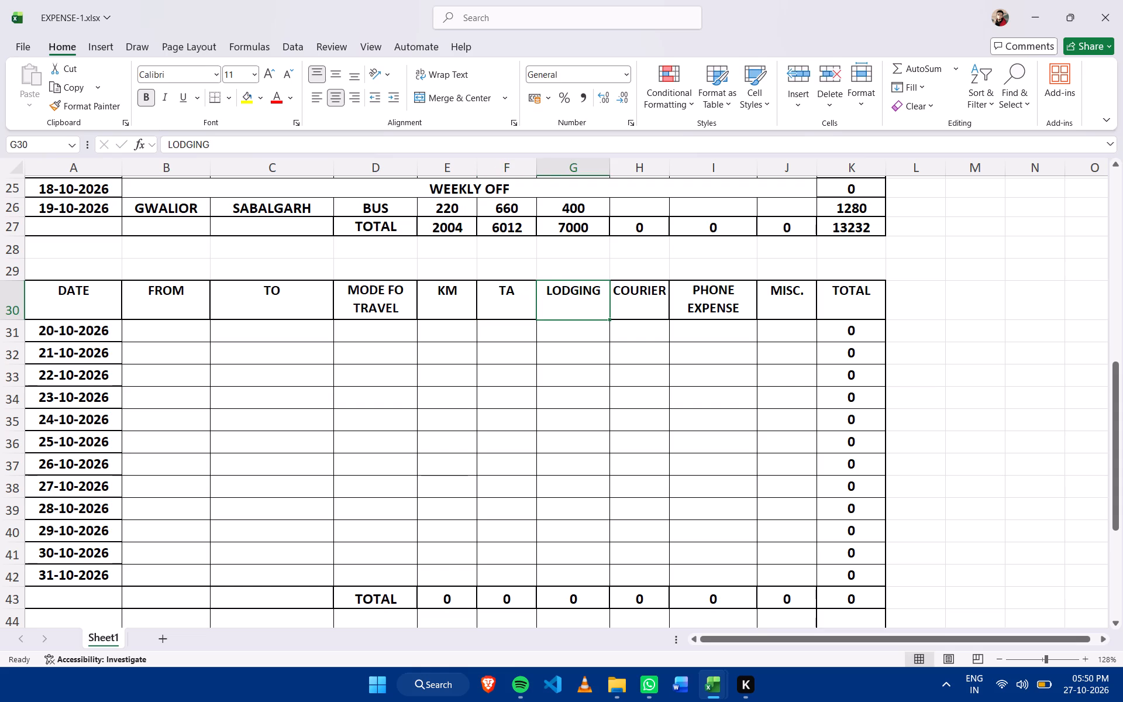
type("DA")
key("Right")
key("Down")
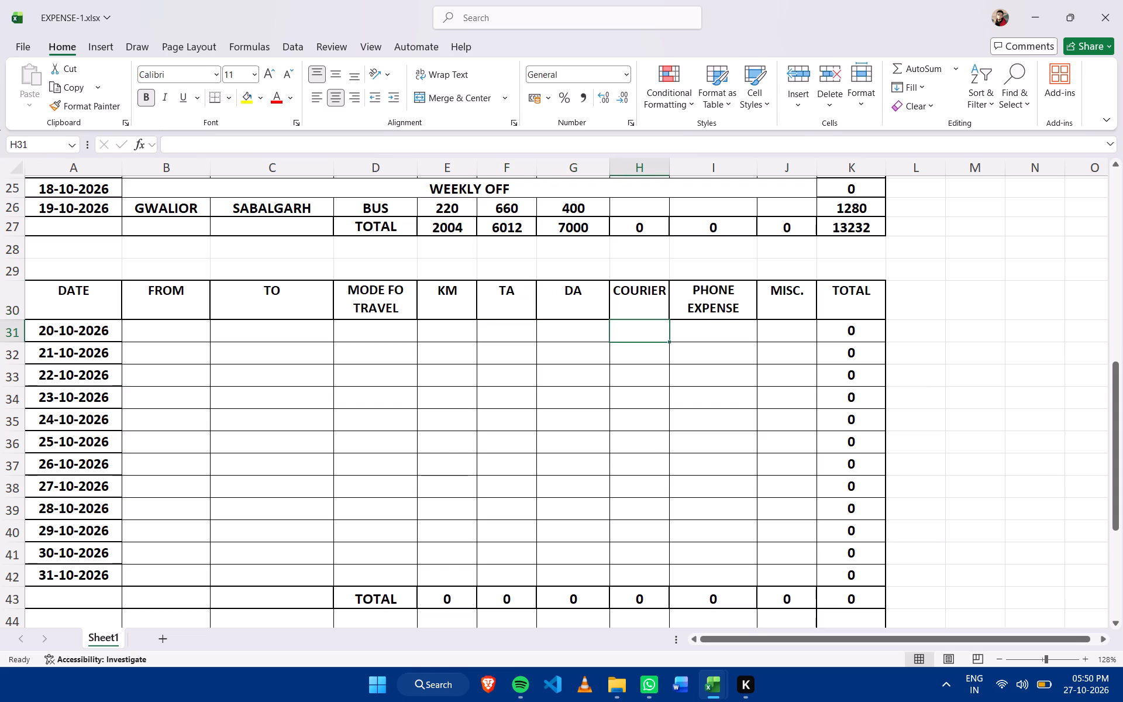
Replace the second table's COURIER header with PHONE EXPENSE.
key("Up")
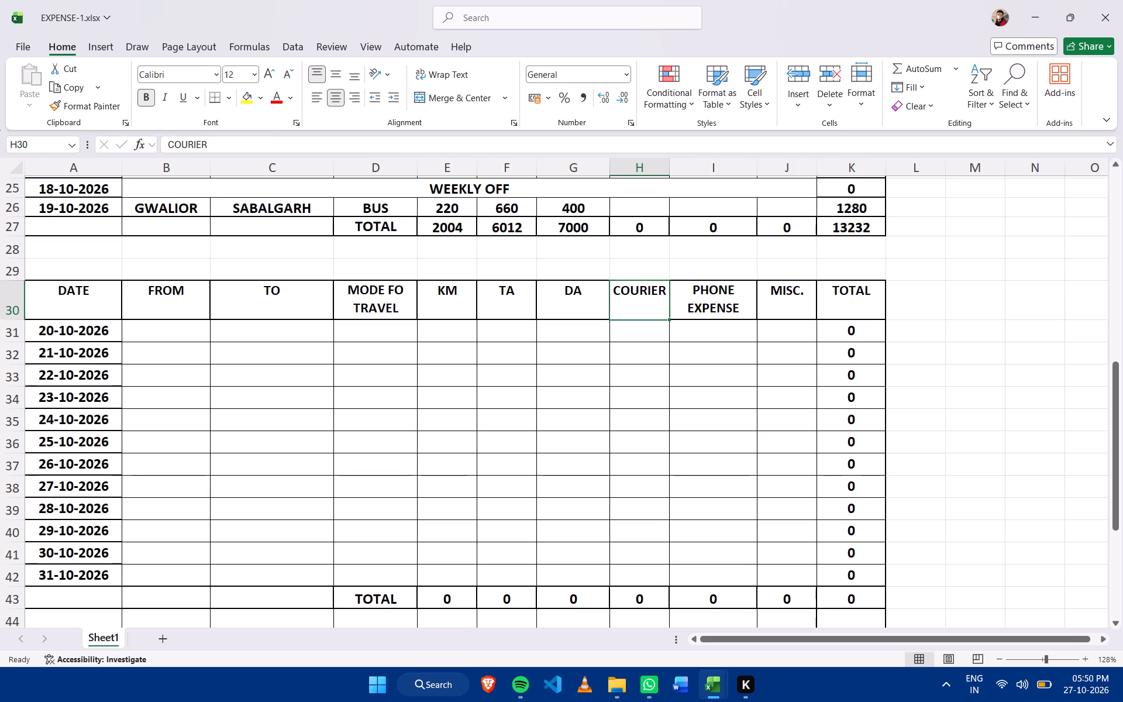
type("PHONE EXPEN")
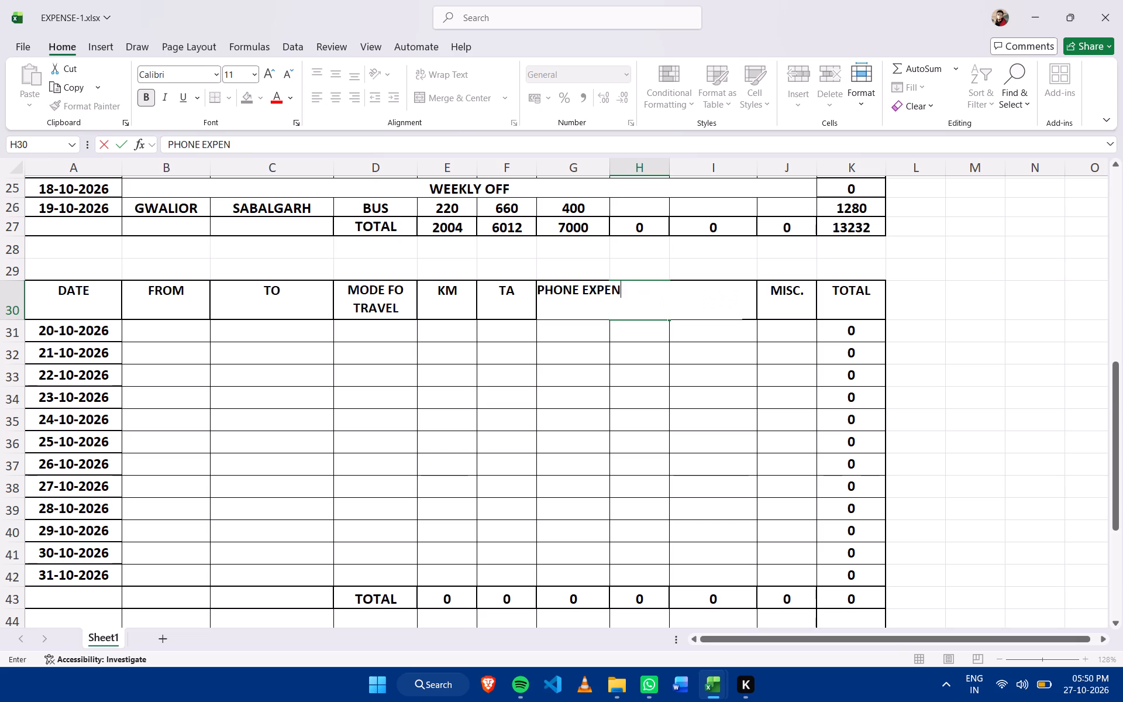
type("SE")
key("Return")
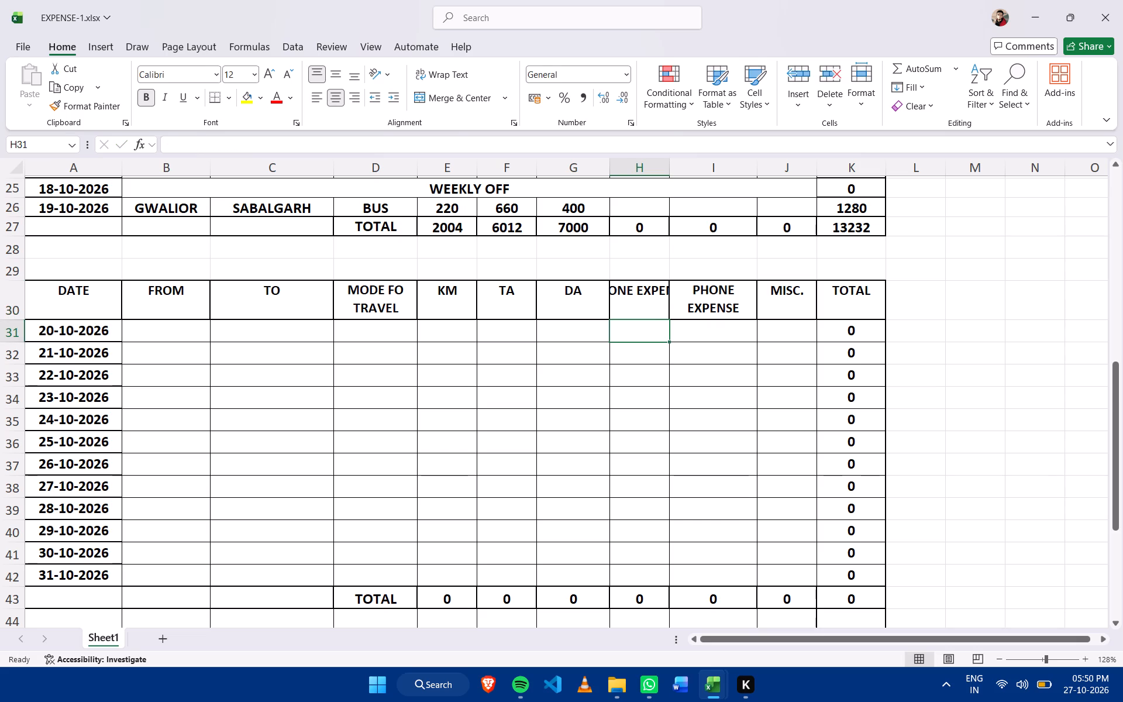
Apply text wrapping to the PHONE EXPENSE header in column H of the second table.
left_click(660, 304)
left_click(457, 75)
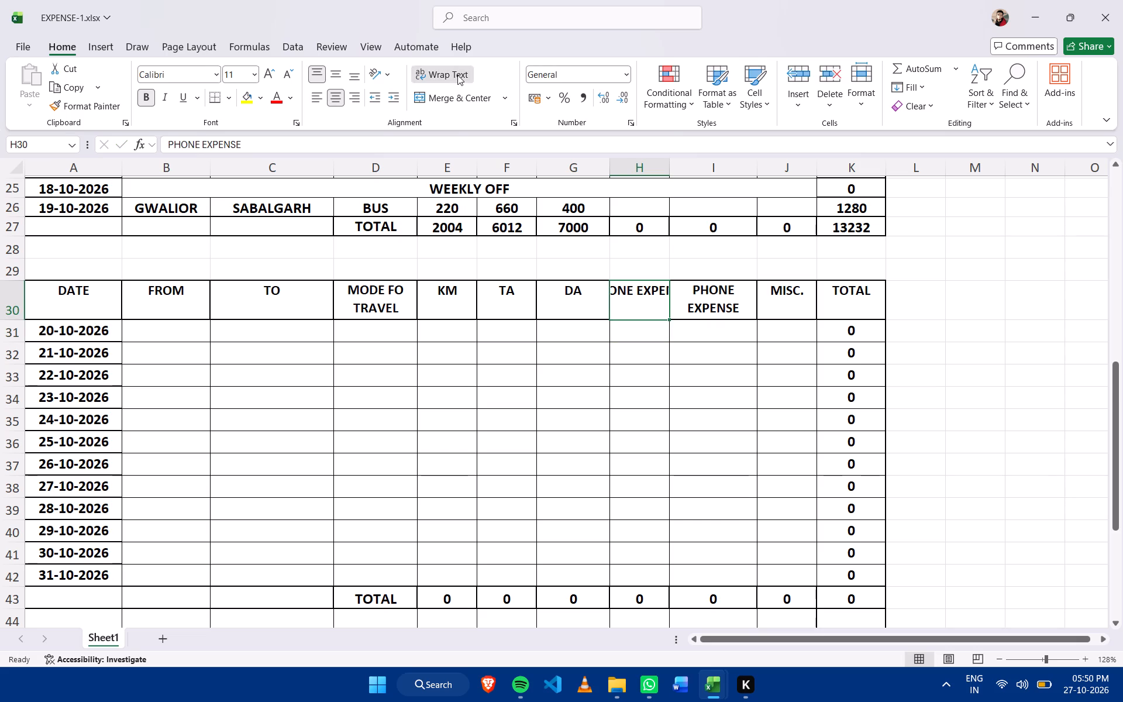
Replace the second table's PHONE EXPENSE header in column I with COURIER.
left_click(722, 310)
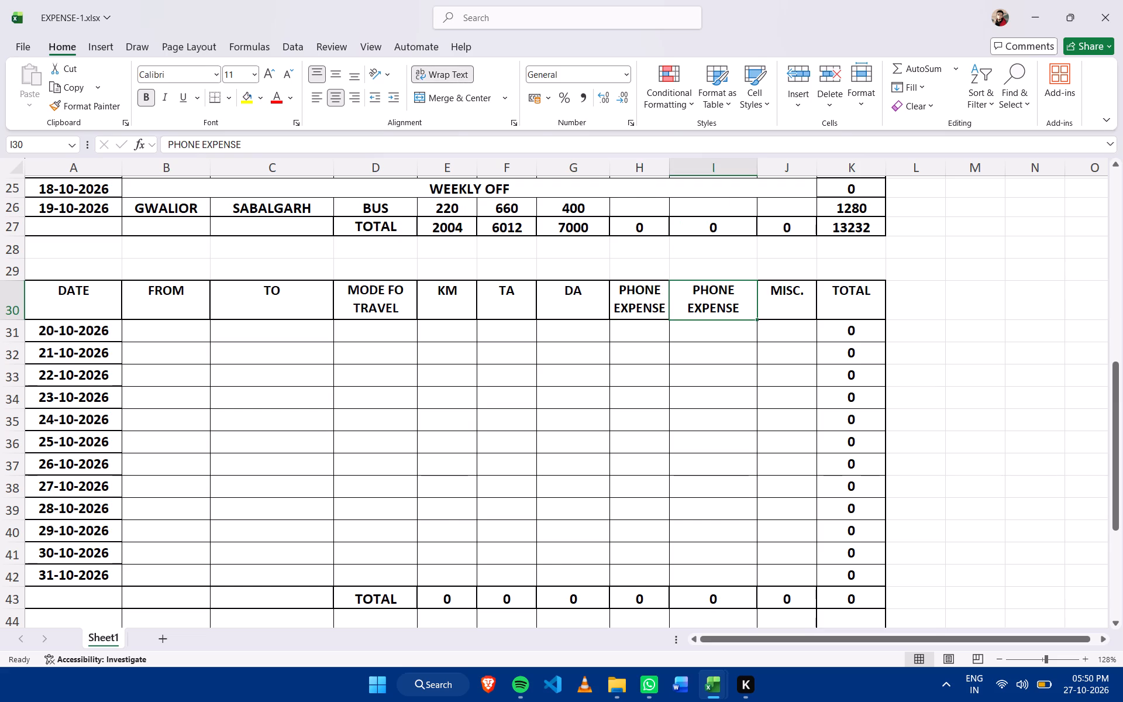
type("COURIER")
key("Return")
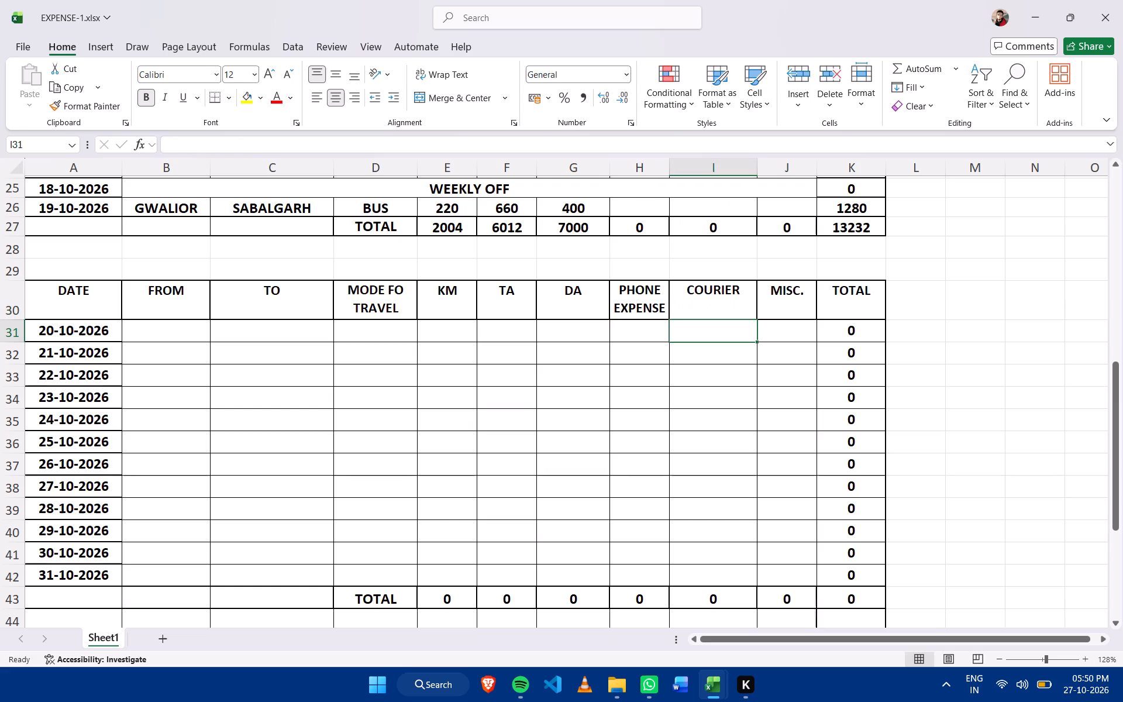
Narrow column I so that it fits the COURIER header with a small margin.
scroll(507, 351, "up", 12)
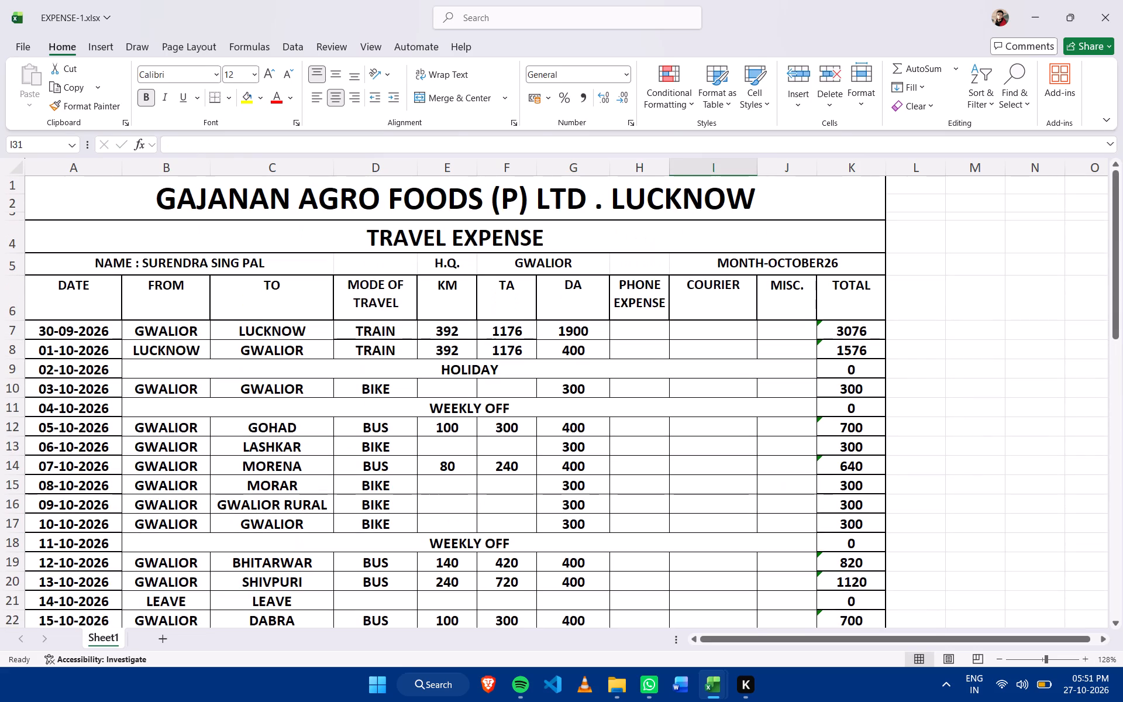
left_click_drag(758, 167, 729, 174)
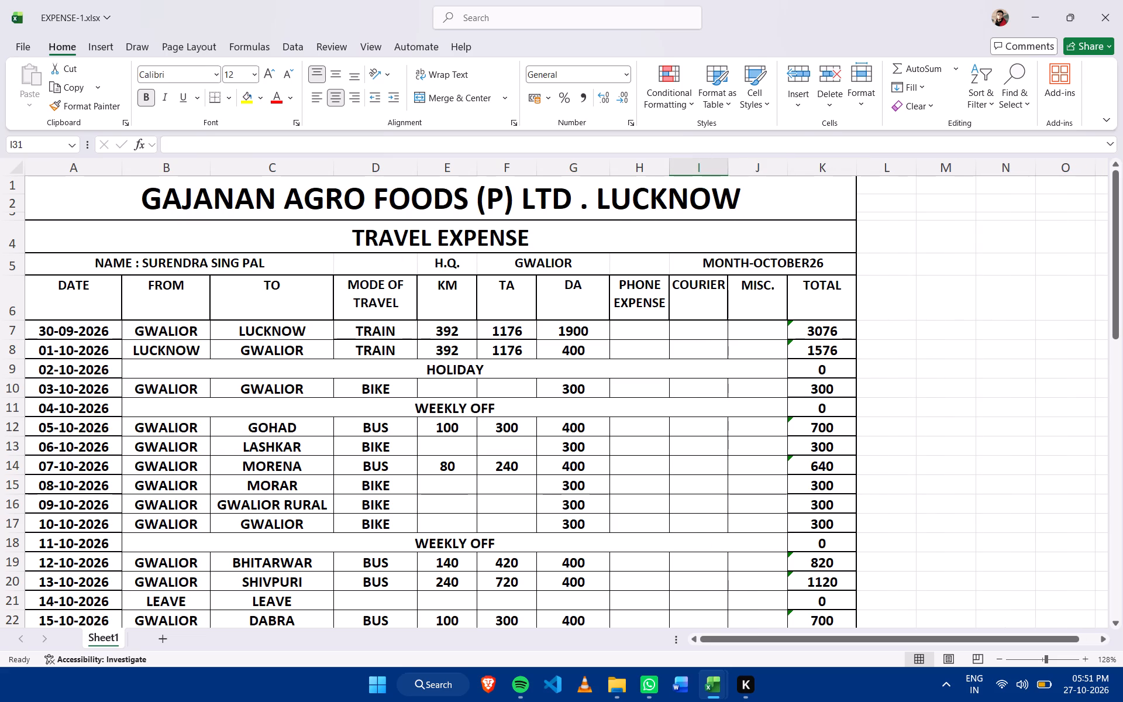
left_click_drag(731, 165, 740, 161)
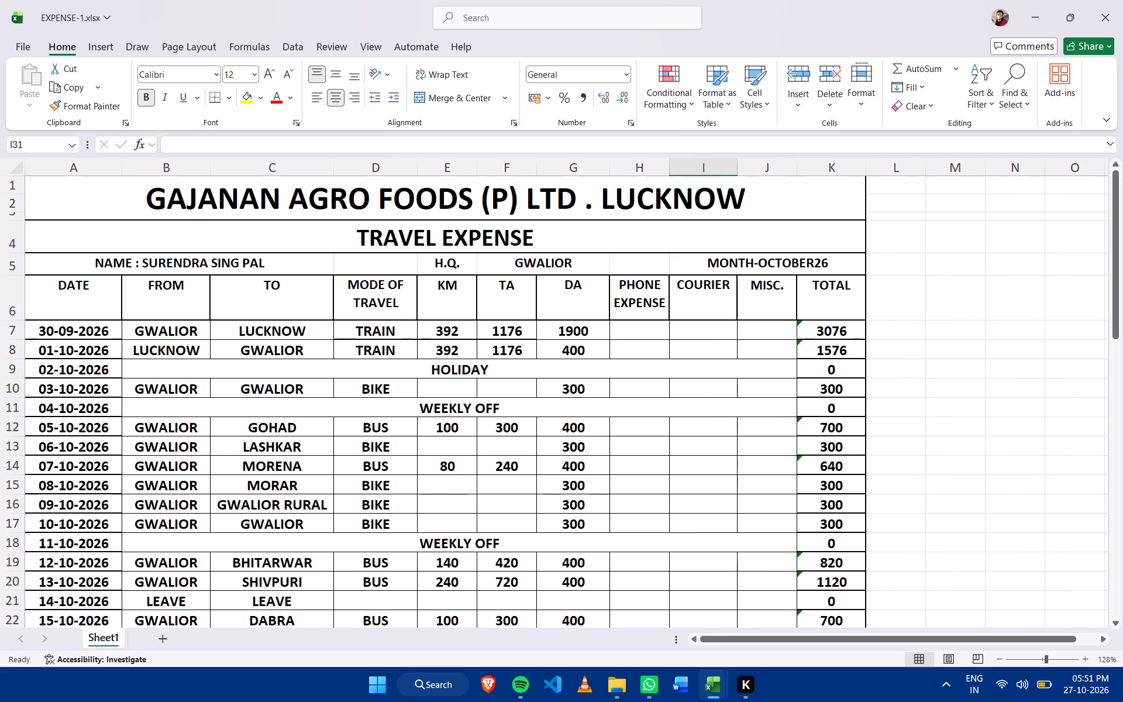
Enter GWALIOR in both the FROM and TO cells of the 20-10-2026 row in the second table.
scroll(619, 384, "down", 9)
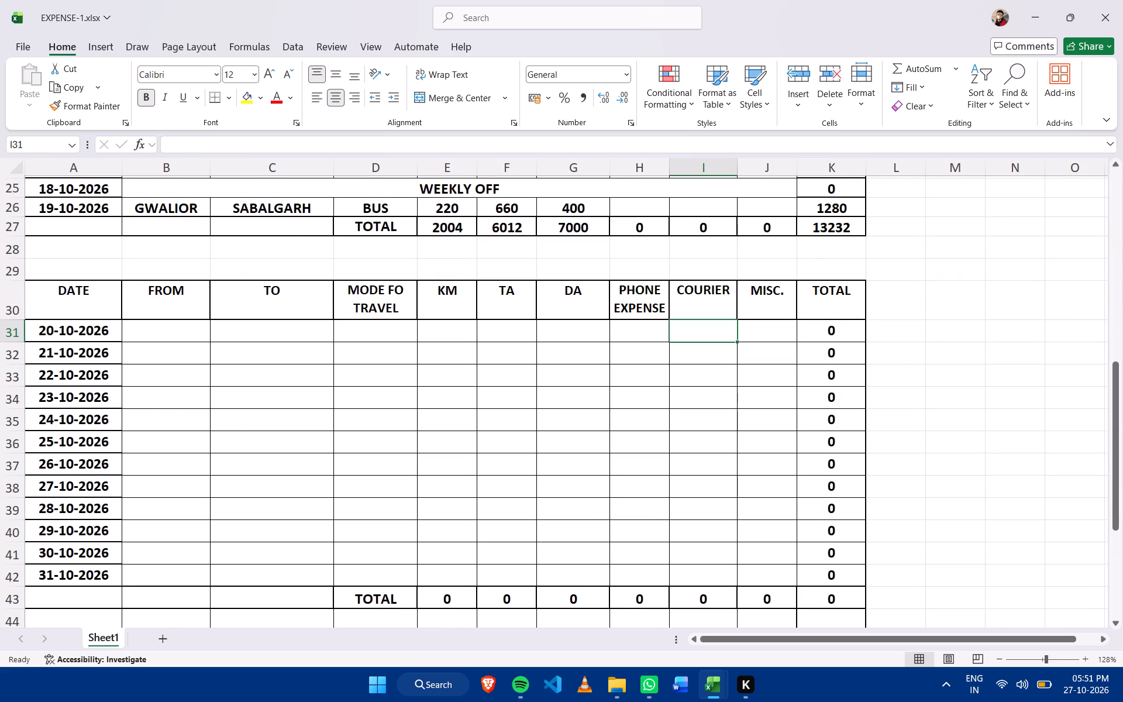
left_click(161, 329)
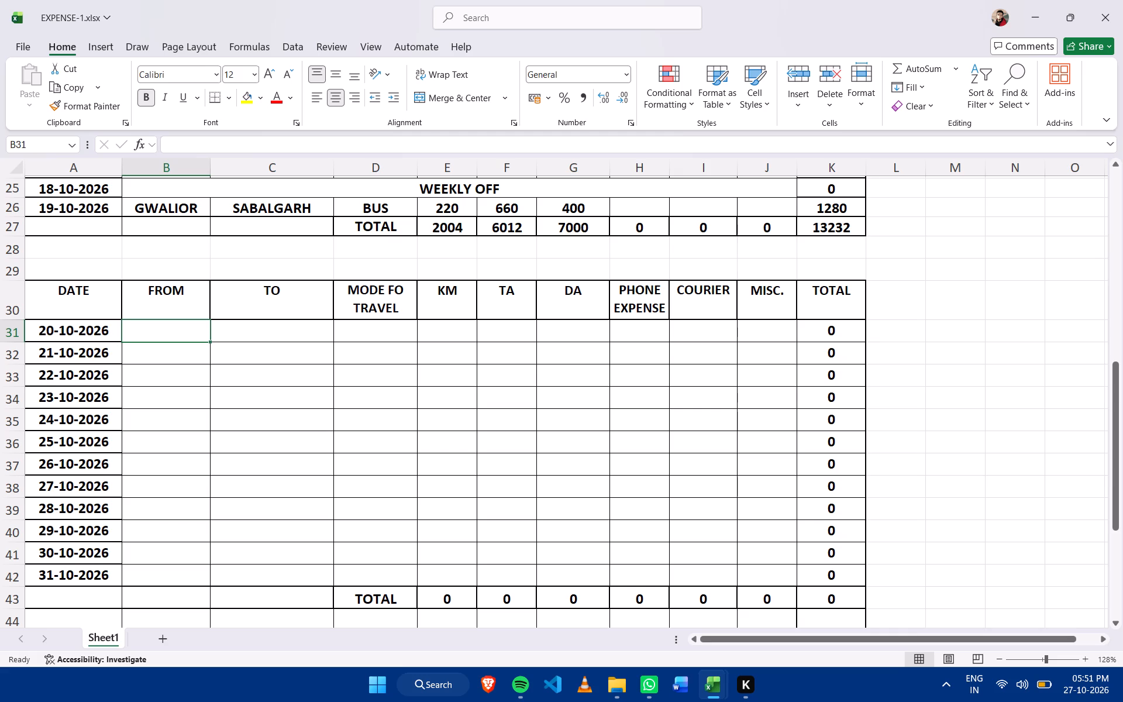
type("GWAK")
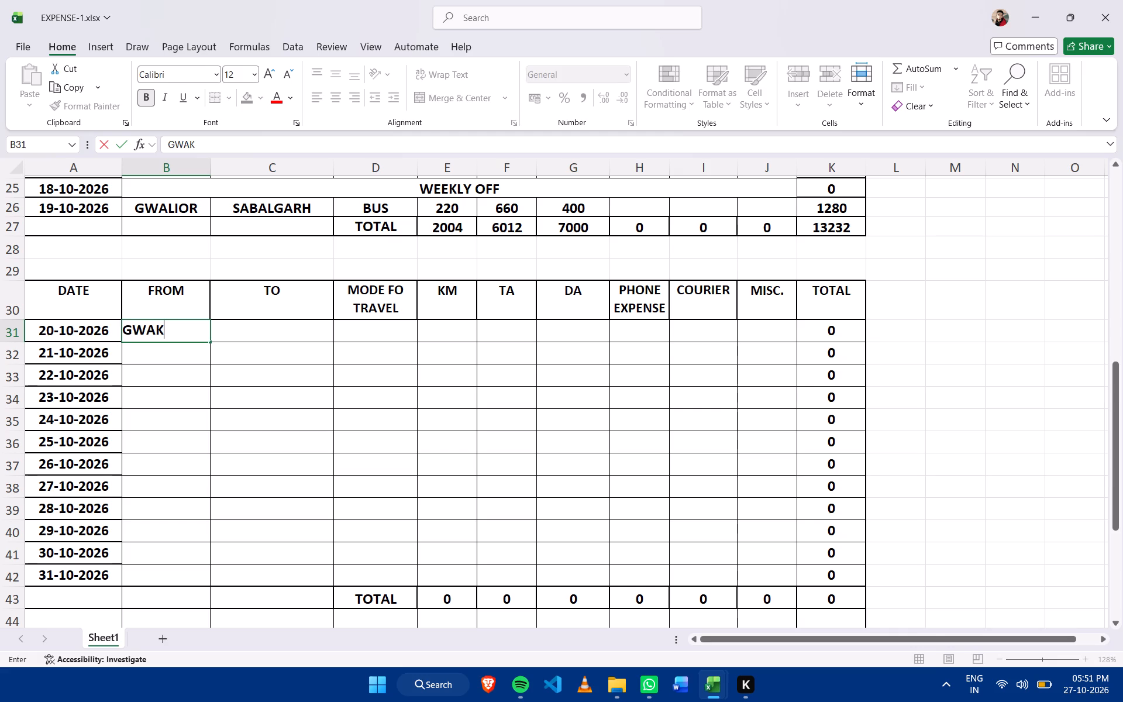
key("BackSpace")
type("LIOR")
key("space")
key("BackSpace")
key("Right")
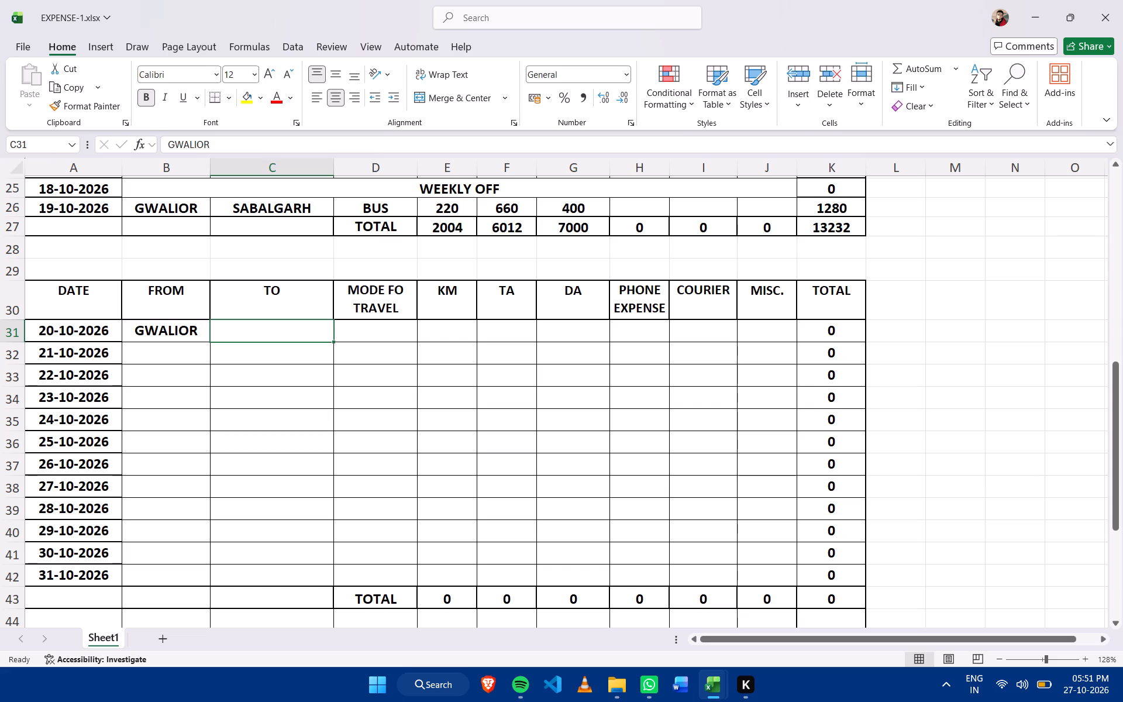
type("GWALIOR")
left_click(202, 339)
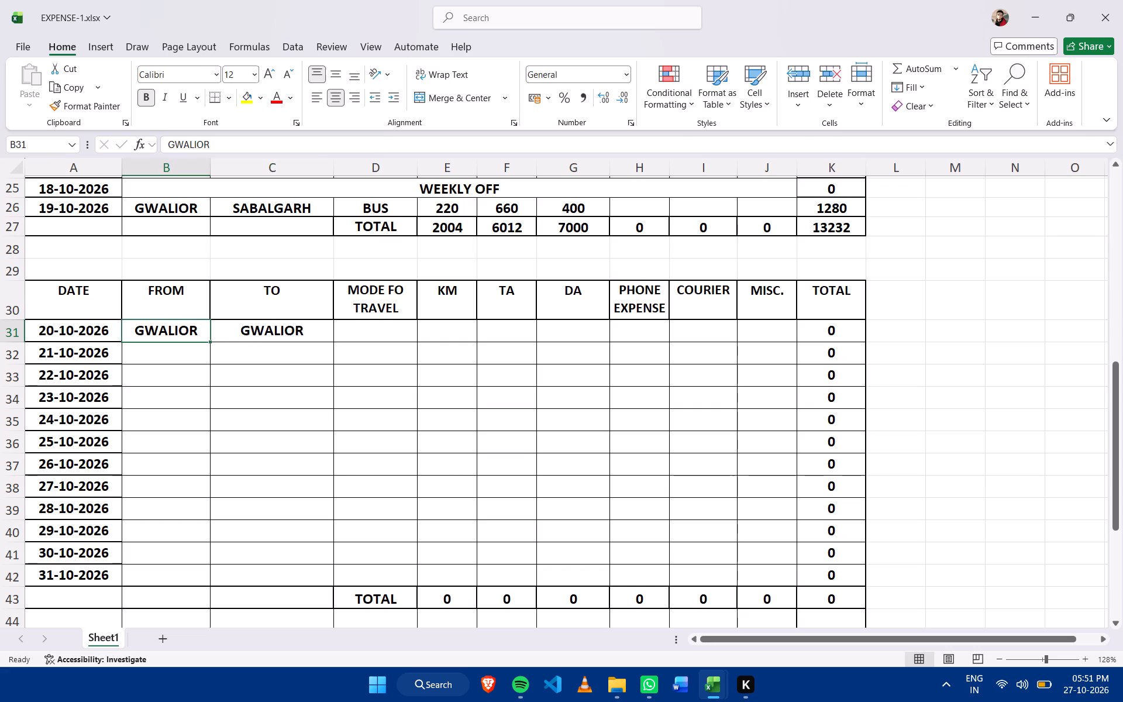
Fill the GWALIOR FROM and TO entries down from the 20-10-2026 row through 31-10-2026.
left_click_drag(181, 333, 240, 326)
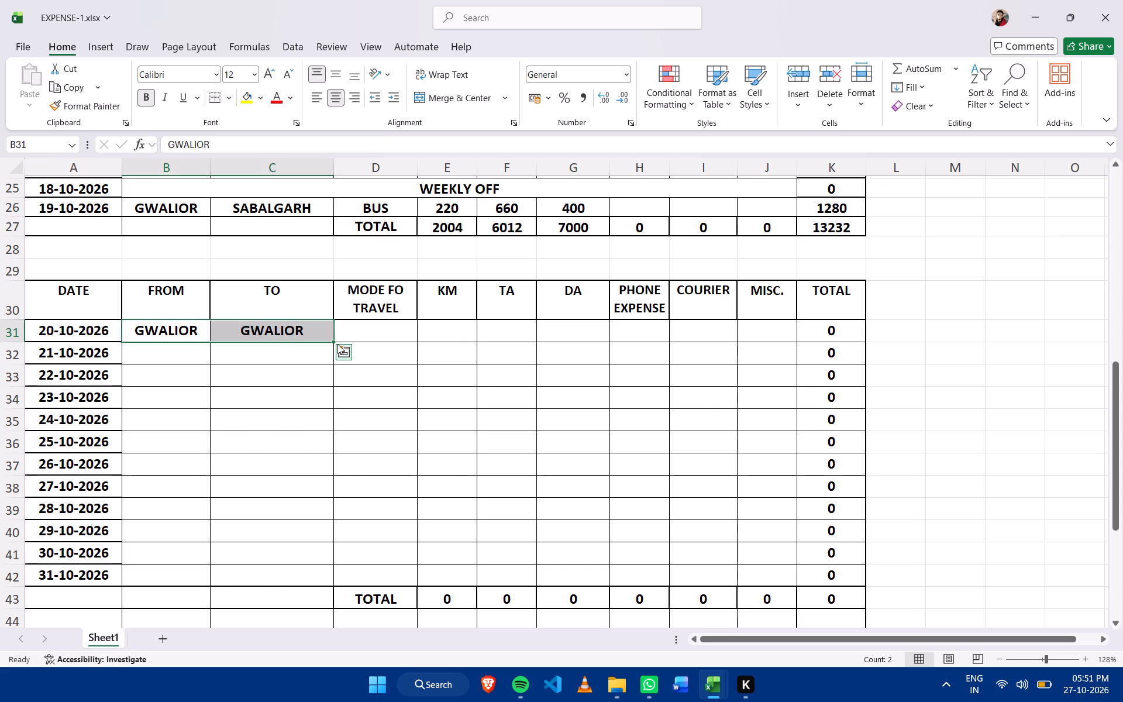
left_click_drag(334, 343, 346, 565)
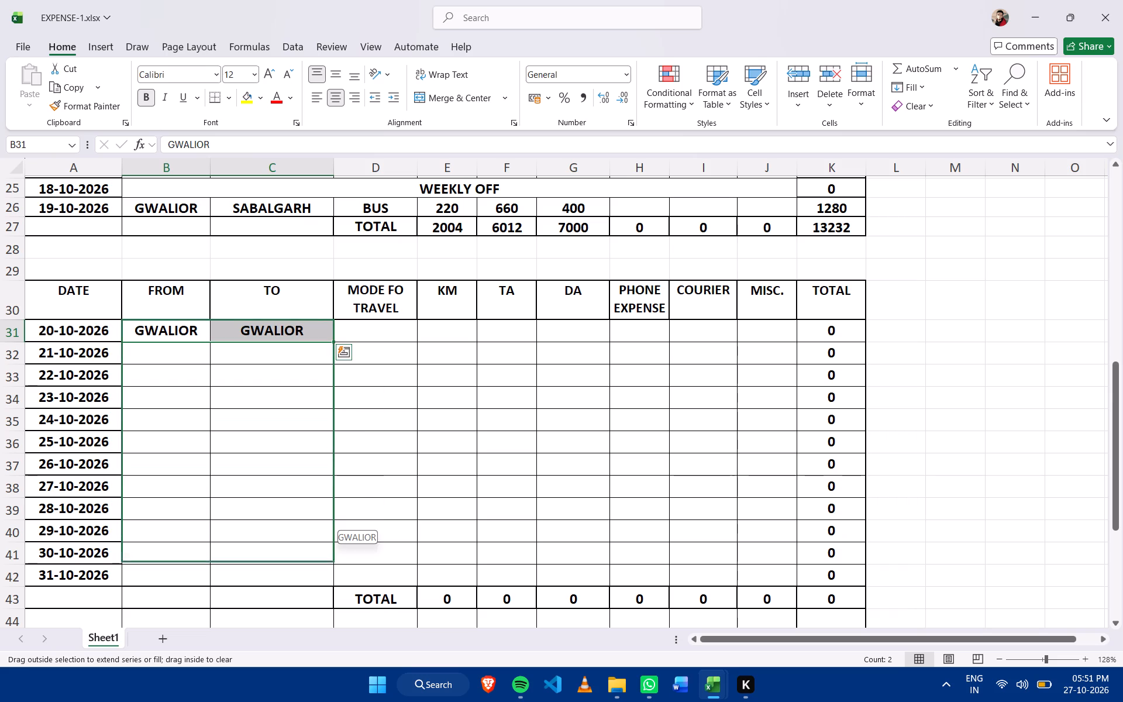
left_click_drag(346, 565, 346, 579)
Change the 20-10-2026 row's TO entry to LAHAR and set its mode of travel to BUS.
left_click(287, 321)
left_click(299, 330)
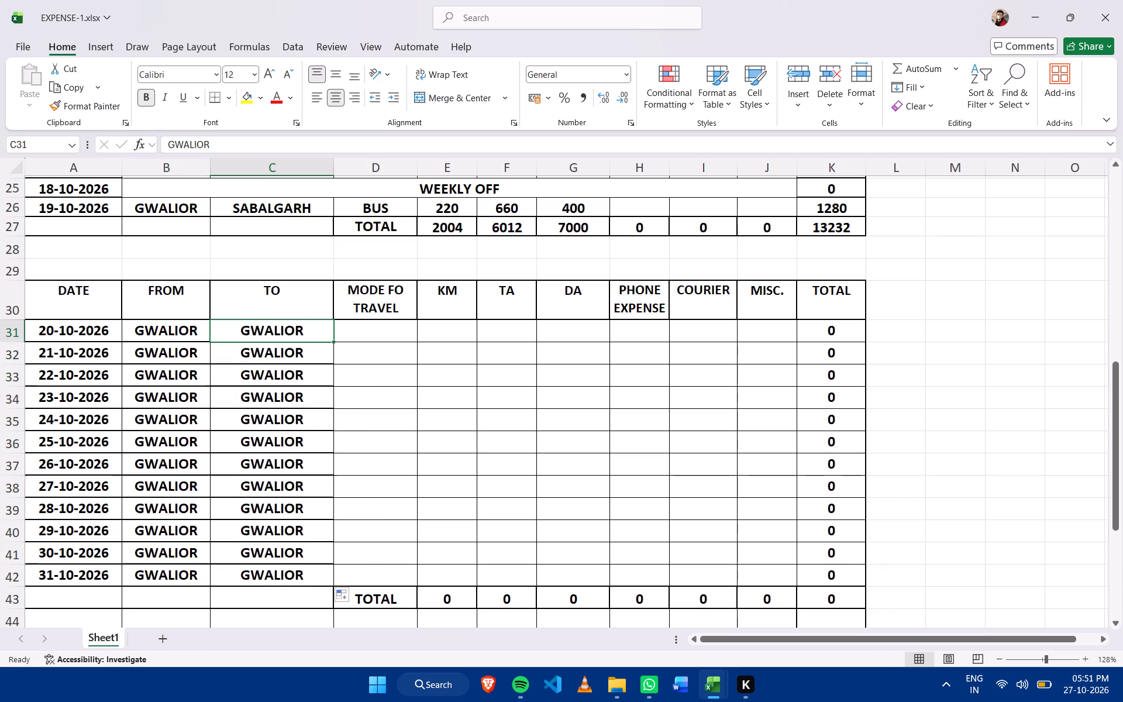
type("LAHAR")
key("Right")
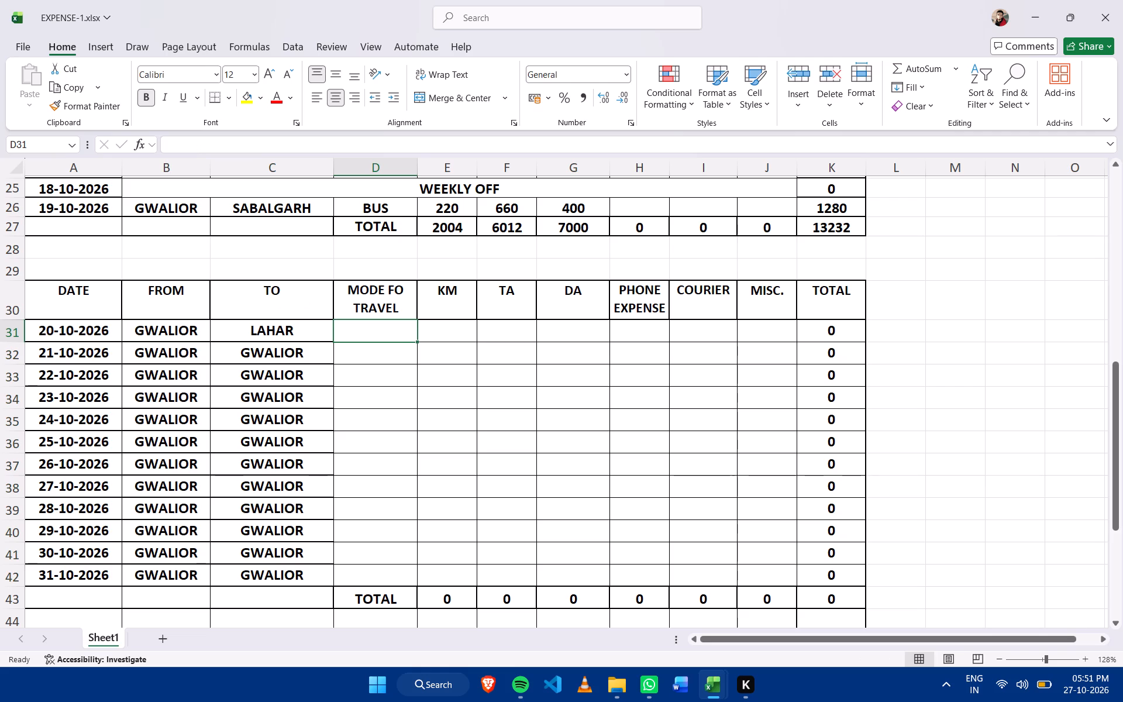
type("BUS")
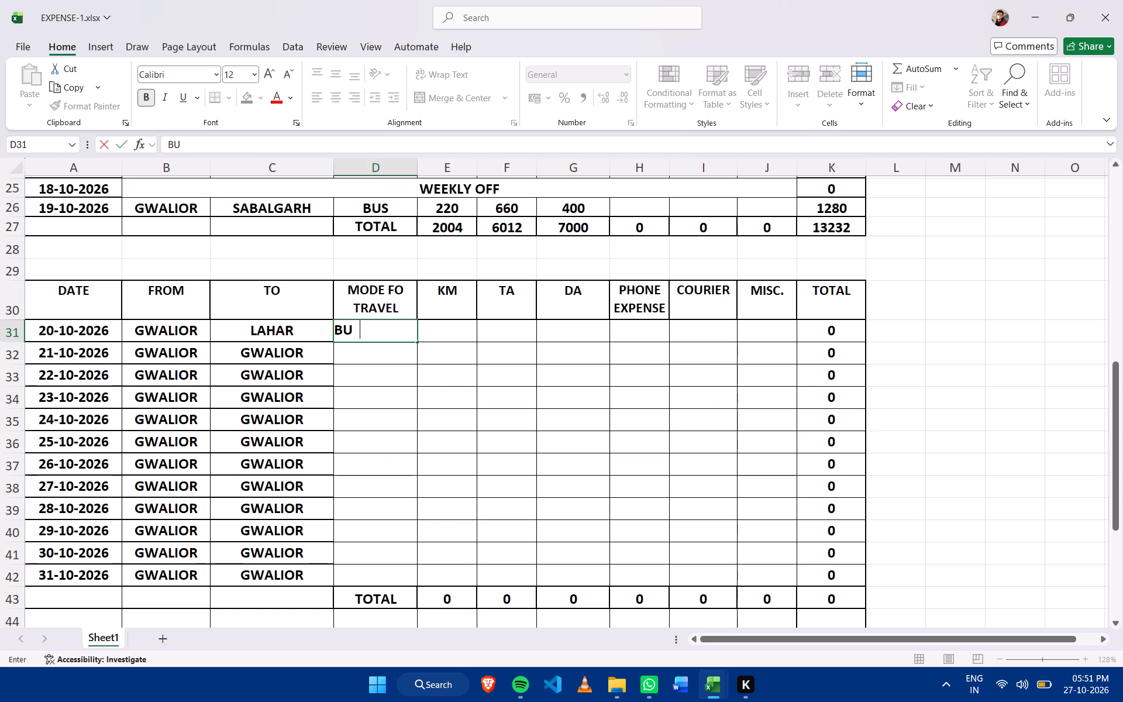
key("Right")
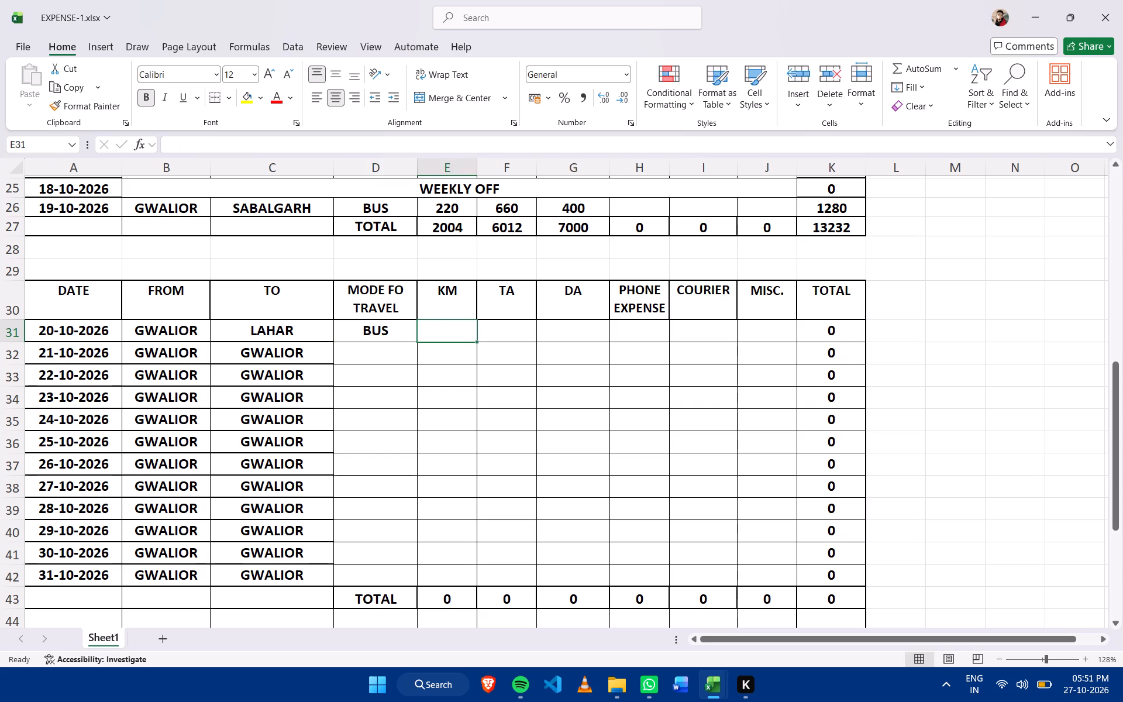
Enter 220 for KM, 660 for TA, 400 for DA and 400 for phone expense in the 20-10-2026 row.
type("220")
key("Right")
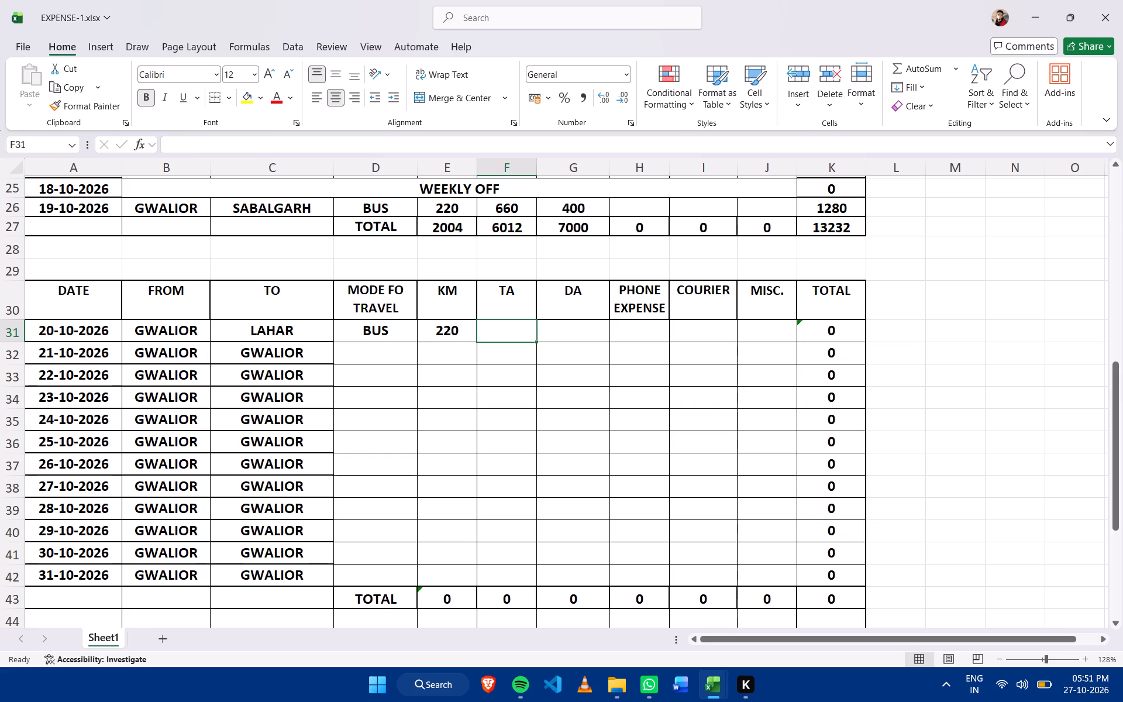
type("66")
key("0")
key("Right")
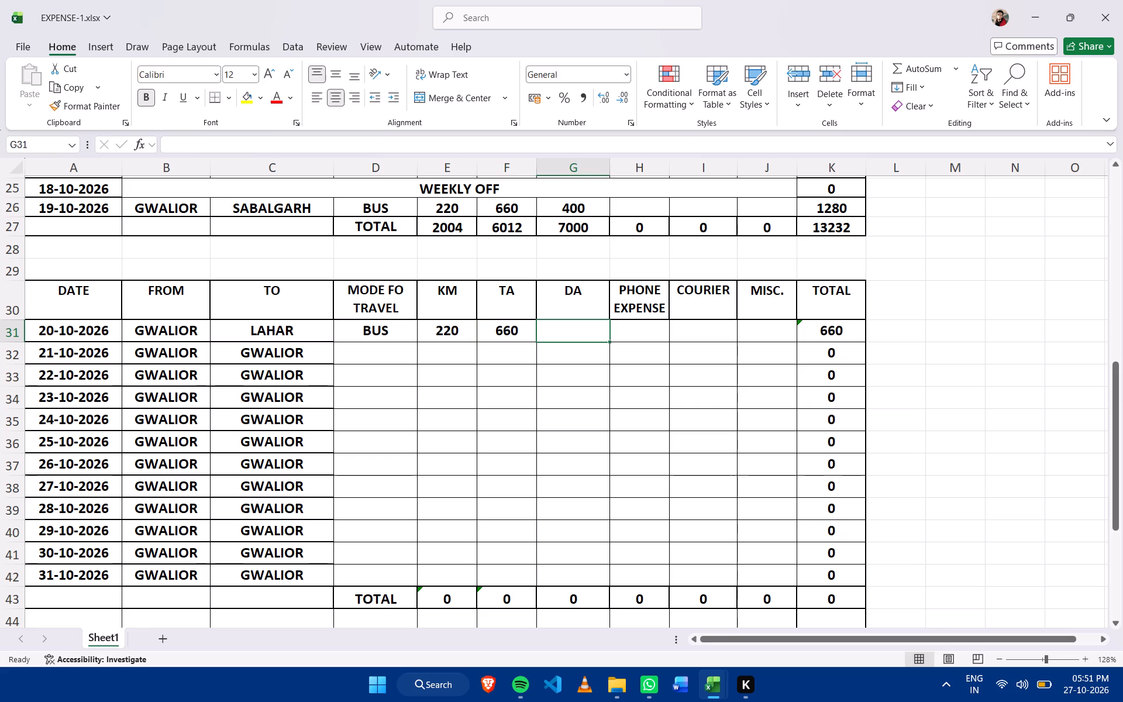
type("400")
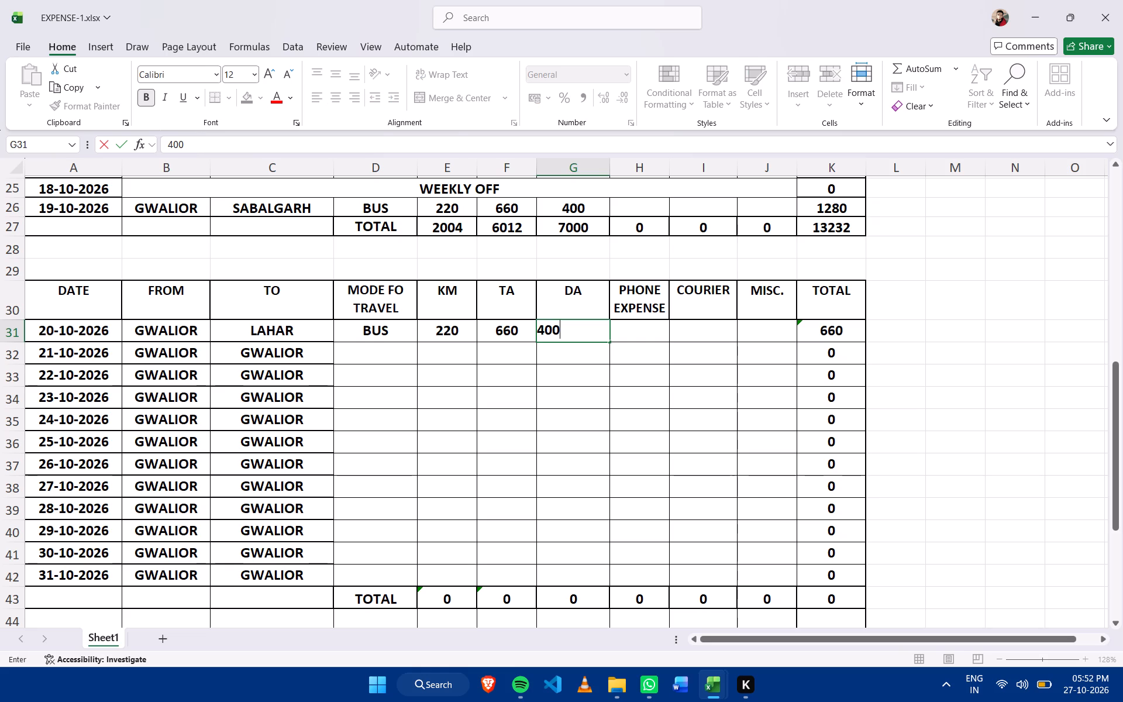
key("Right")
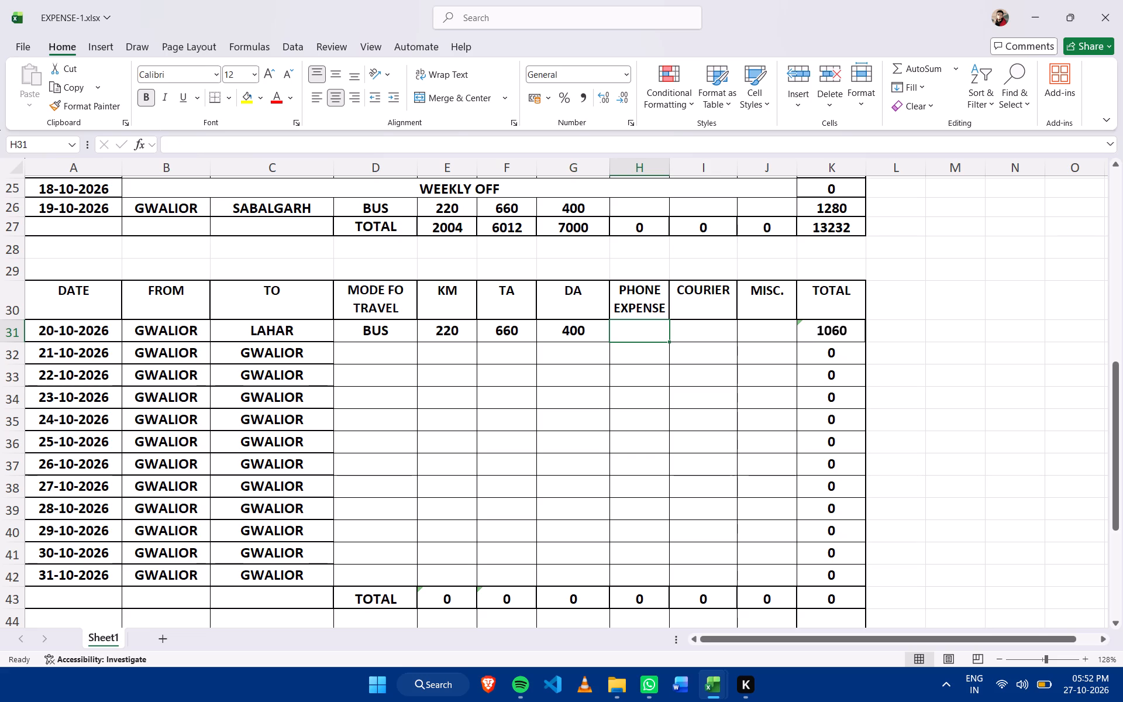
key("3")
key("BackSpace")
type("400")
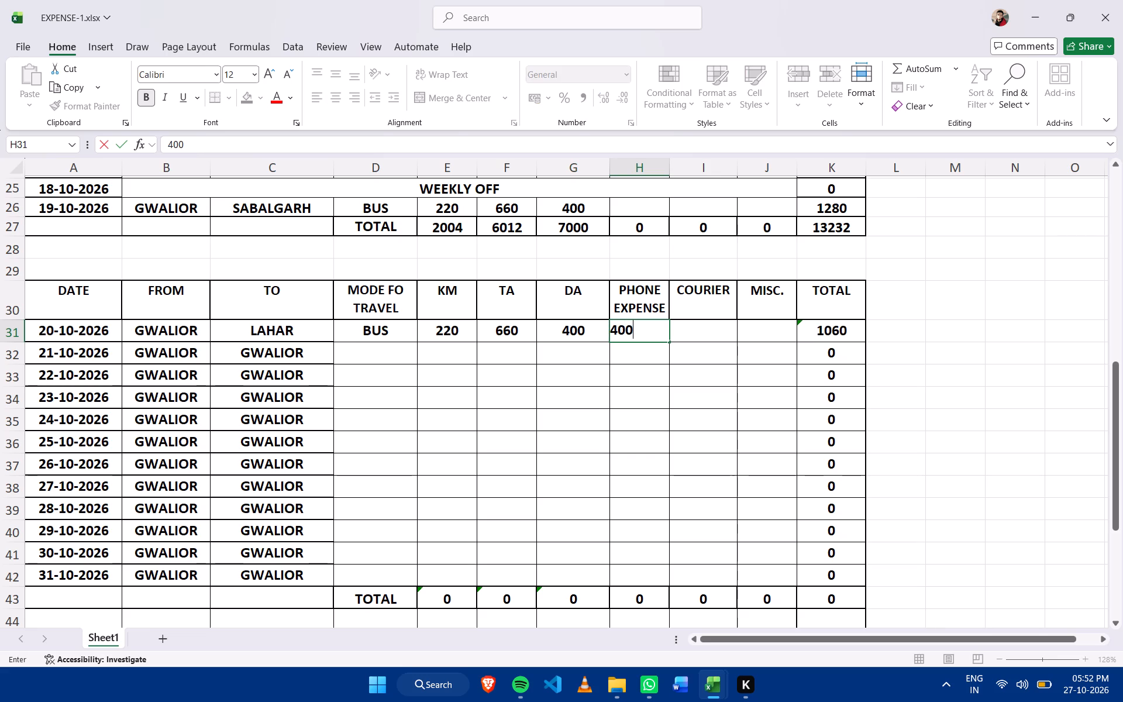
left_click(393, 350)
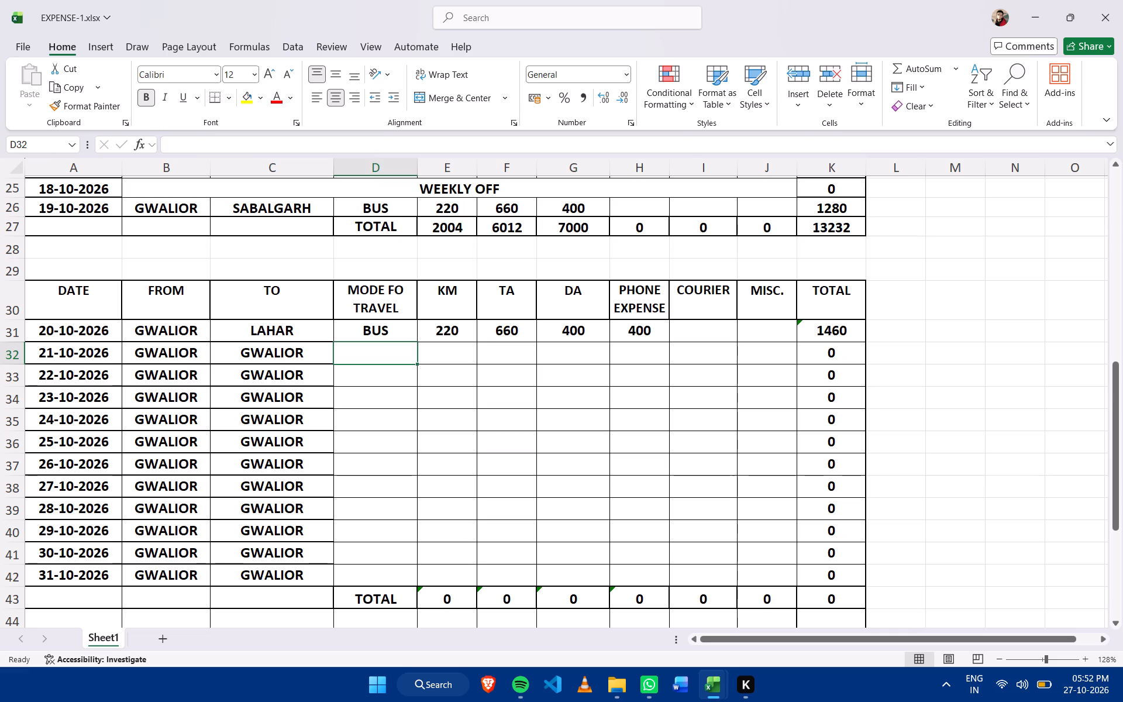
Examine the first table's row total formulas and the TA cells of its BIKE rows.
scroll(788, 538, "up", 9)
scroll(742, 474, "up", 2)
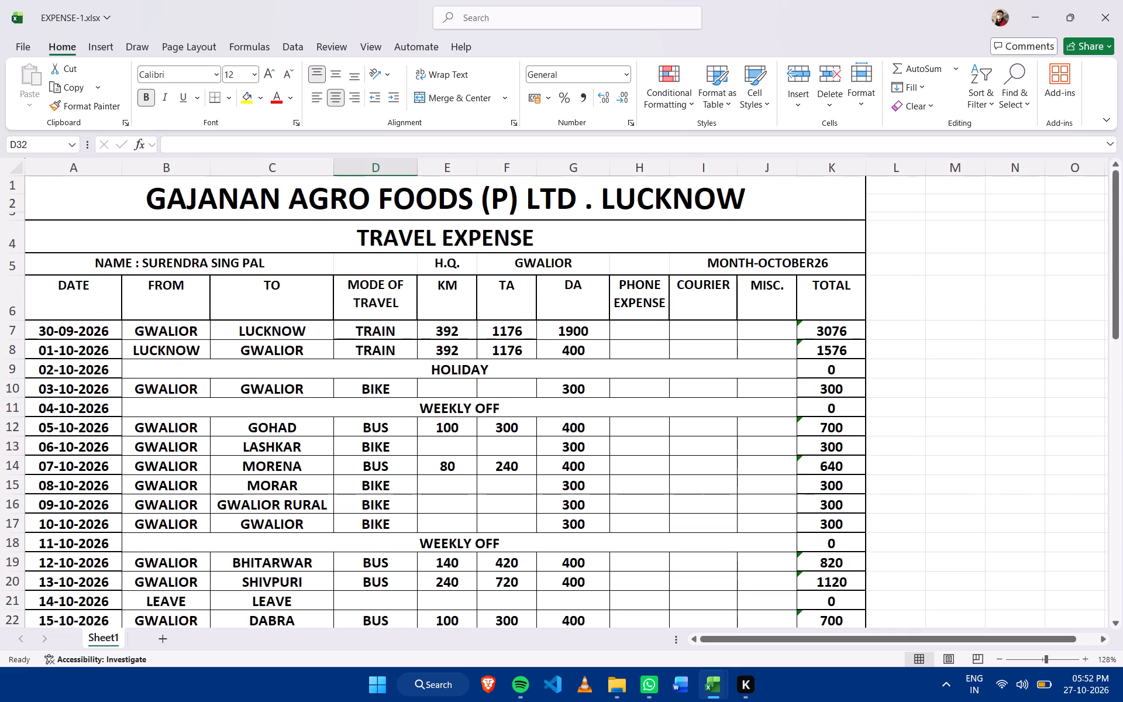
scroll(740, 471, "down", 2)
left_click(828, 357)
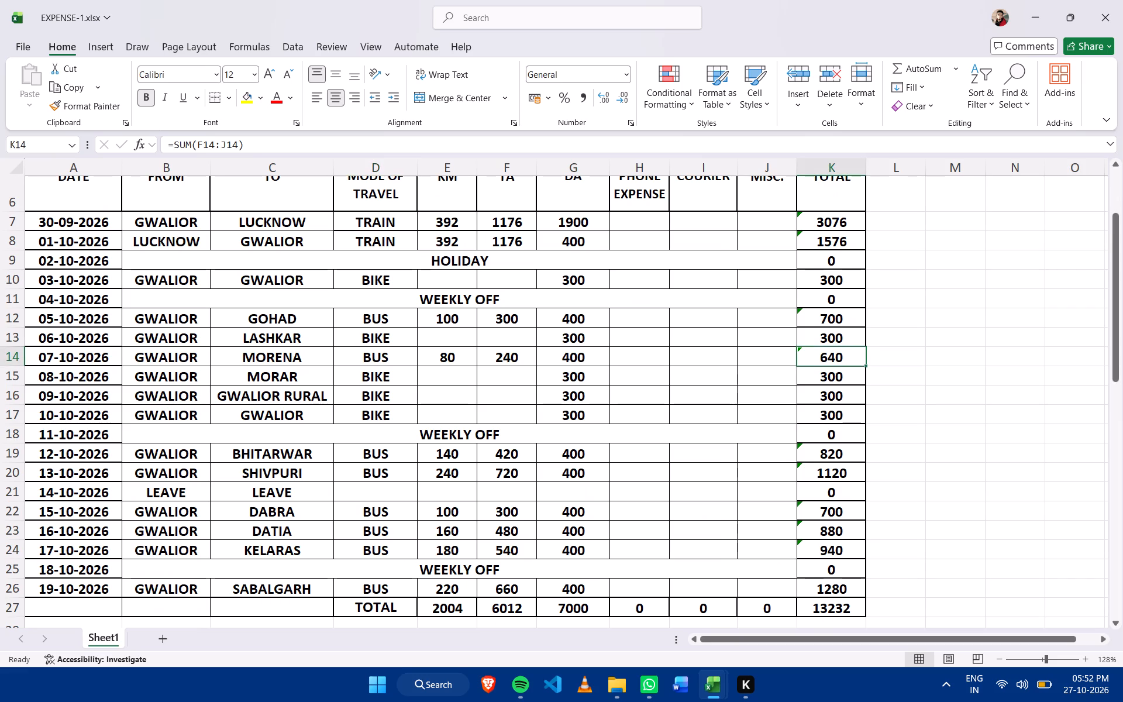
left_click(828, 317)
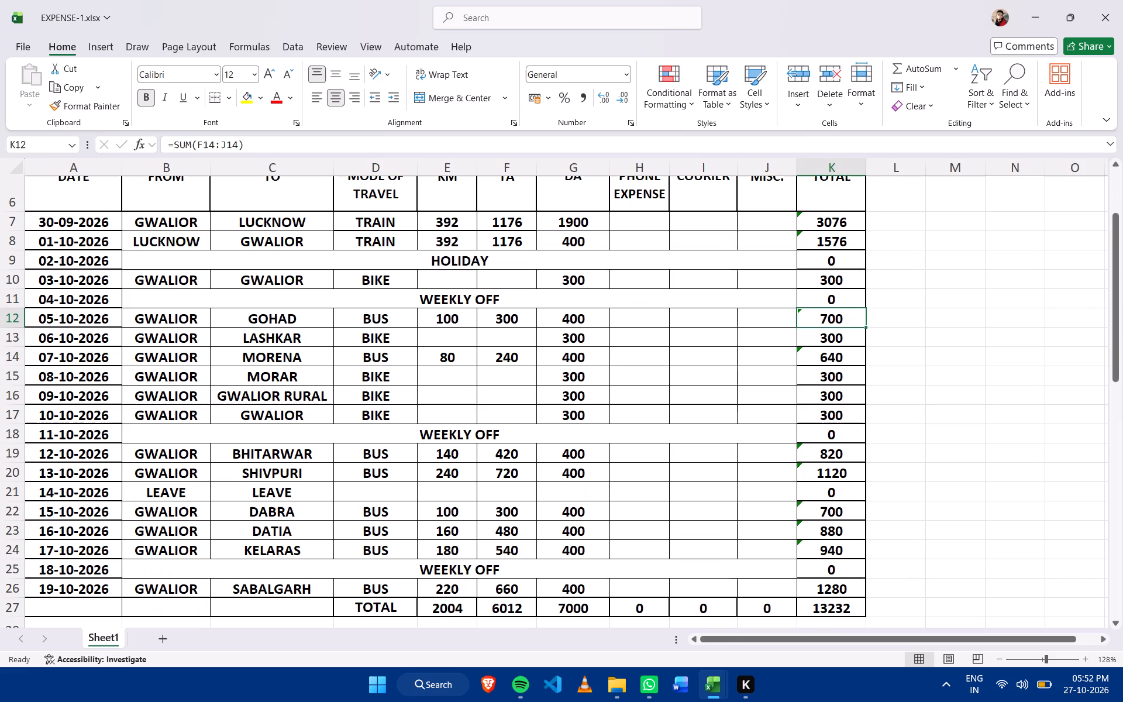
left_click(831, 345)
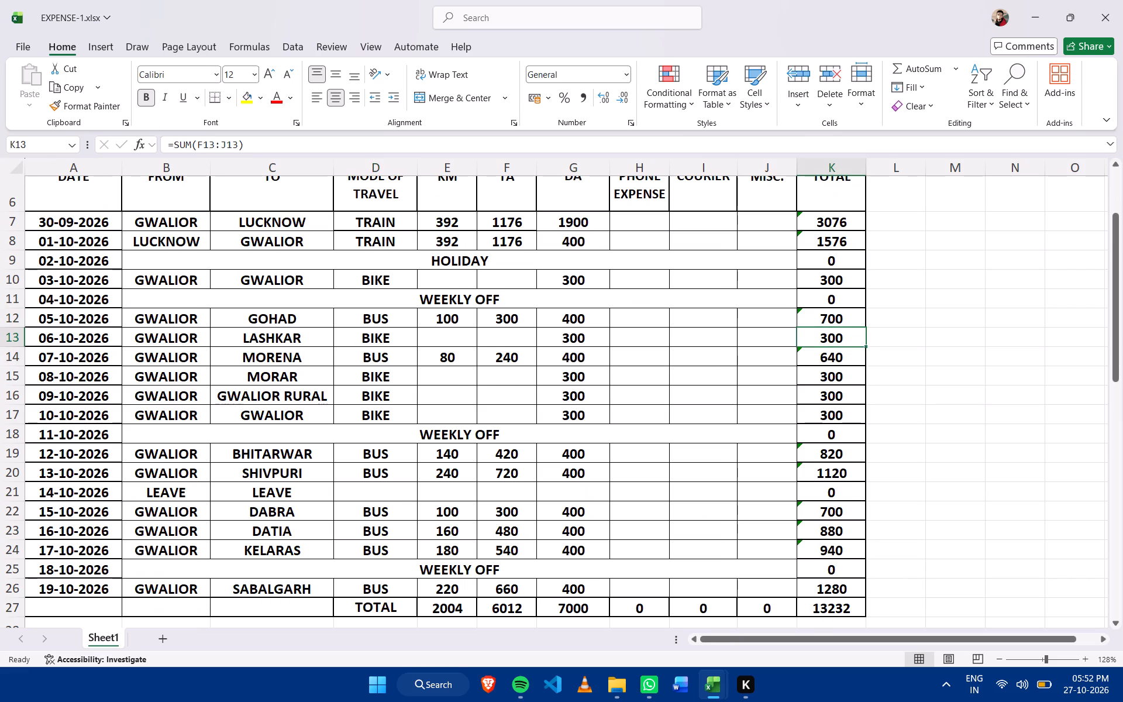
scroll(774, 360, "down", 3)
scroll(612, 392, "up", 4)
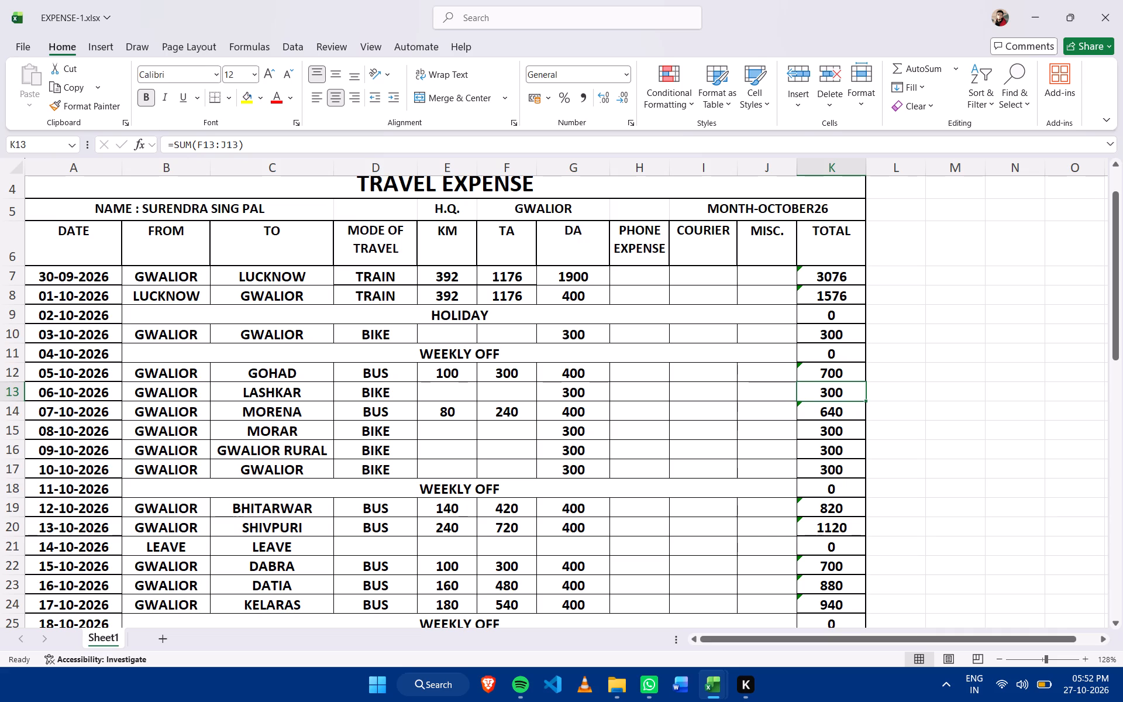
left_click(514, 393)
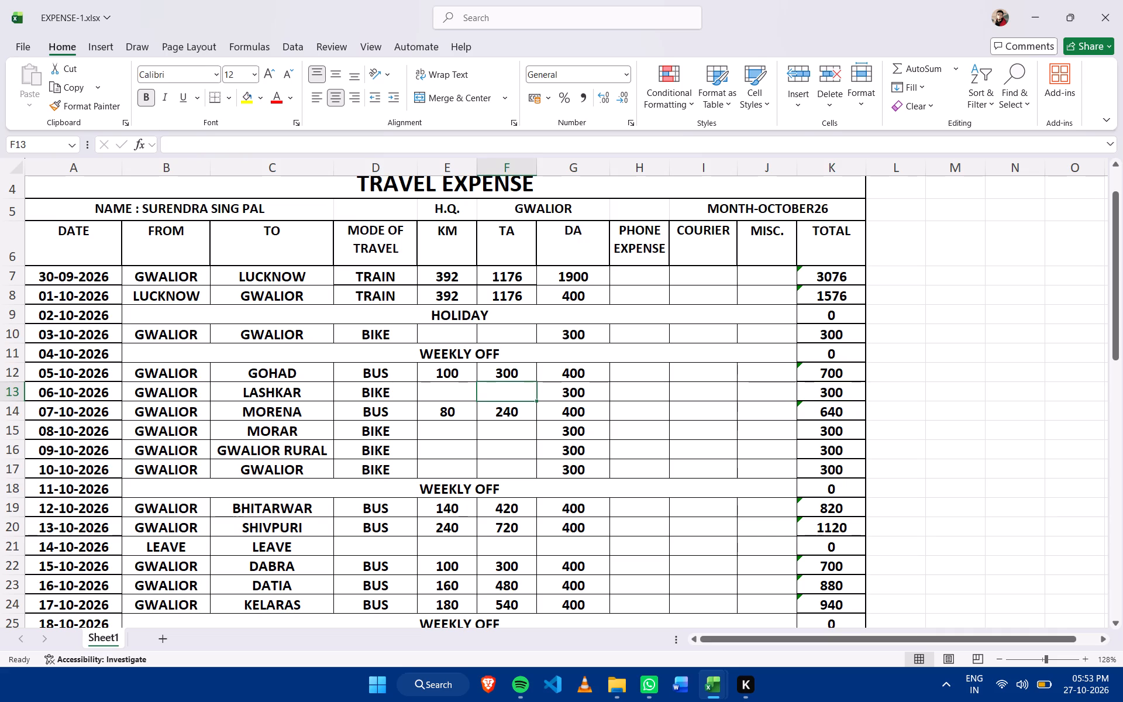
left_click_drag(528, 433, 515, 466)
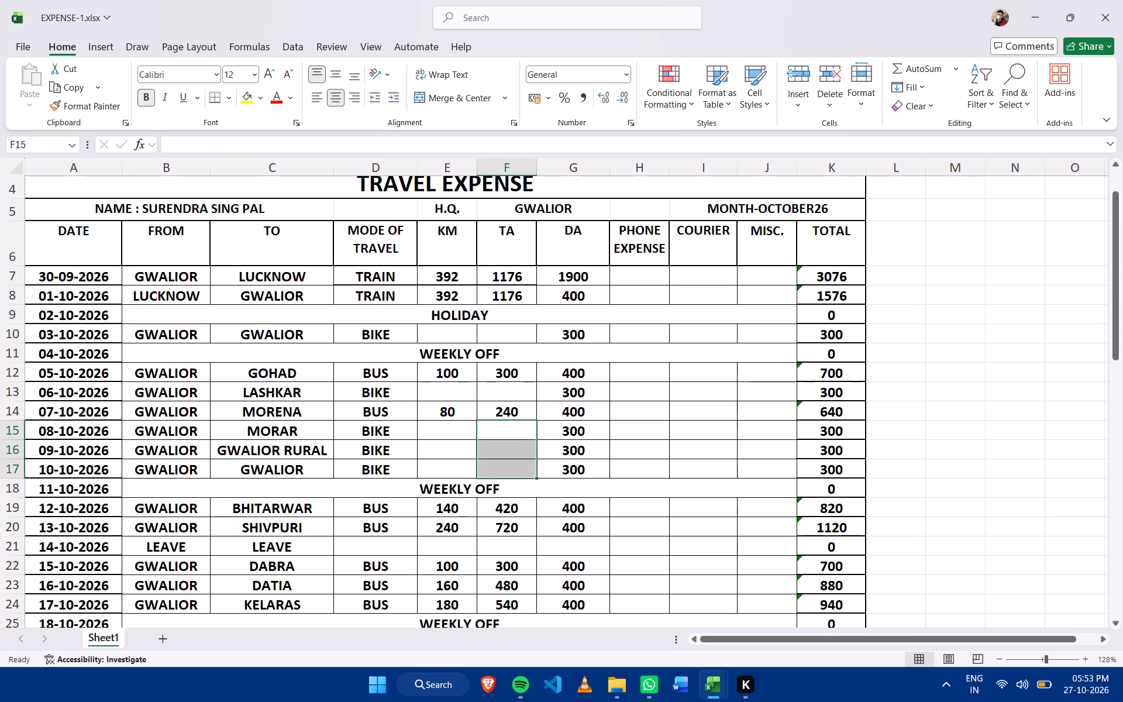
In the 21-10-2026 row, change the TO entry to AMBA, set the mode of travel to BUS and enter 160 for KM.
scroll(521, 457, "down", 11)
scroll(526, 437, "up", 2)
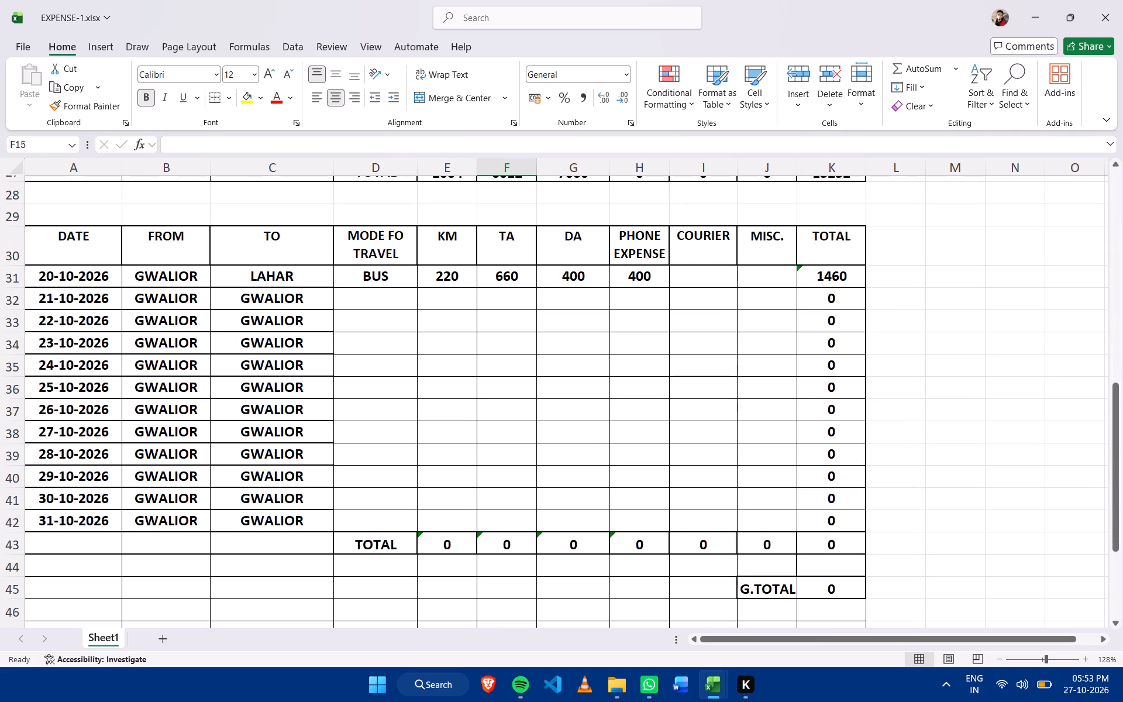
left_click(393, 294)
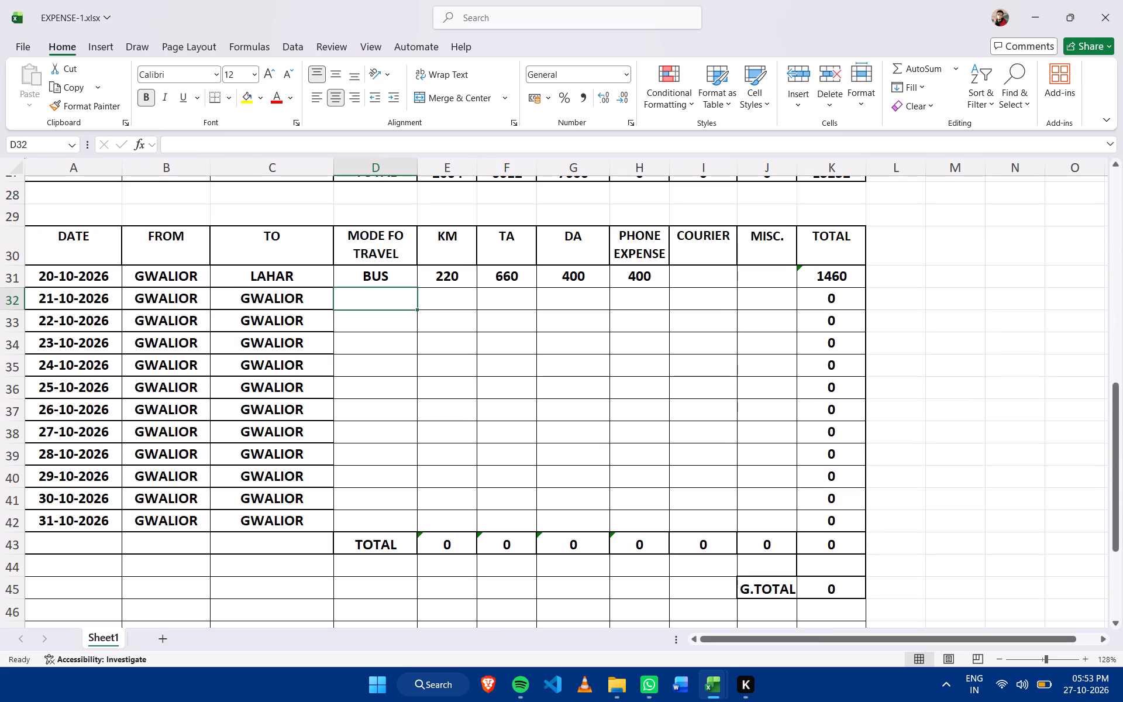
left_click(314, 291)
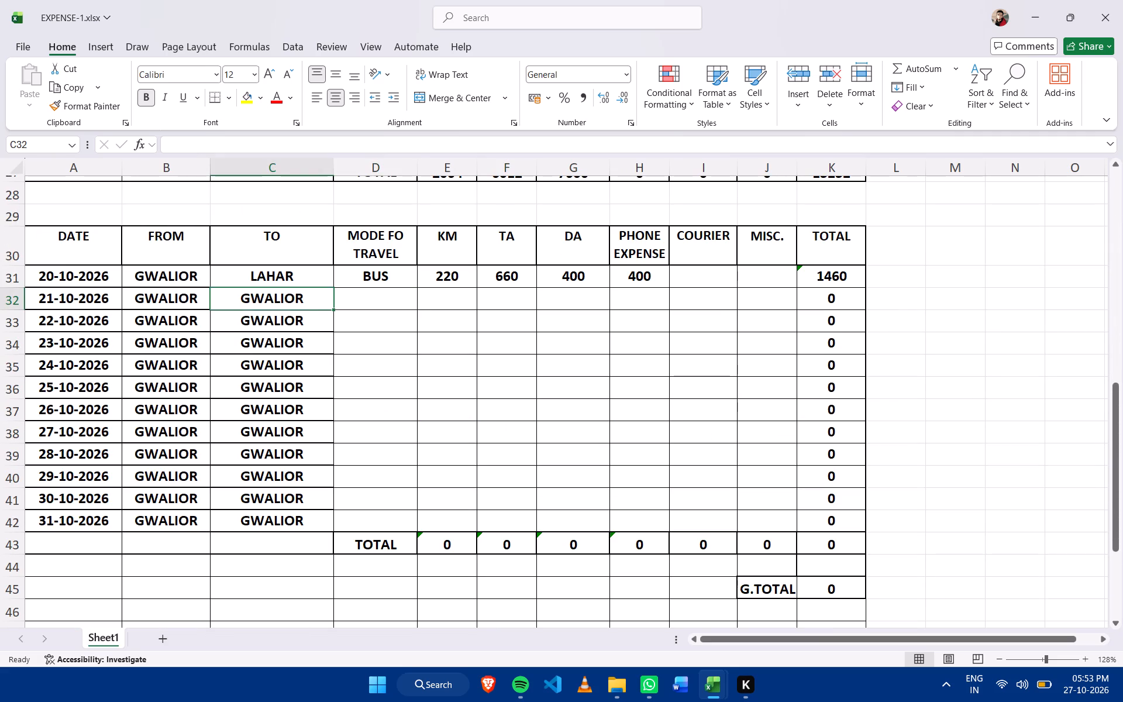
left_click_drag(183, 295, 193, 287)
left_click(184, 292)
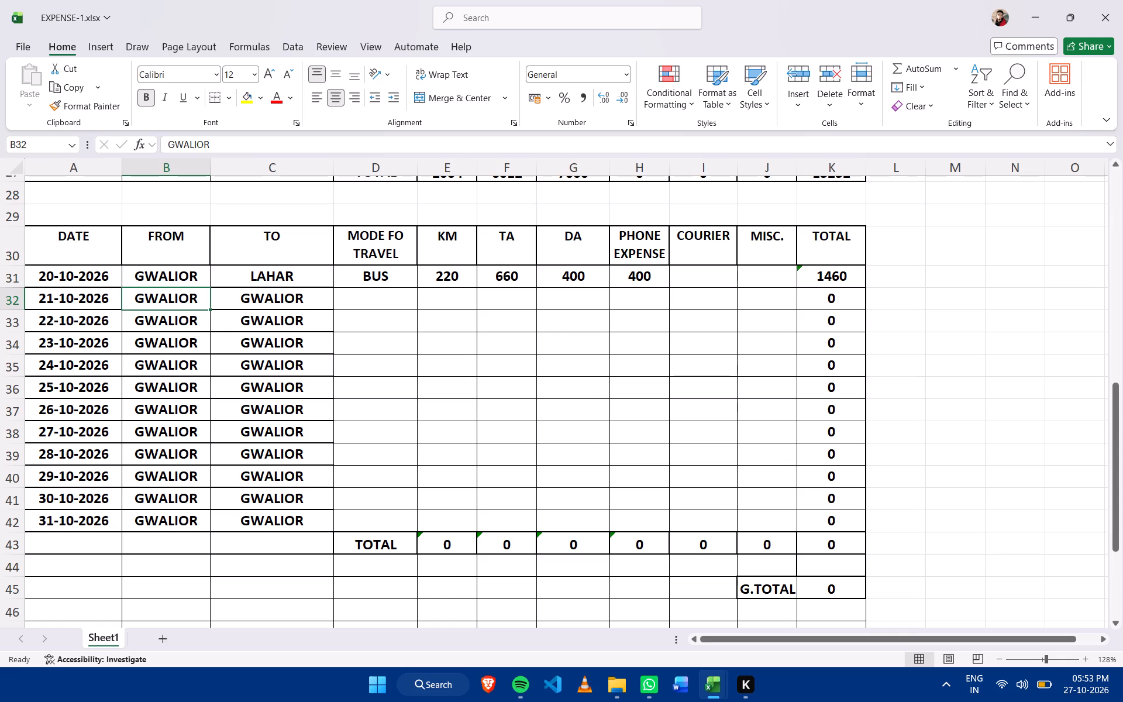
left_click(282, 295)
type("AMBA")
key("Right")
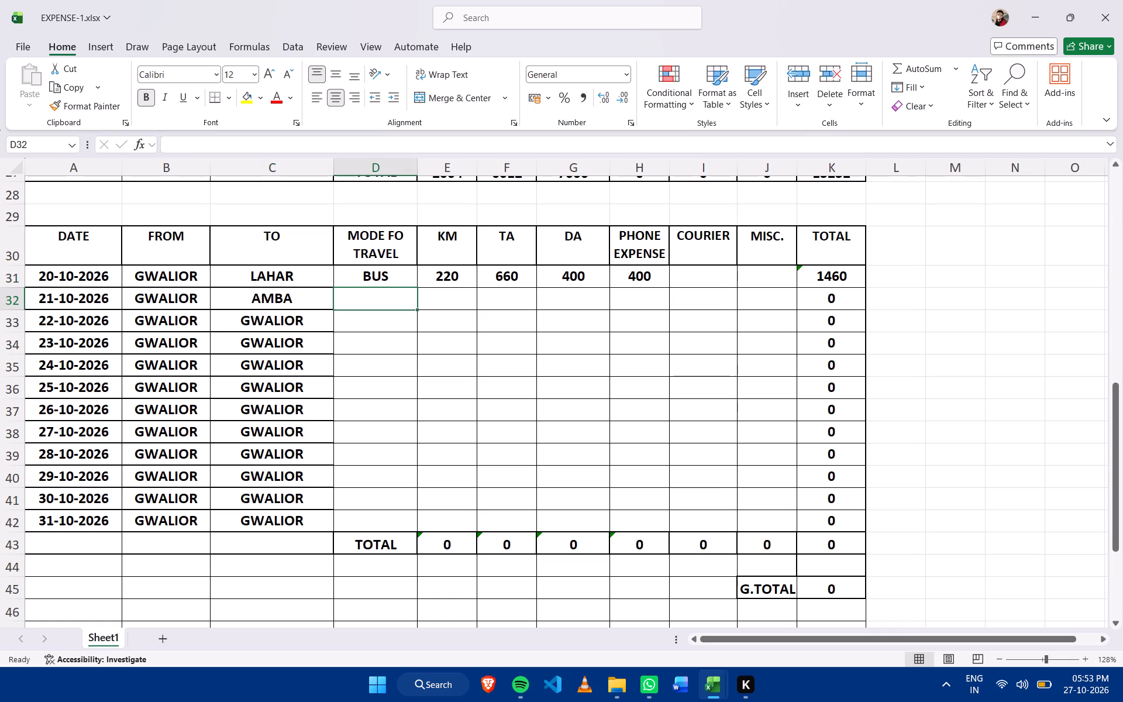
type("BIS")
key("BackSpace")
key("BackSpace")
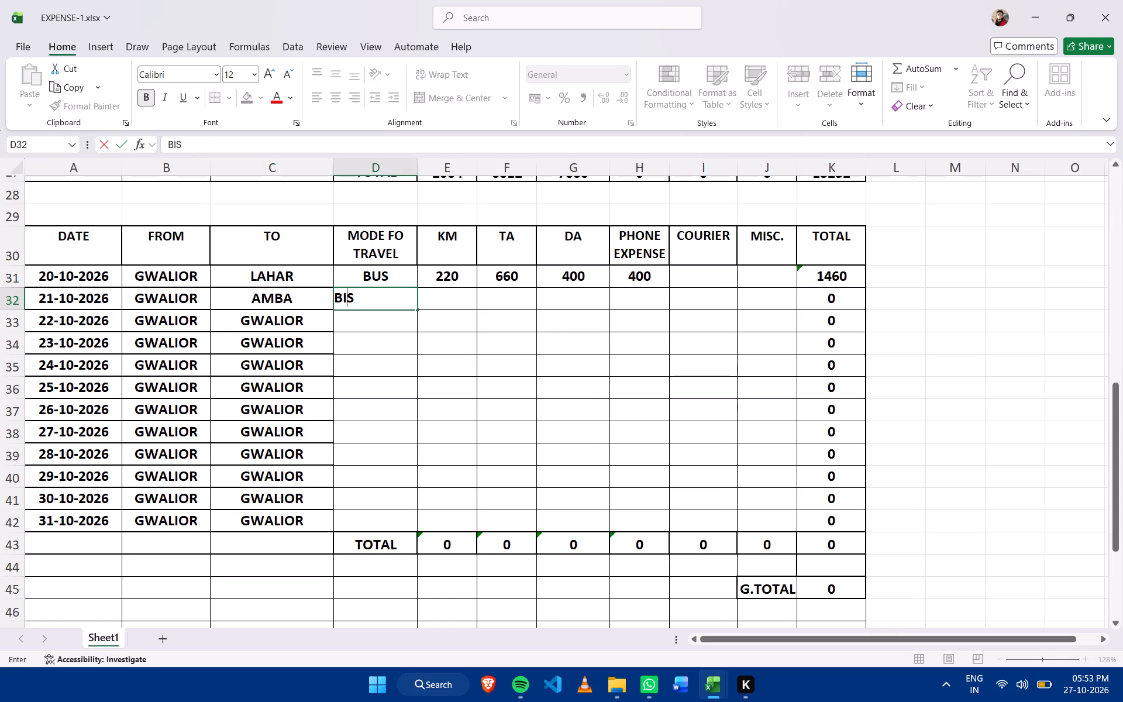
type("US")
key("Right")
type("160")
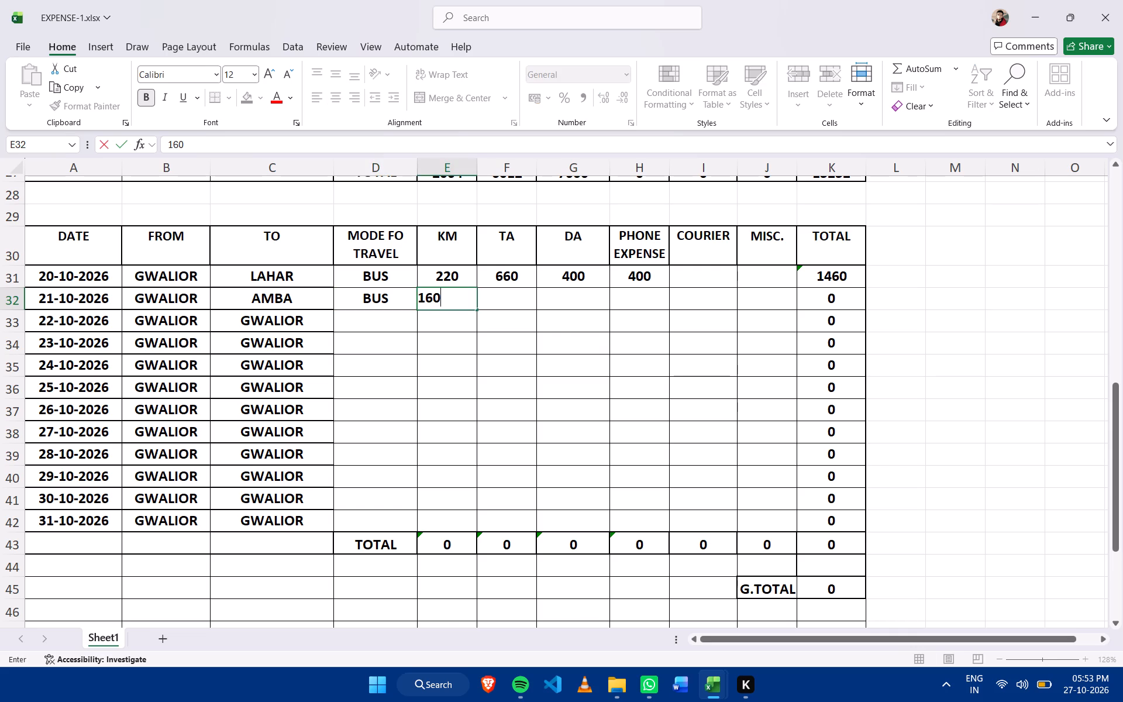
Correct the spelling of the 21-10-2026 row's TO entry to AMBHA.
key("Left")
key("Left")
key("Left")
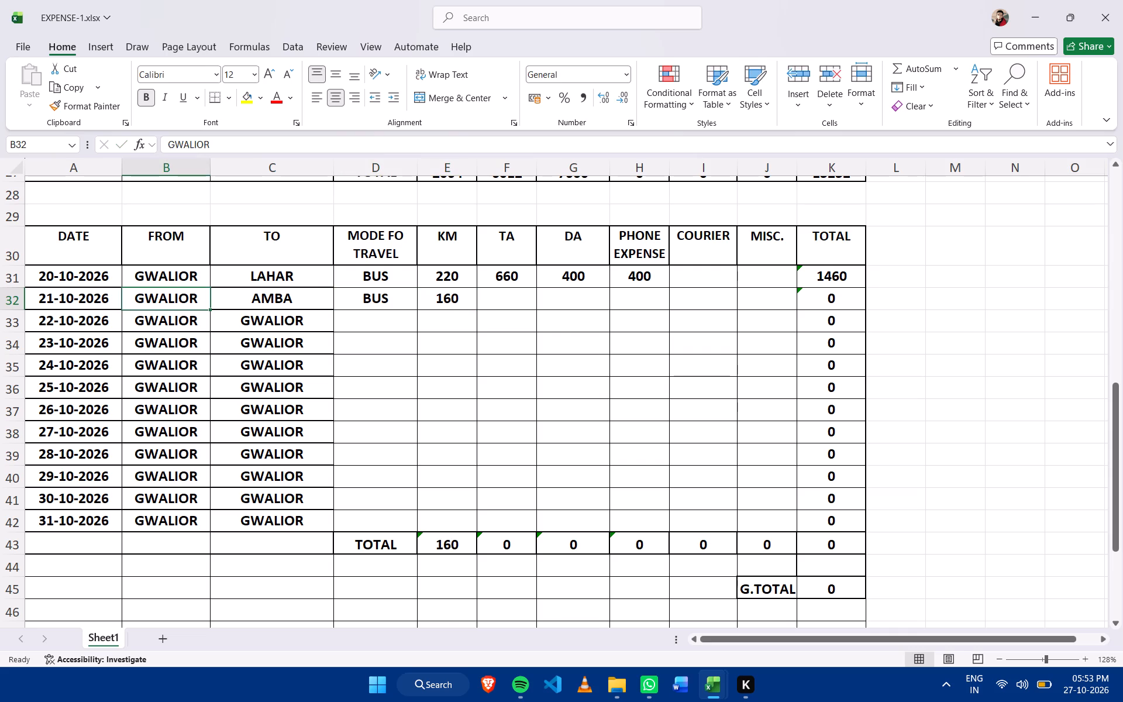
type("AMBHA")
key("ctrl+z")
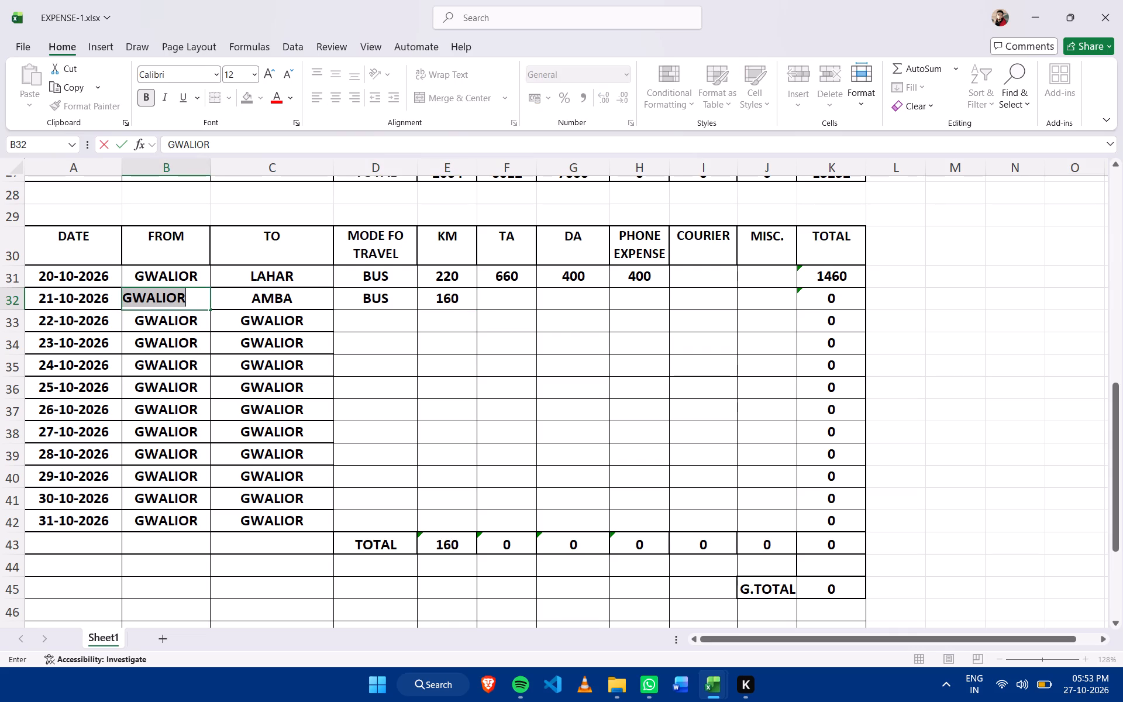
key("Right")
type("AMBHA")
key("Right")
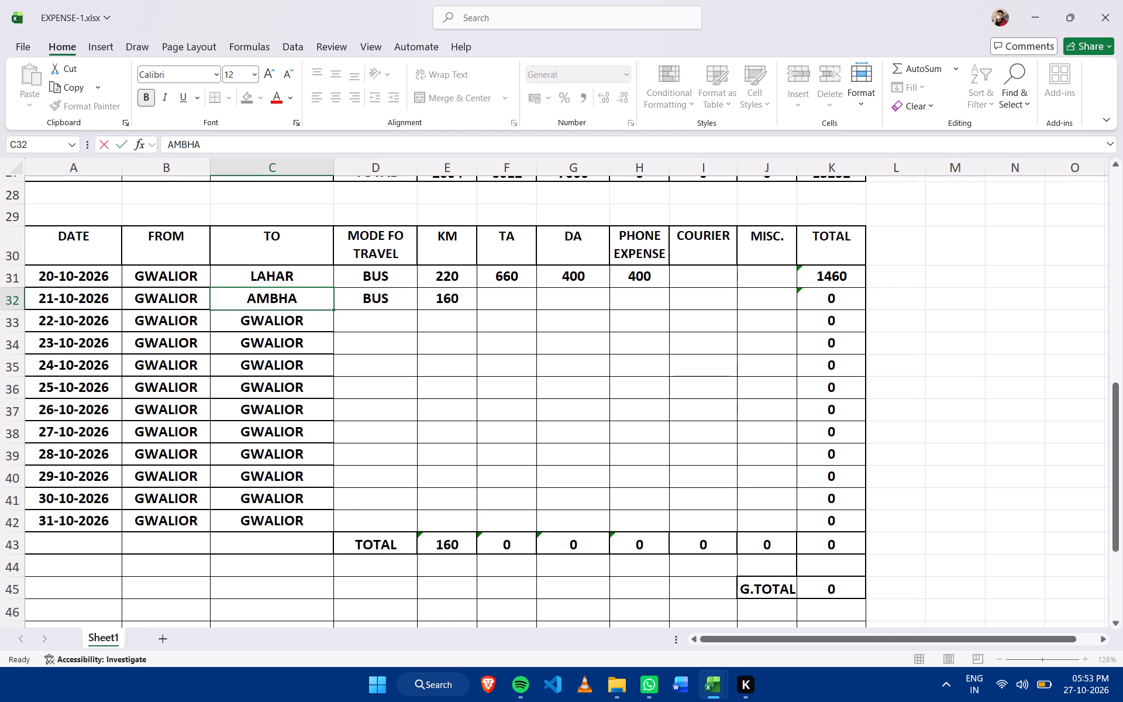
Enter 480 for TA and 400 for DA in the 21-10-2026 row.
key("Right")
key("Right")
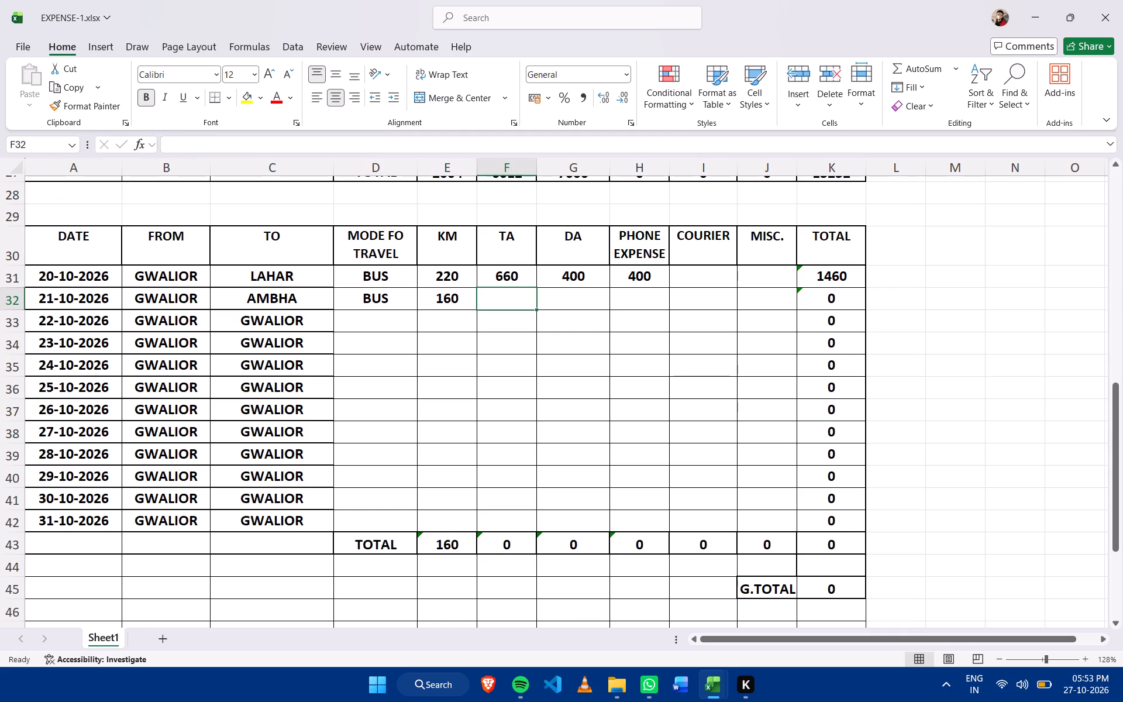
type("540")
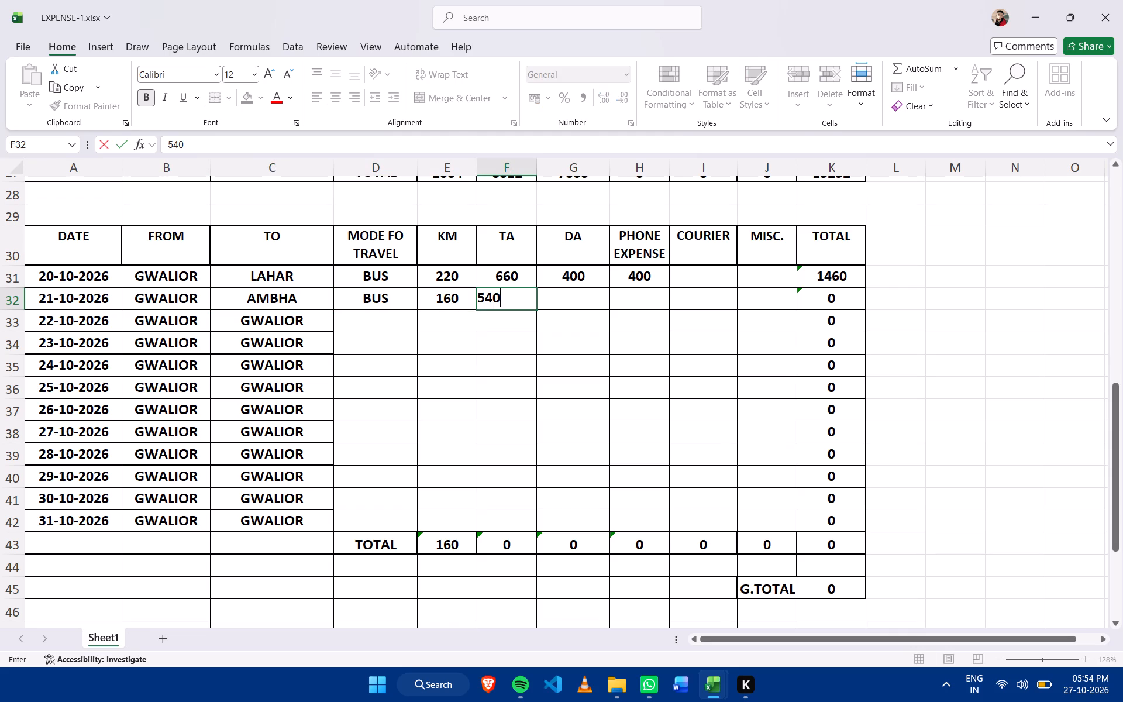
key("Right")
key("Left")
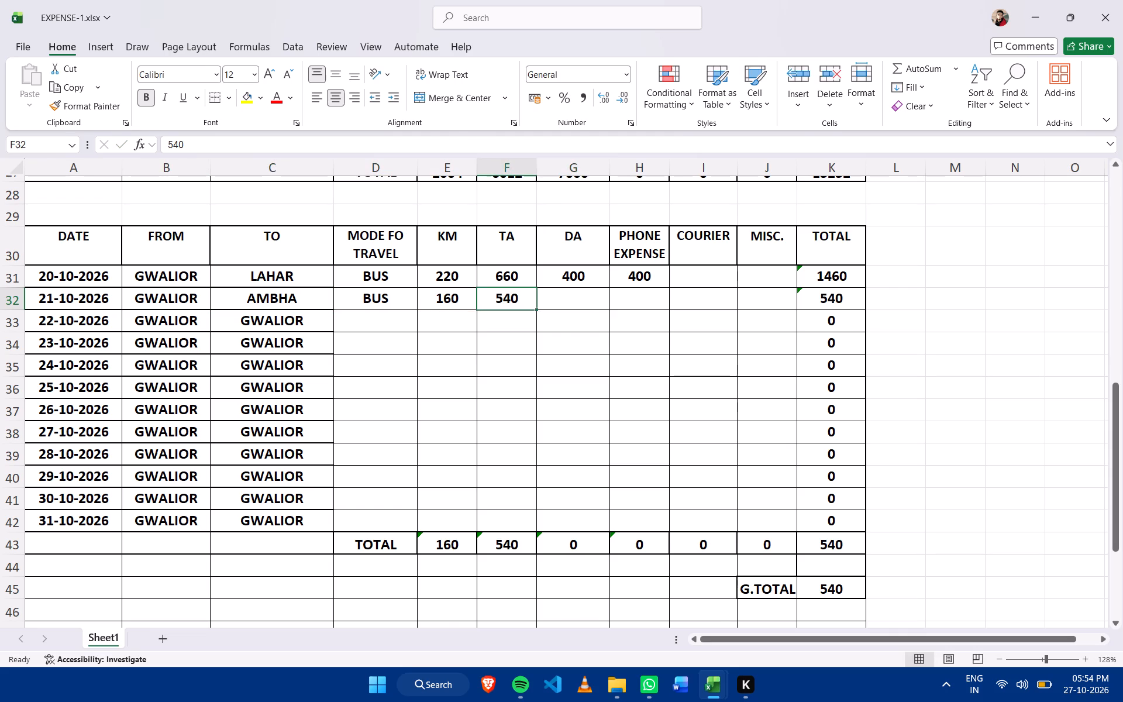
type("480")
key("Right")
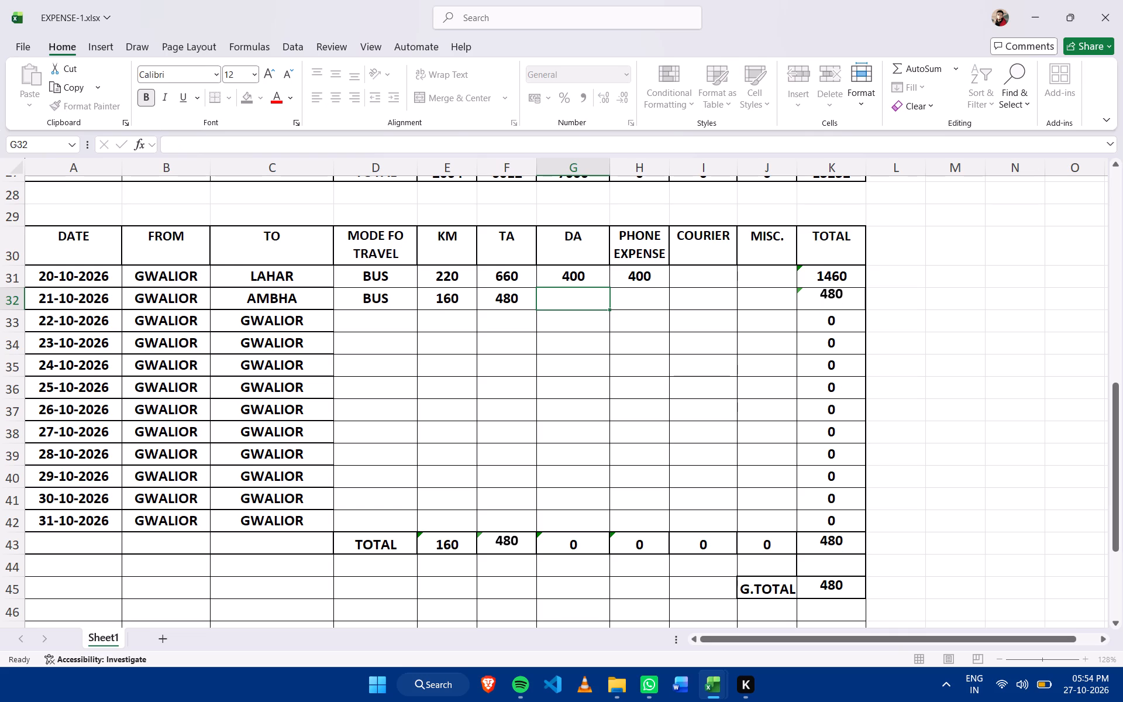
type("400")
key("Return")
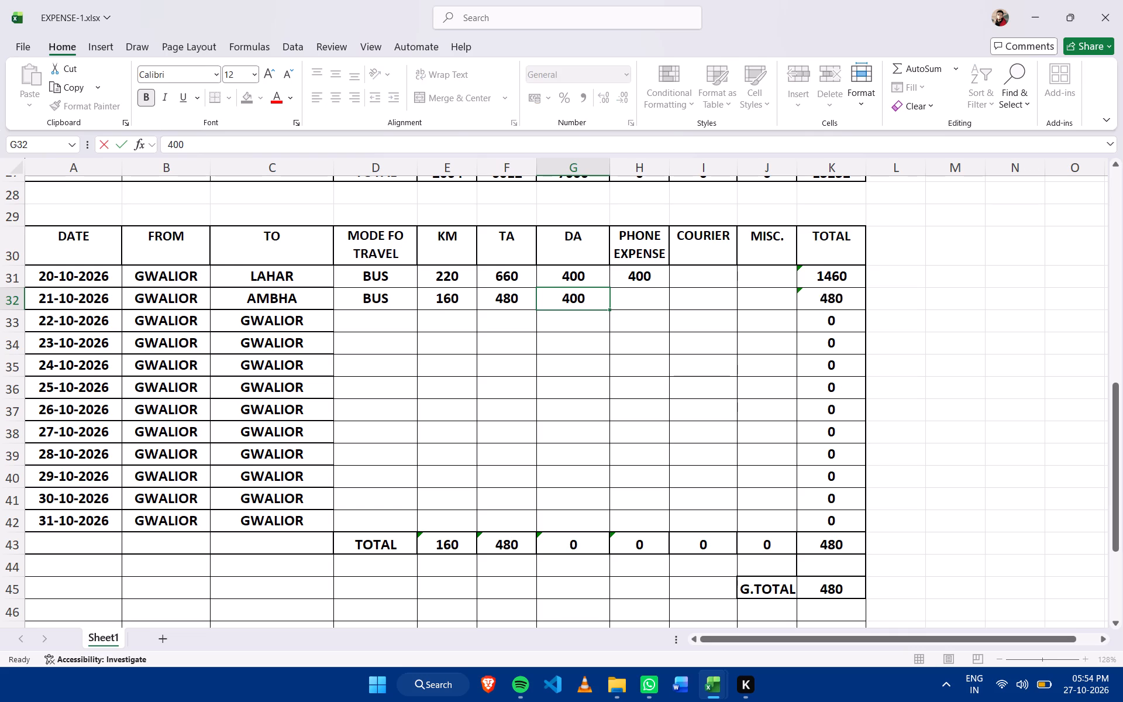
Change the 22-10-2026 row's TO entry to MOHNA and set its mode of travel to BUS.
key("Left")
key("Left")
key("Left")
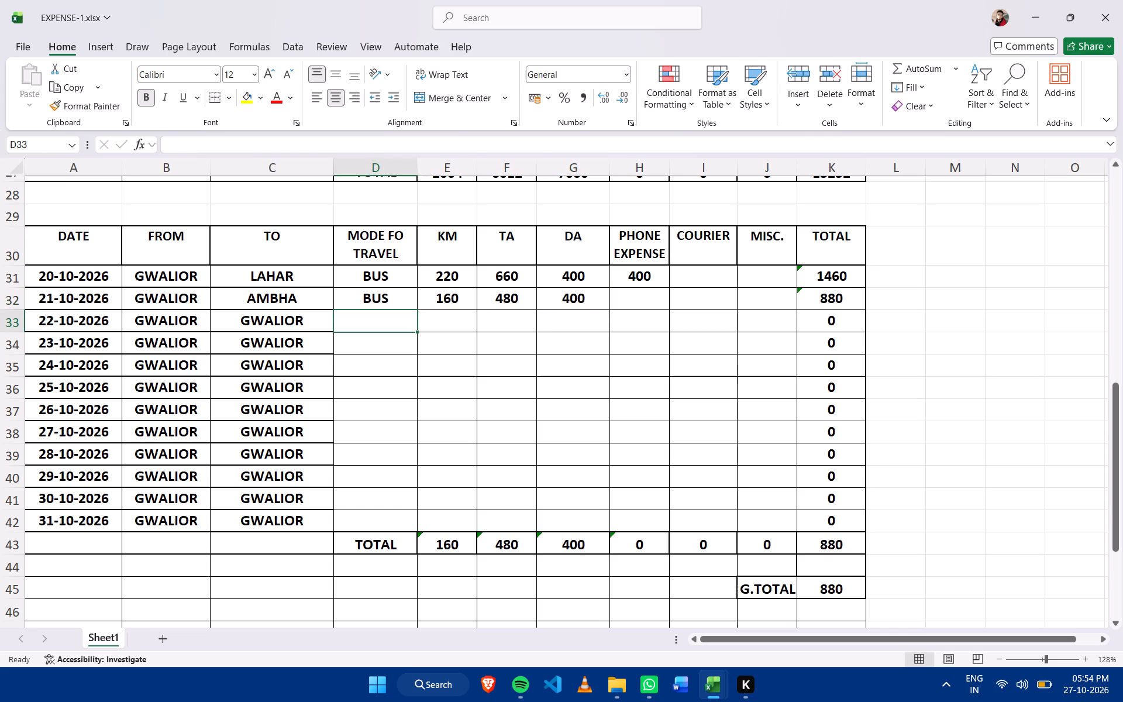
key("Left")
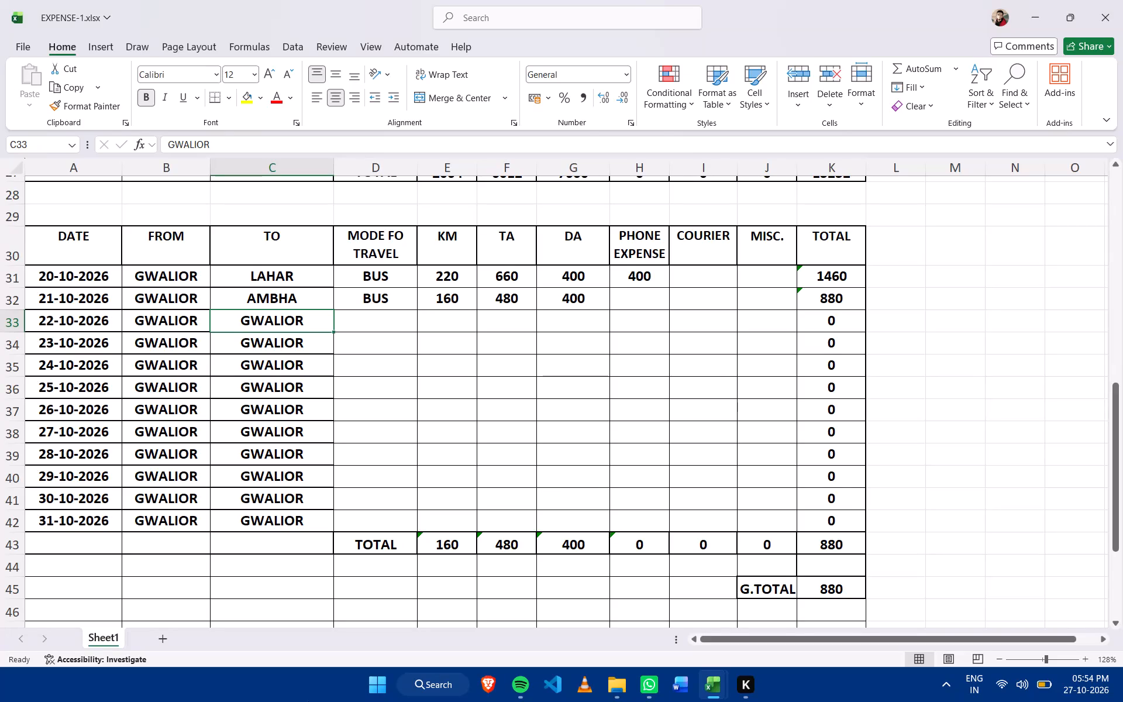
type("MOHNA")
key("Right")
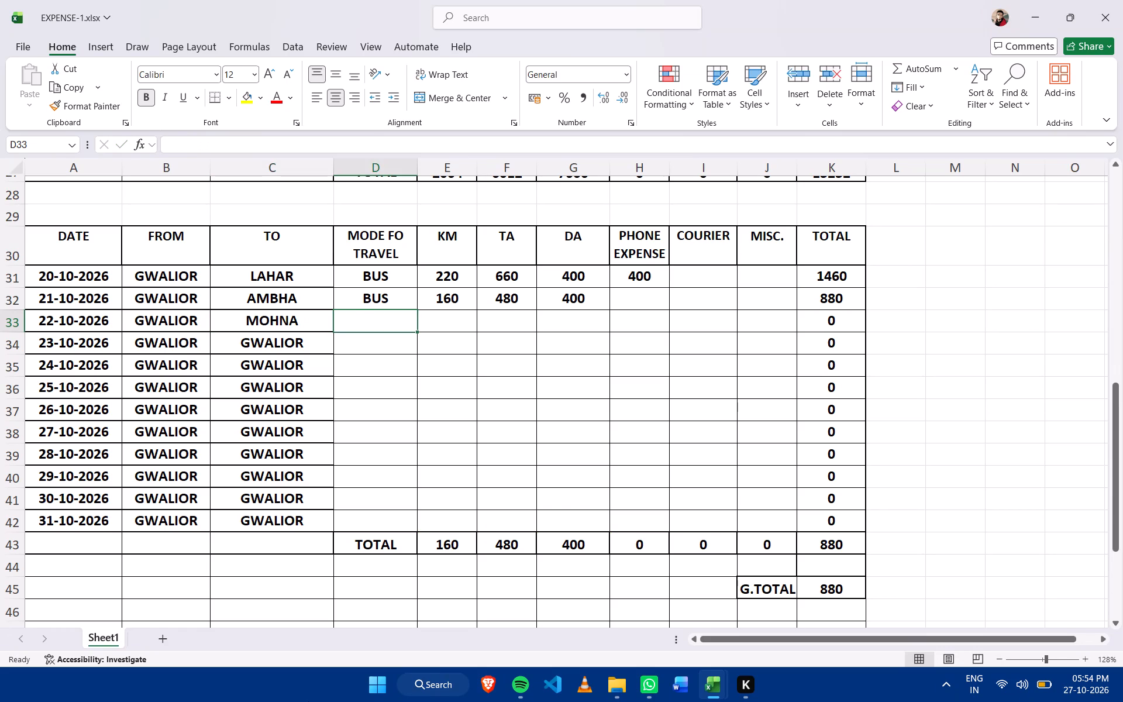
type("BUS")
key("Right")
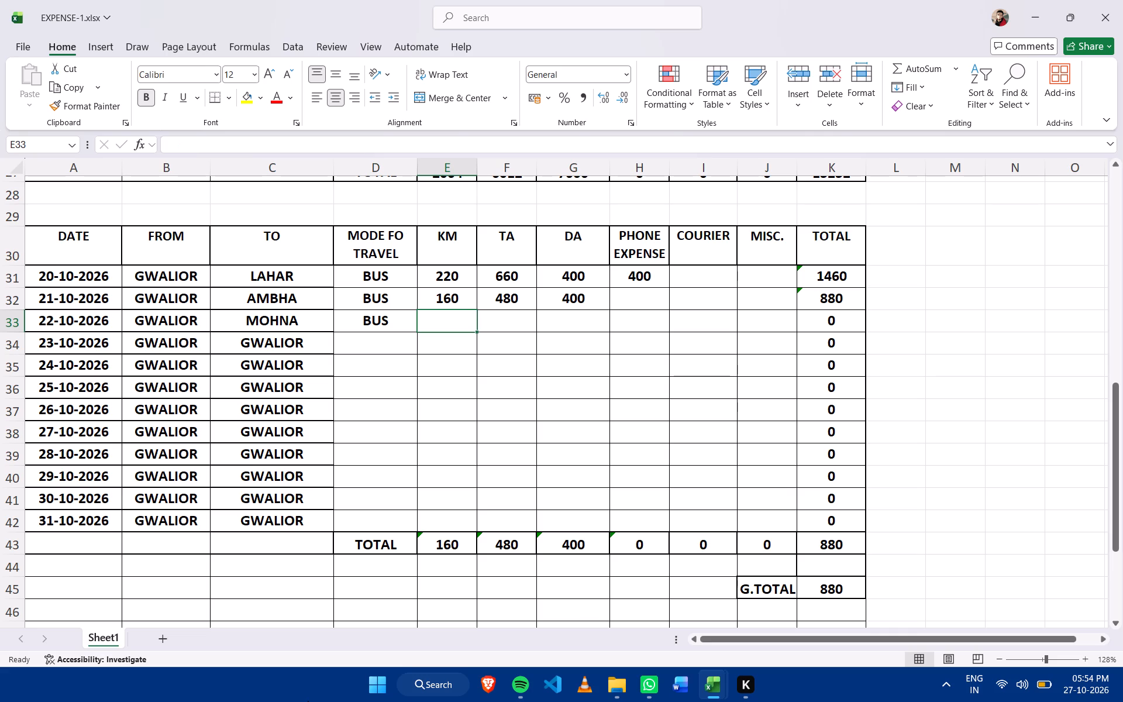
Enter 120 for KM, 360 for TA and 400 for DA in the 22-10-2026 row.
type("120")
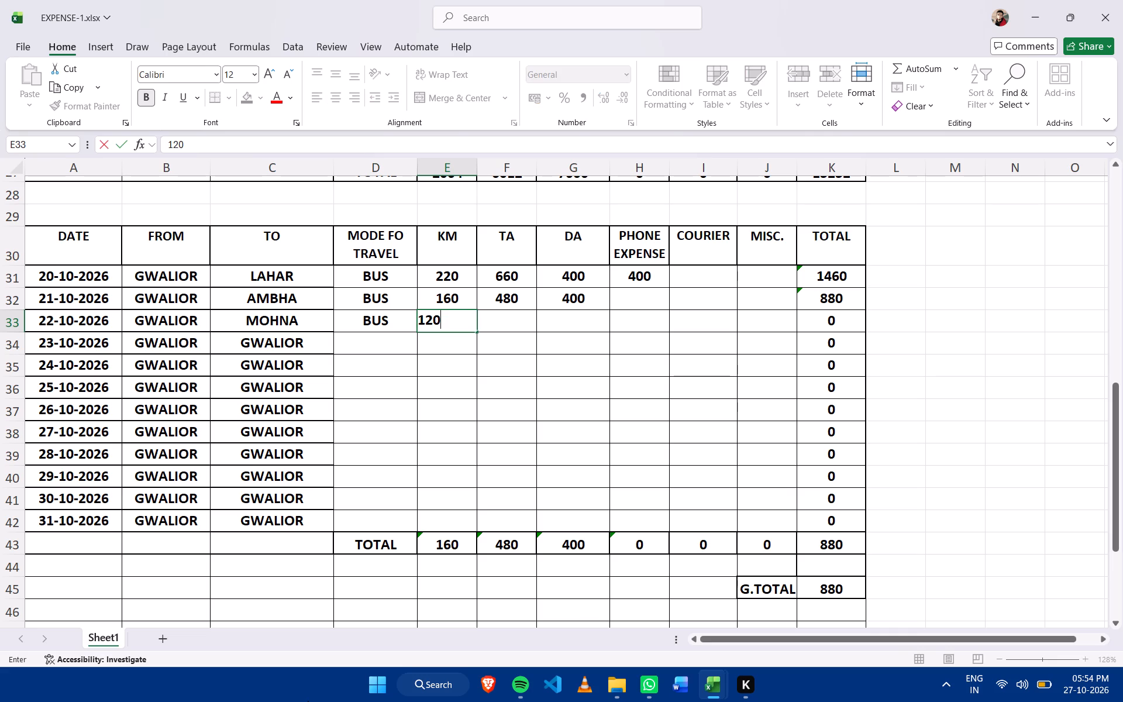
key("Right")
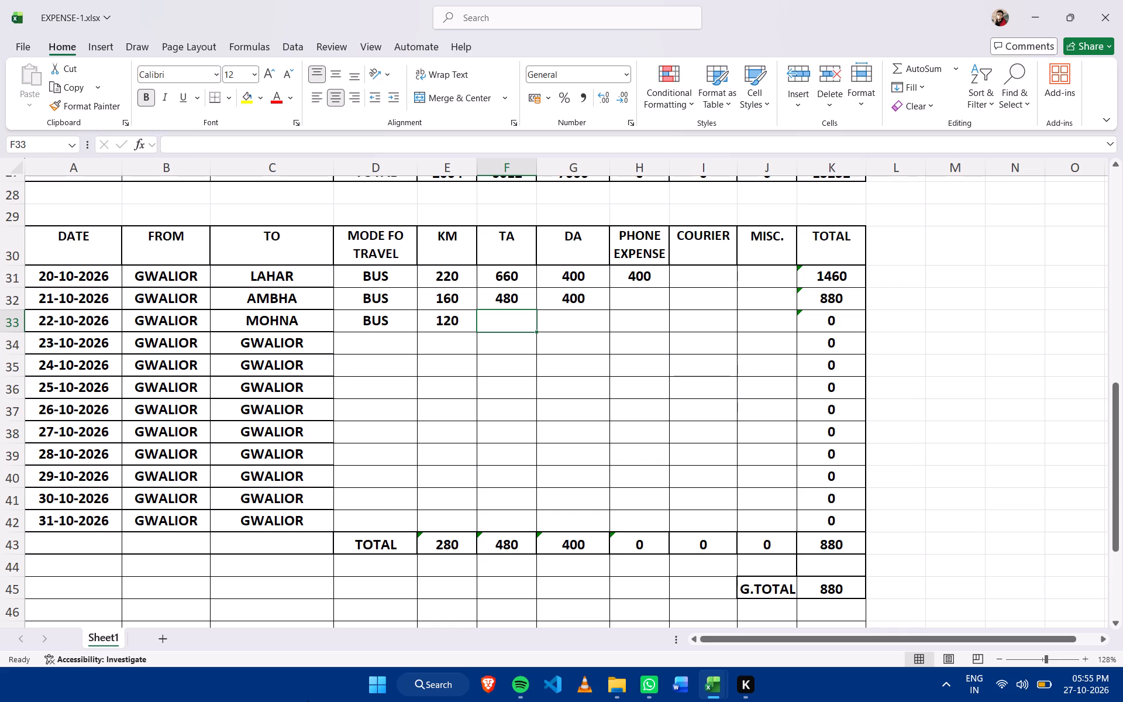
type("360")
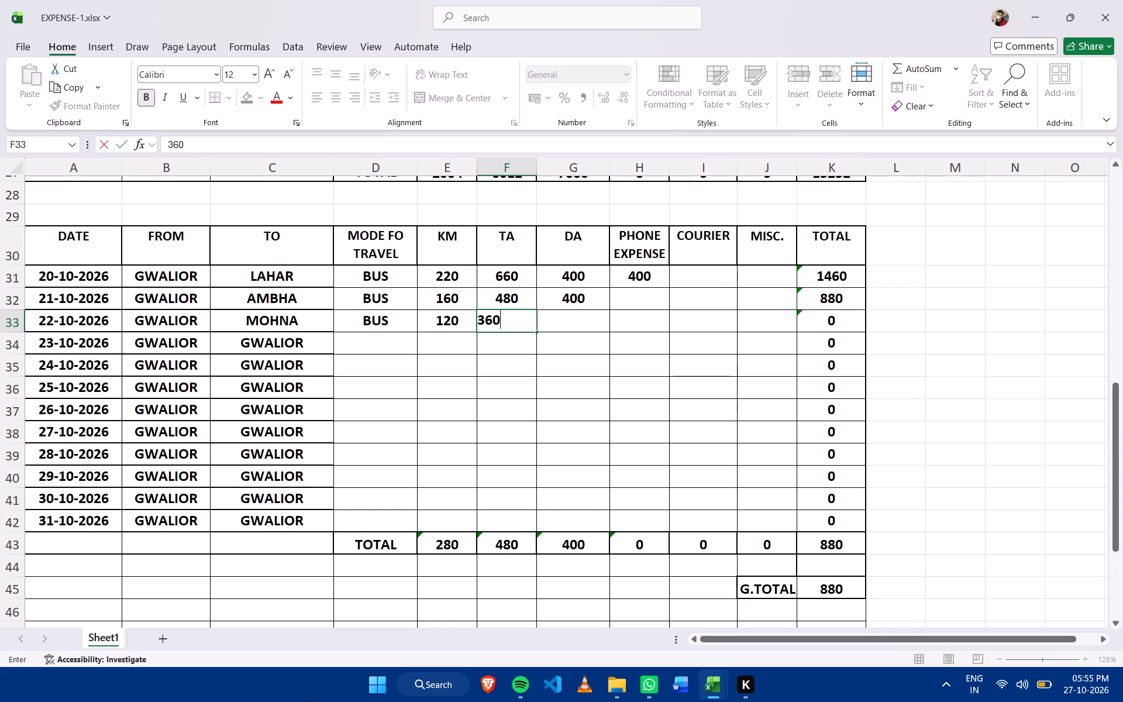
key("Right")
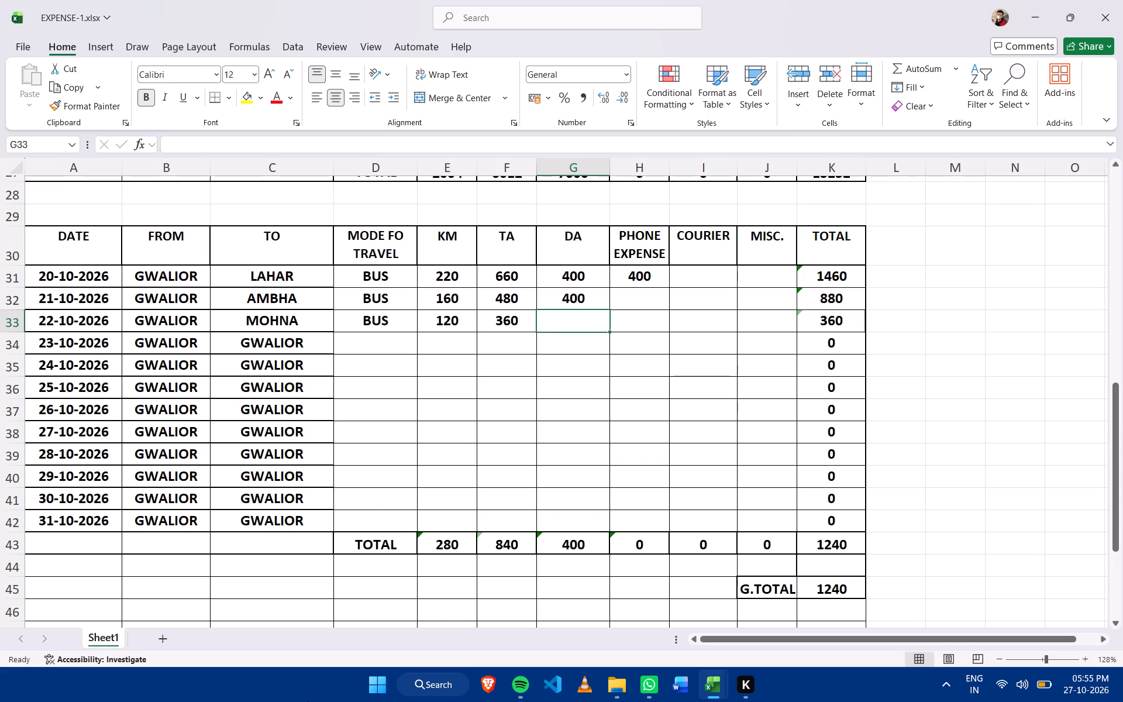
type("400")
key("Down")
key("Left")
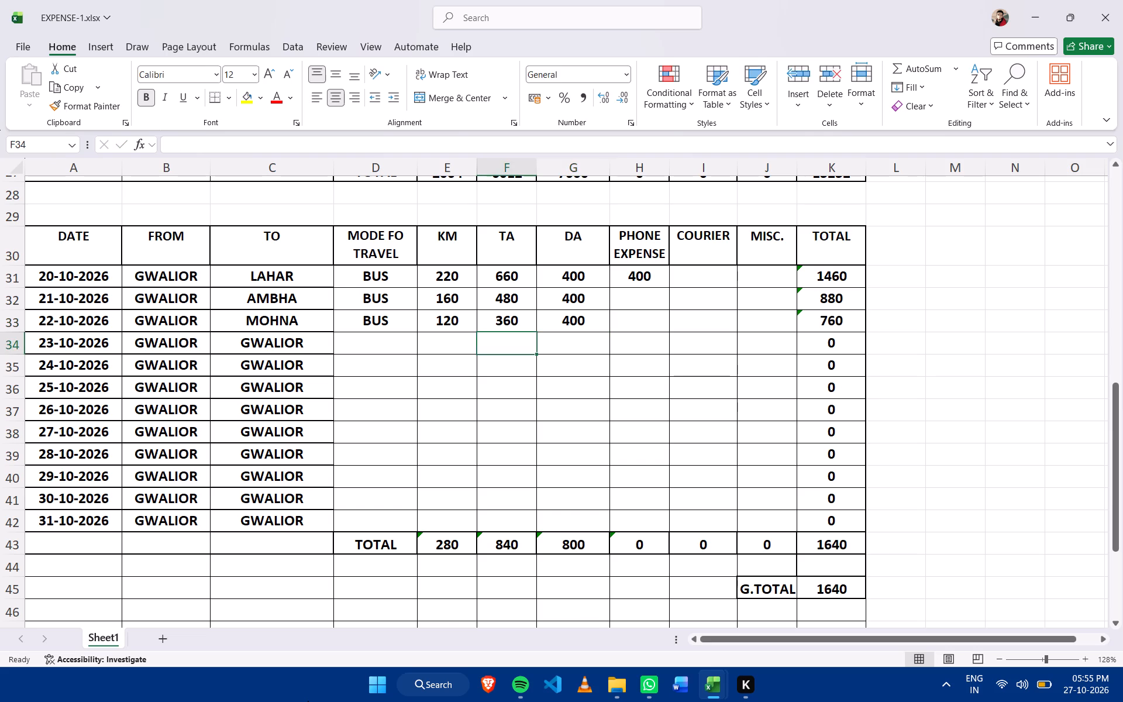
key("Left")
key("Left")
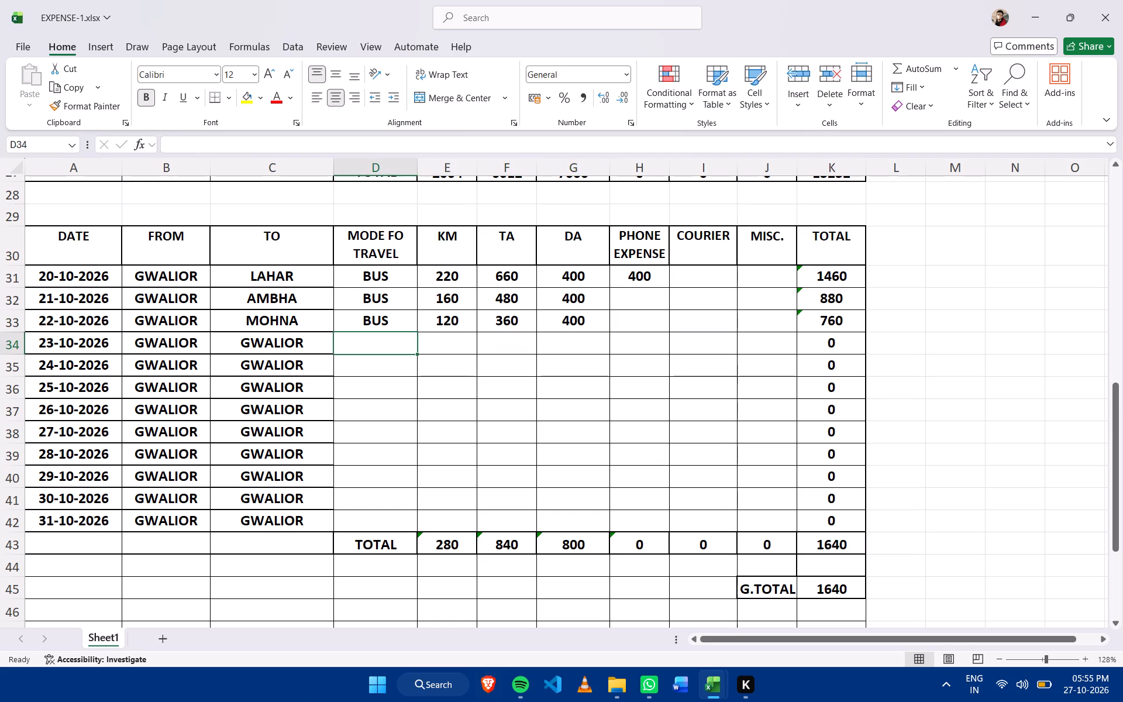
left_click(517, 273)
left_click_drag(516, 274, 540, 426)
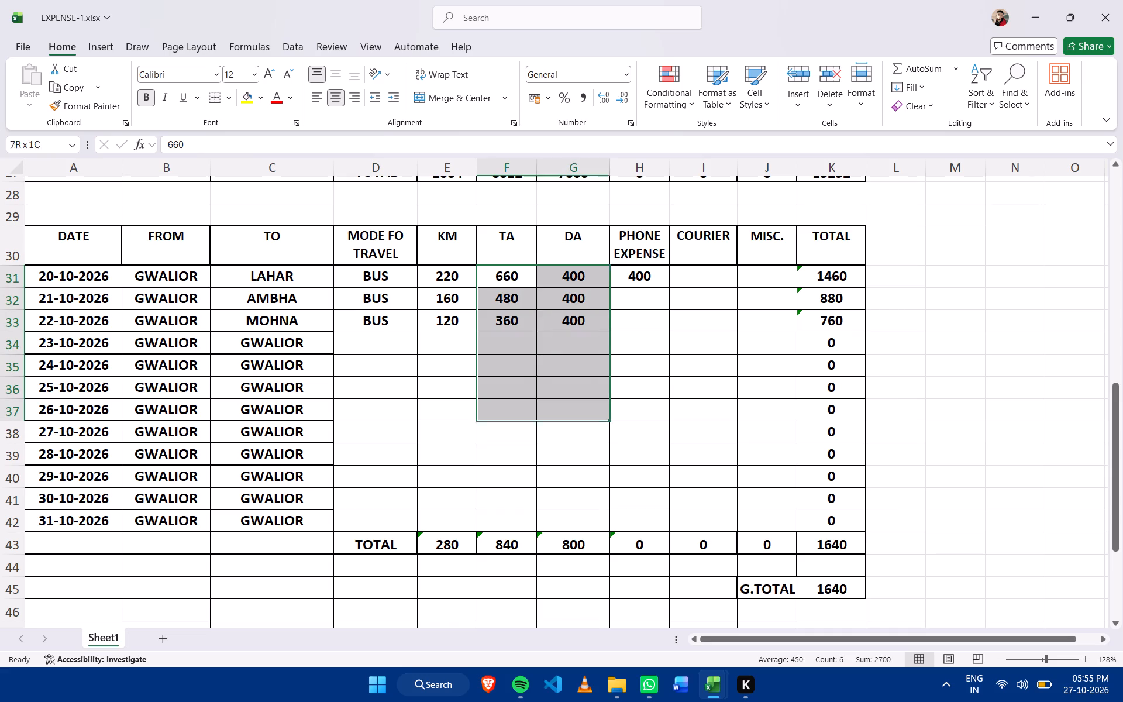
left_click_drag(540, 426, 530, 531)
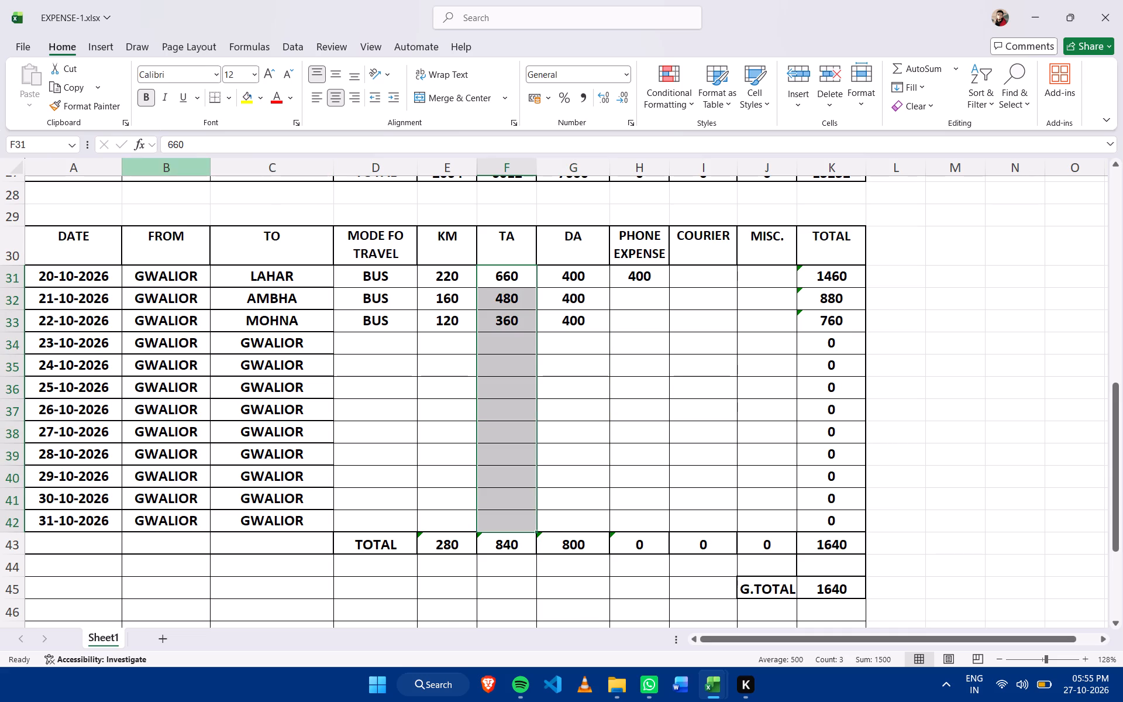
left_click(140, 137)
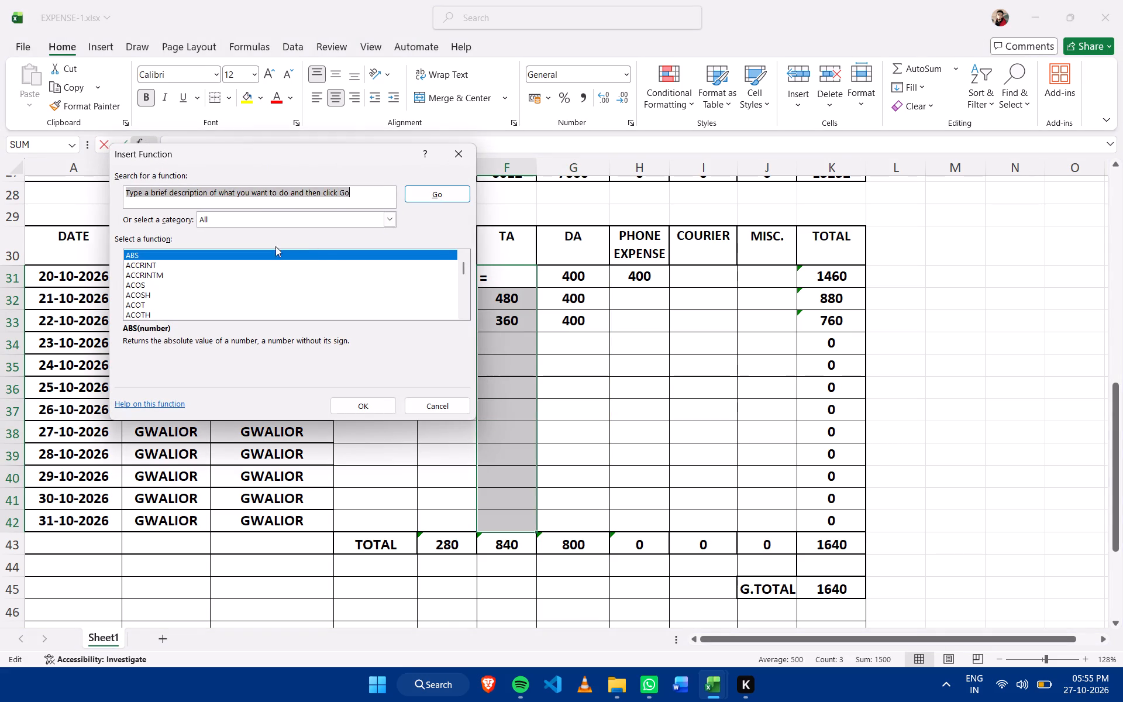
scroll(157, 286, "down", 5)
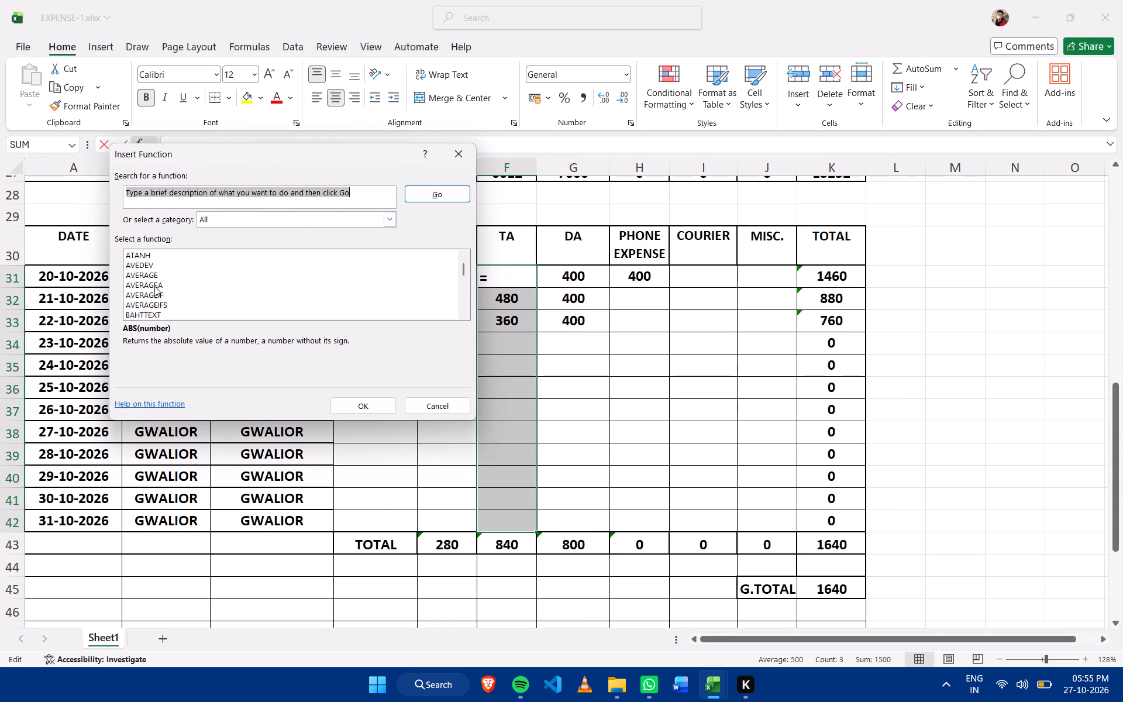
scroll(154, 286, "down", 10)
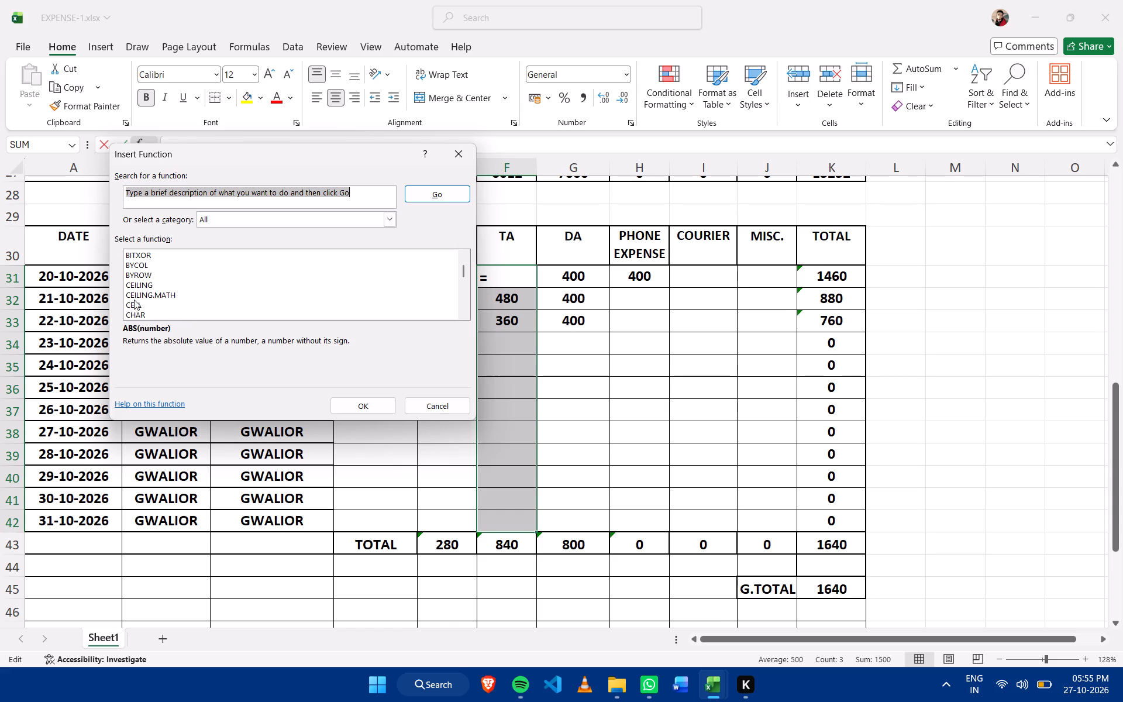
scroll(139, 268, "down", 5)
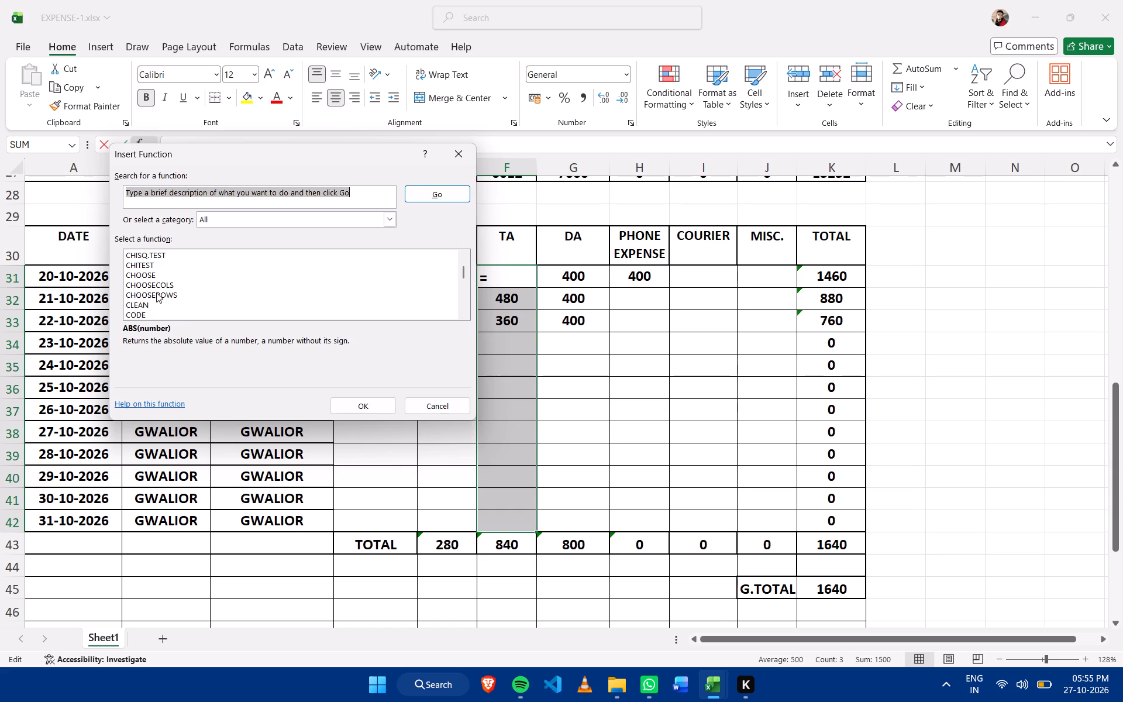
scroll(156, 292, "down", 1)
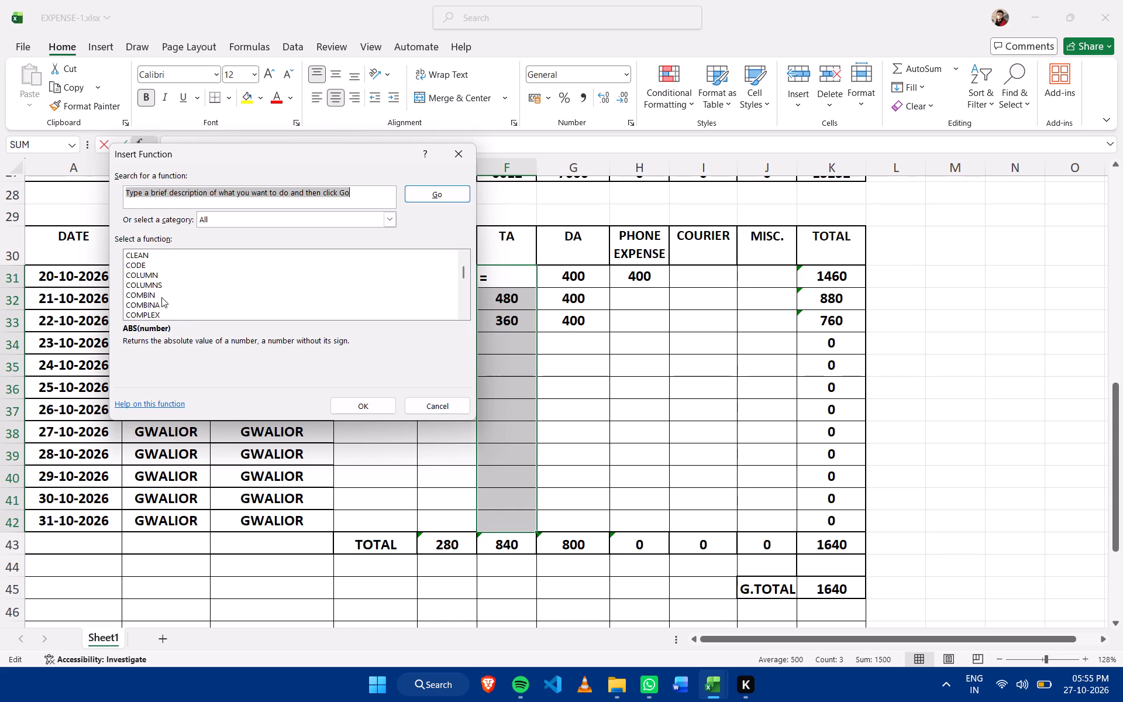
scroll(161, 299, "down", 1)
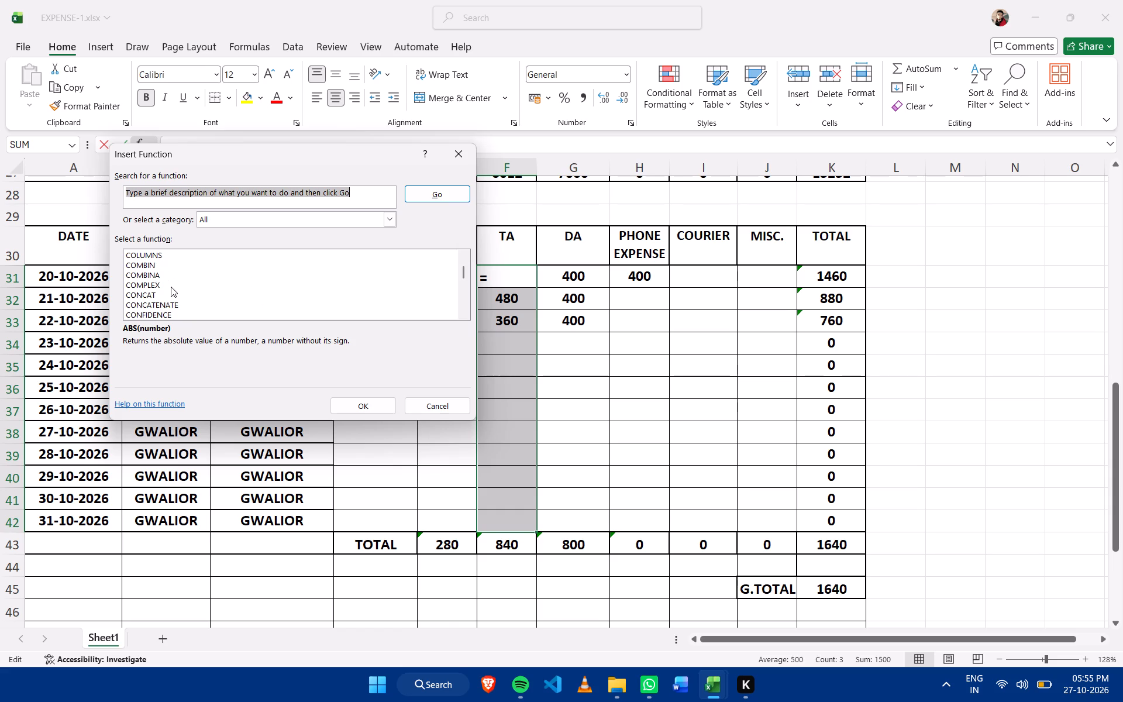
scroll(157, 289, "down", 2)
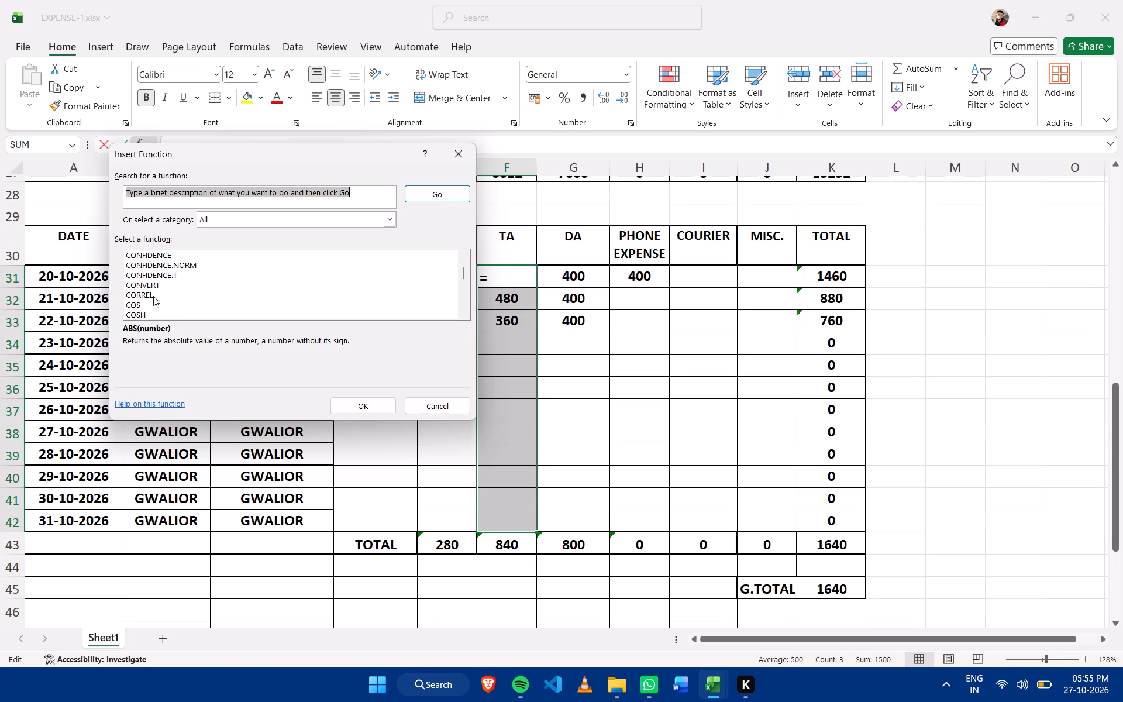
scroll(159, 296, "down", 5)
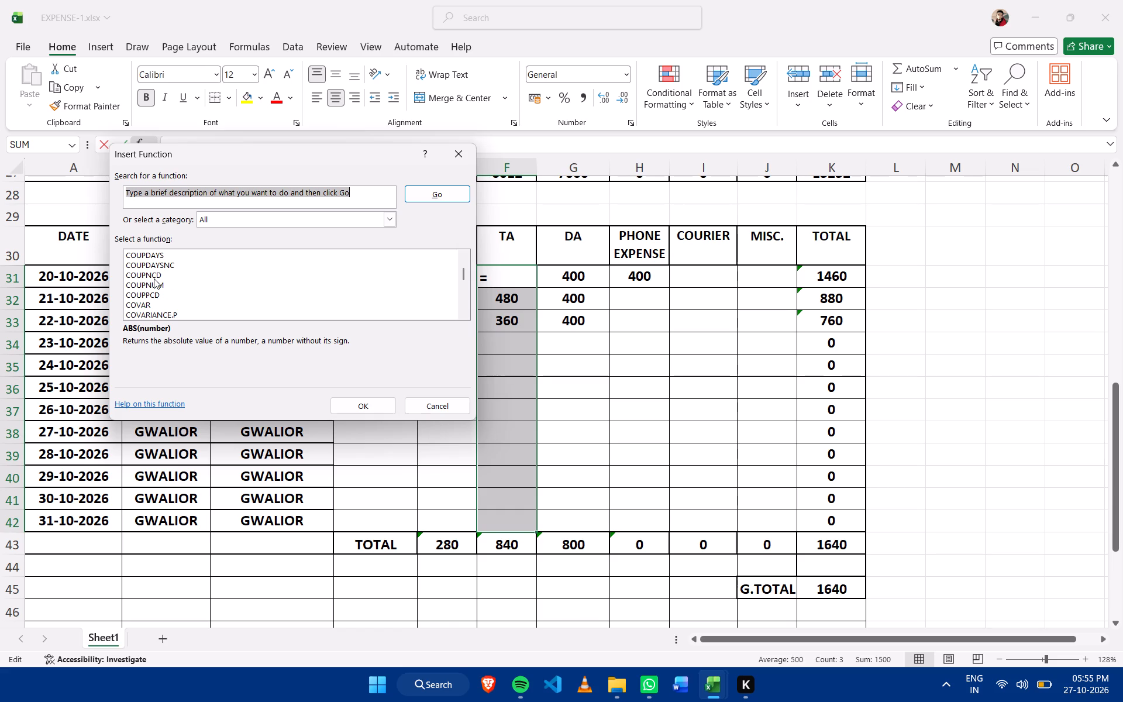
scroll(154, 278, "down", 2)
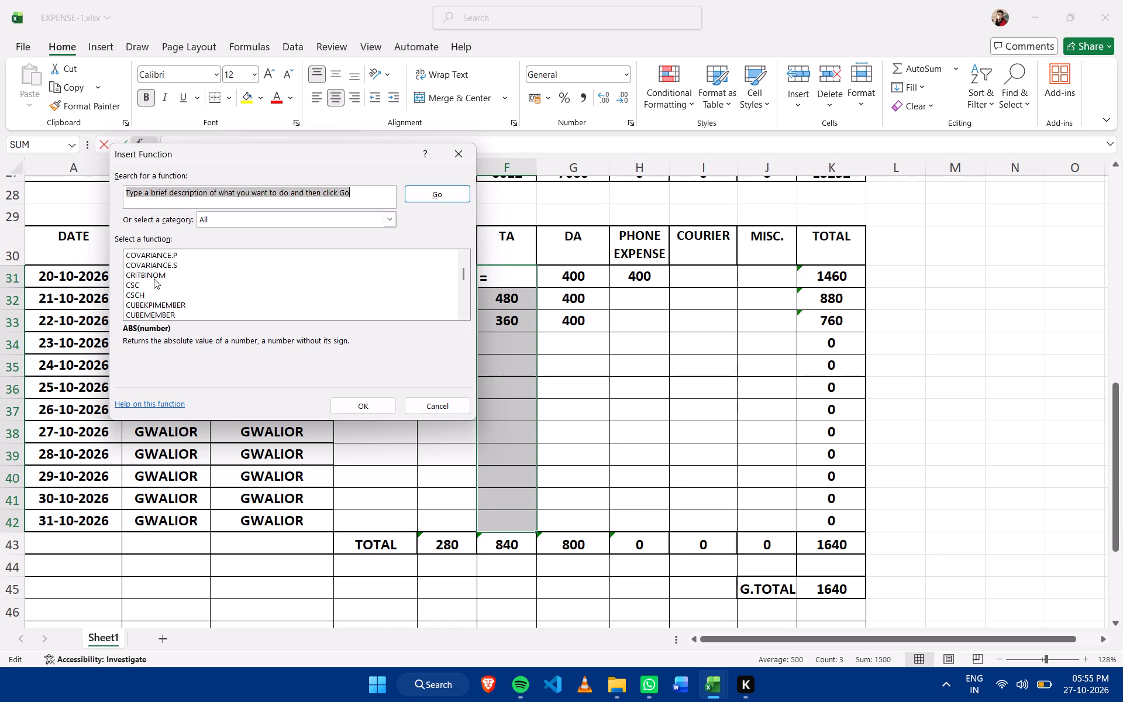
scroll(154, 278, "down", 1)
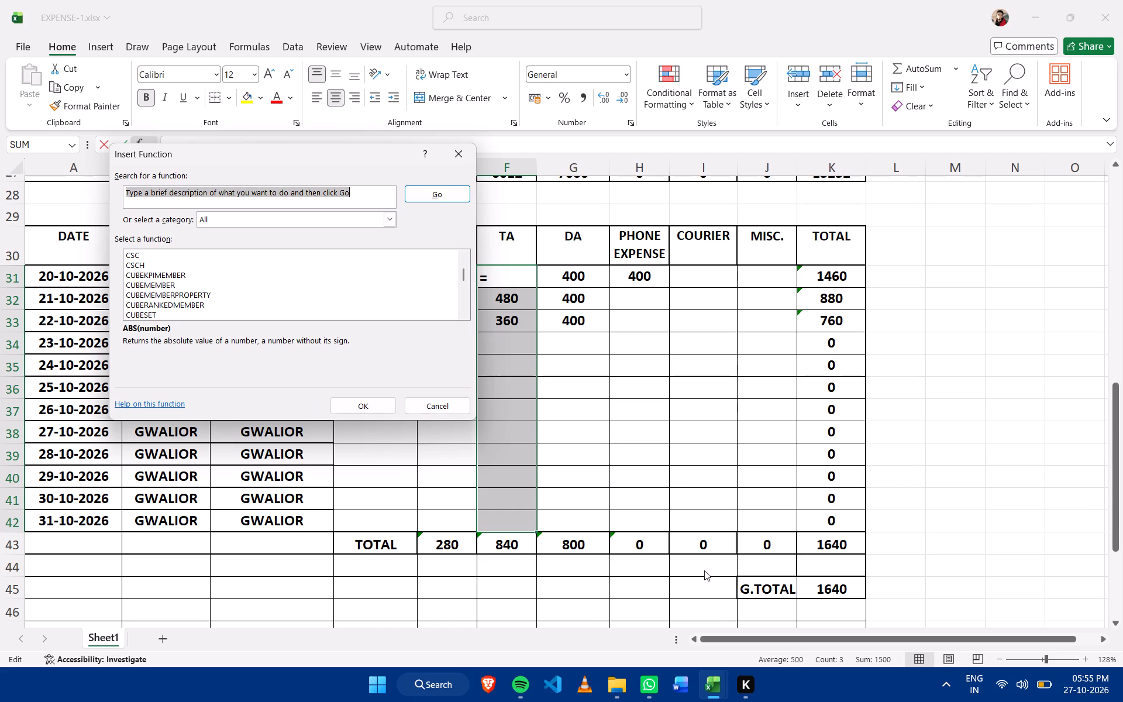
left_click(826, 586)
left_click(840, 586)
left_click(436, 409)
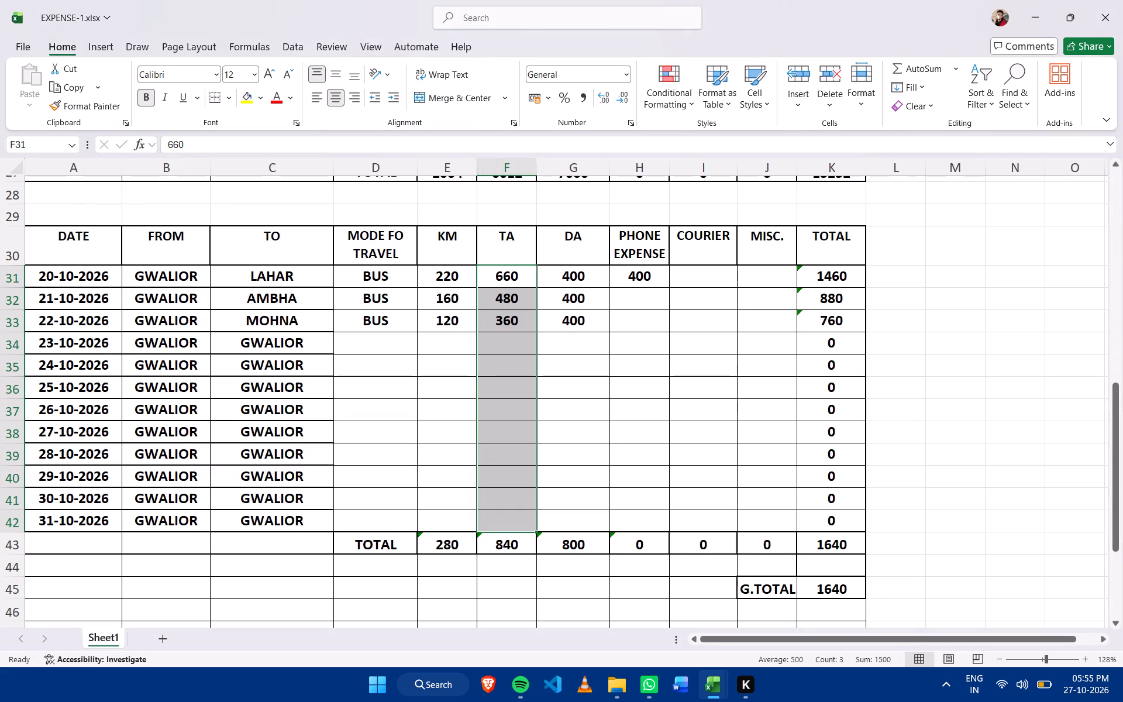
Examine the formulas behind the G.TOTAL amount and the first table's KM total.
left_click(838, 595)
scroll(412, 468, "down", 1)
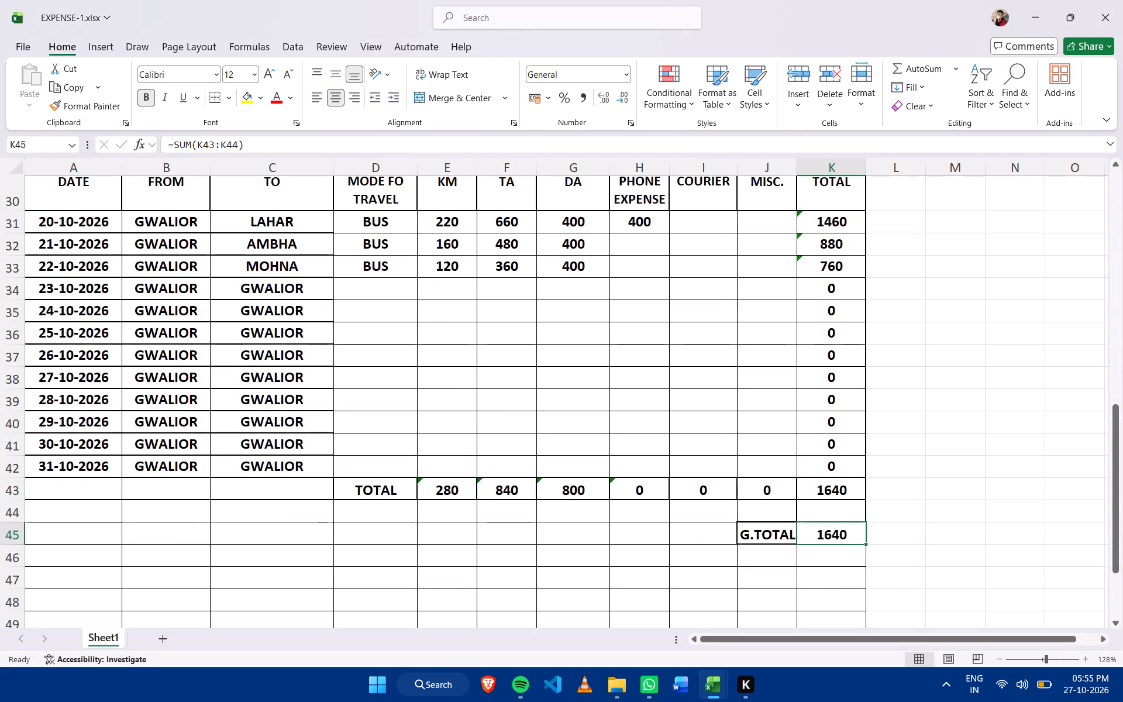
scroll(447, 518, "up", 6)
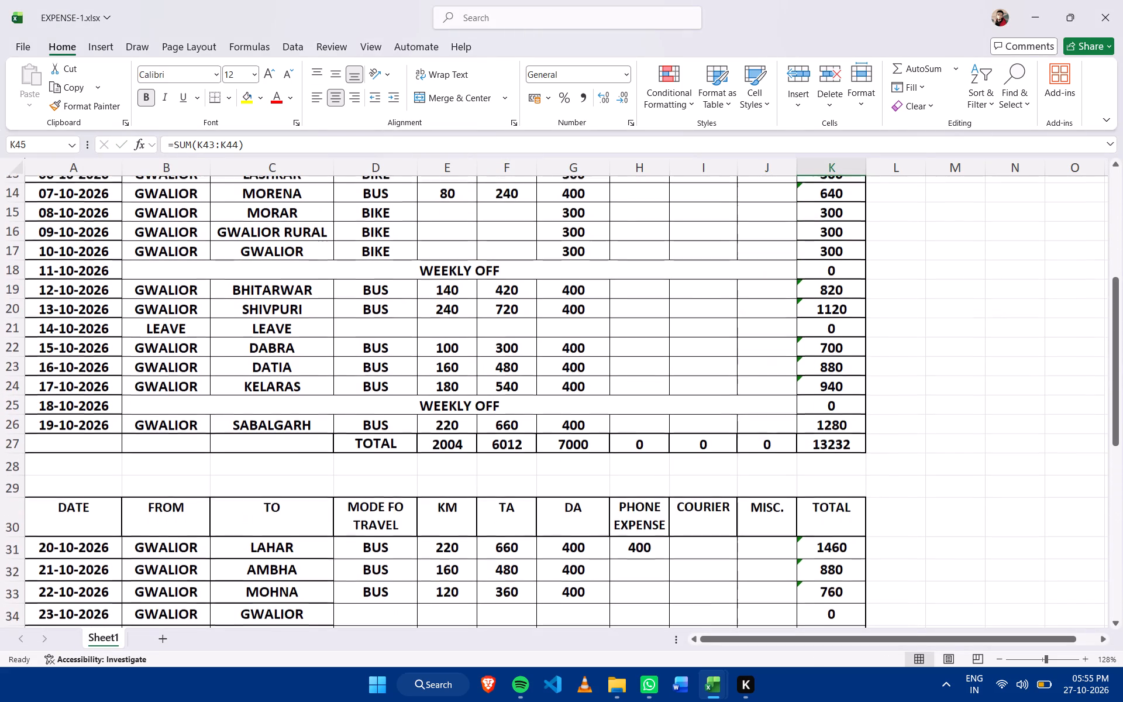
left_click(433, 441)
scroll(454, 459, "down", 6)
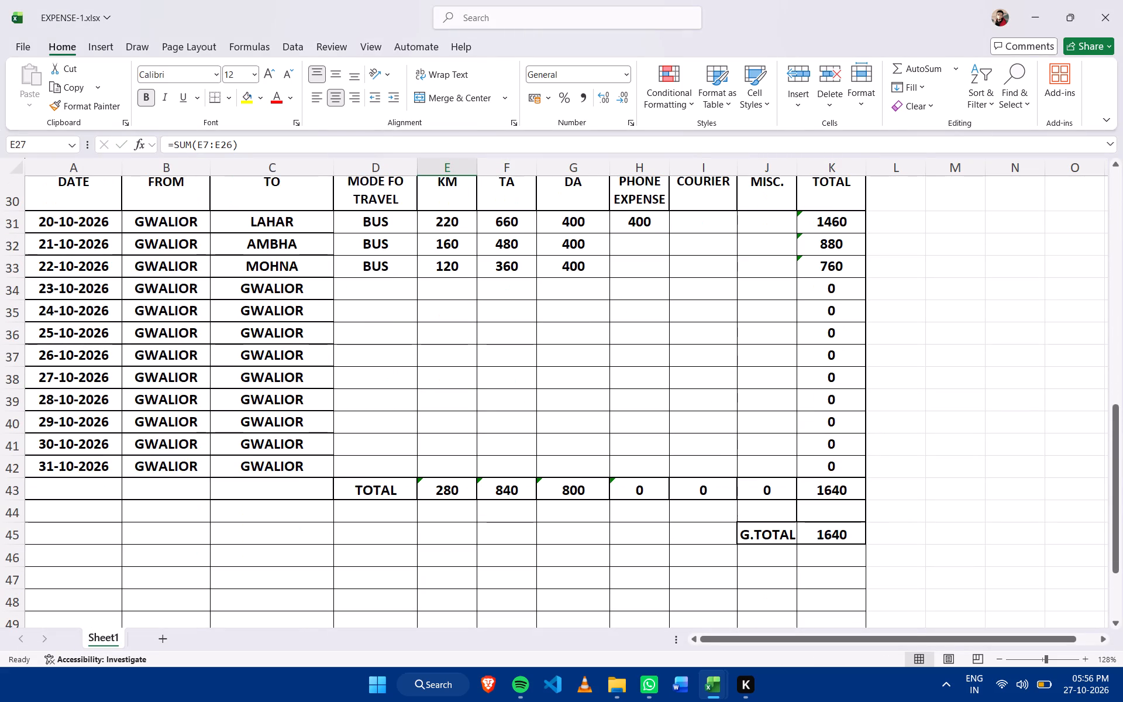
Change the 23-10-2026 row's TO entry to MAU and set its mode of travel to BUS.
left_click(450, 291)
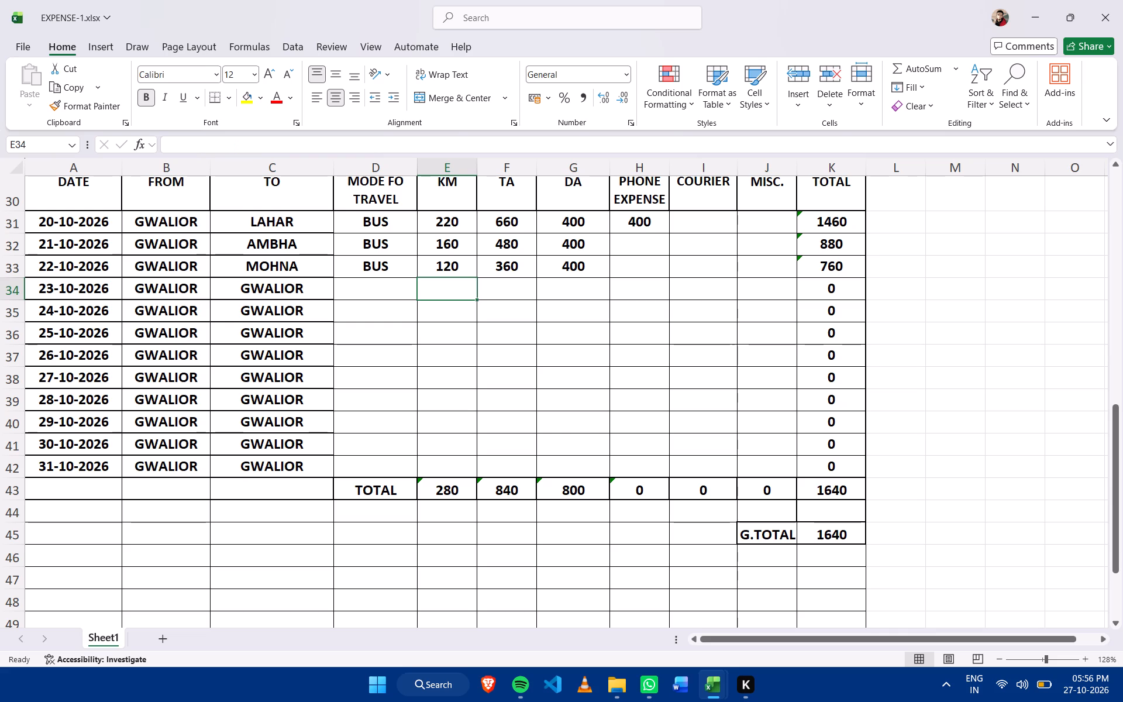
key("Left")
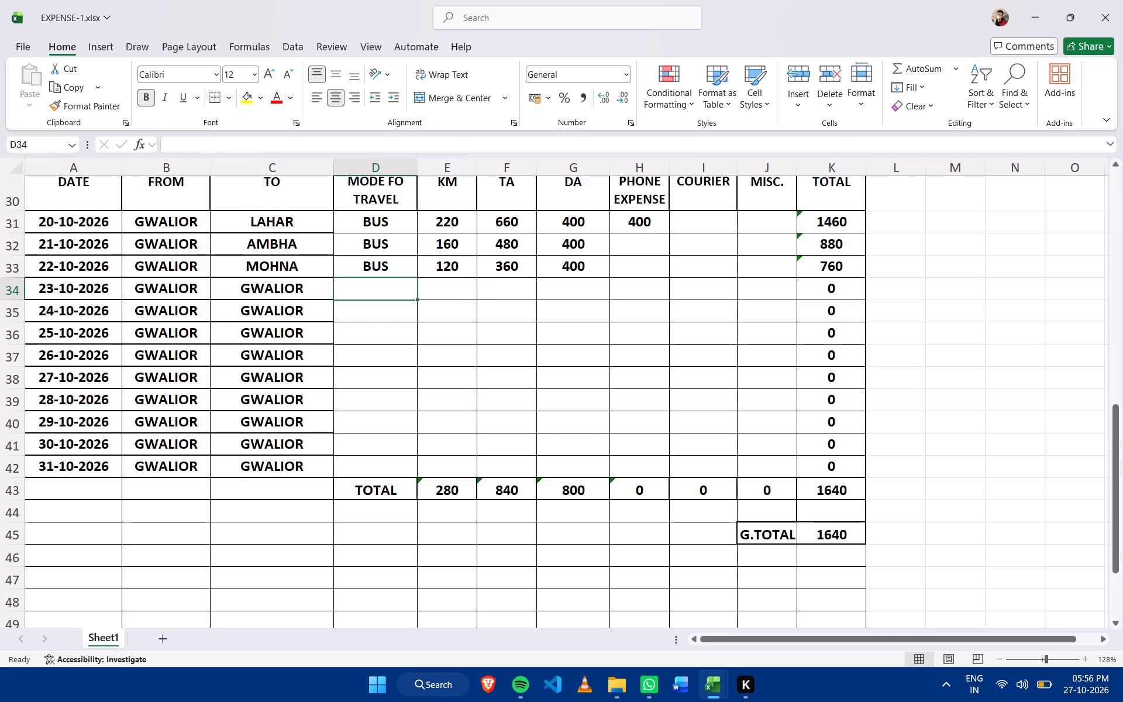
key("Left")
type("MAU")
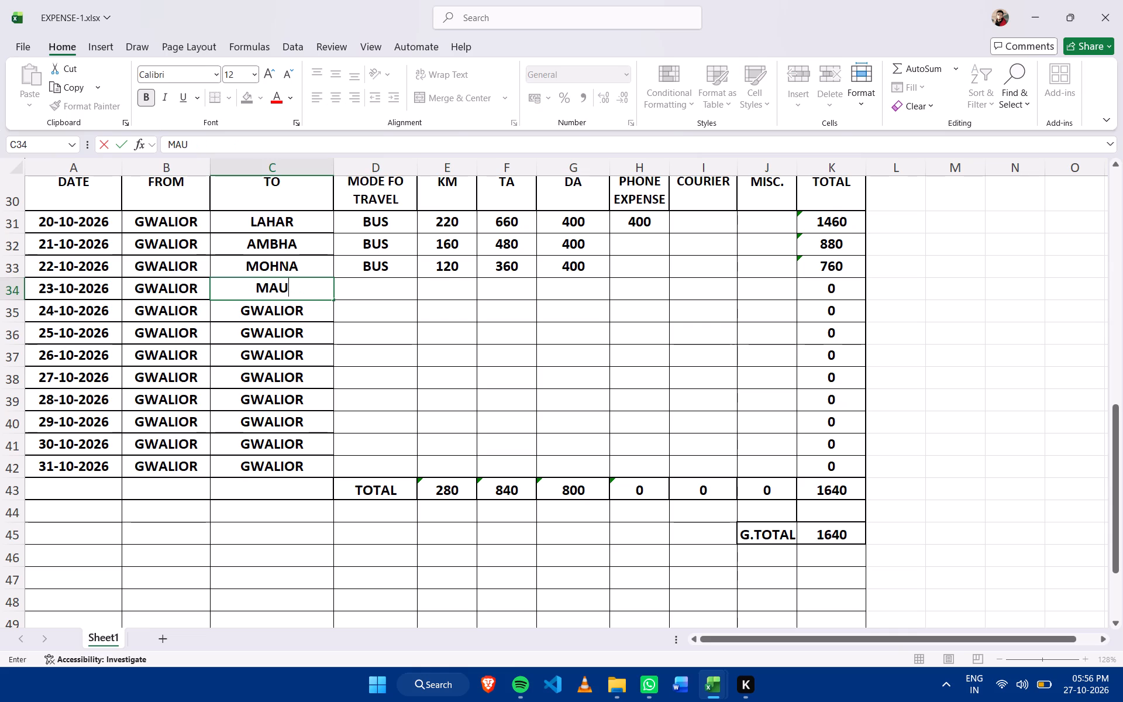
key("Right")
type("BUS")
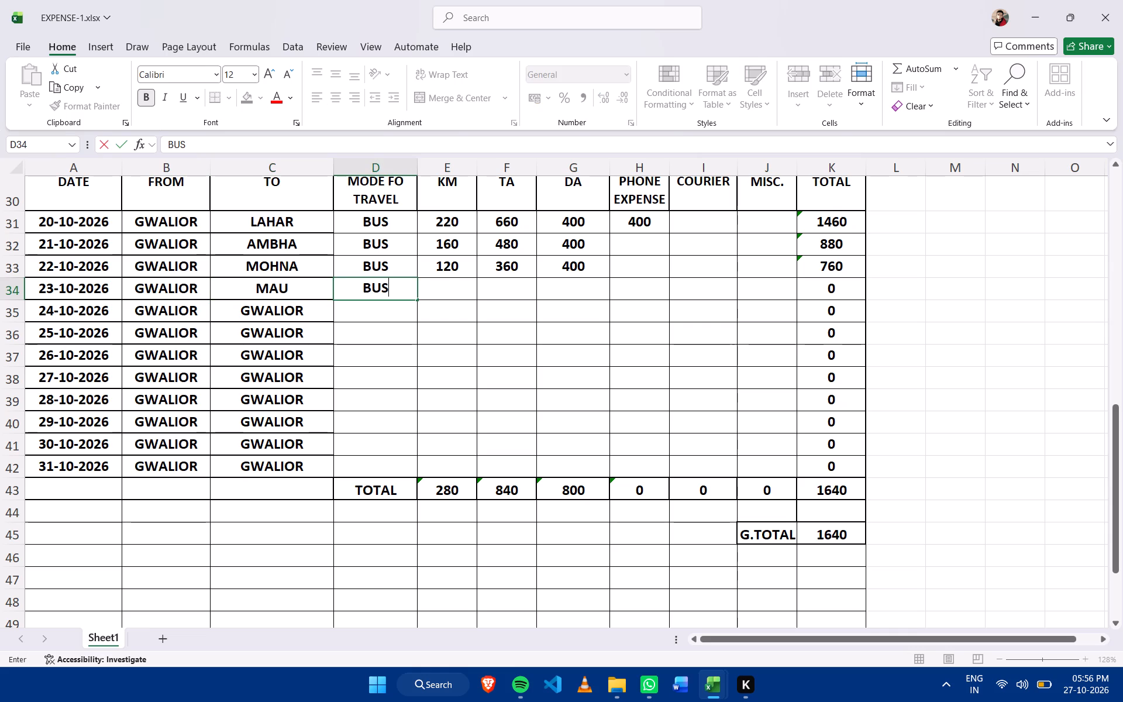
key("Right")
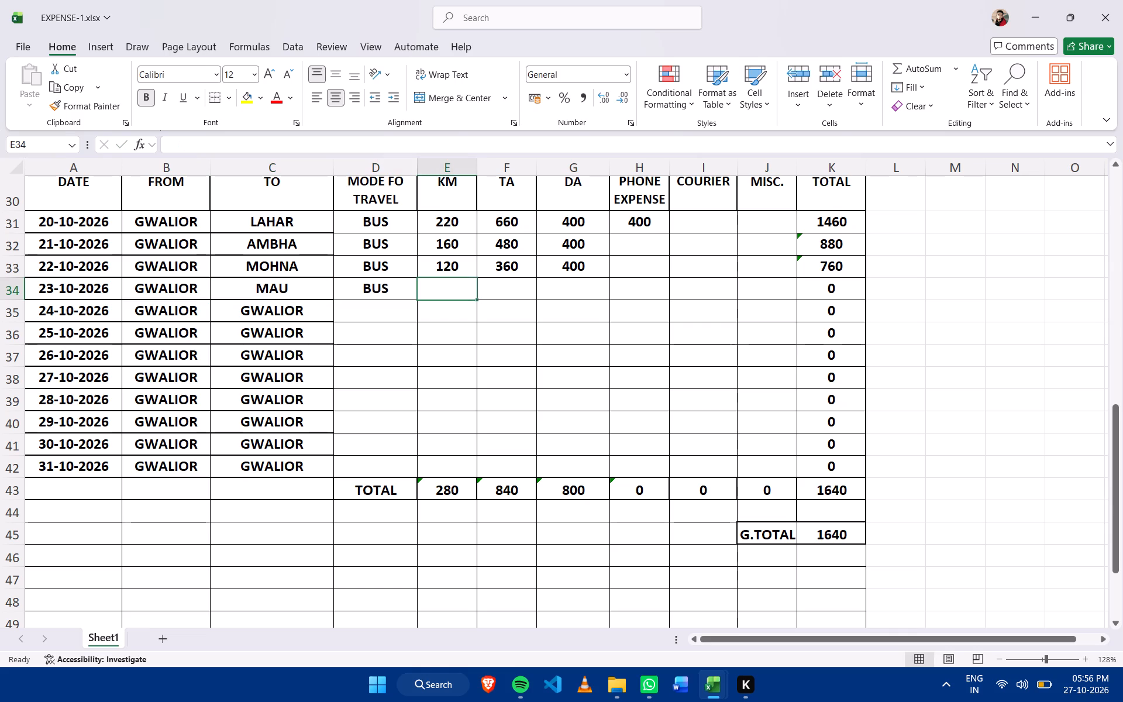
Enter 120 for KM, 360 for TA and 400 for DA in the 23-10-2026 row.
key("1")
type("20")
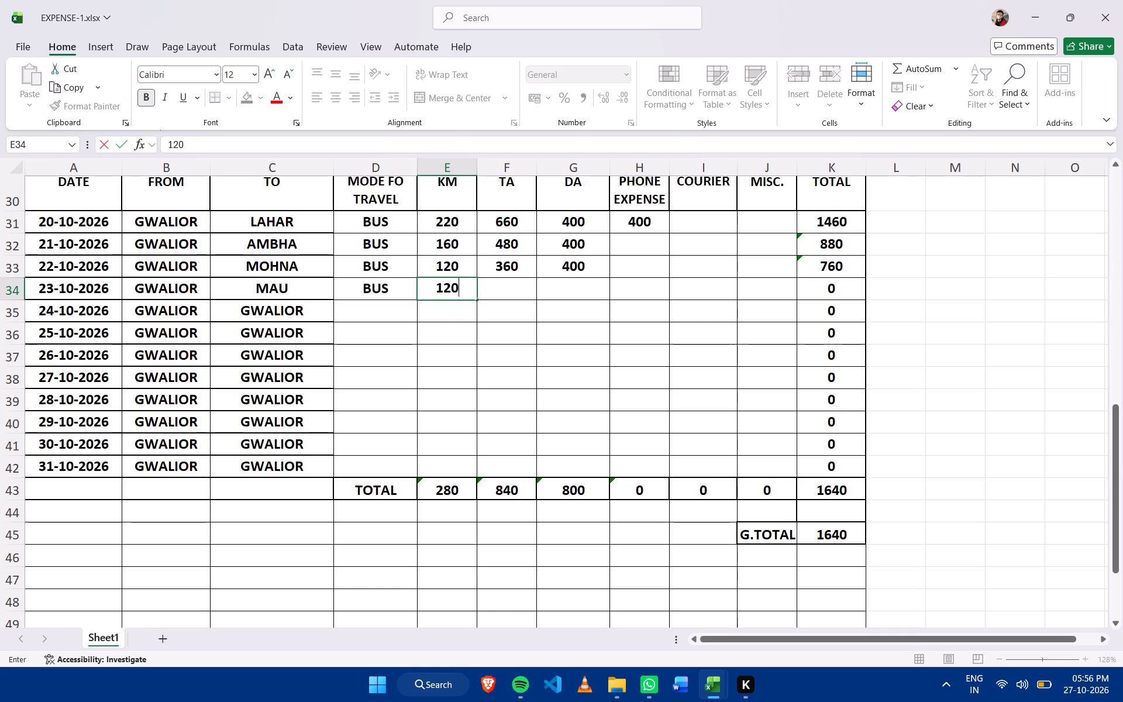
key("Right")
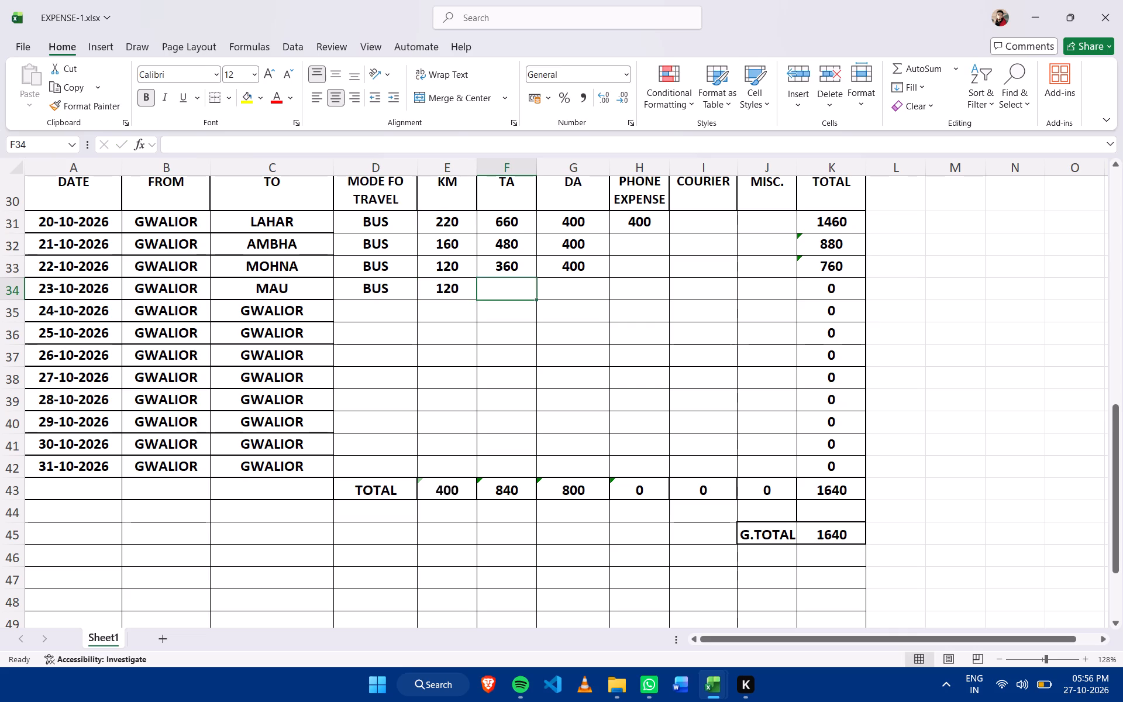
key("6")
key("backslash")
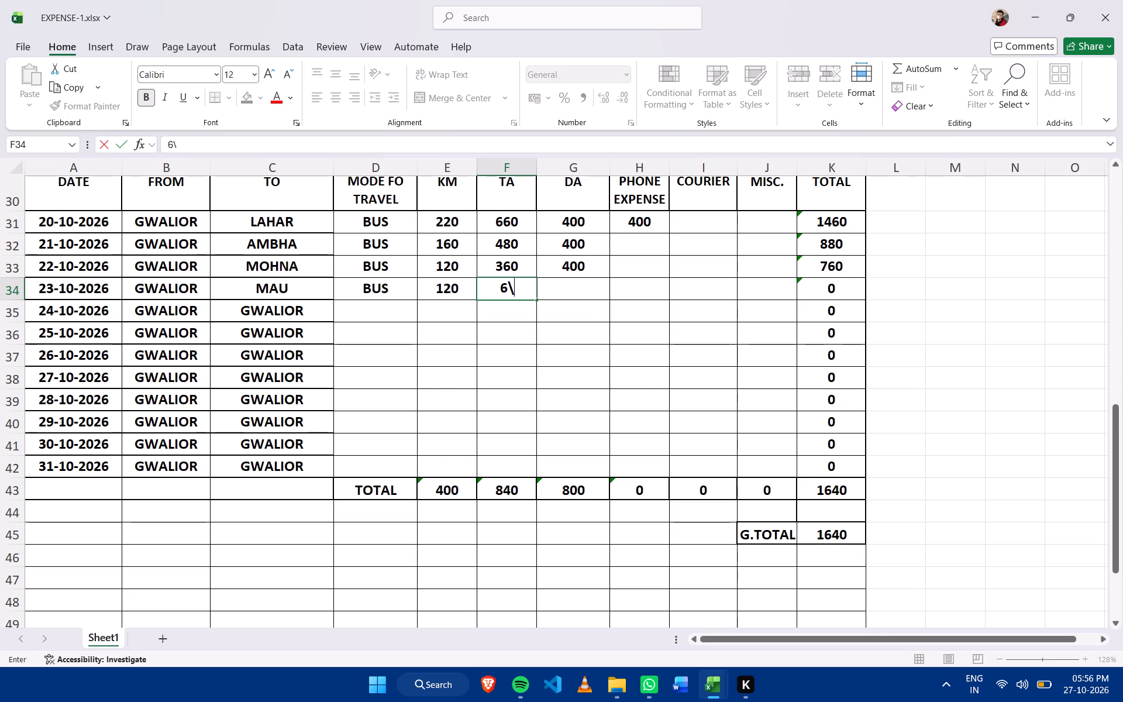
key("BackSpace")
key("BackSpace")
type("360")
key("Right")
type("400")
key("Right")
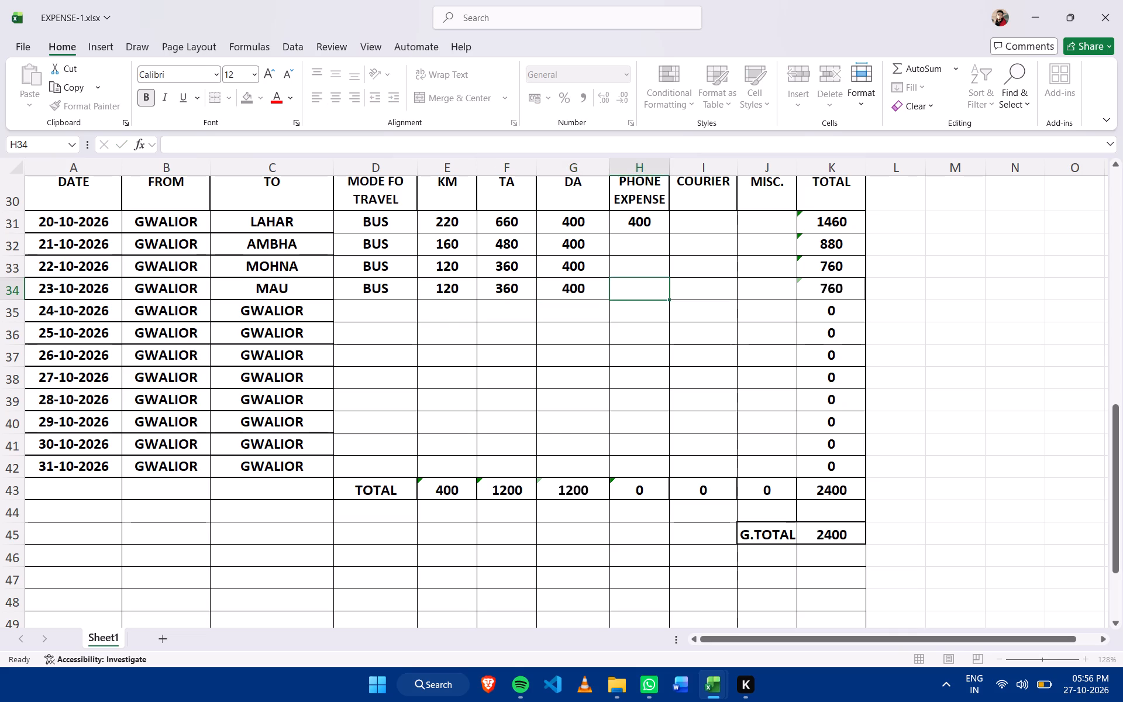
Change the 24-10-2026 row's TO entry to JAURA and set its mode of travel to BUS.
key("Down")
key("Left")
key("Left")
key("Left")
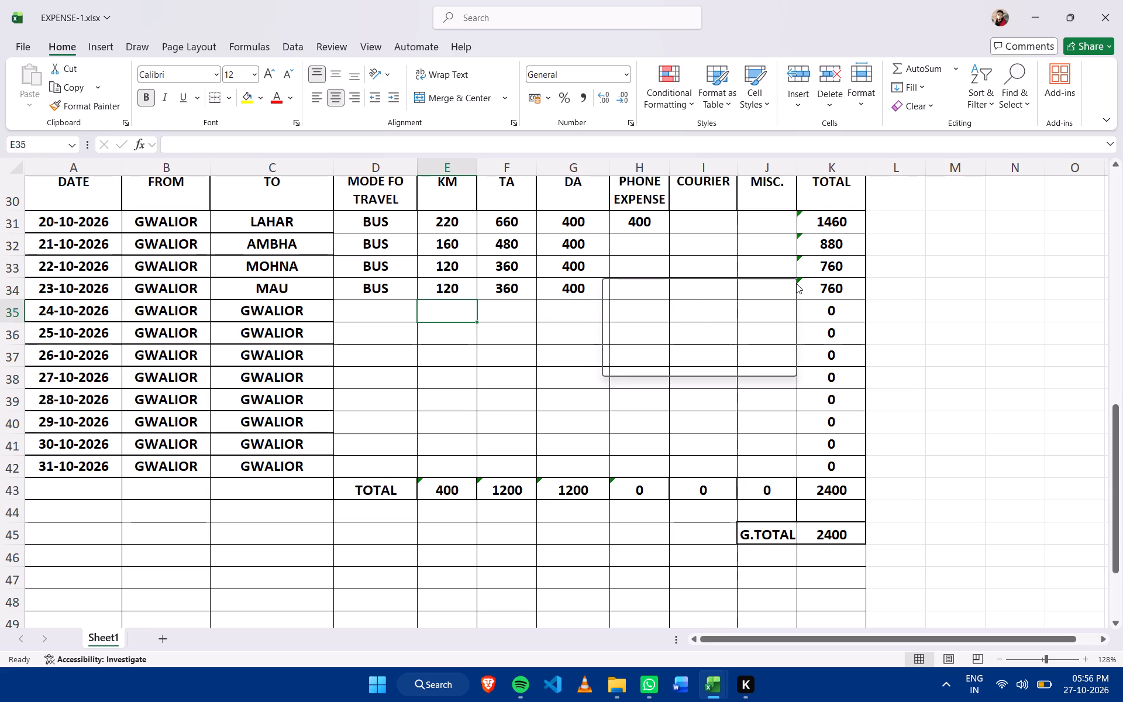
left_click(381, 304)
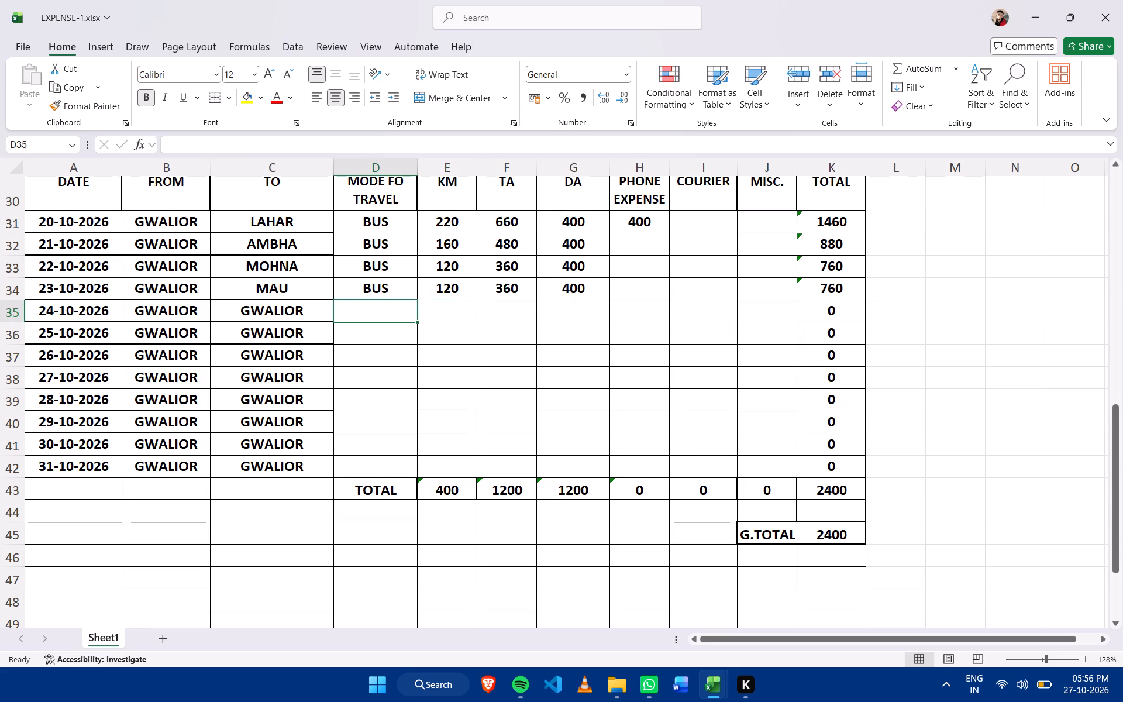
key("Left")
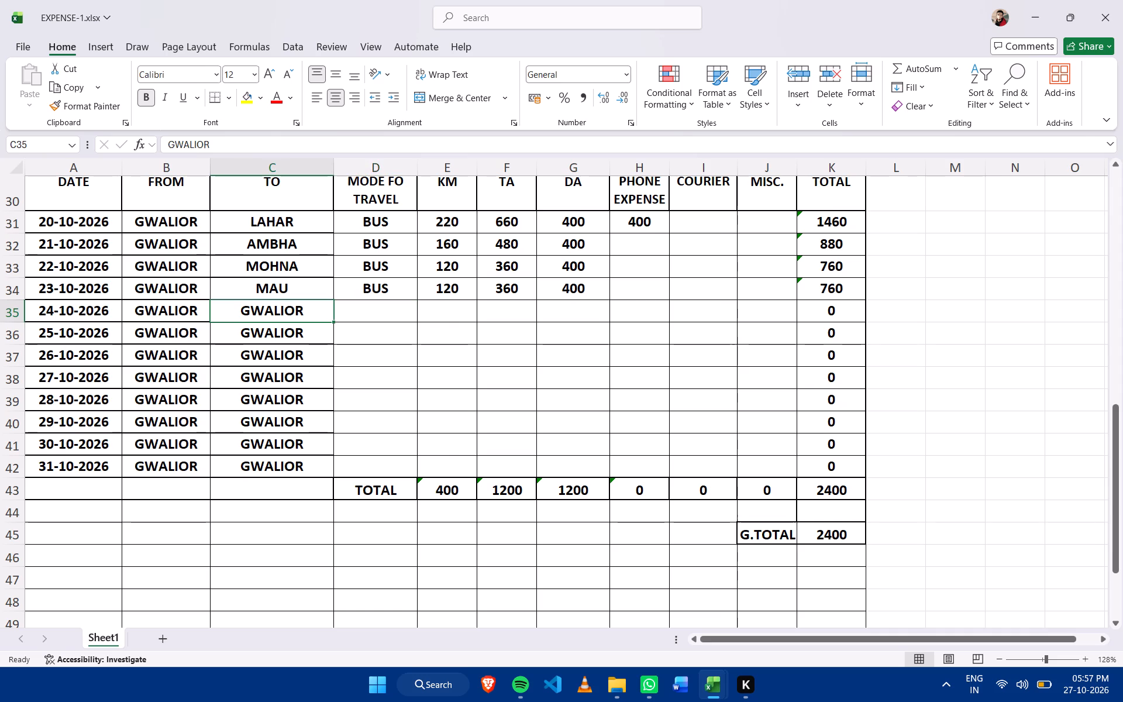
type("JAURA")
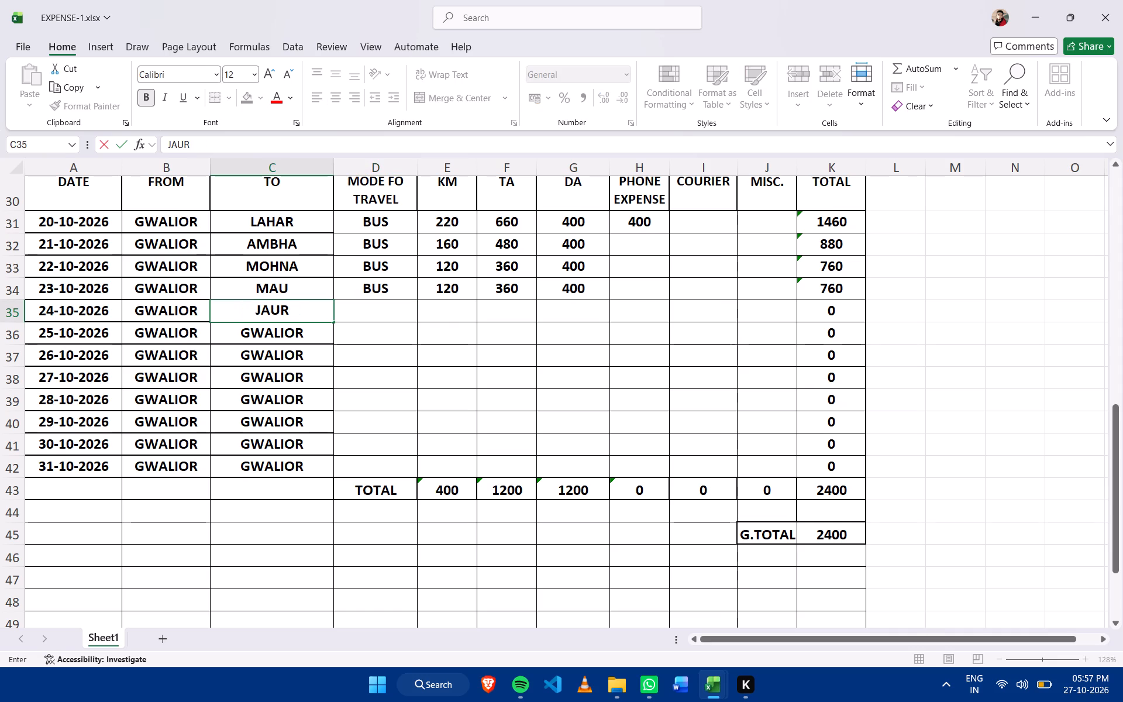
key("Left")
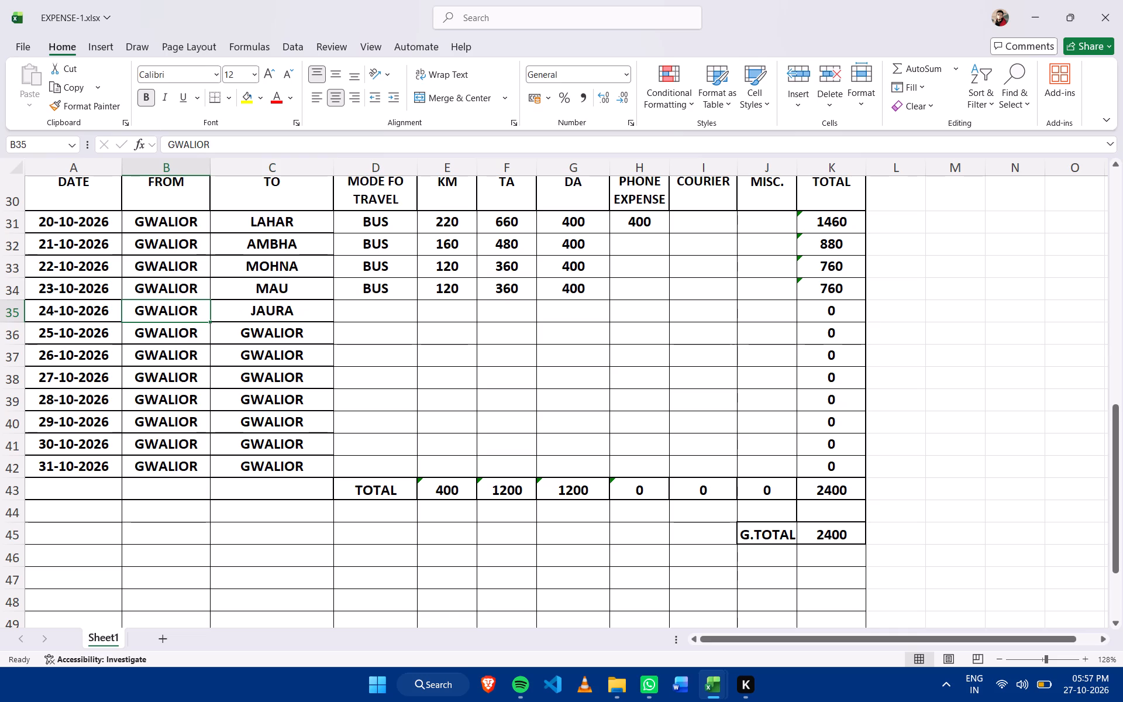
left_click(383, 300)
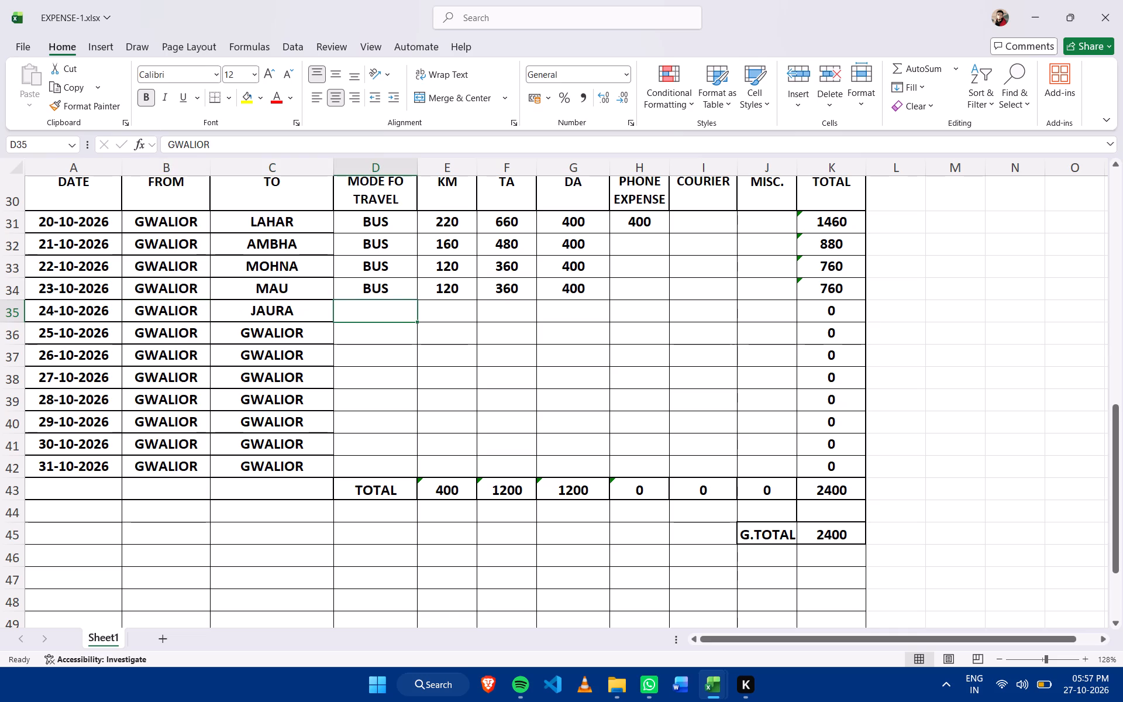
type("BUS")
key("Right")
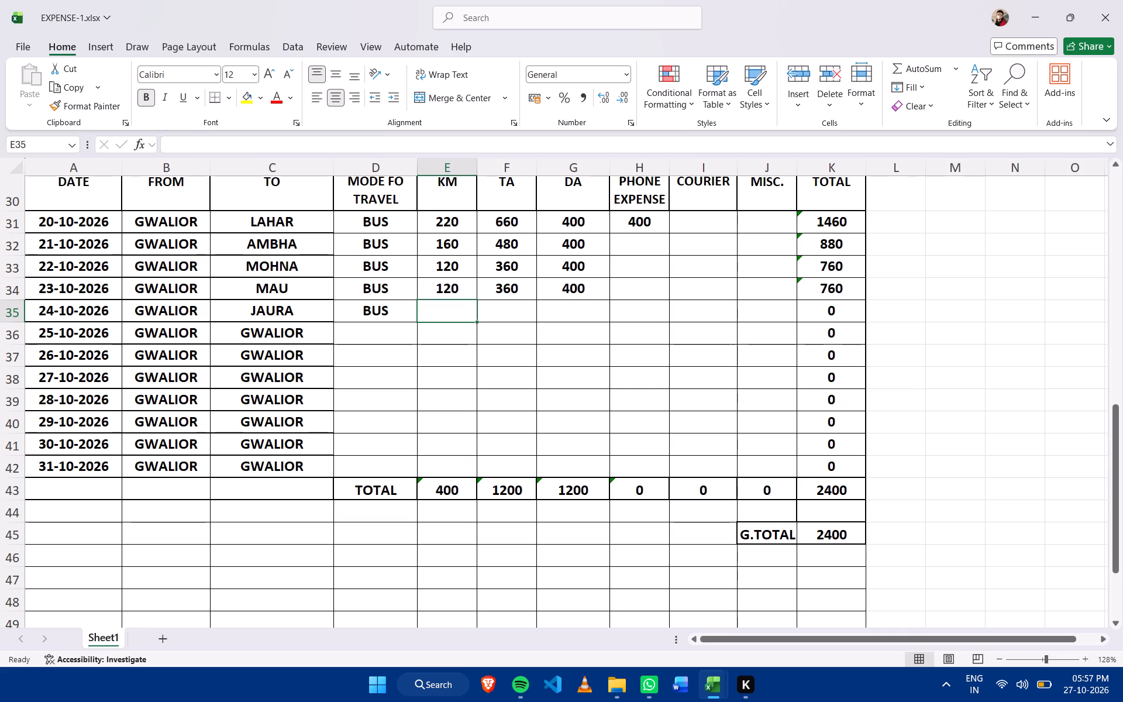
Enter 130 for KM, 390 for TA and 400 for DA in the 24-10-2026 row.
type("130")
key("Right")
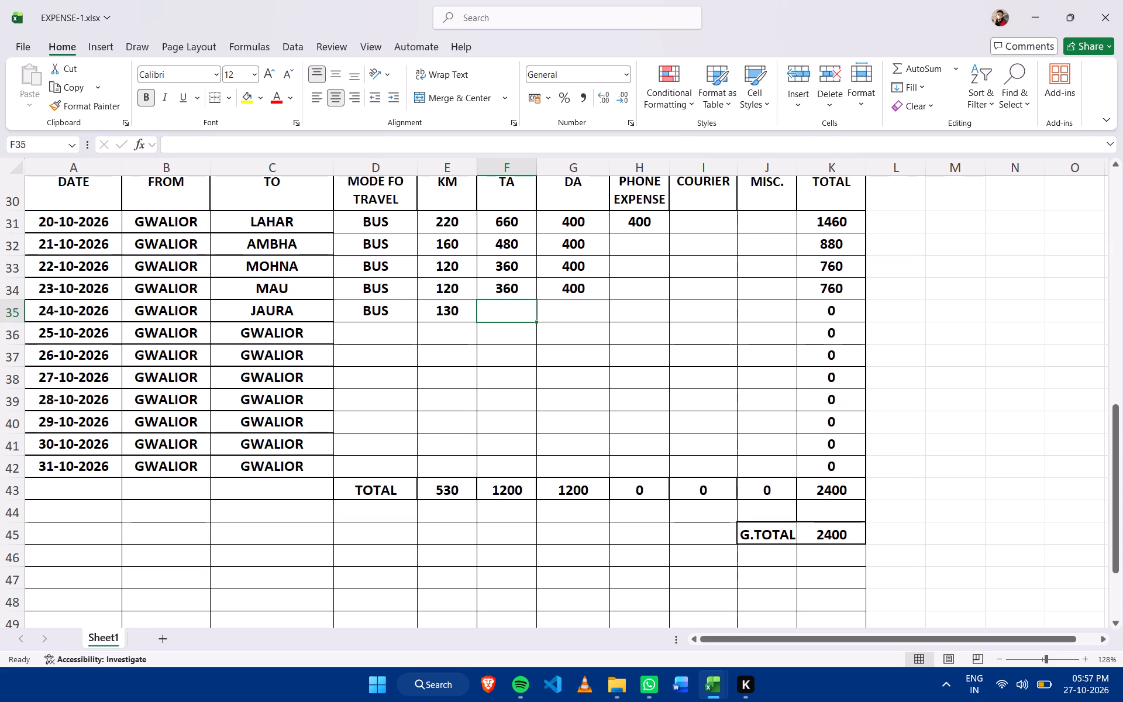
type("390")
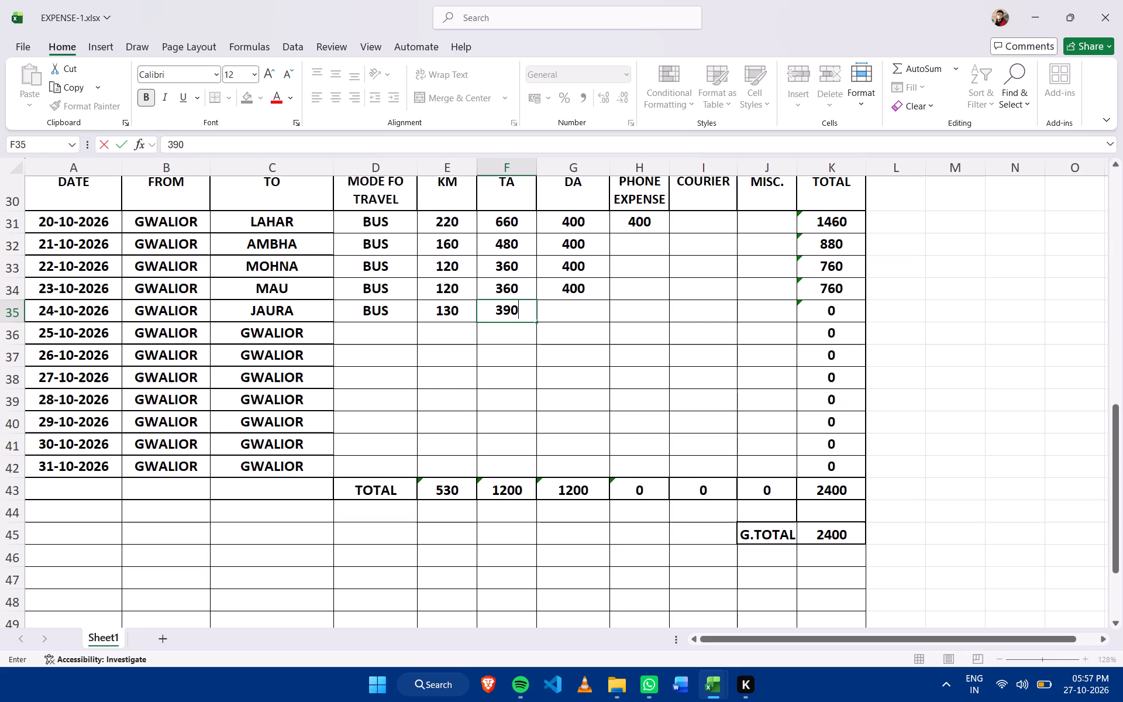
key("Right")
key("2")
key("BackSpace")
type("400")
key("Down")
key("Left")
key("Left")
key("Left")
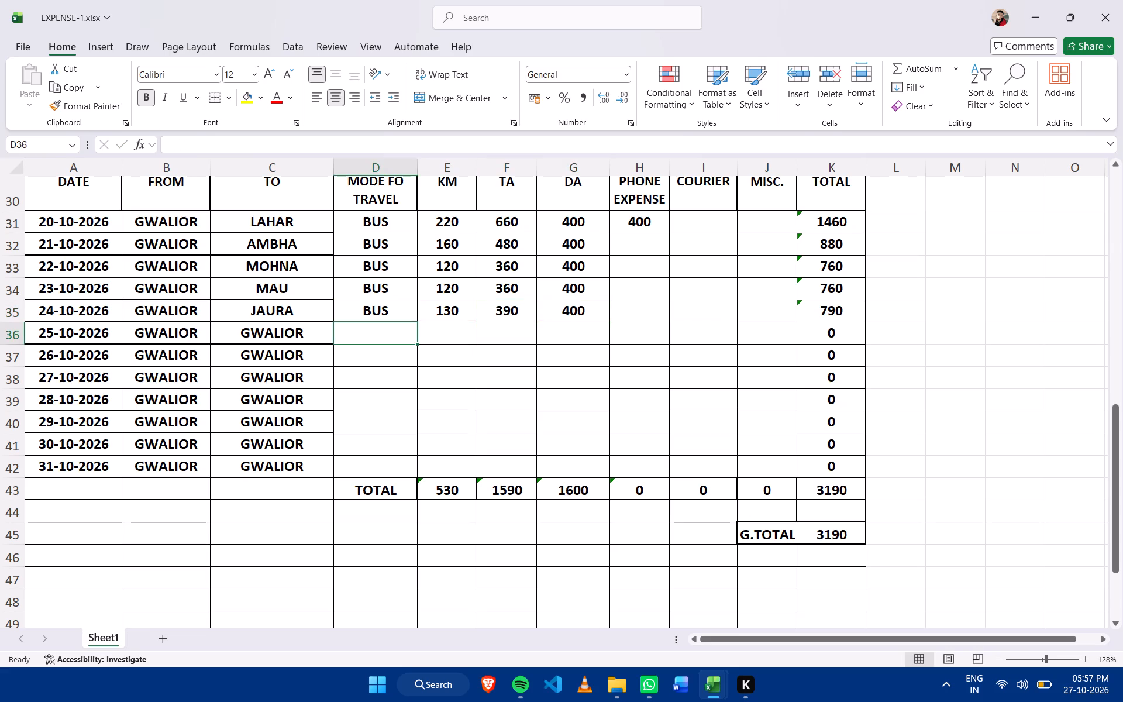
key("Left")
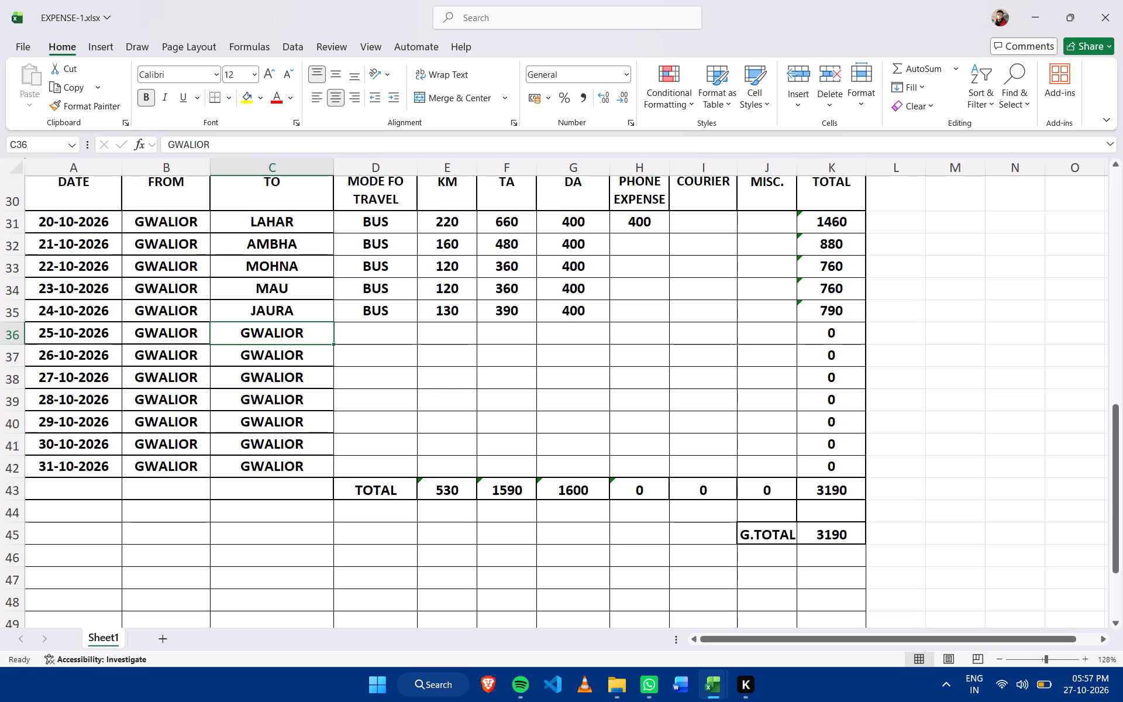
Examine the G.TOTAL formula's cell references and locate the first table's overall TOTAL cell.
left_click(829, 538)
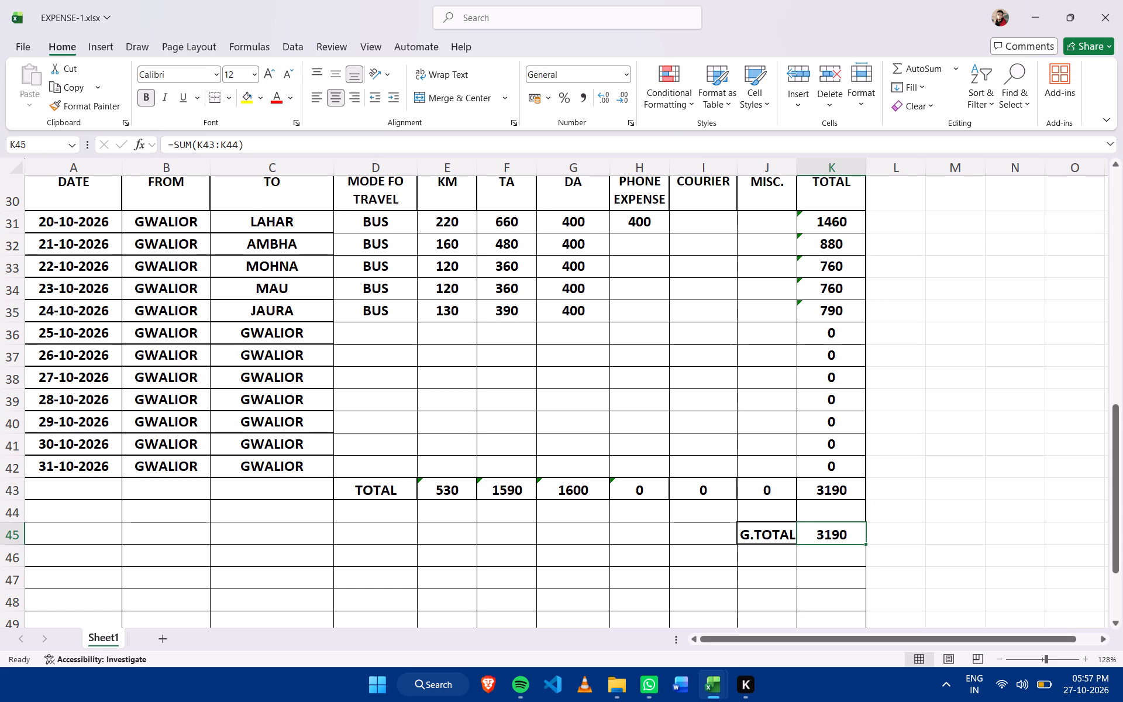
left_click(212, 144)
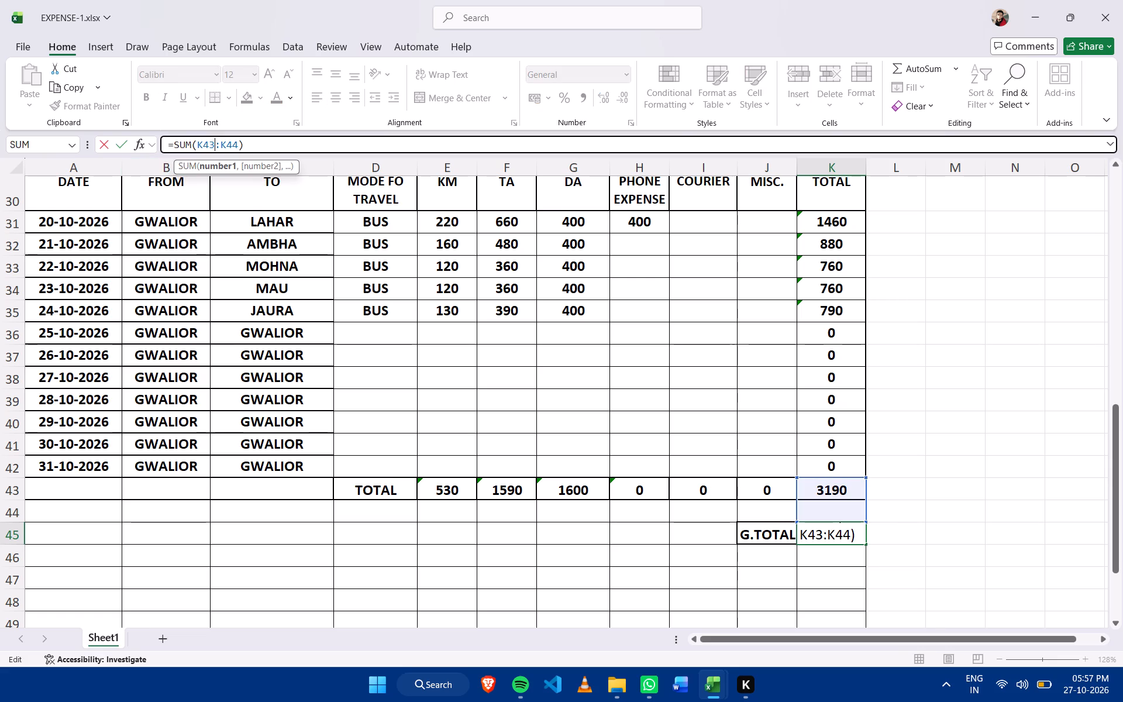
left_click(443, 553)
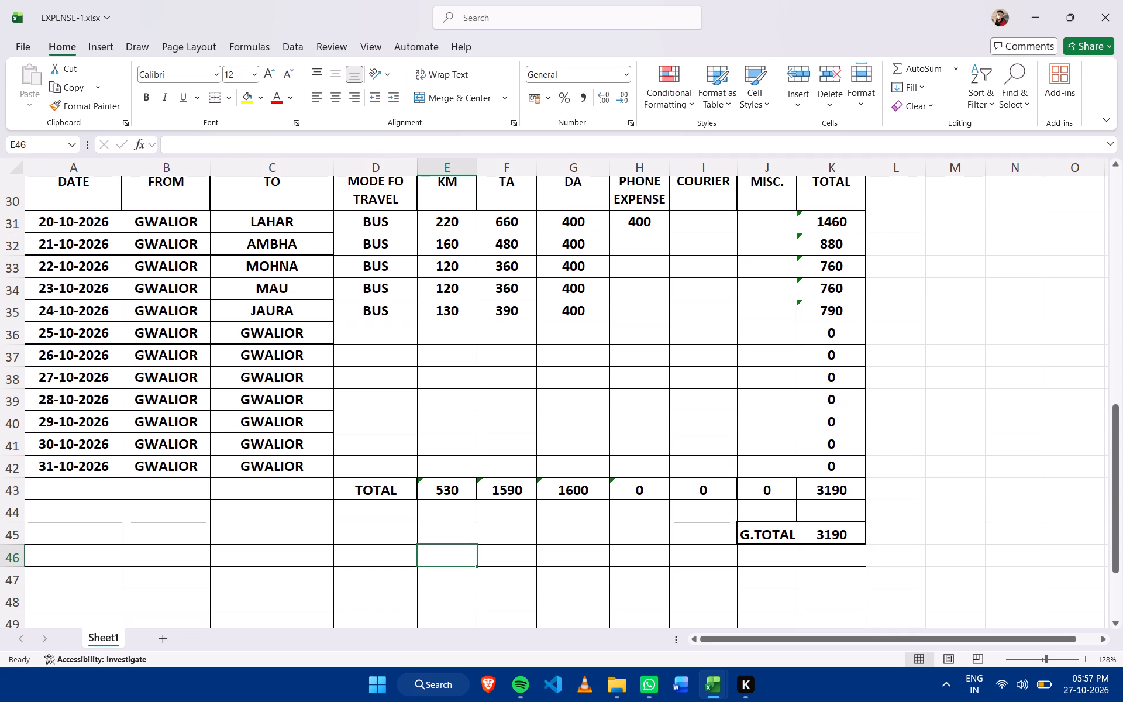
left_click(828, 514)
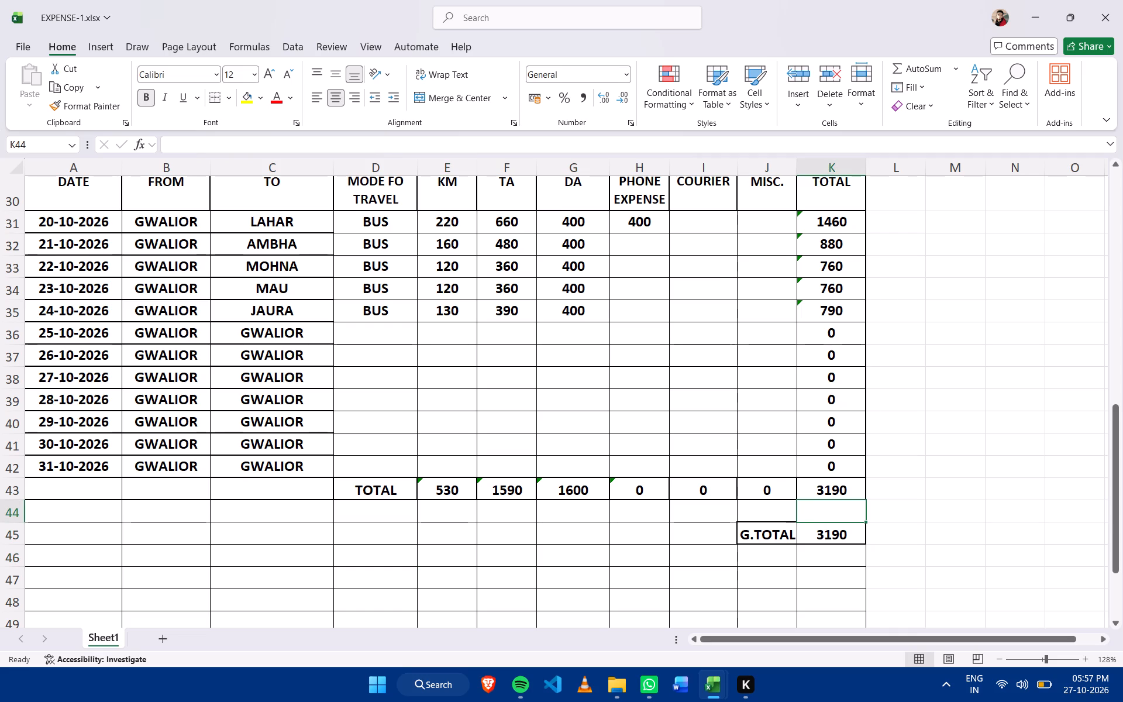
left_click(850, 532)
double_click(850, 540)
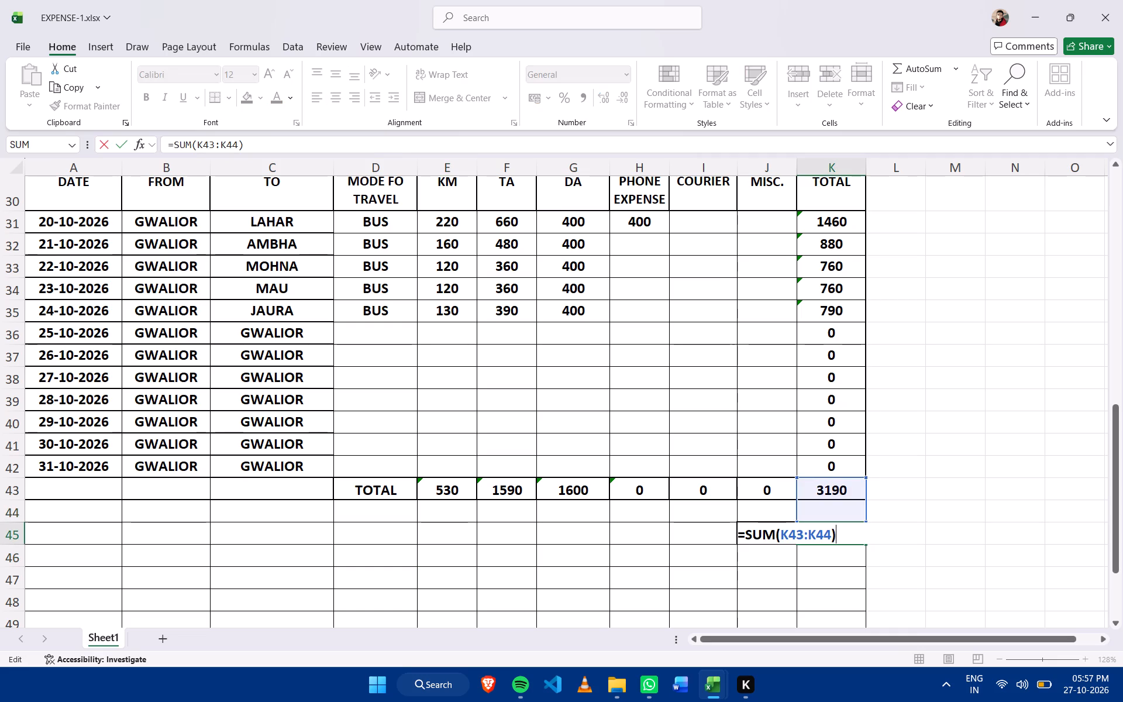
left_click(799, 534)
left_click(693, 538)
scroll(791, 464, "up", 7)
scroll(811, 439, "down", 1)
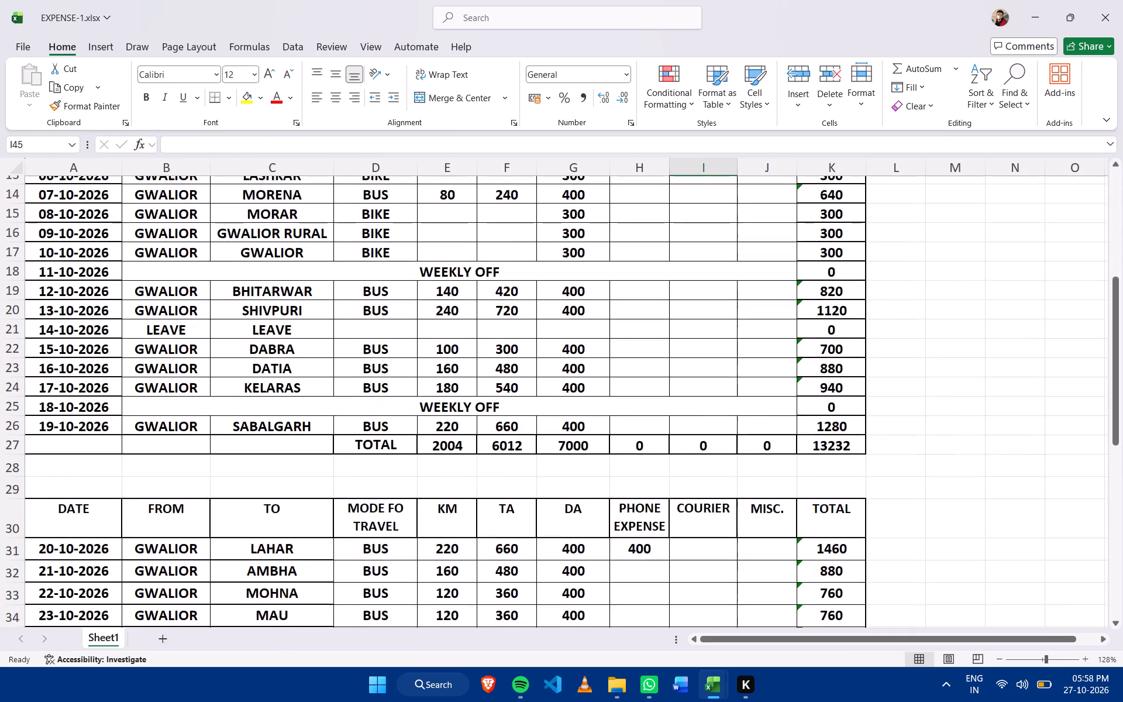
scroll(817, 436, "down", 1)
left_click(853, 386)
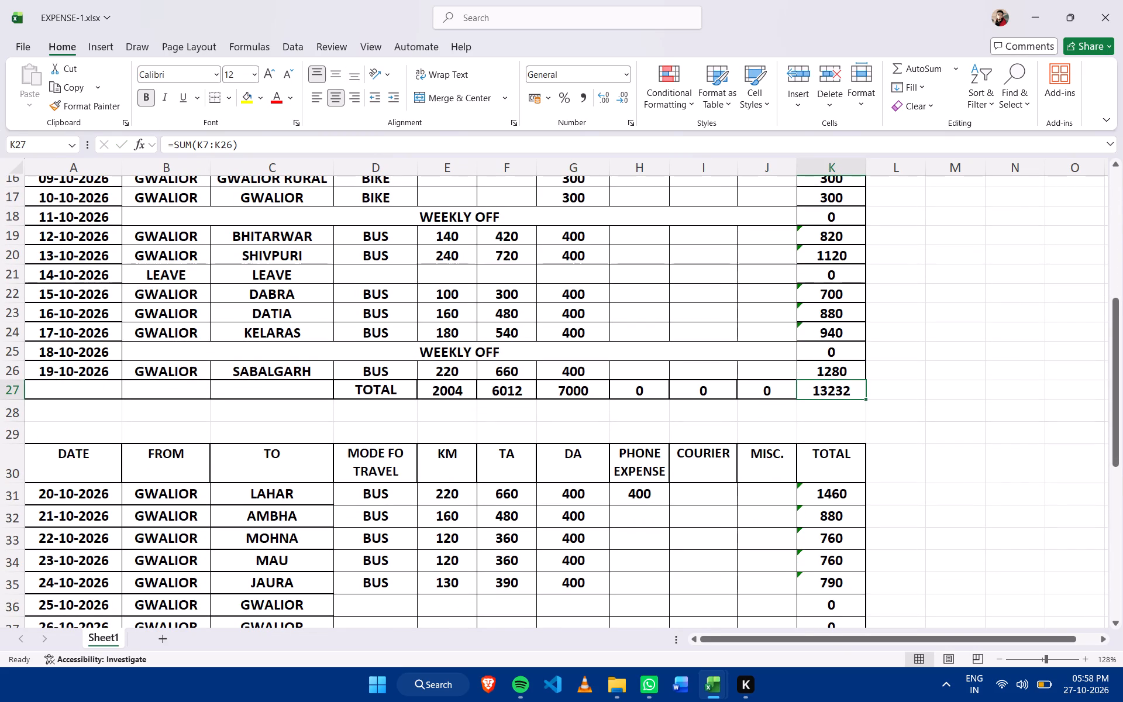
scroll(950, 331, "down", 6)
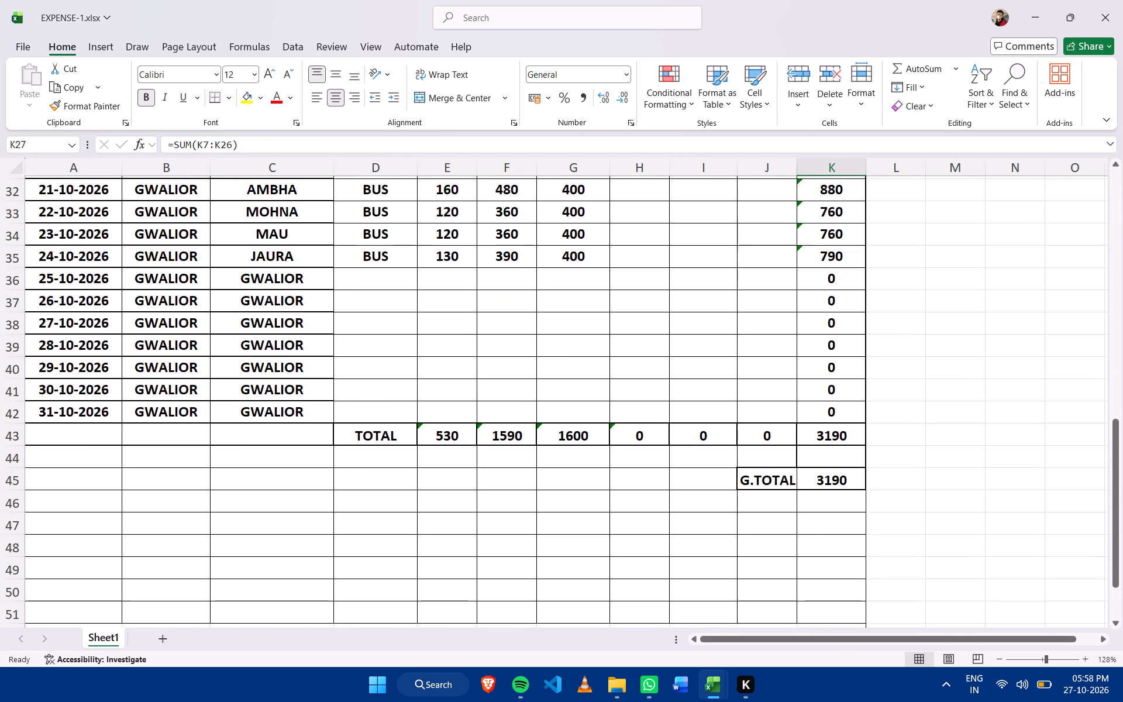
Change the G.TOTAL formula in K45 to =SUM(K27,K44).
double_click(840, 475)
left_click(797, 481)
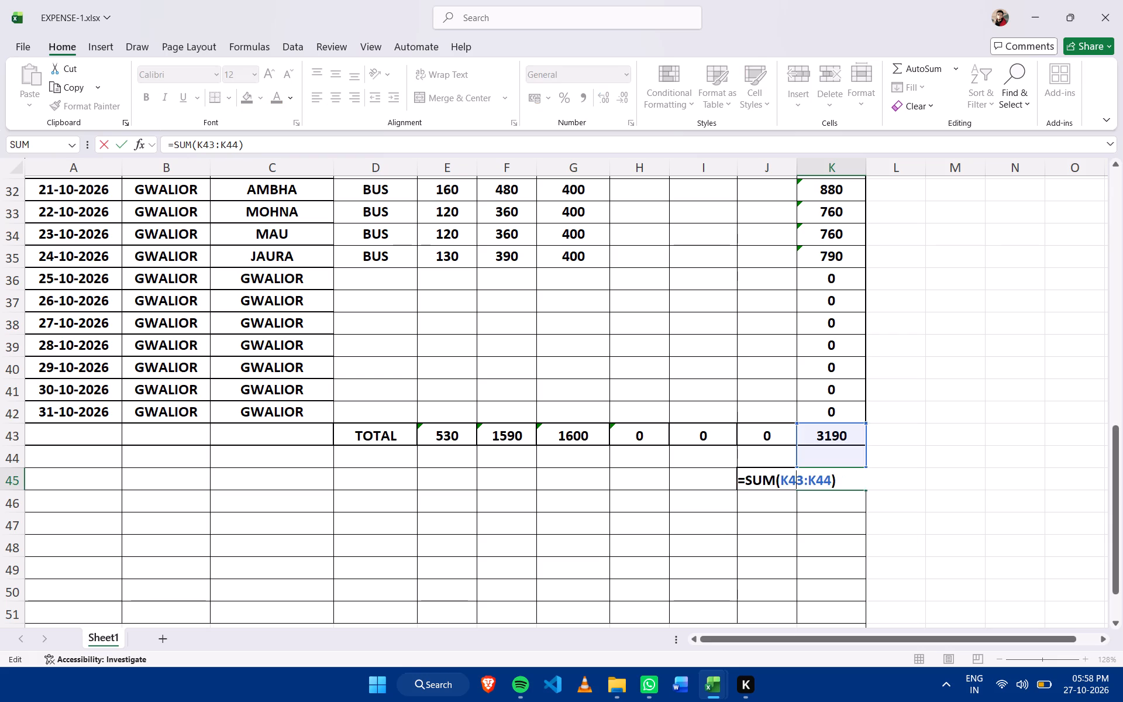
key("Right")
key("BackSpace")
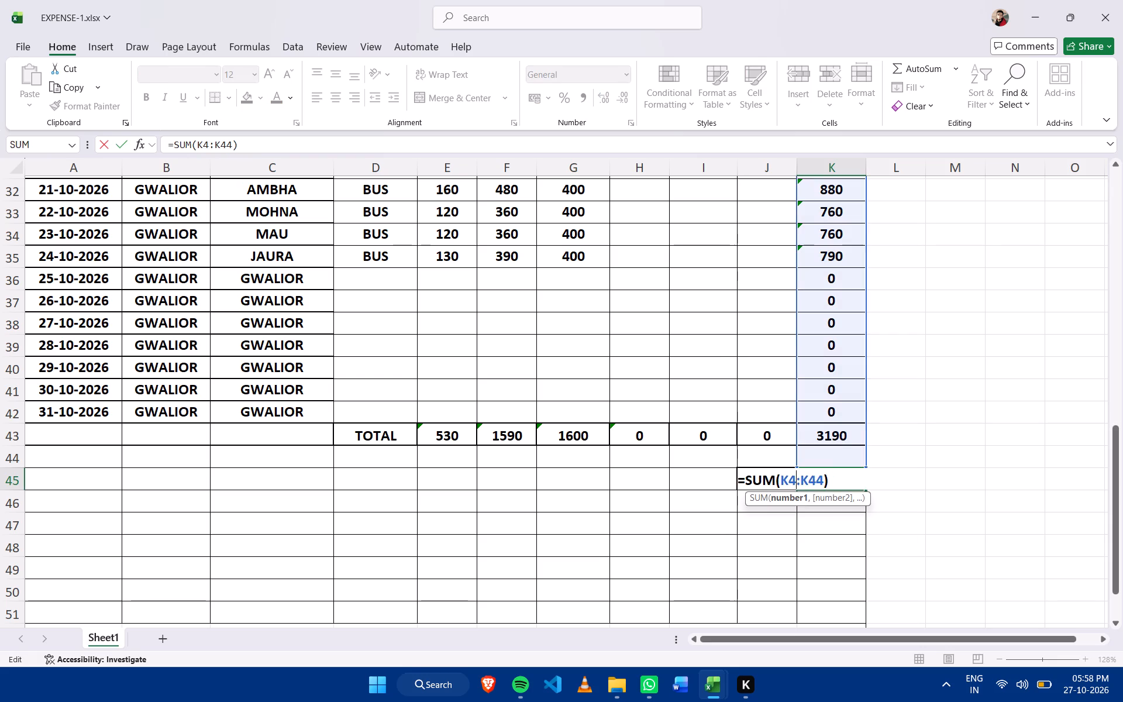
key("BackSpace")
type("27")
key("Right")
key("BackSpace")
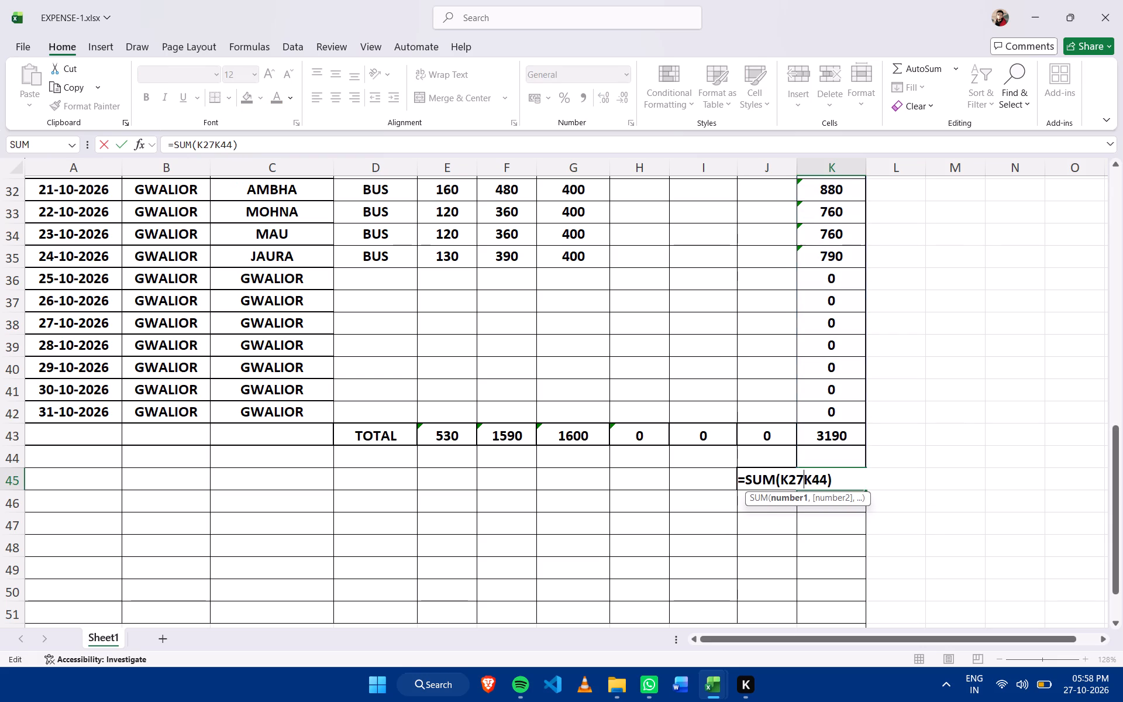
key("comma")
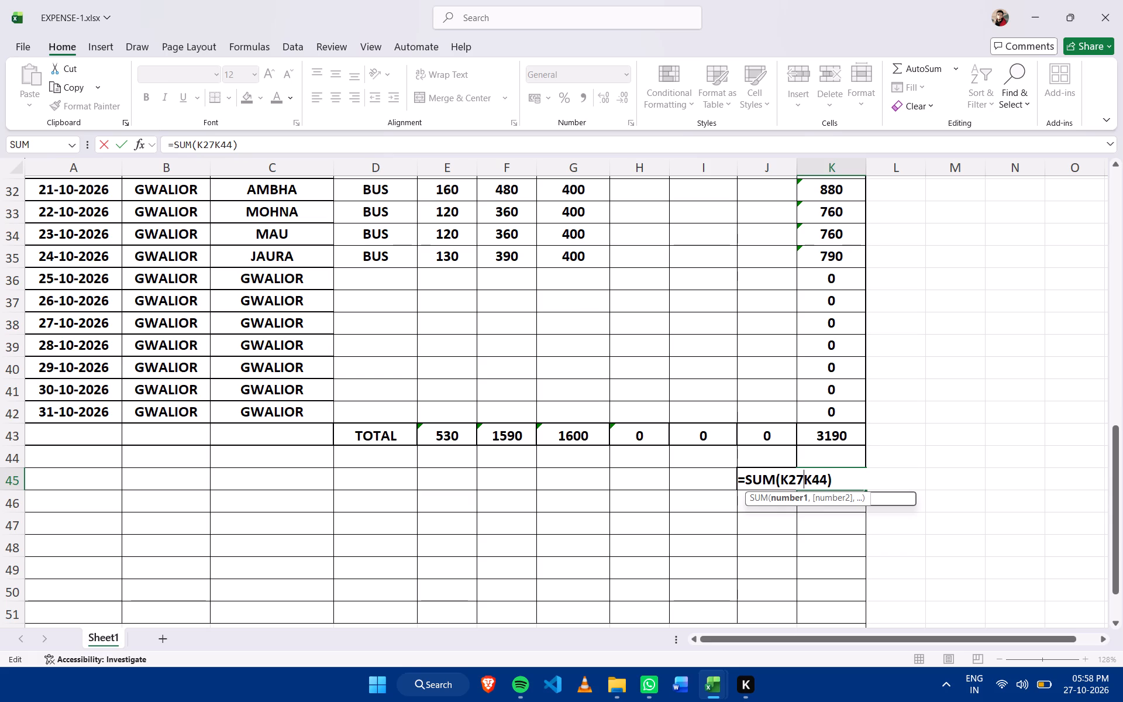
key("Return")
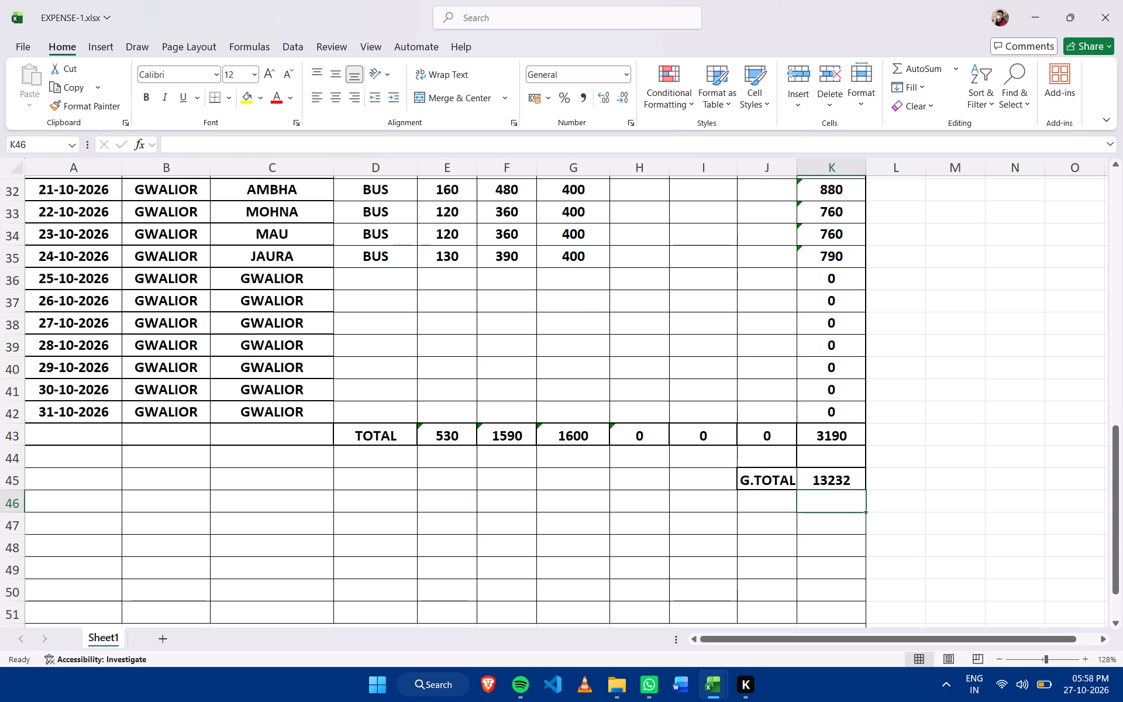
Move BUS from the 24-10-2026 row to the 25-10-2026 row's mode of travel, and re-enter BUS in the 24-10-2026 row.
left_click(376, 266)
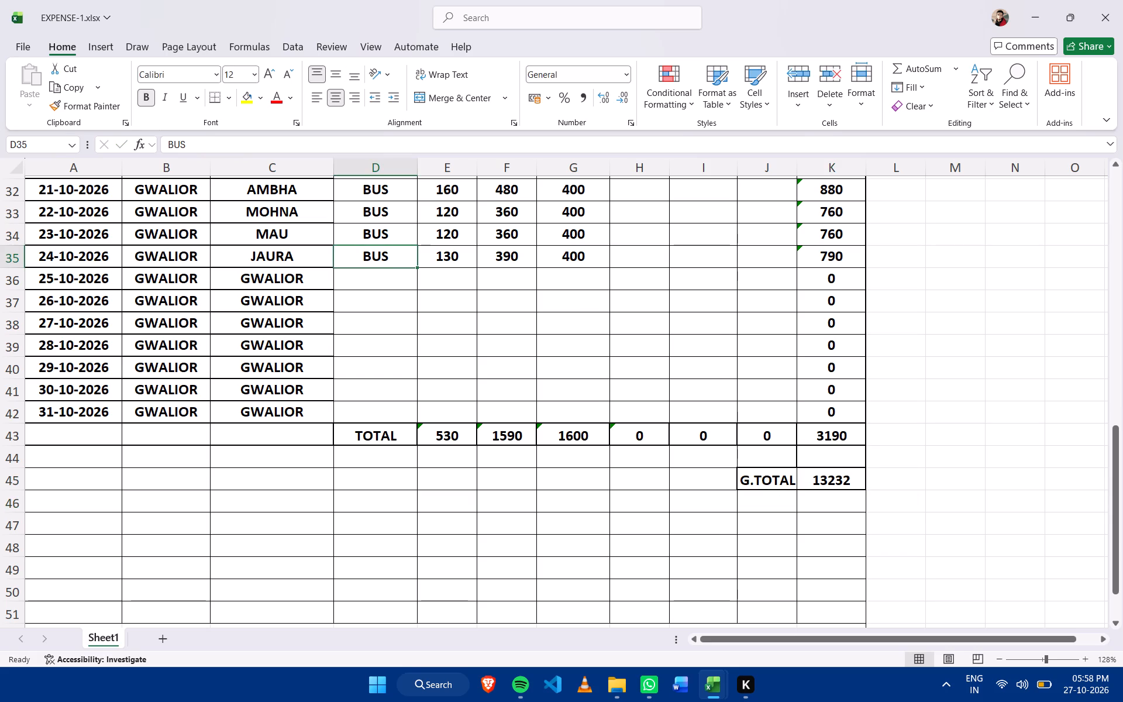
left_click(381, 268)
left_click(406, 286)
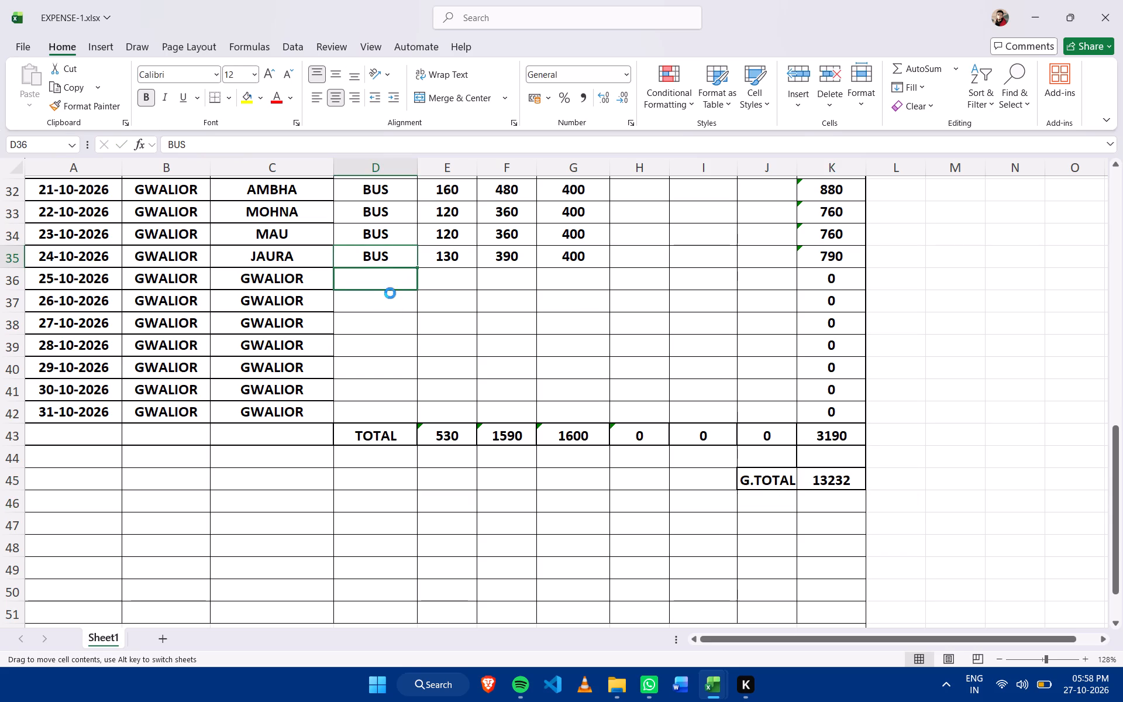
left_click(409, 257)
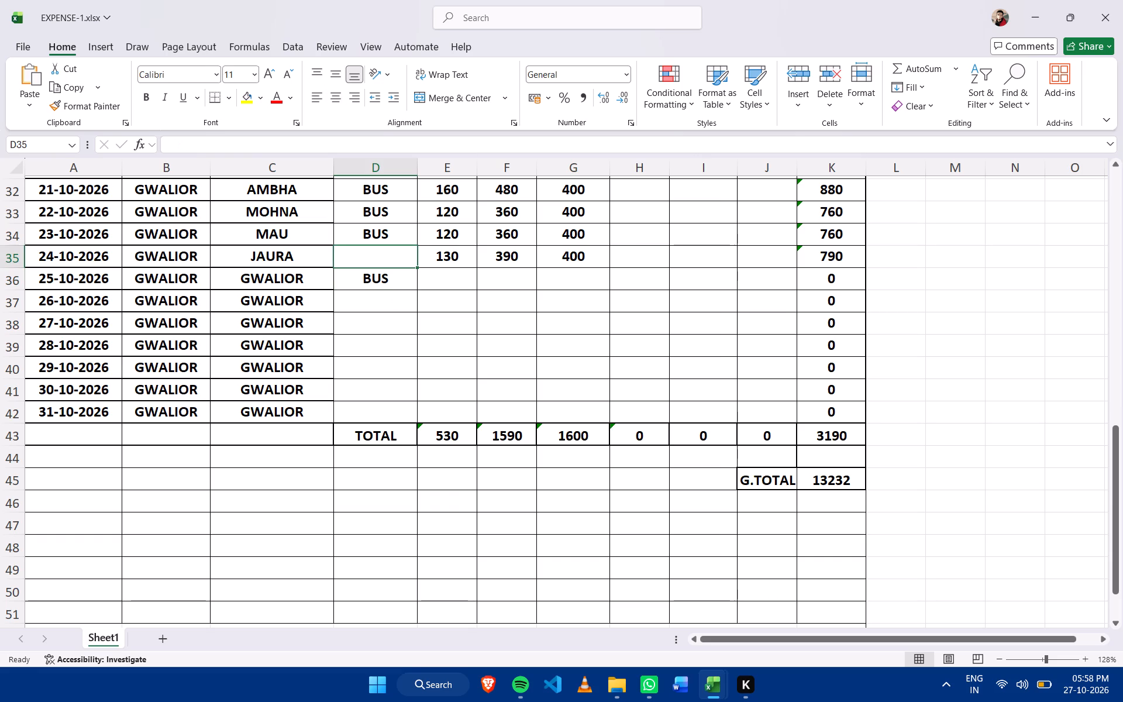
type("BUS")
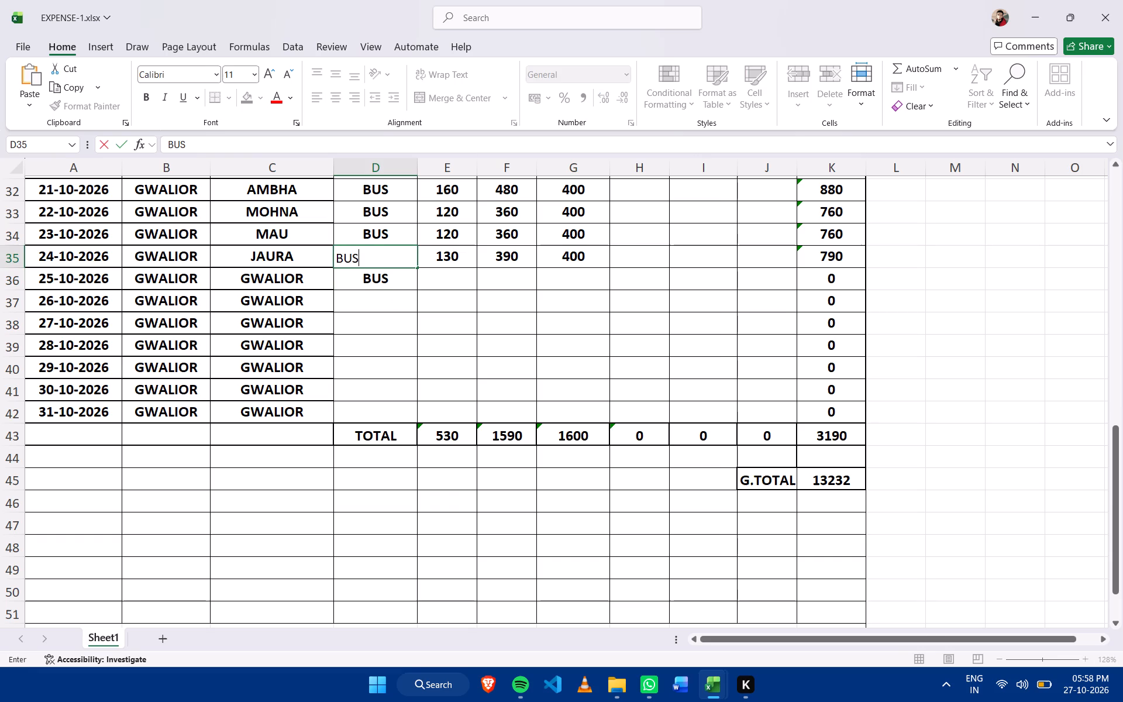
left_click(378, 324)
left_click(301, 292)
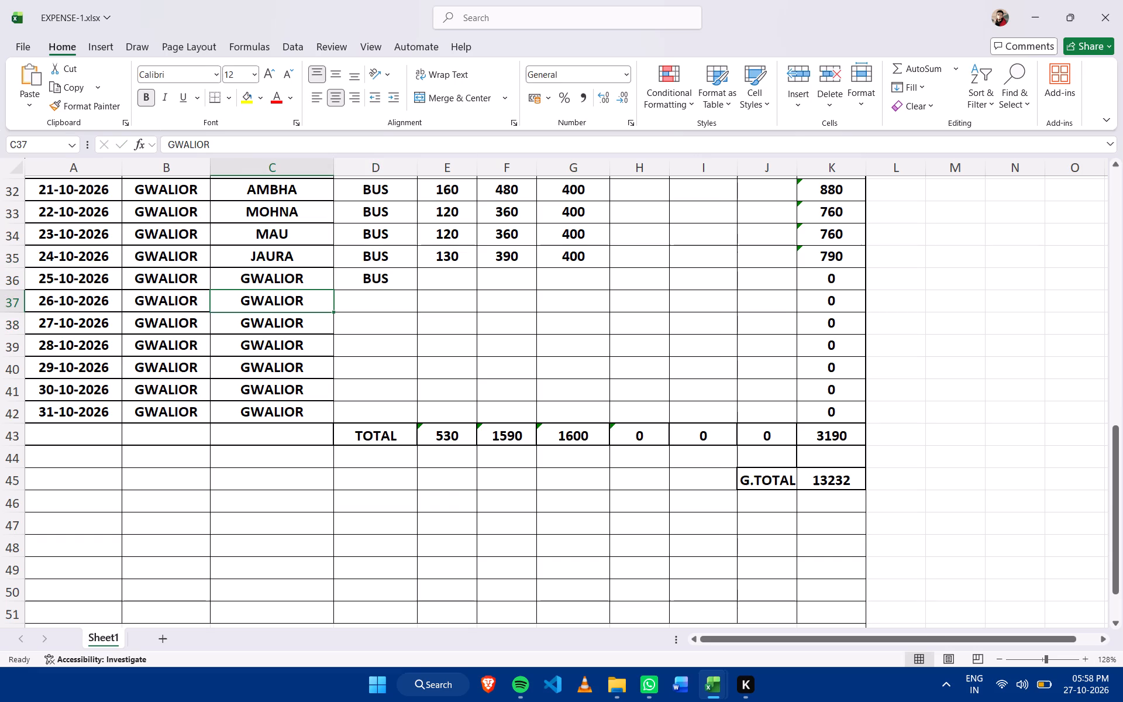
Enter WEEKLY OFF for 25-10-2026 and merge and center it across the row from FROM through MISC.
left_click_drag(163, 278, 770, 278)
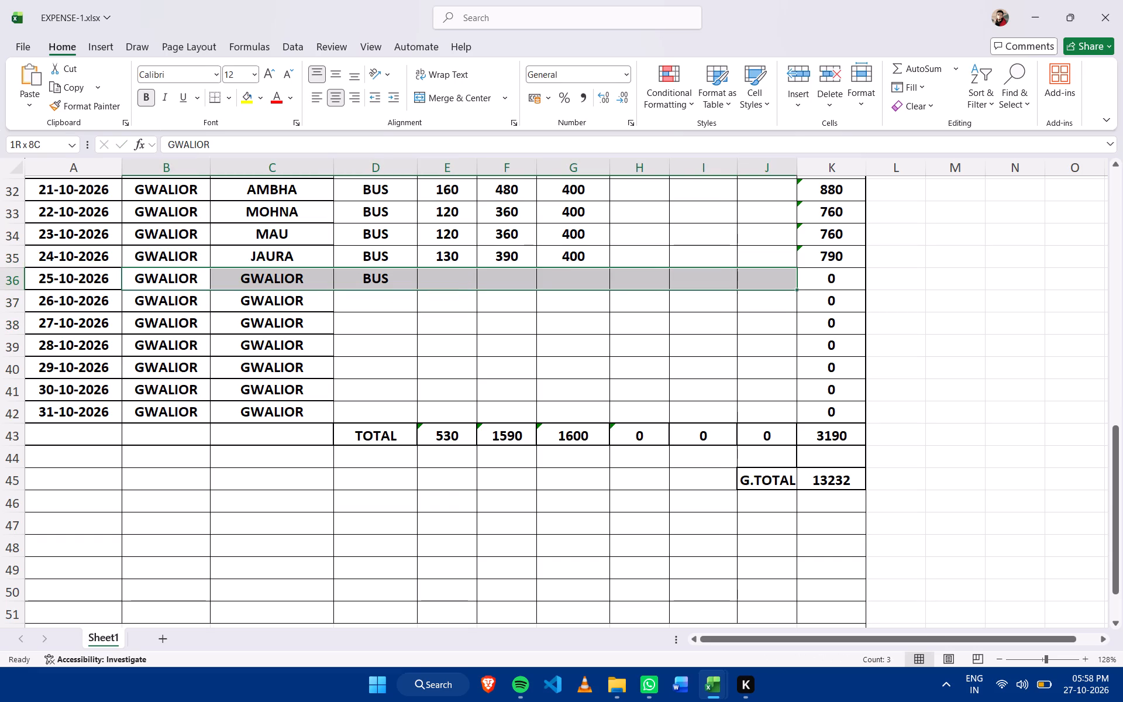
left_click_drag(770, 278, 771, 278)
type("WEEKLY")
key("space")
type("OFF")
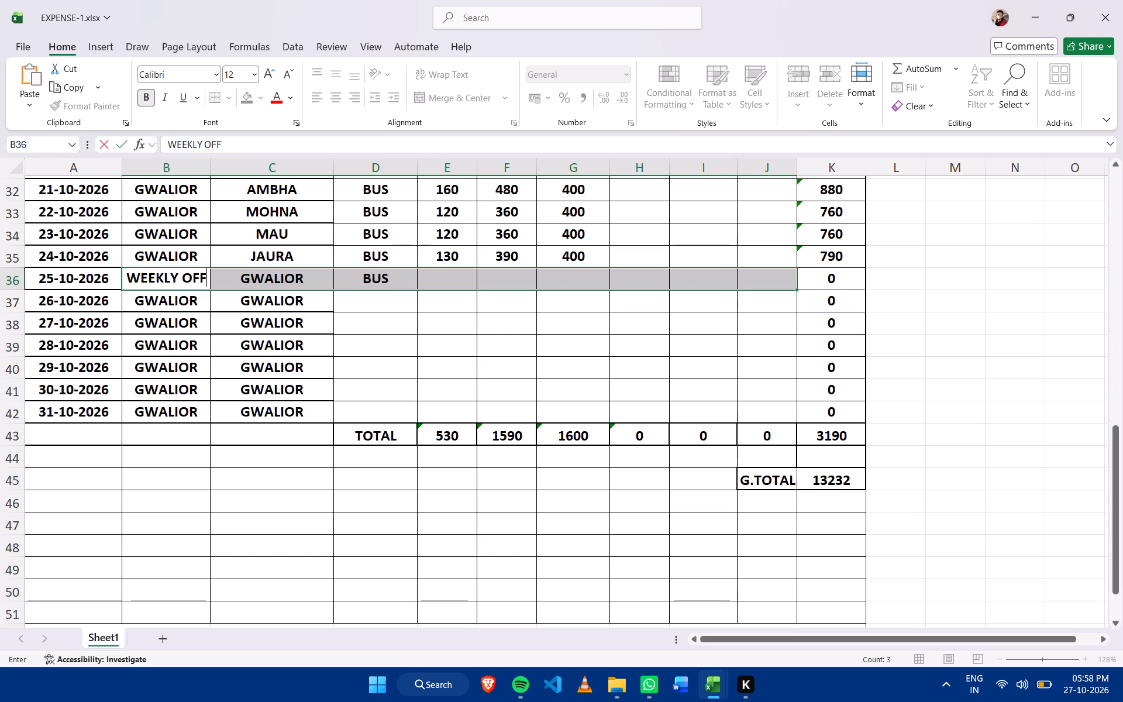
key("Return")
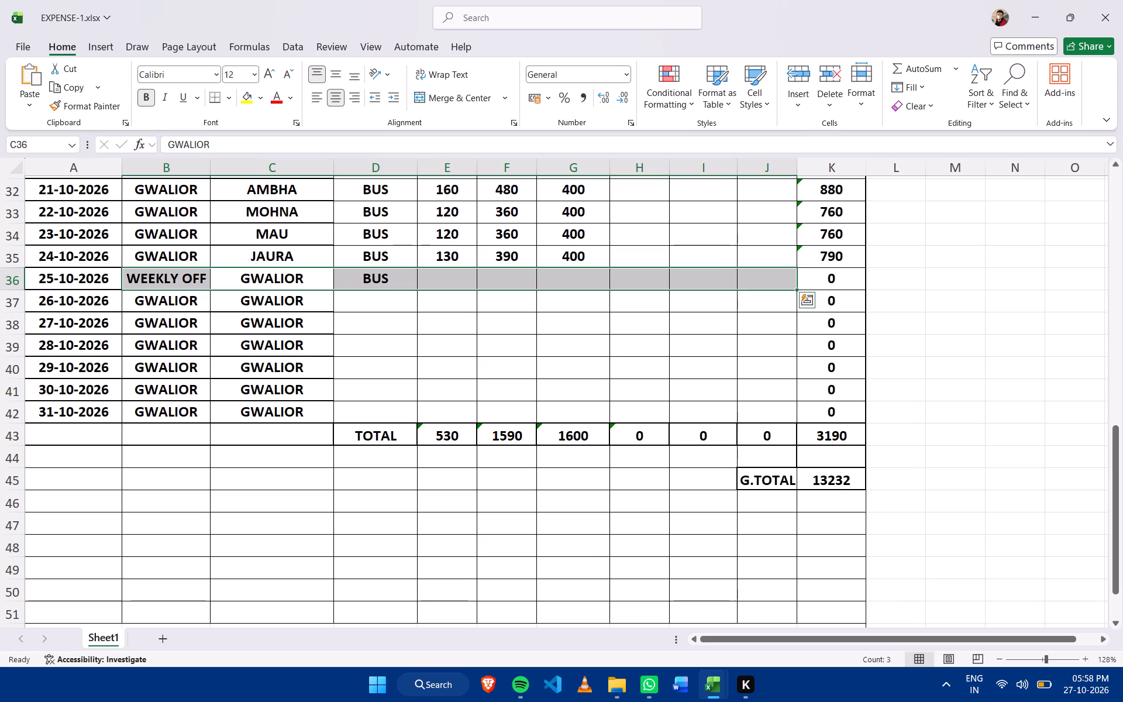
left_click_drag(181, 276, 767, 284)
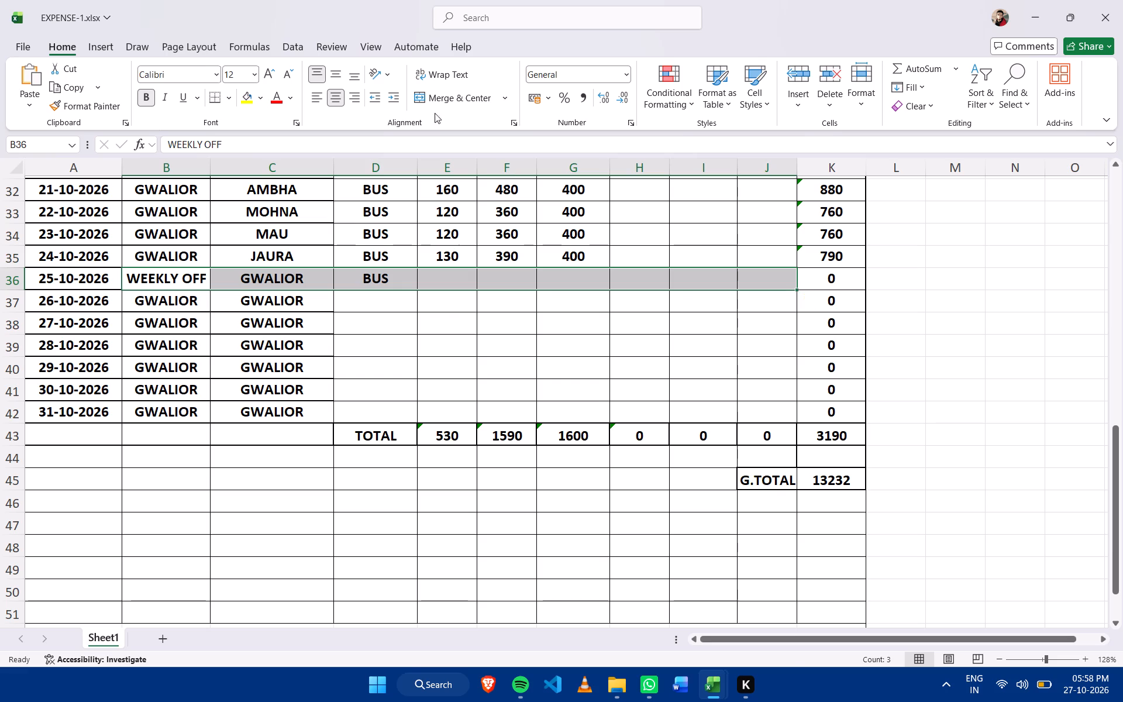
left_click(438, 89)
left_click(605, 374)
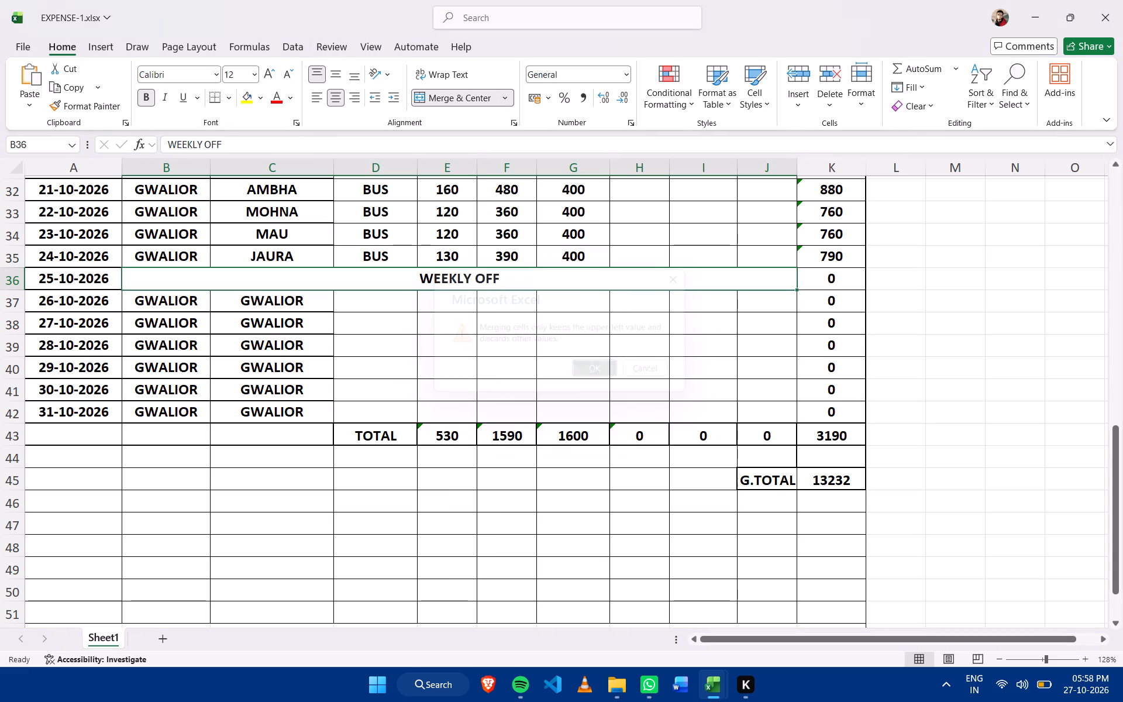
Review the trip entries and the weekly off row in both expense tables.
scroll(311, 381, "up", 1)
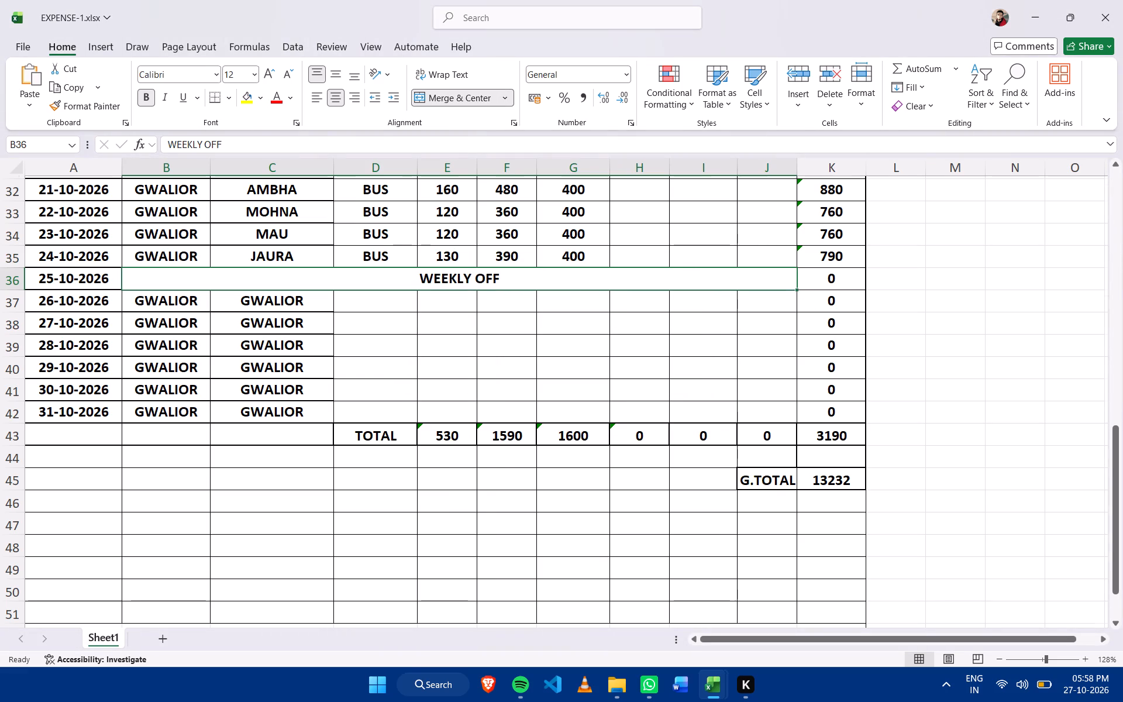
scroll(311, 381, "up", 4)
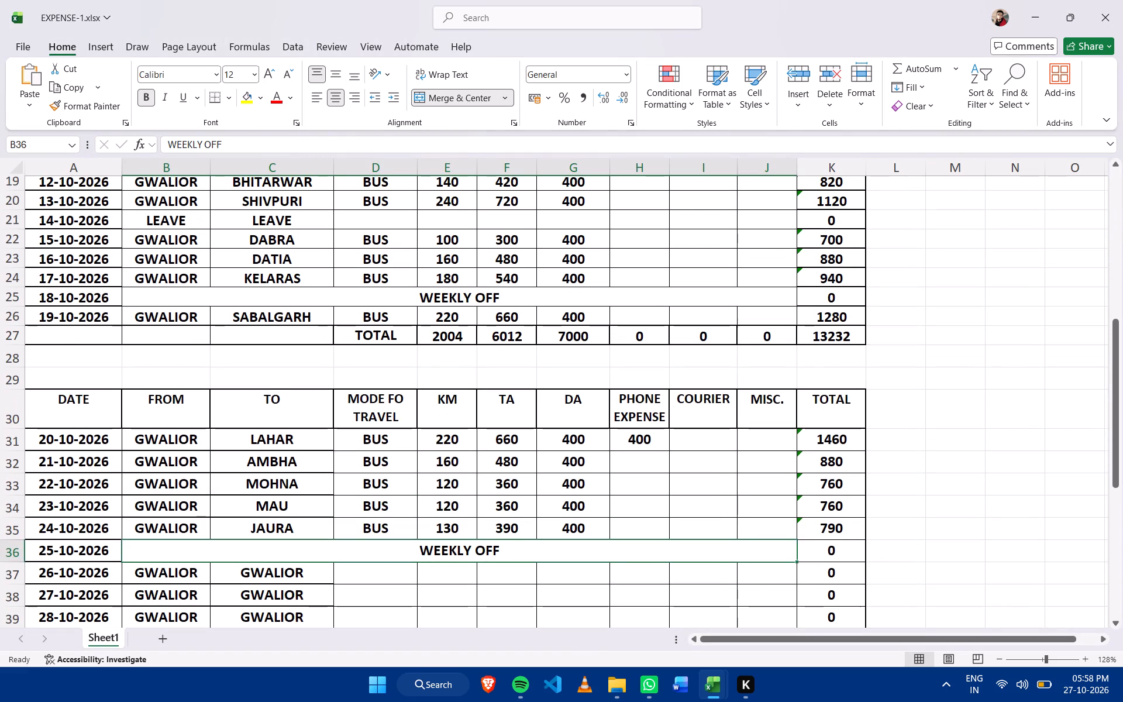
scroll(384, 431, "down", 3)
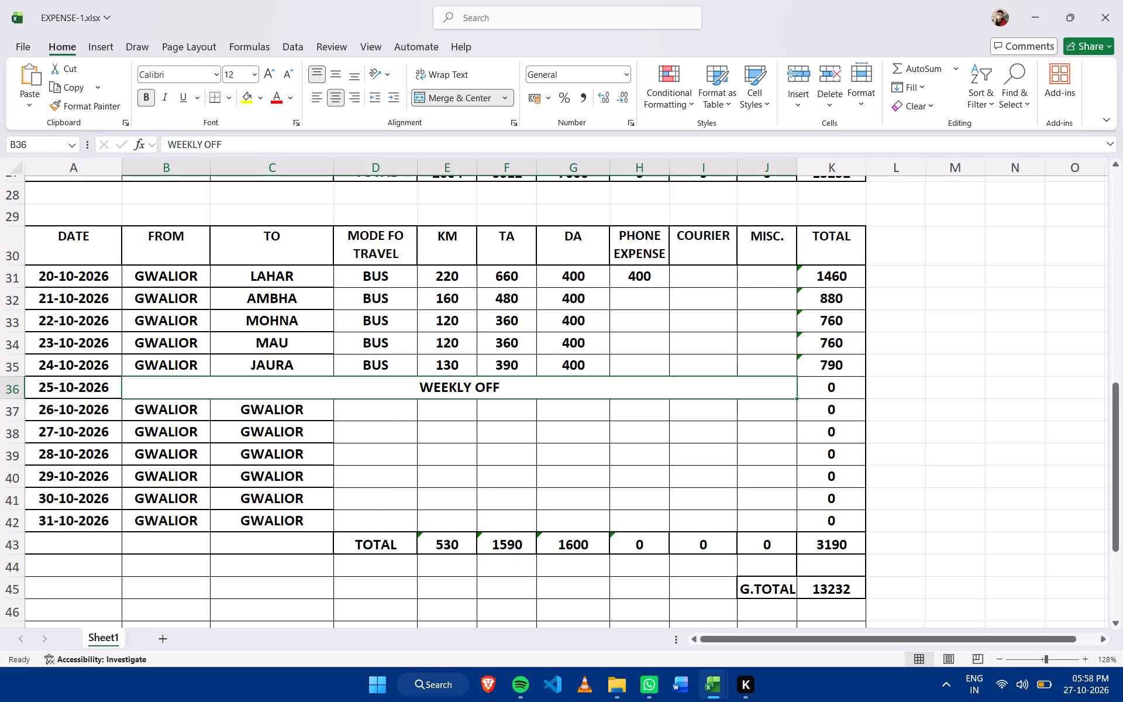
scroll(430, 421, "up", 6)
scroll(260, 476, "down", 6)
Replace the TO destination in the 26-10-2026 row with BAIORA.
left_click(321, 407)
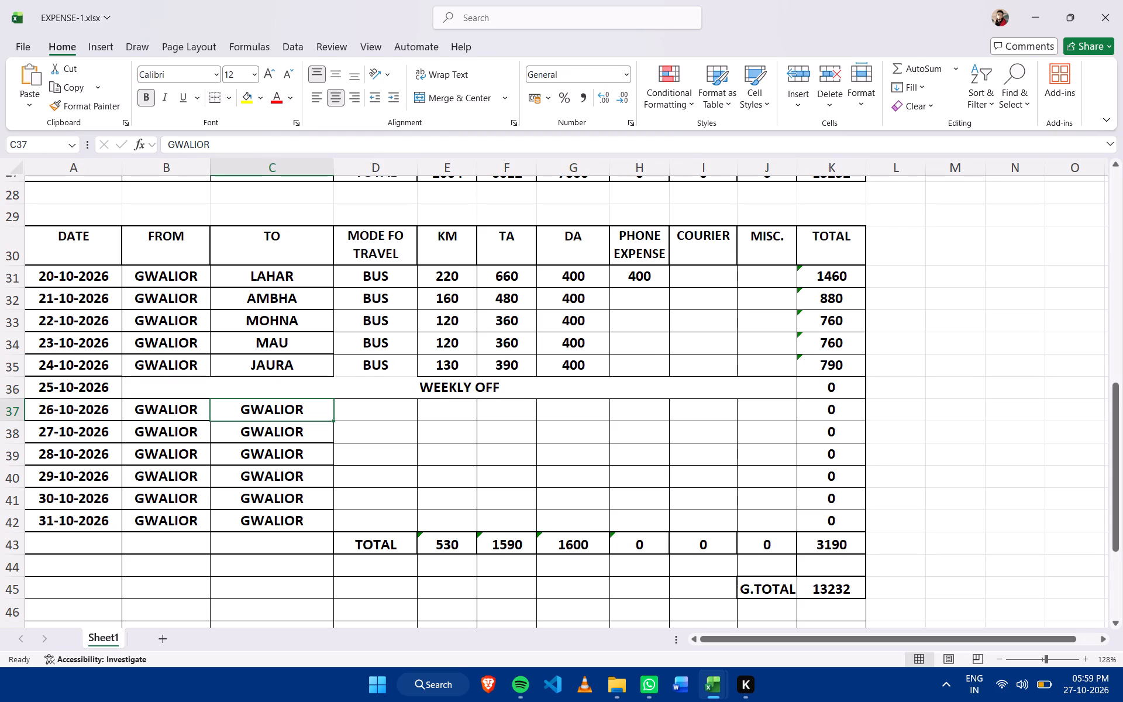
key("b")
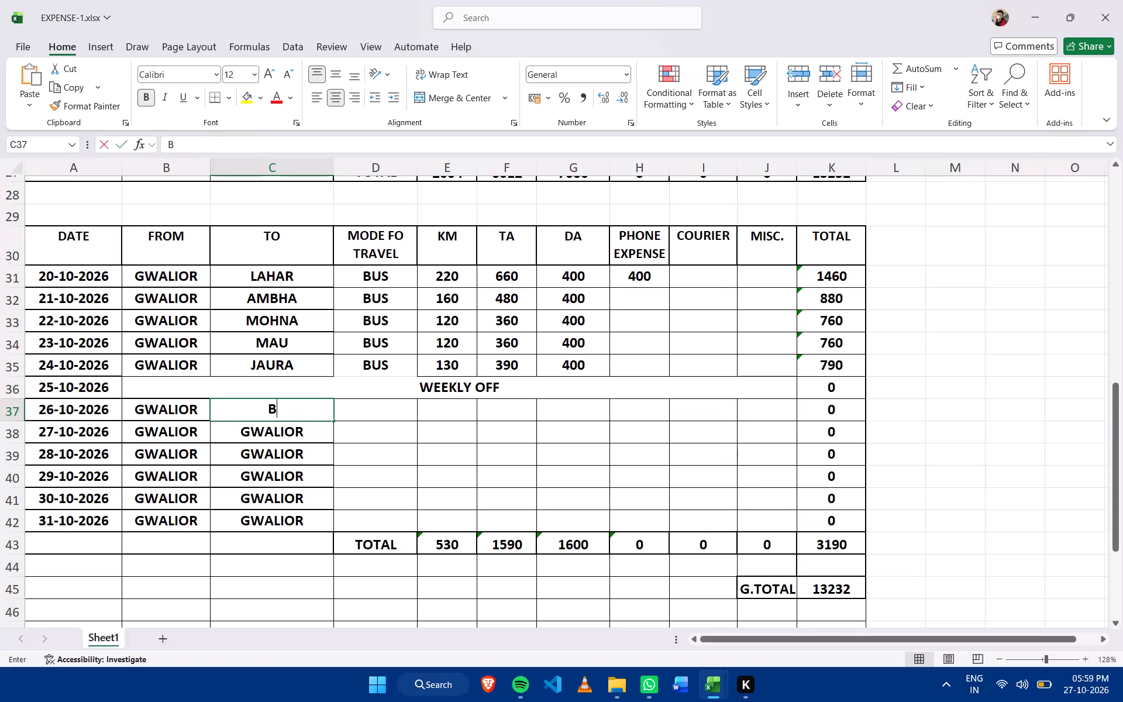
key("i")
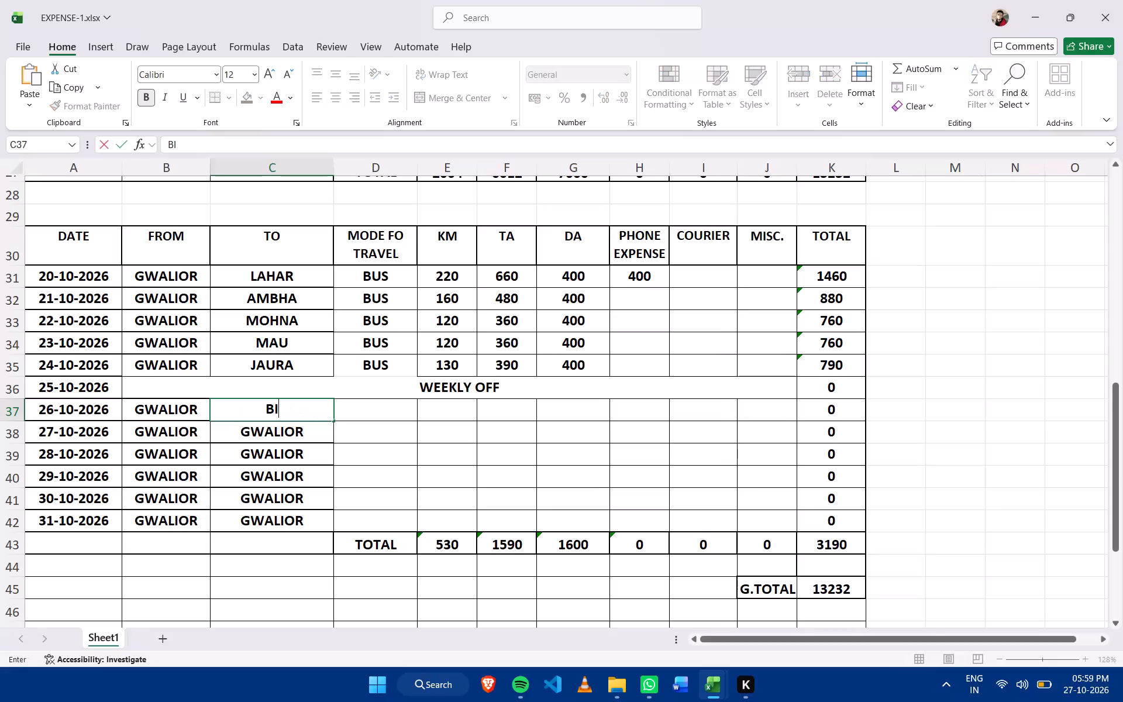
key("BackSpace")
type("AIORA")
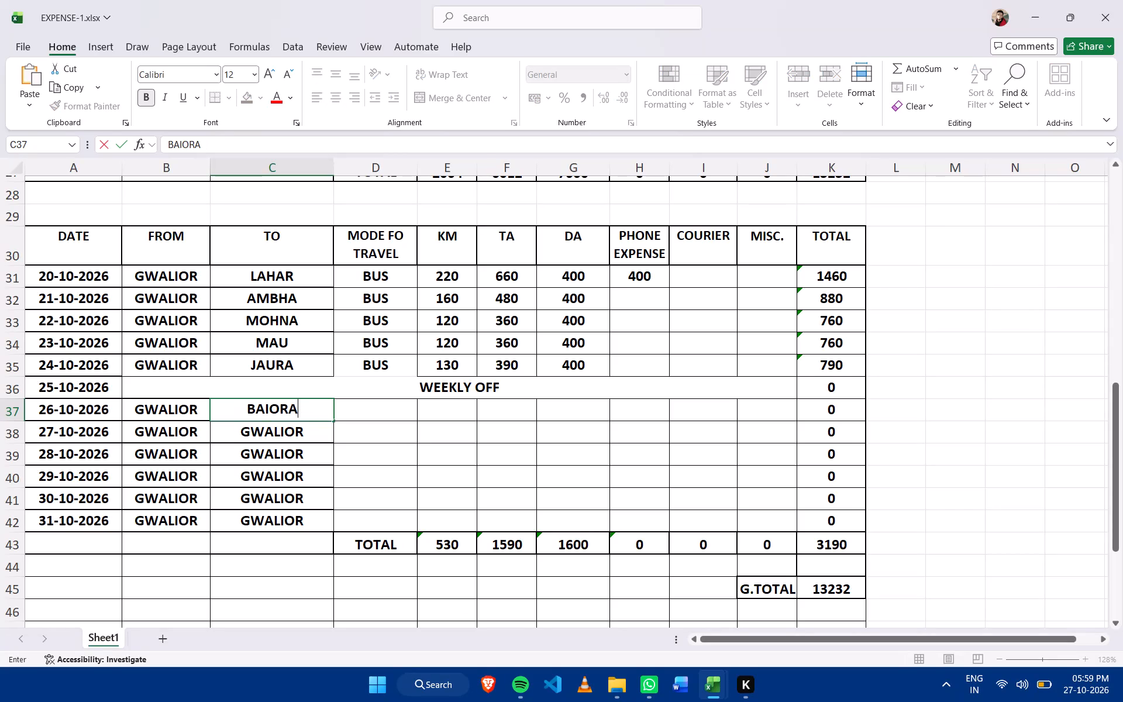
key("Right")
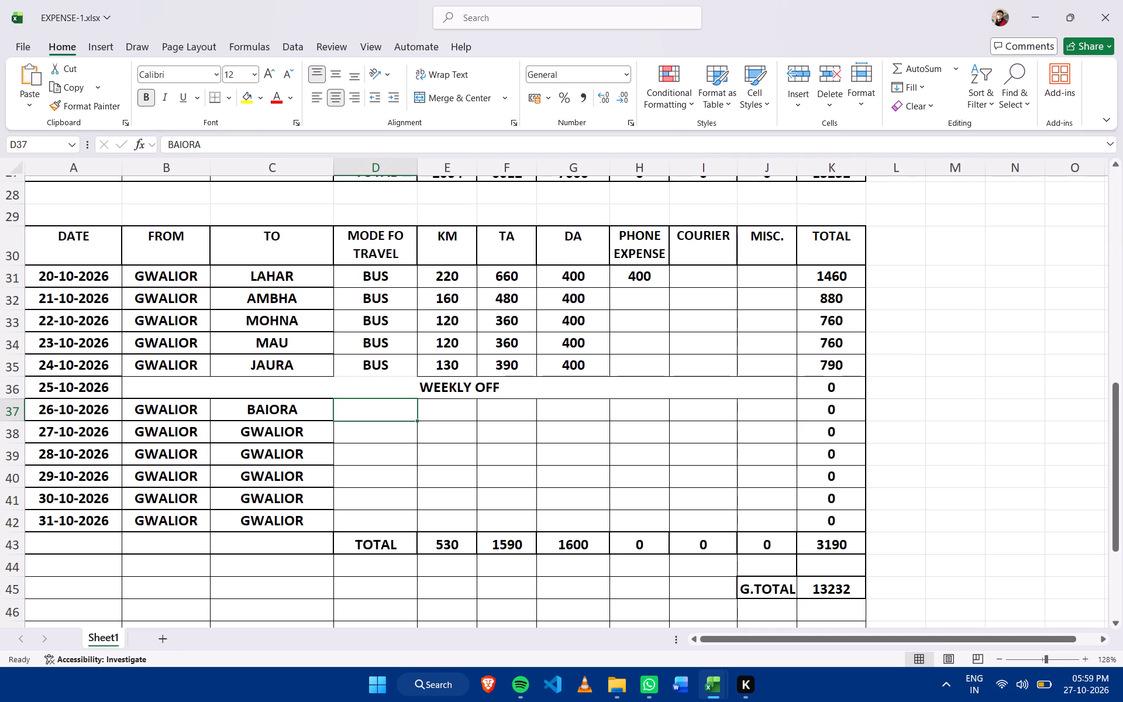
Enter TRAIN as the mode of travel in the 26-10-2026 row.
type("TRAIN")
key("j")
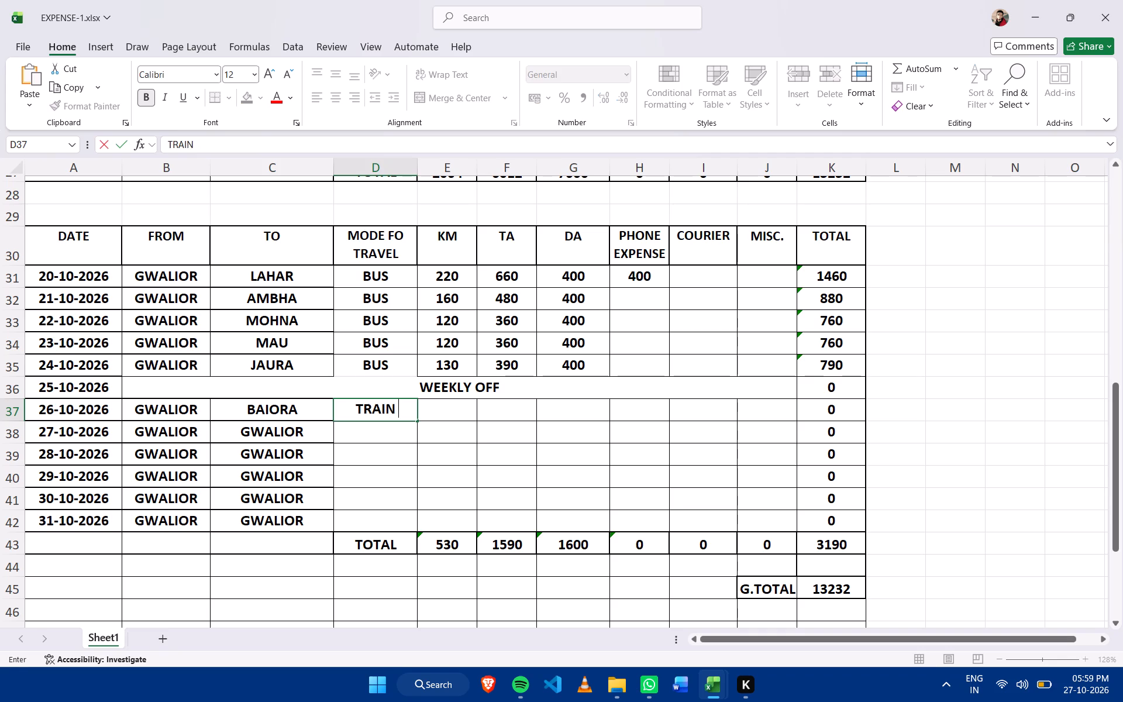
key("BackSpace")
key("j")
key("j")
key("j")
key("j")
key("j")
key("BackSpace")
key("BackSpace")
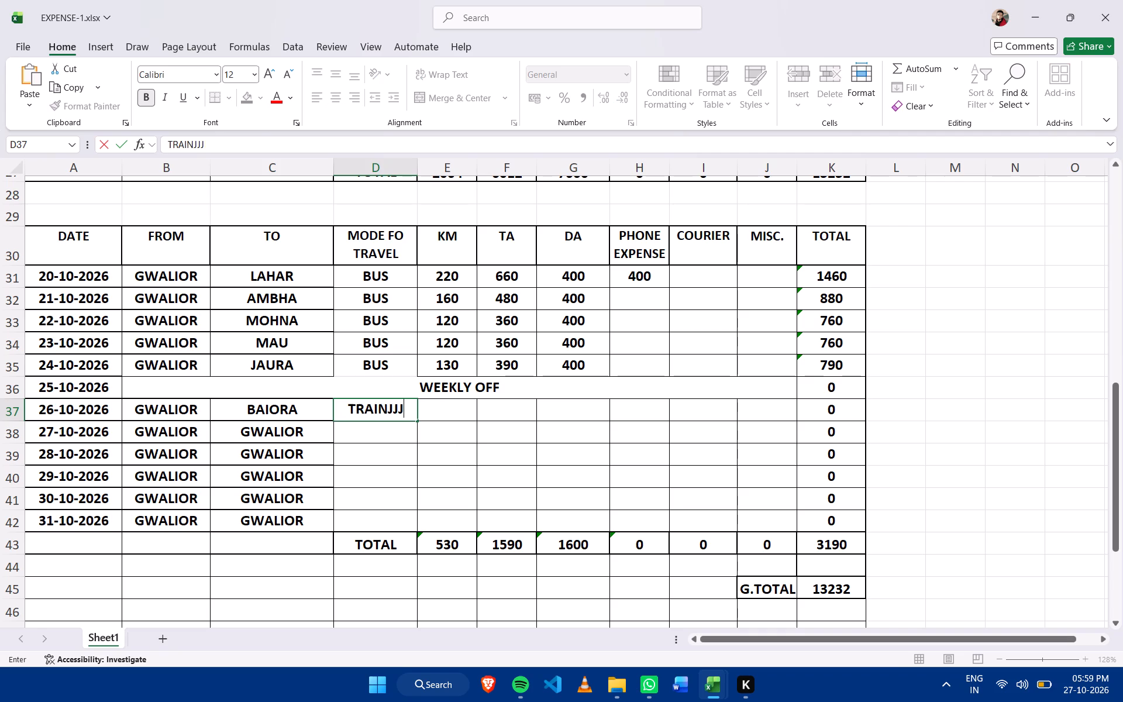
key("BackSpace")
key("BackSpace")
key("BackSpace")
key("Right")
Enter a DA of 400 and a KM value of 630 in the 26-10-2026 row.
key("Right")
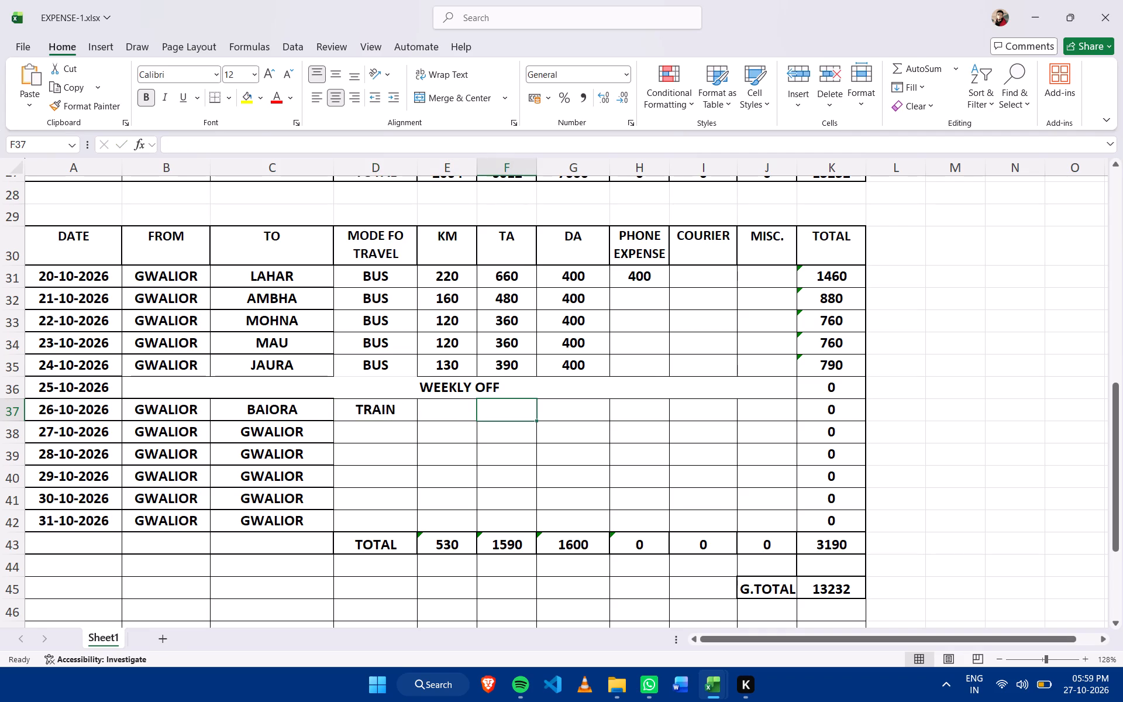
key("Right")
key("Right")
key("Left")
key("Left")
key("Right")
type("40")
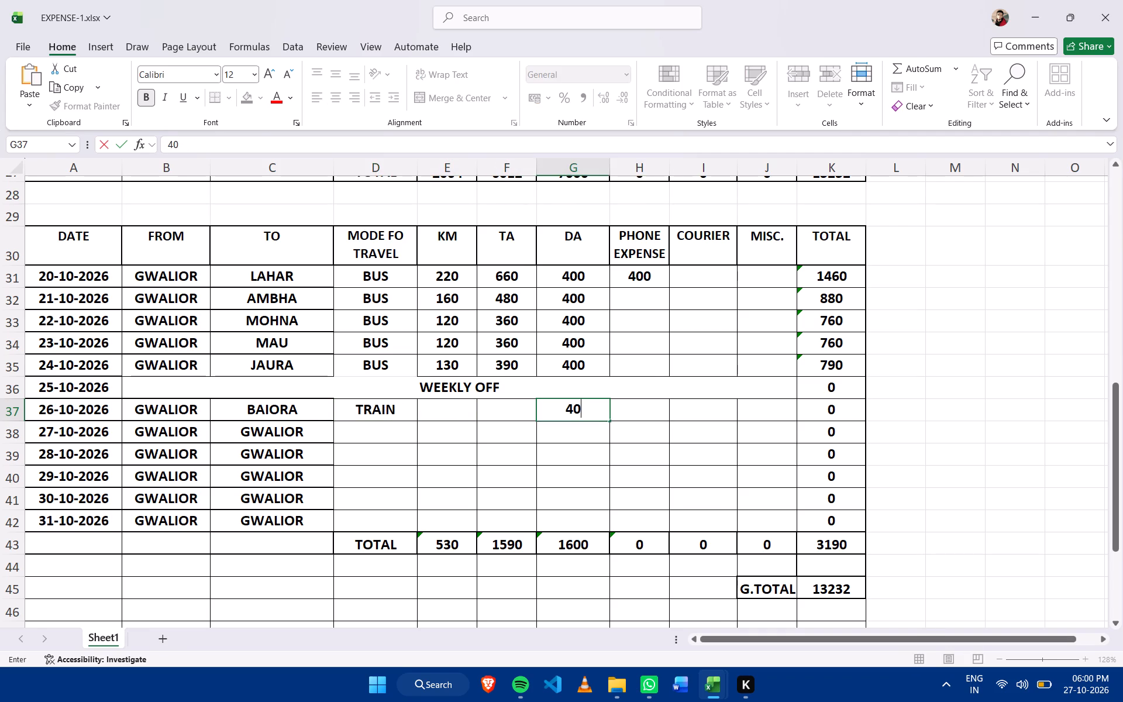
key("0")
key("Left")
key("Left")
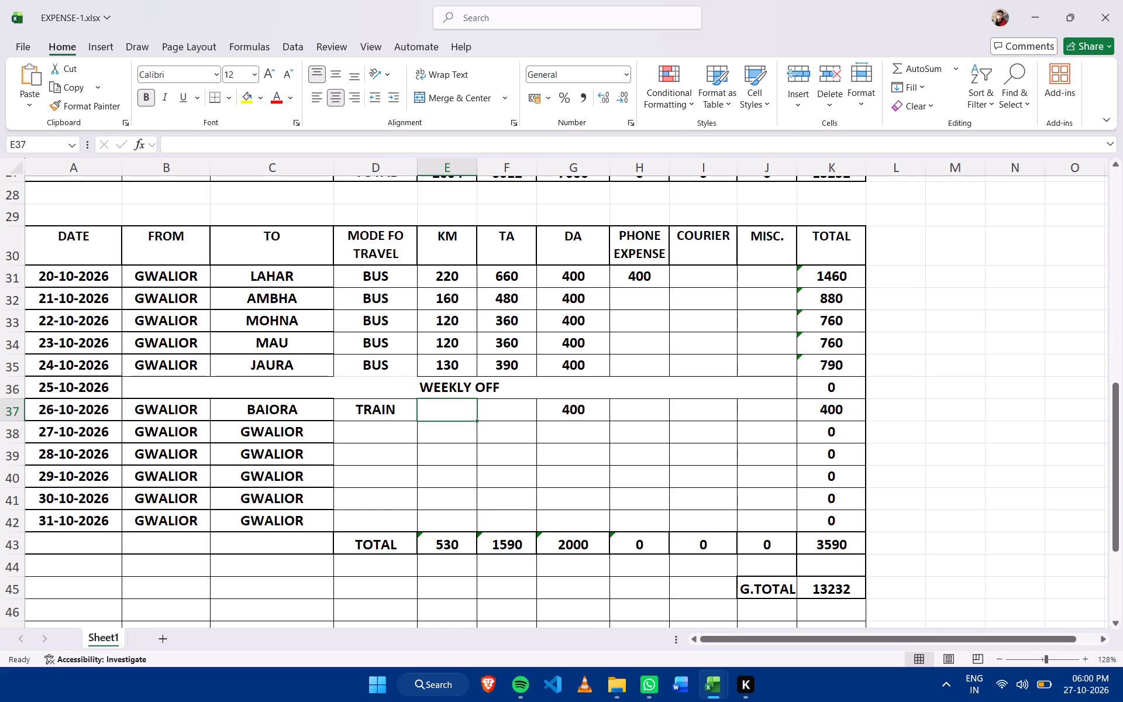
type("630")
key("Right")
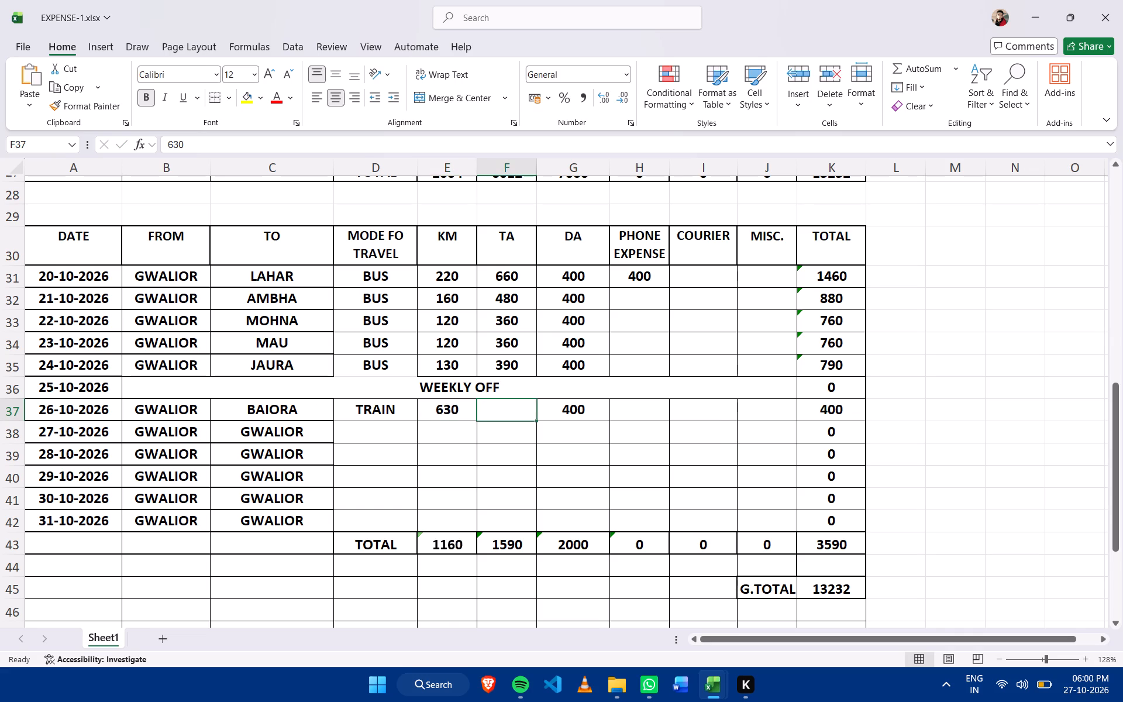
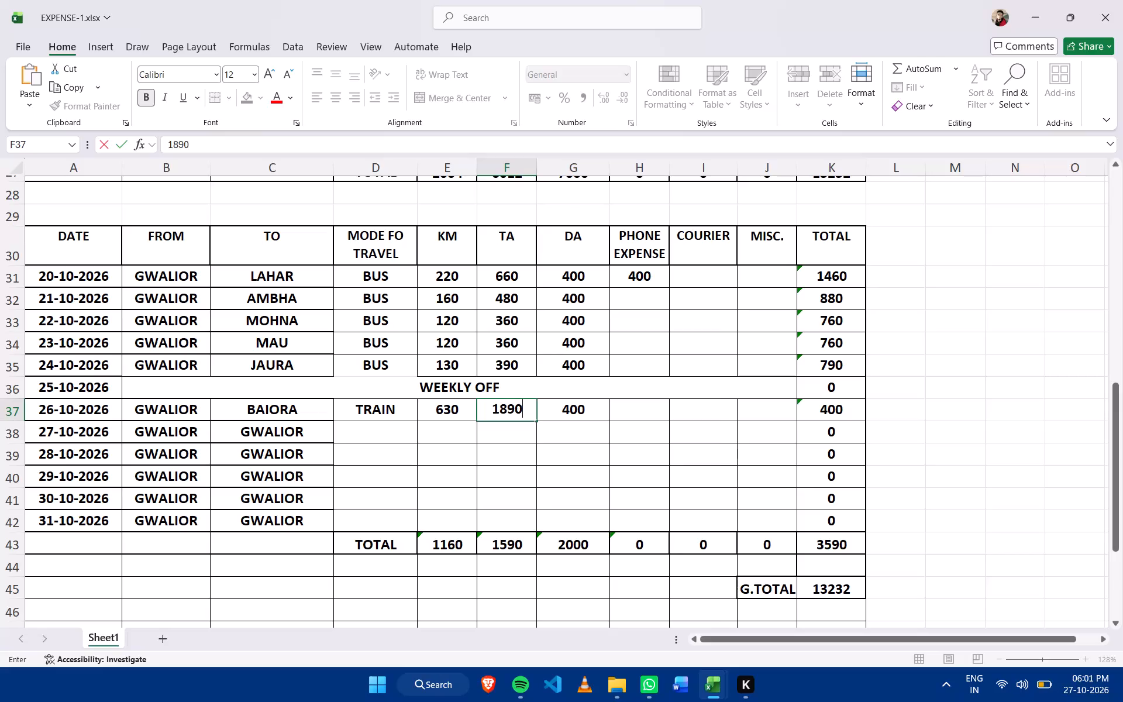
Enter a TA of 1890 in the 26-10-2026 row.
key("Right")
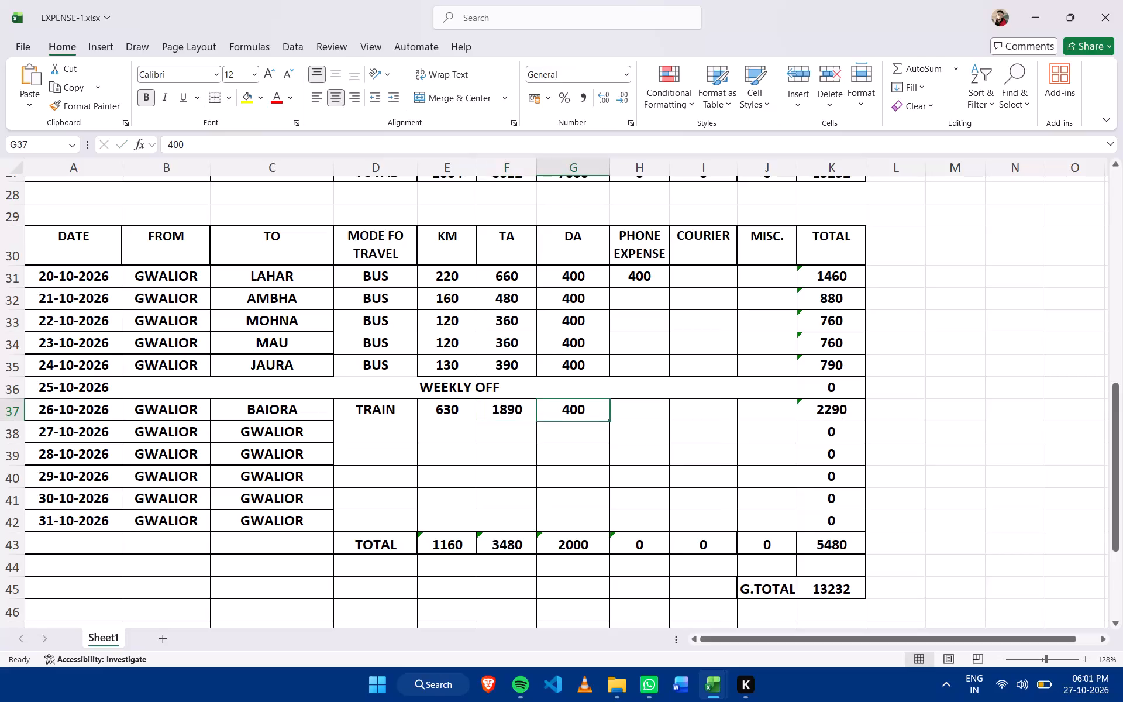
Replace the TO destination in the 27-10-2026 row with PICHHORE and enter BUS as its mode of travel.
key("Down")
key("Left")
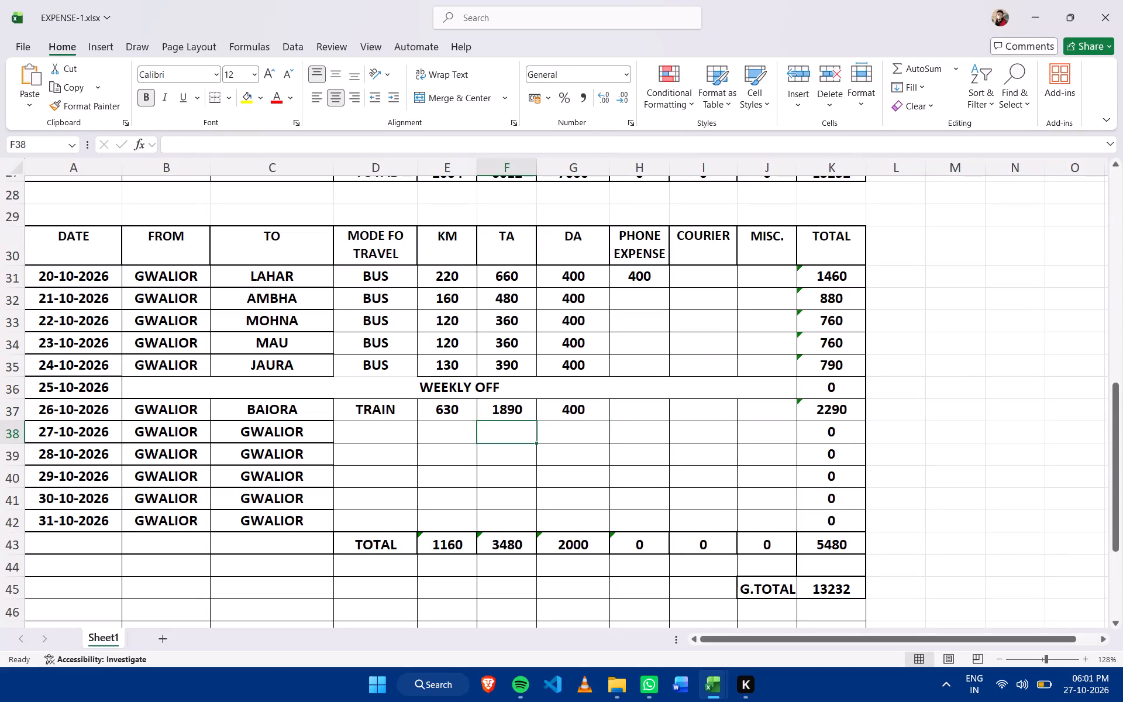
key("Left")
key("Left")
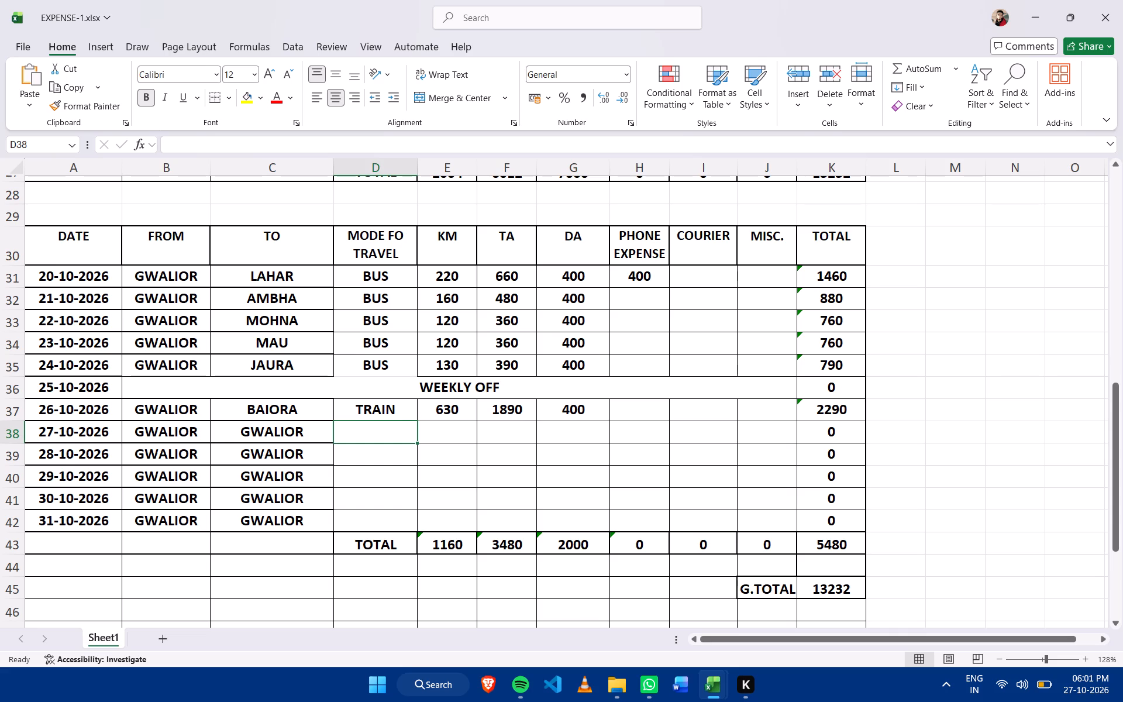
key("Down")
key("Left")
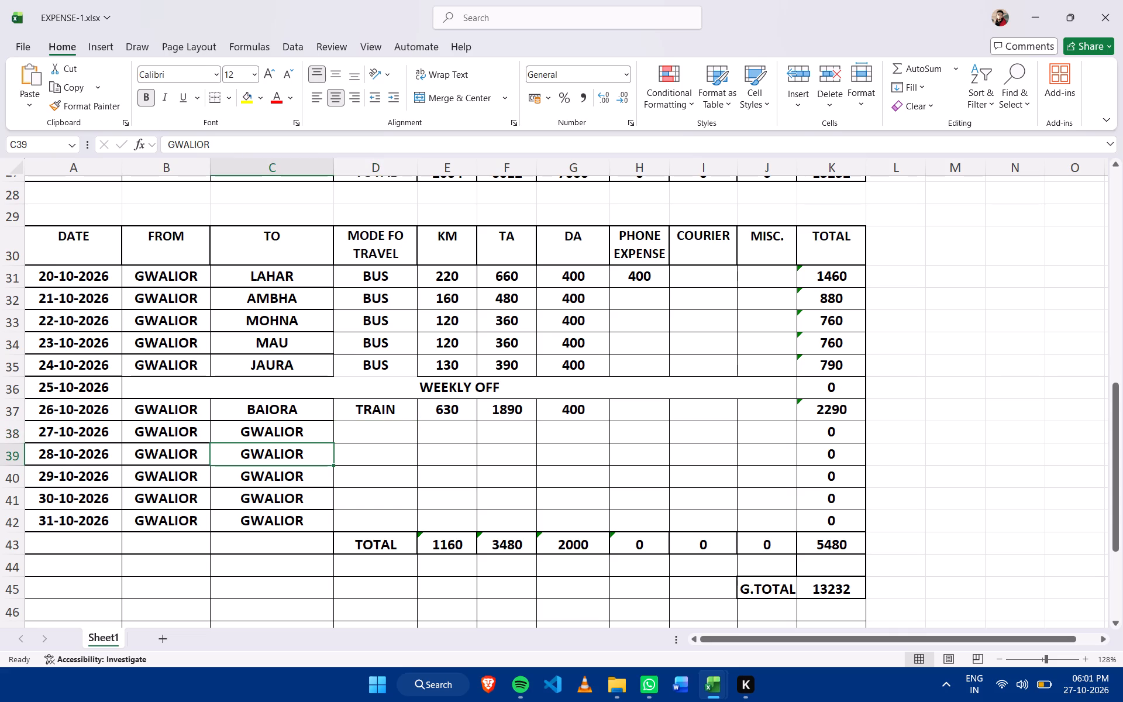
key("Up")
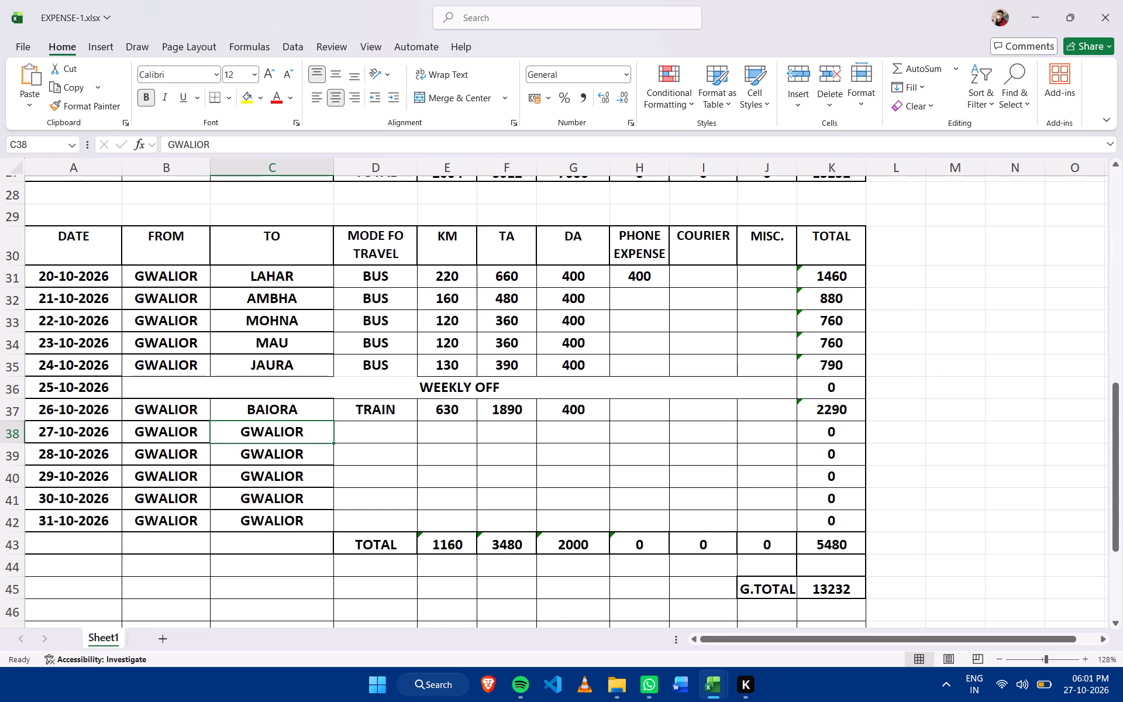
type("PICHHORE")
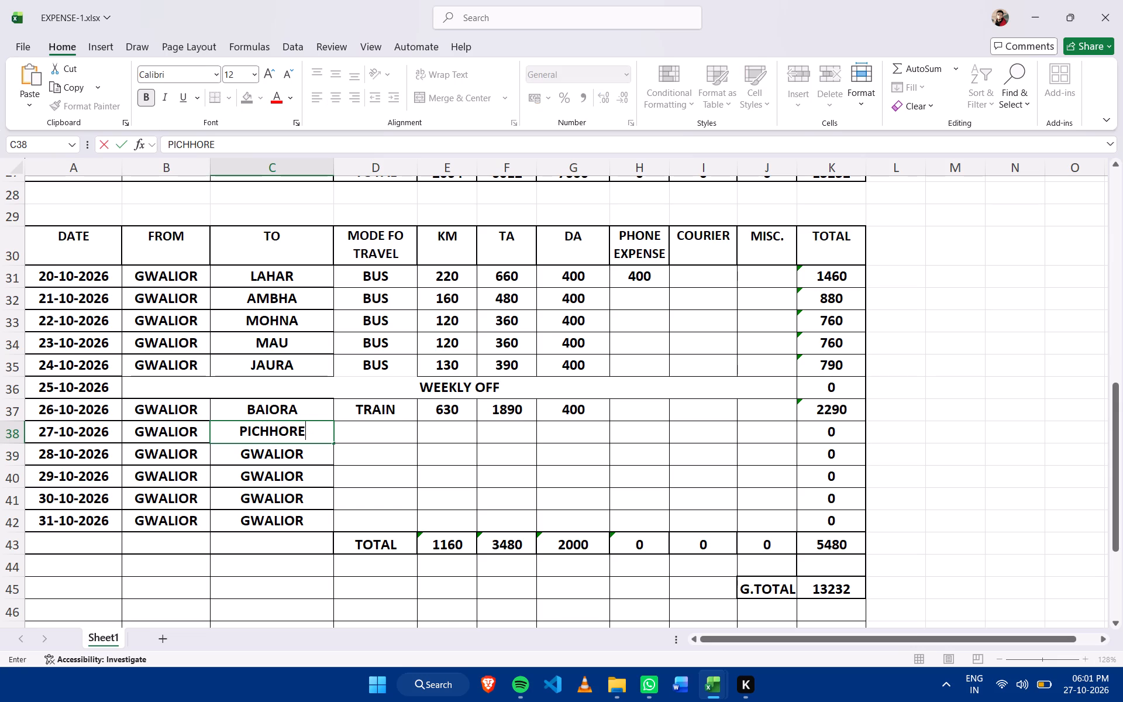
key("Right")
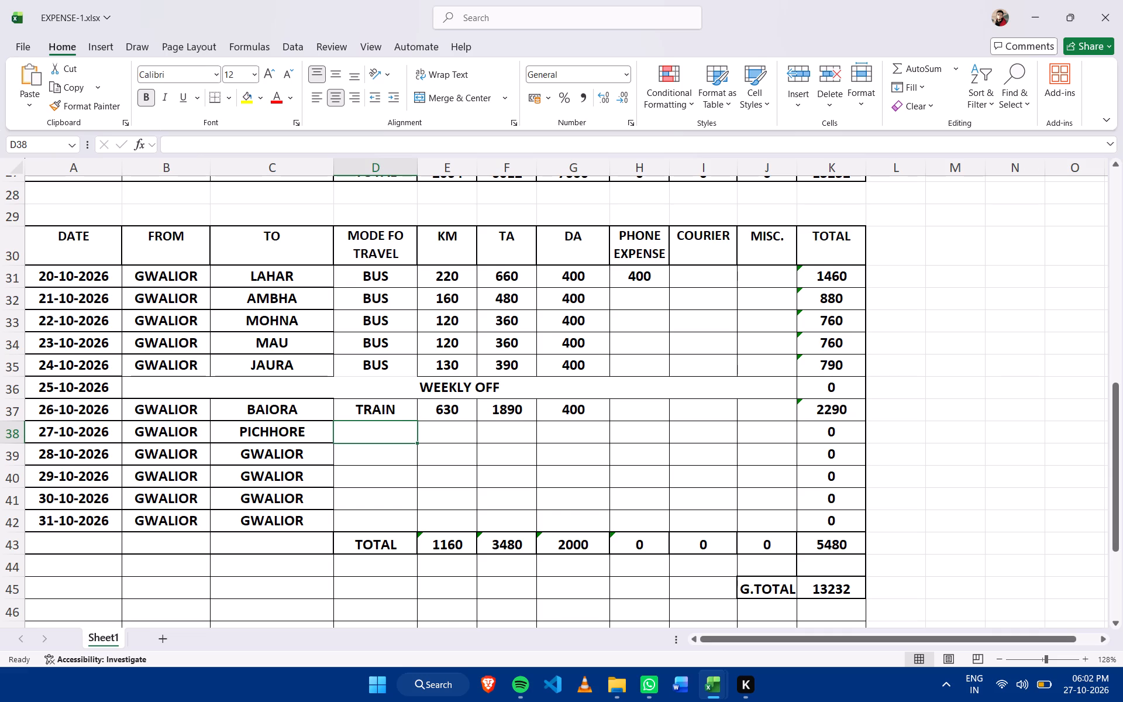
type("BUS")
key("Right")
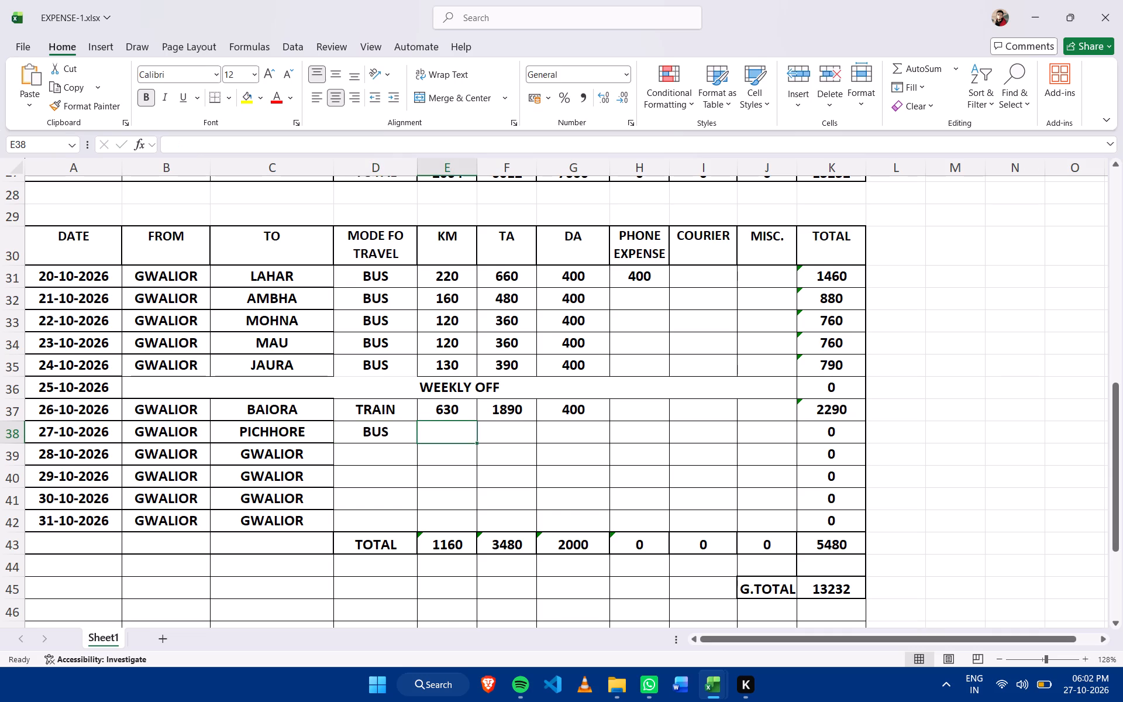
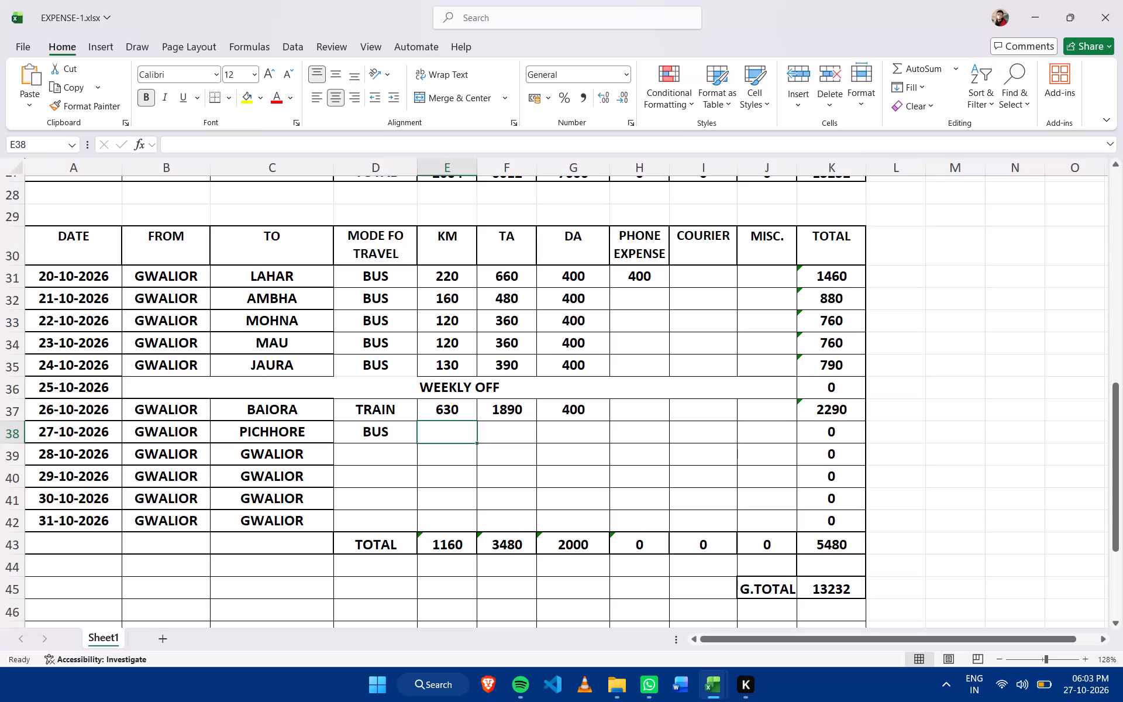
Complete the 27-10-2026 row with 380 KM, a TA of 1140 and a DA of 400.
type("190")
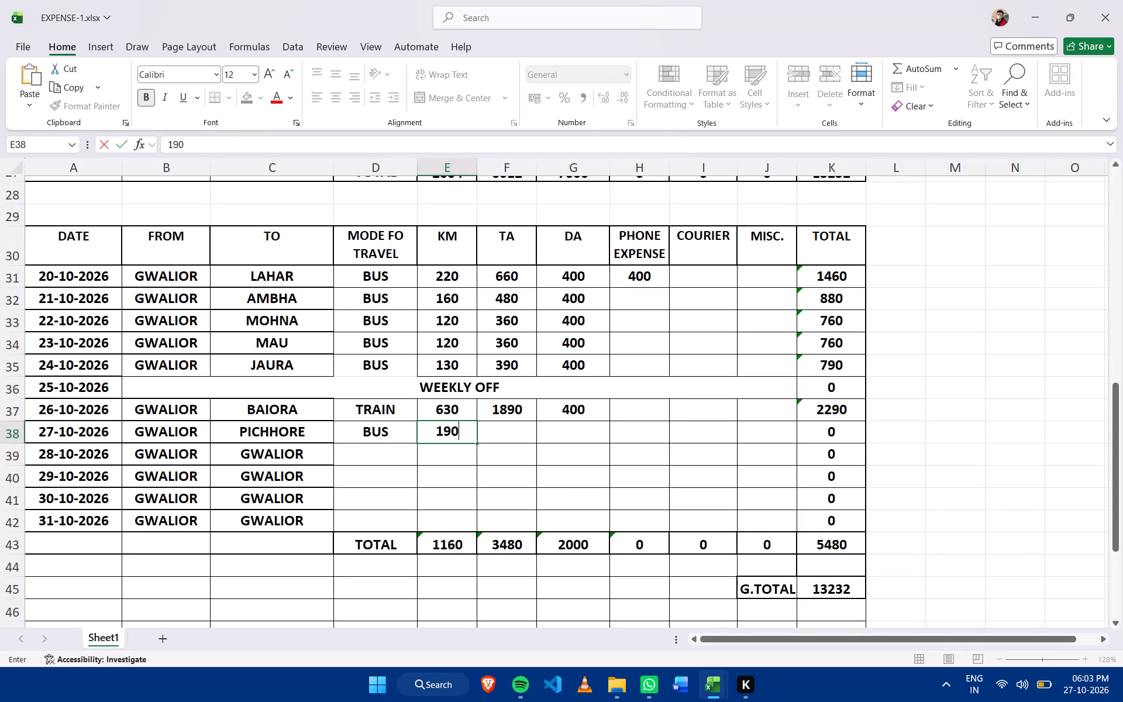
key("BackSpace")
key("BackSpace")
key("BackSpace")
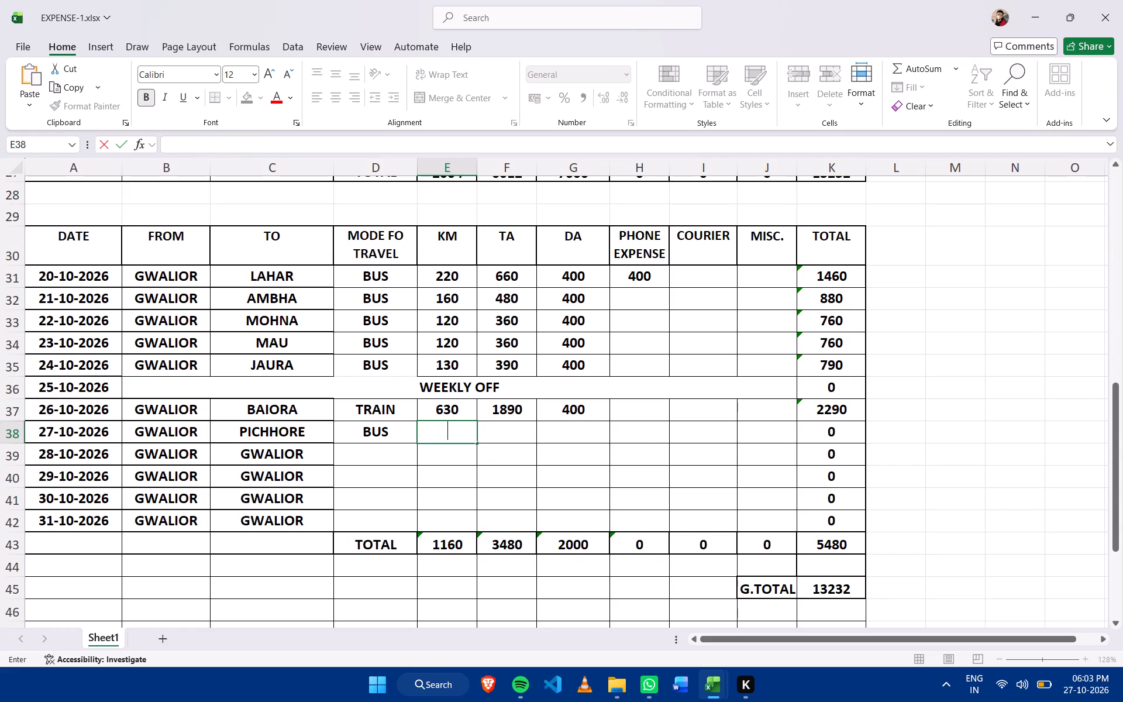
type("380")
key("Right")
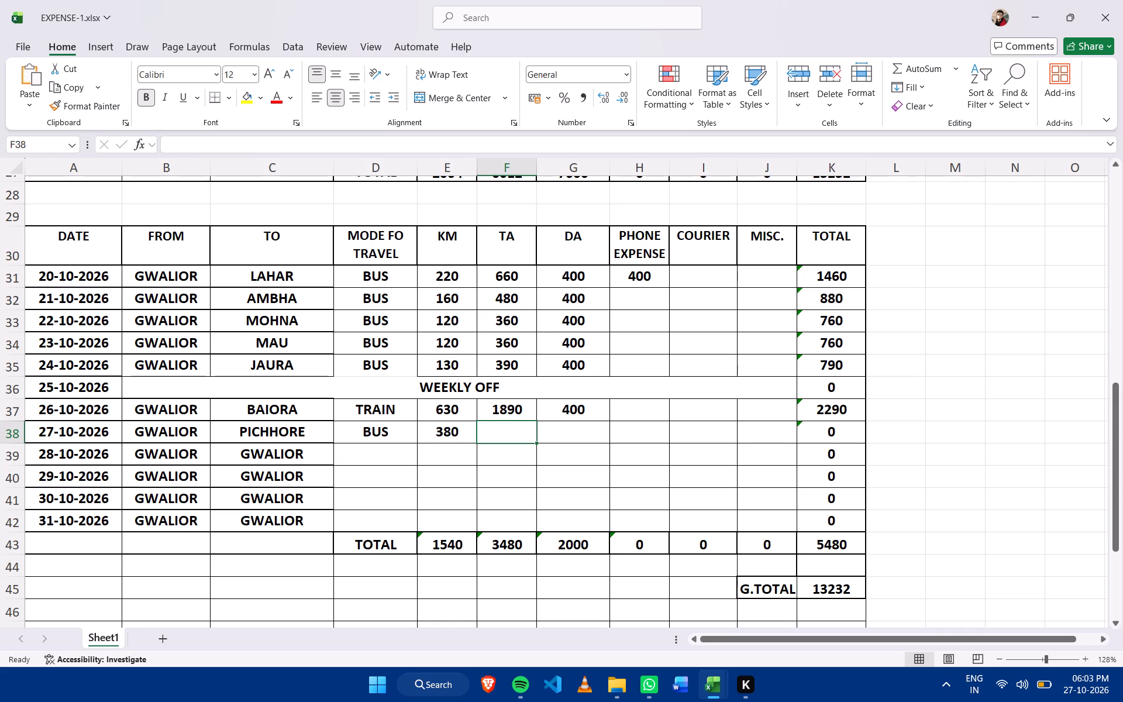
type("1140")
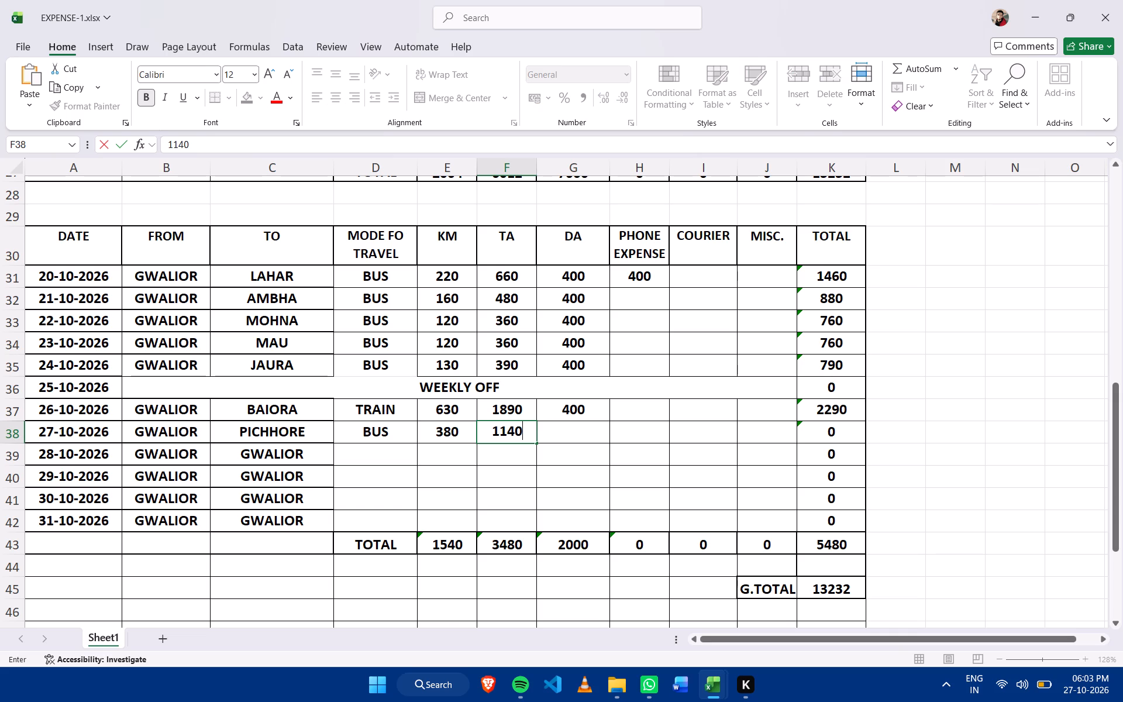
key("Right")
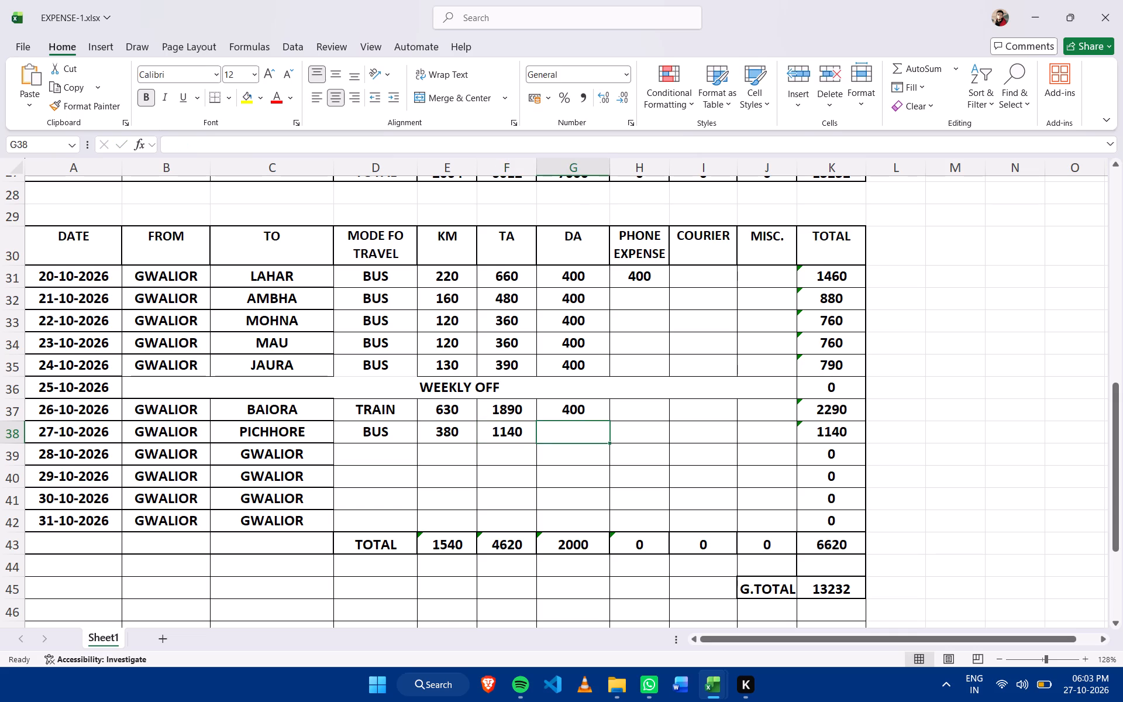
type("400")
key("Down")
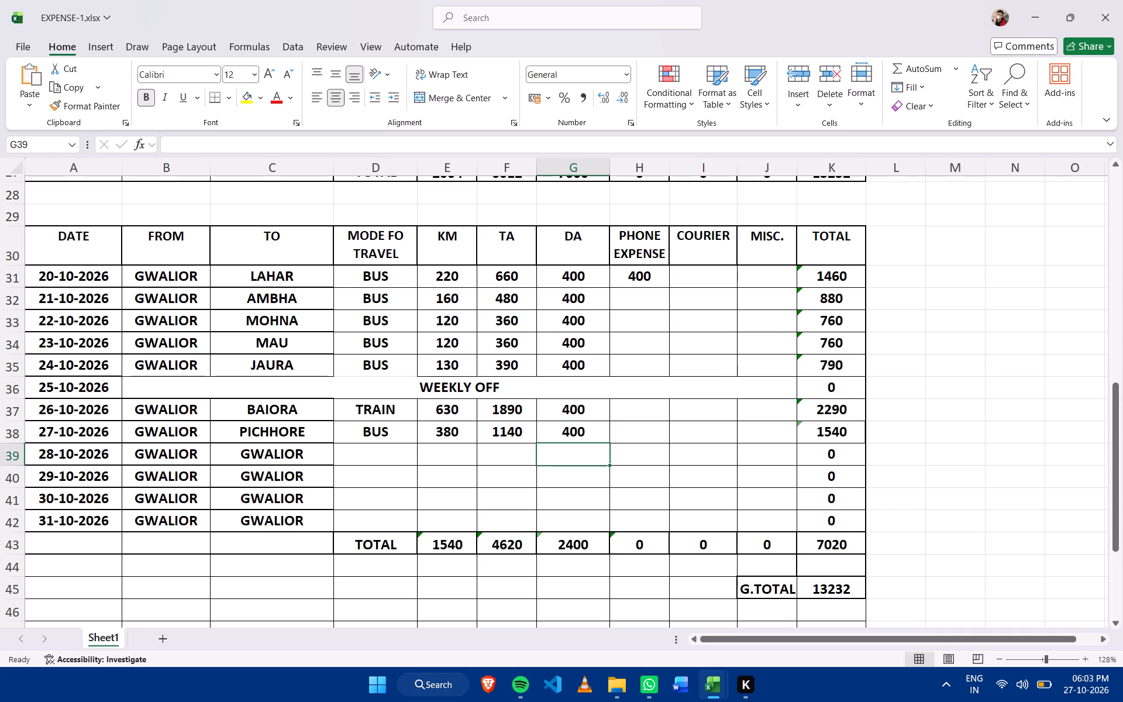
Enter a DA of 300 in the 28-10-2026 row.
key("Left")
key("Left")
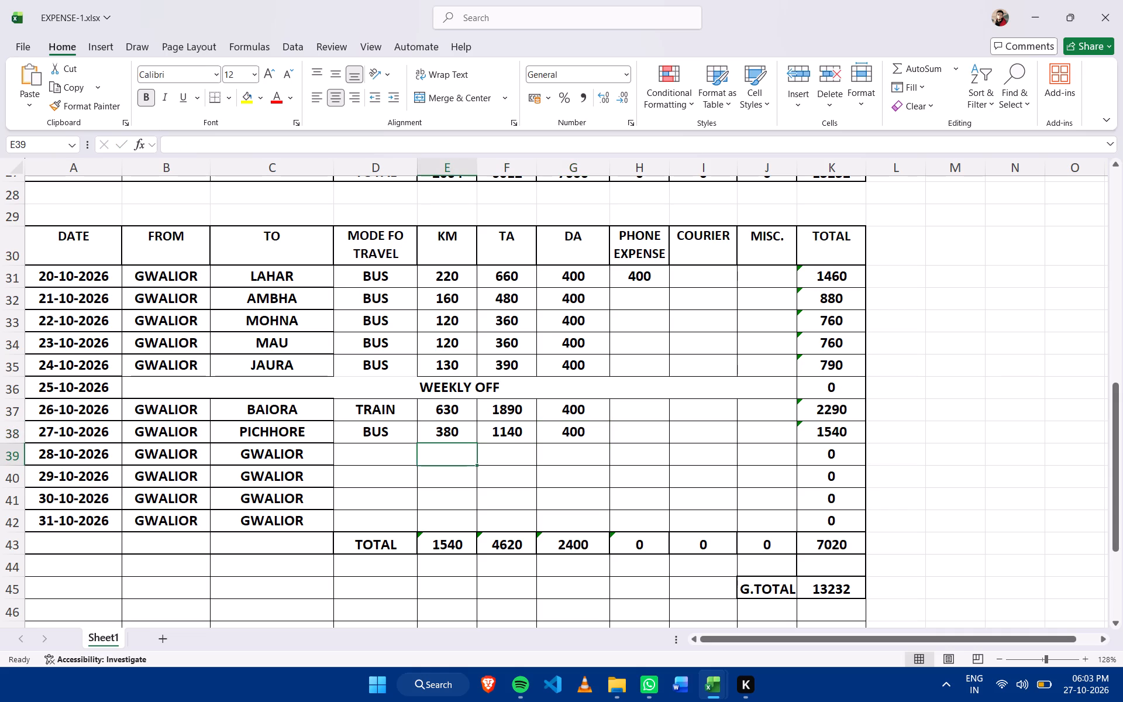
key("Left")
key("Left")
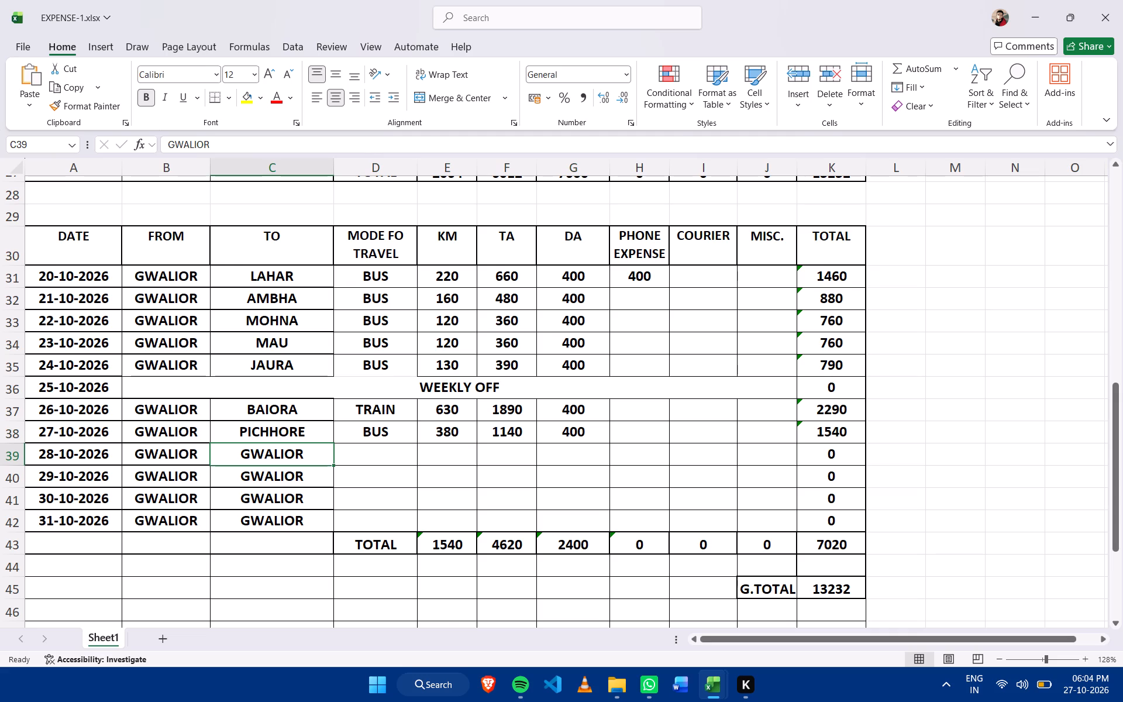
key("Right")
key("Right")
key("Right")
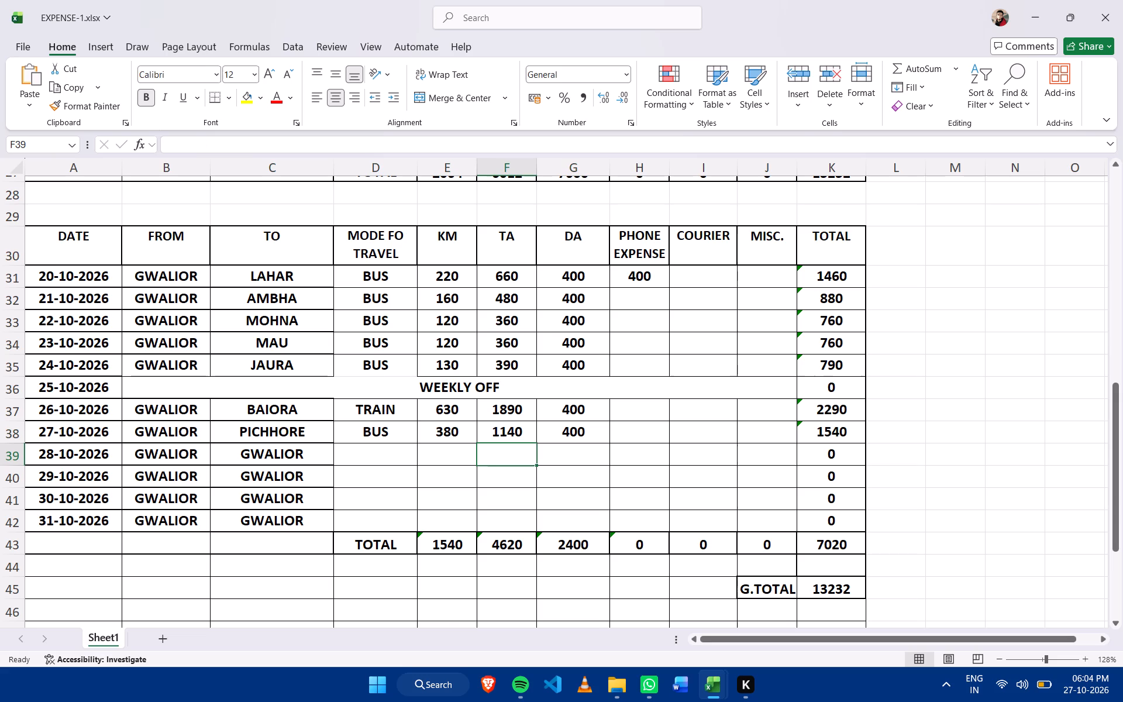
key("Right")
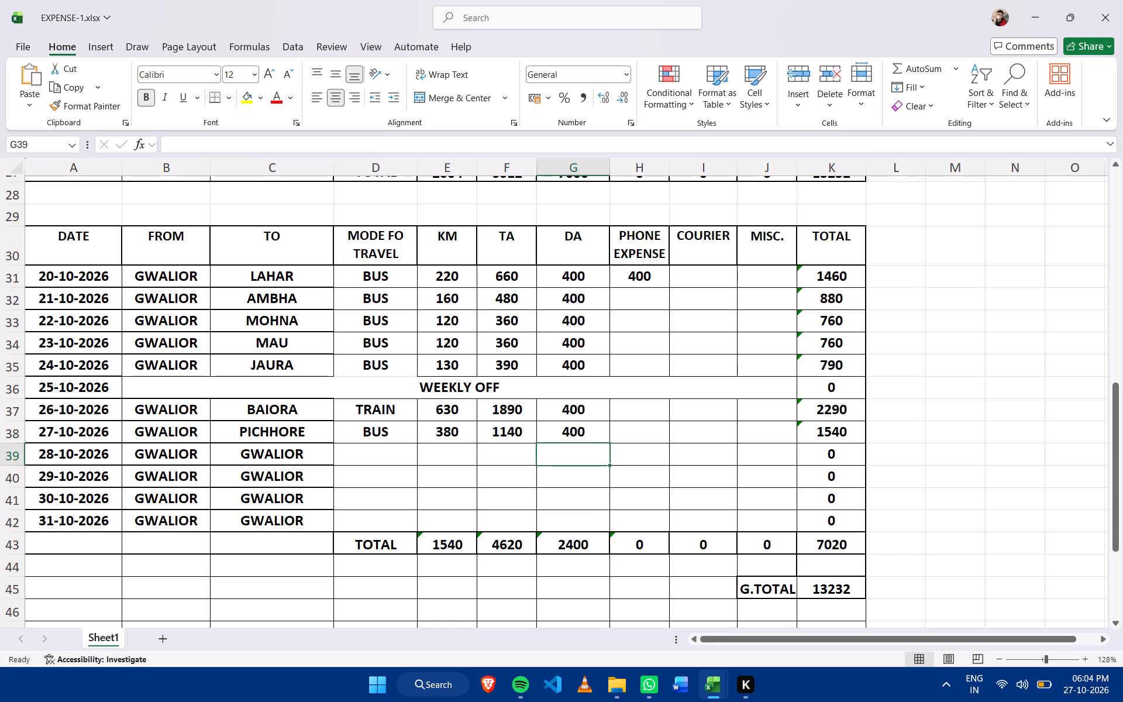
type("300")
key("Down")
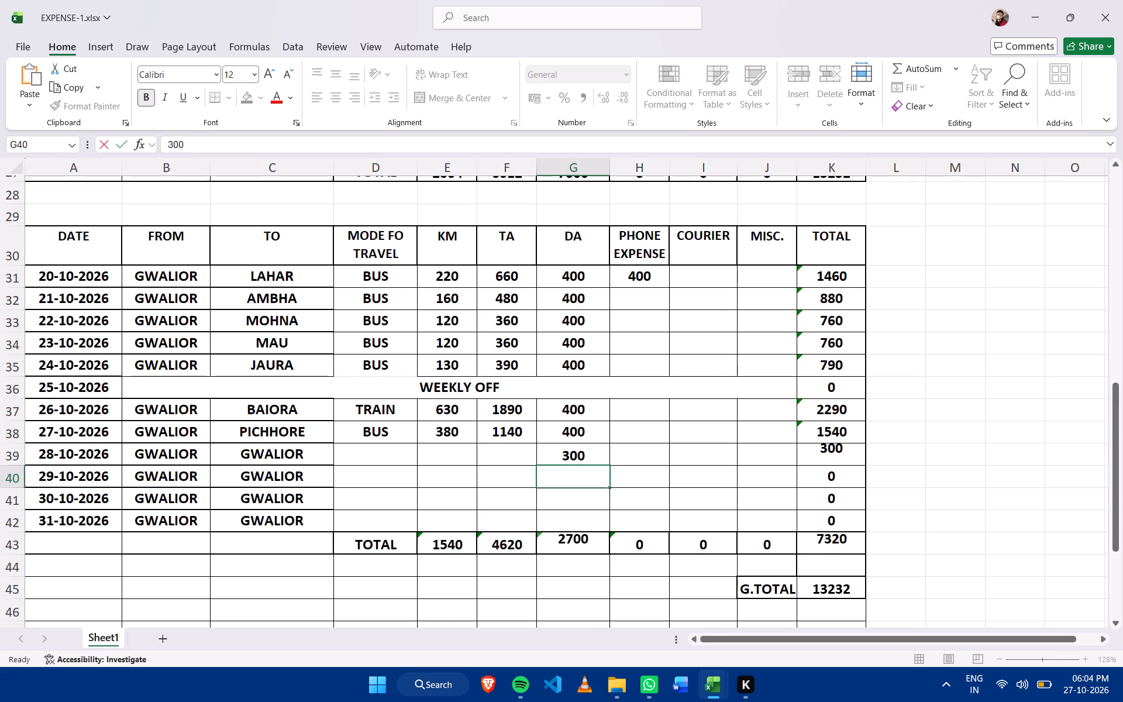
Replace the TO destination in the 29-10-2026 row with LUCKNOW.
key("Left")
key("Left")
key("Left")
key("Left")
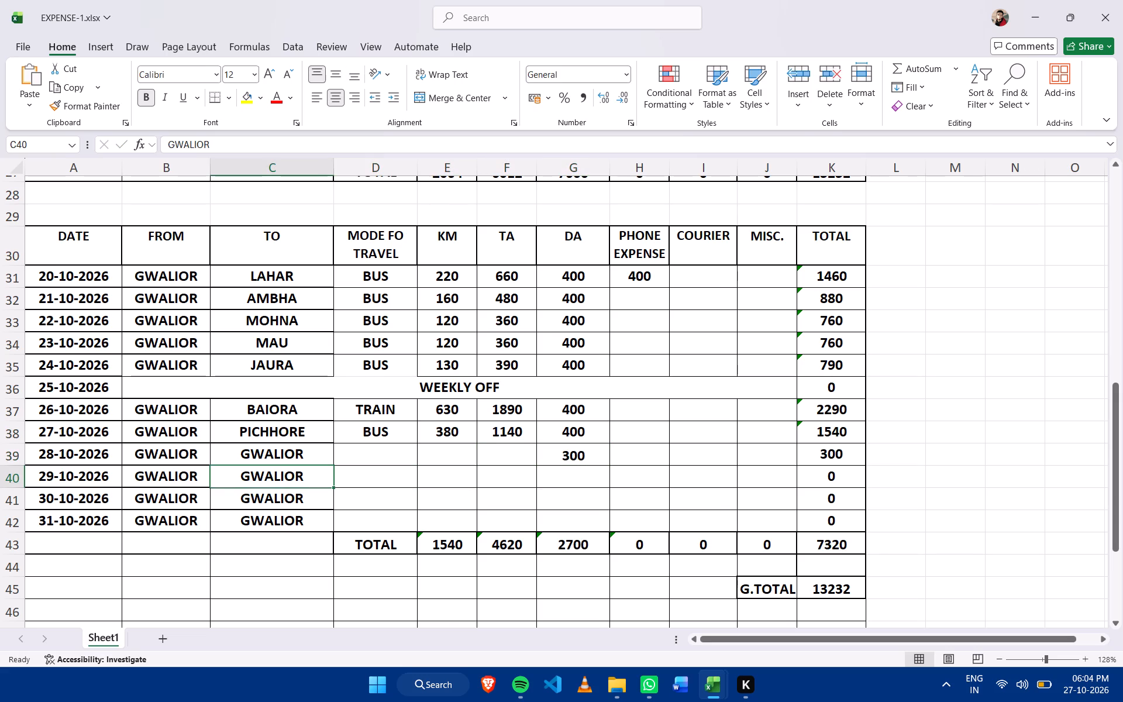
key("Right")
key("Left")
type("LUCKNOW")
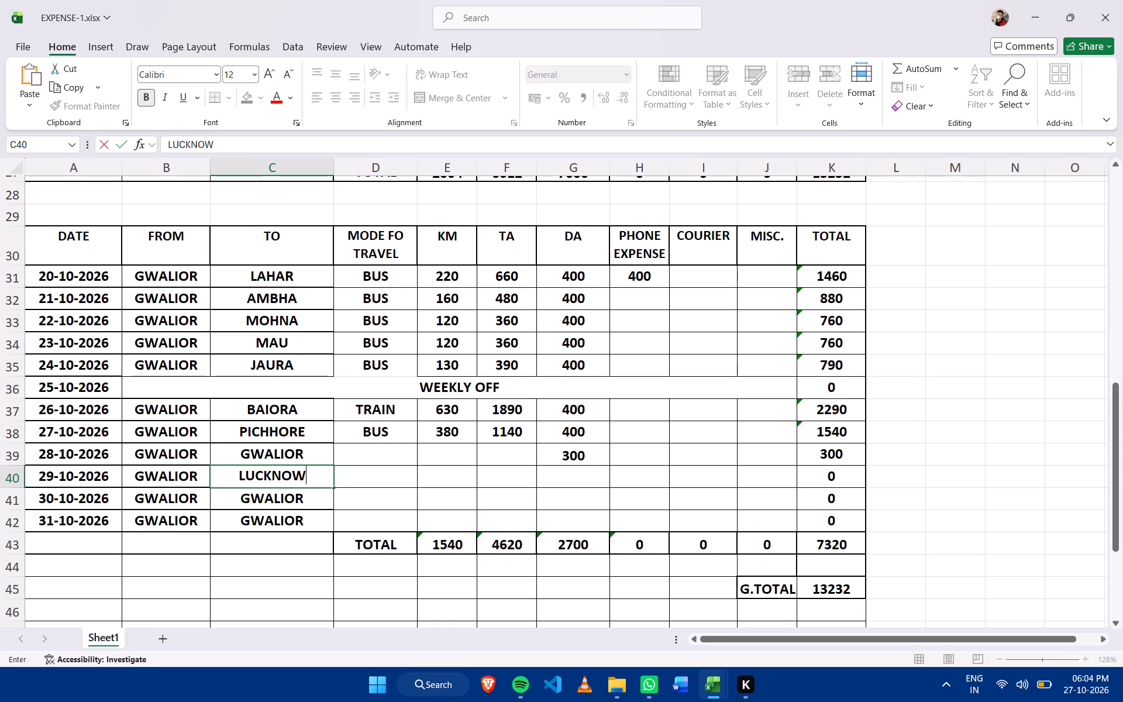
key("Right")
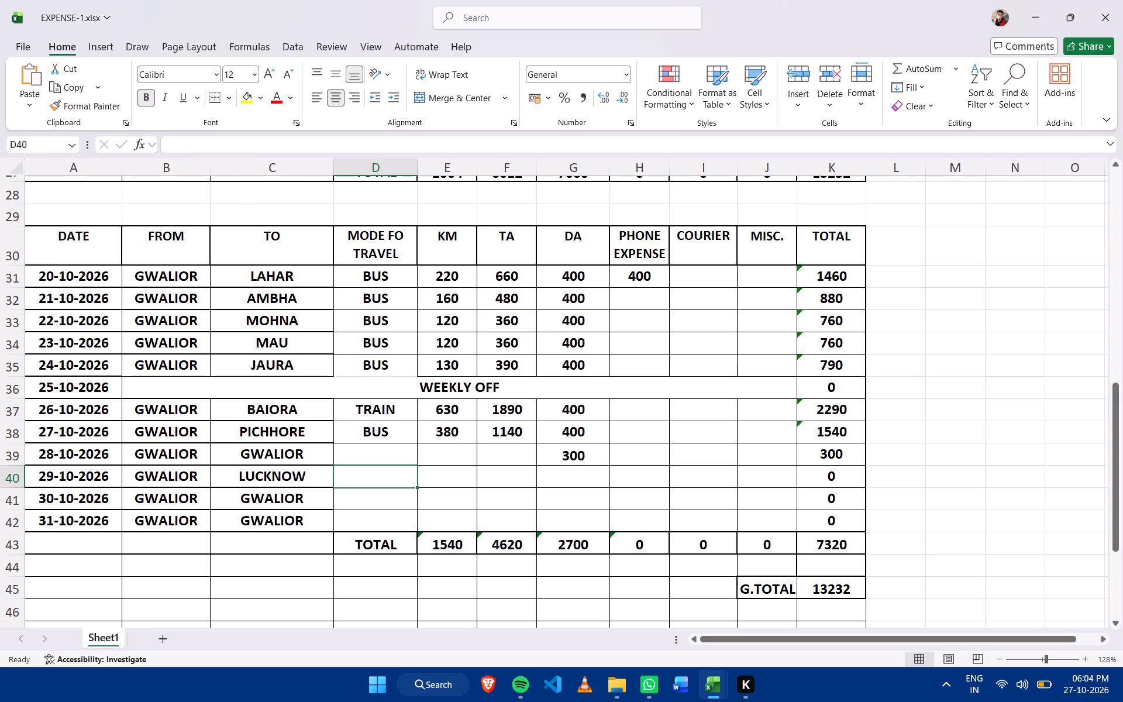
Look up the travel mode and distance recorded for the earlier GWALIOR to LUCKNOW trip in the 30-09-2026 row.
key("Up")
key("shift+Up")
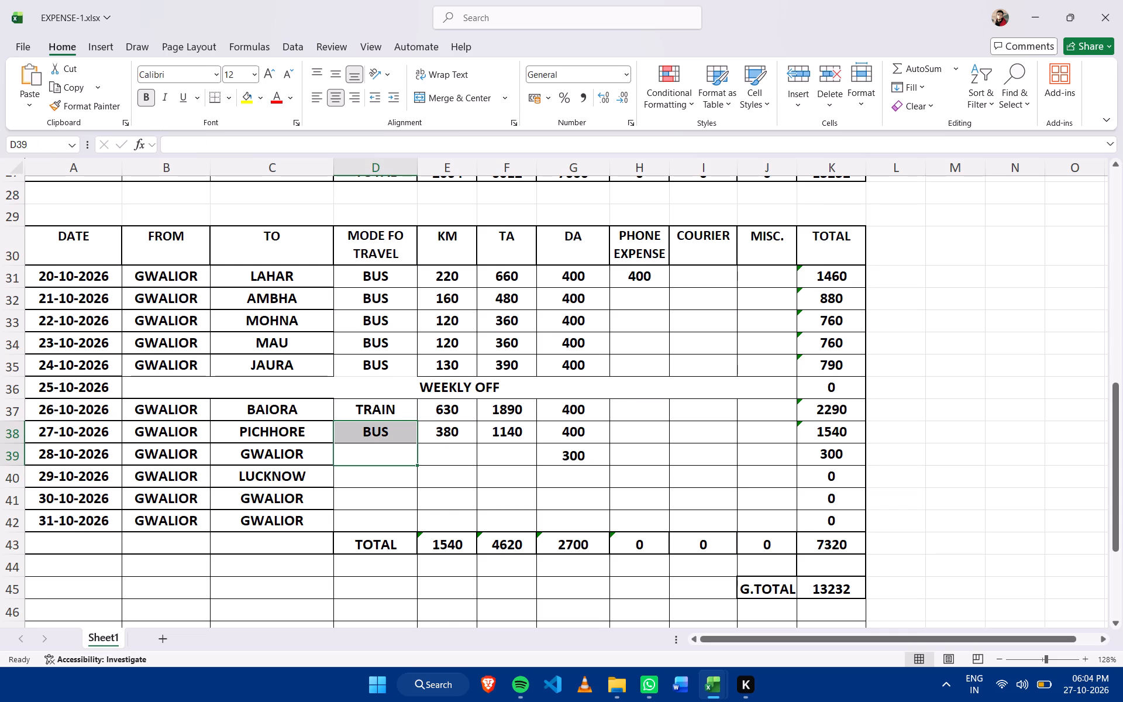
scroll(612, 369, "up", 10)
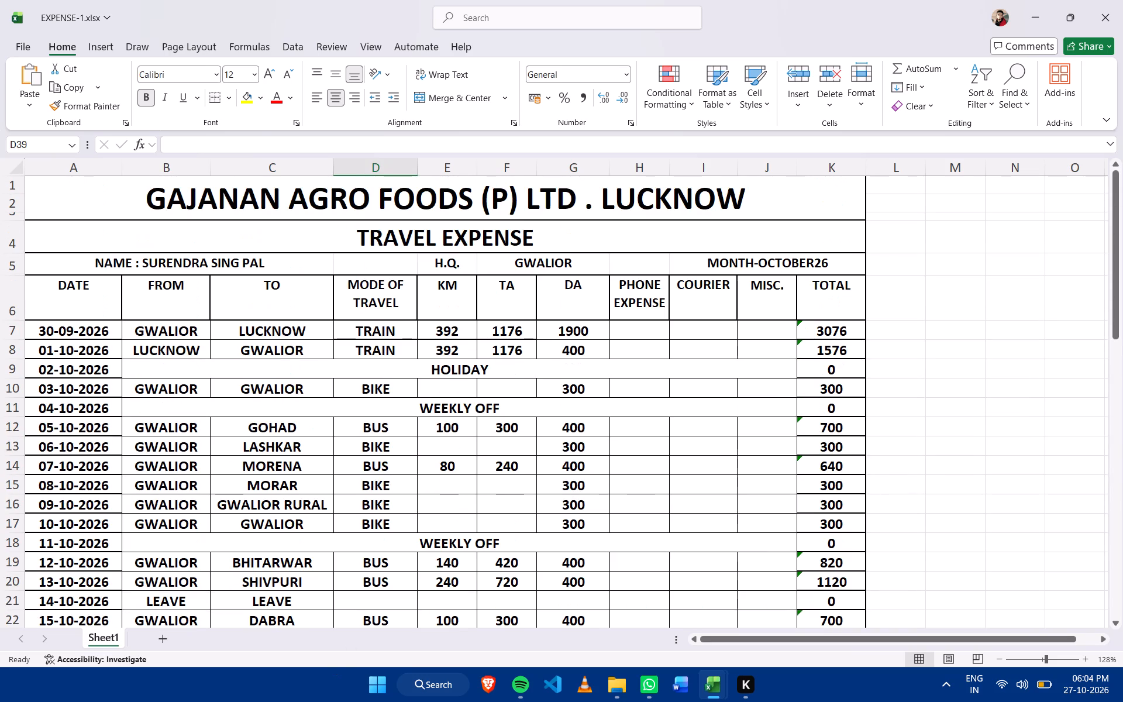
left_click(373, 329)
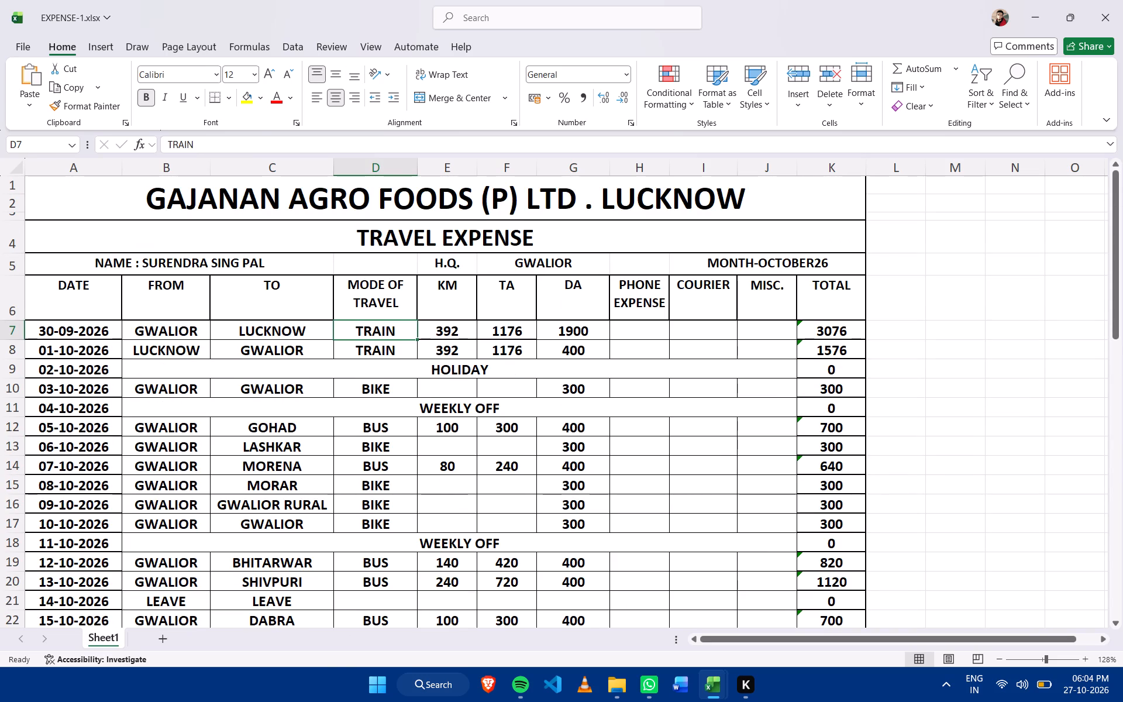
scroll(377, 355, "down", 2)
scroll(426, 387, "up", 2)
scroll(430, 385, "down", 6)
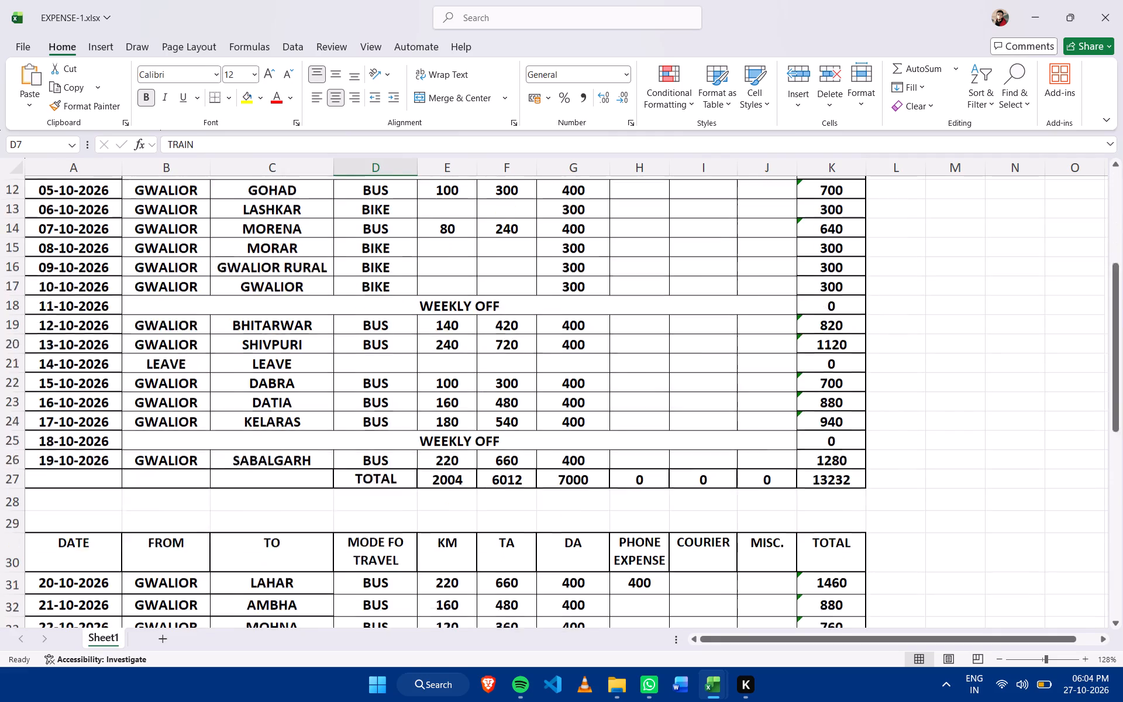
scroll(430, 385, "down", 2)
scroll(461, 426, "down", 4)
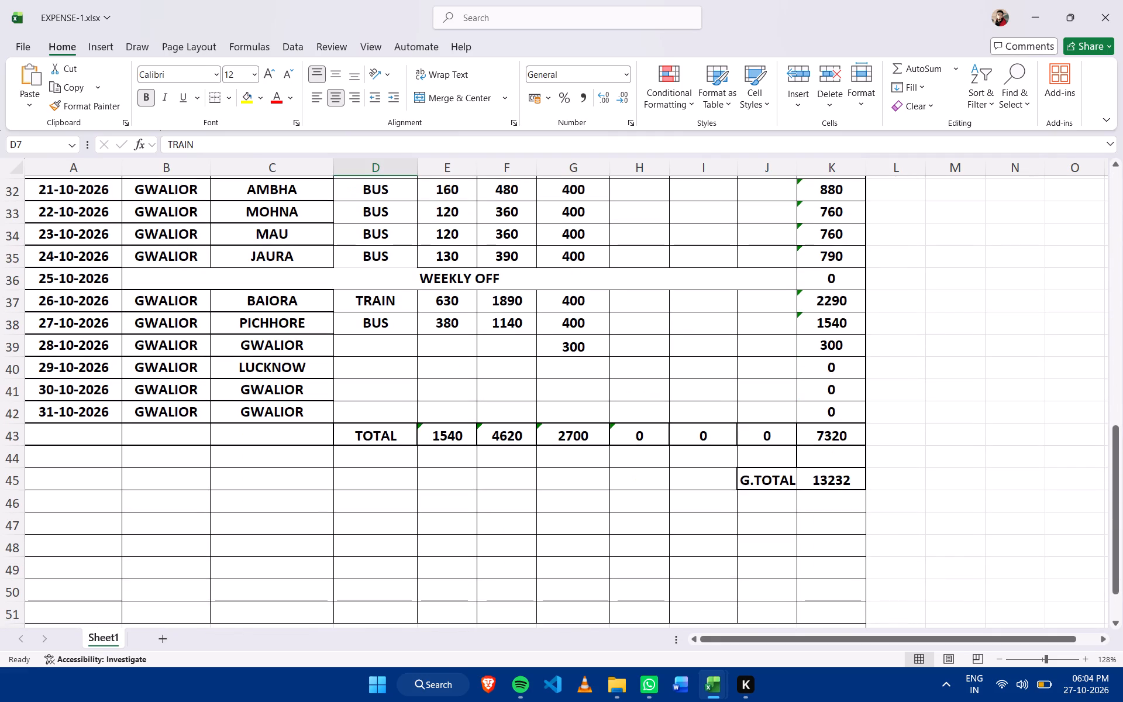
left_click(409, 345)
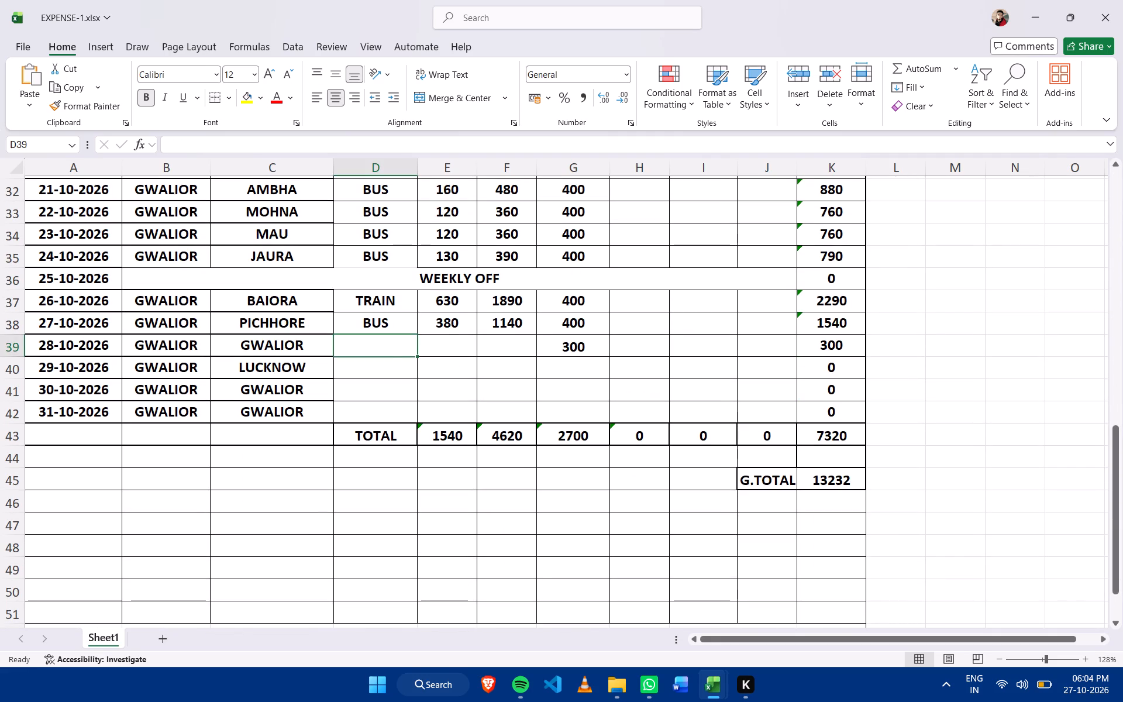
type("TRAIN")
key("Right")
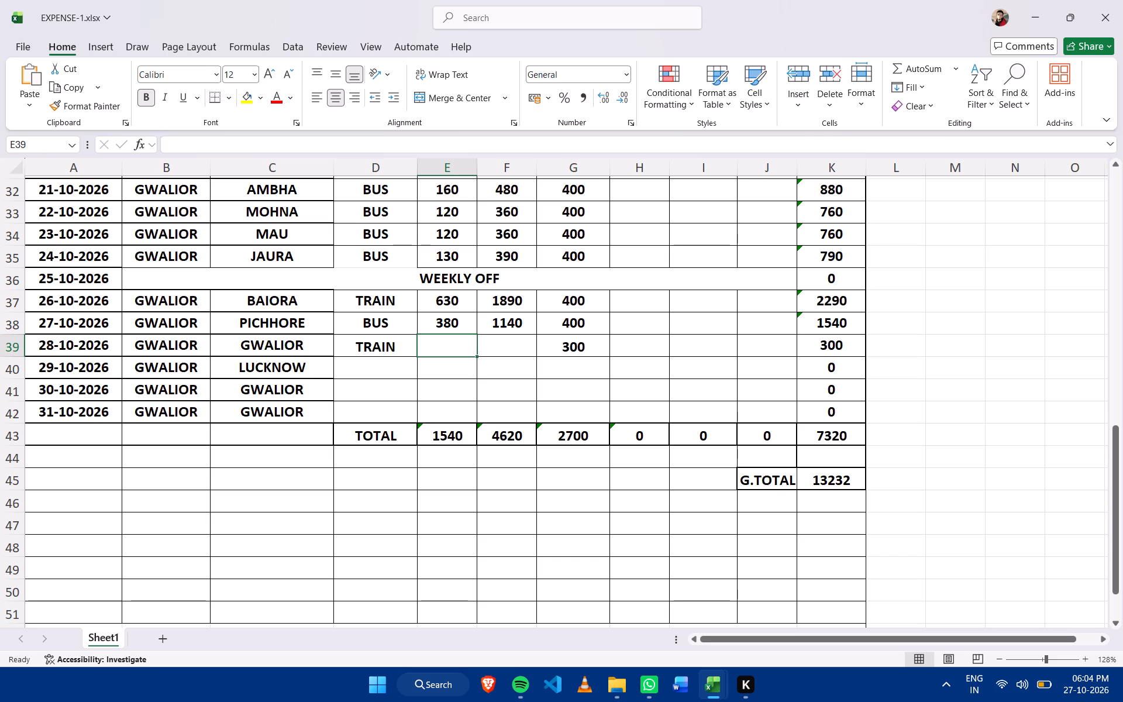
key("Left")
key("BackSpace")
Enter TRAIN as the mode of travel and 392 as the KM in the 29-10-2026 row.
left_click(394, 367)
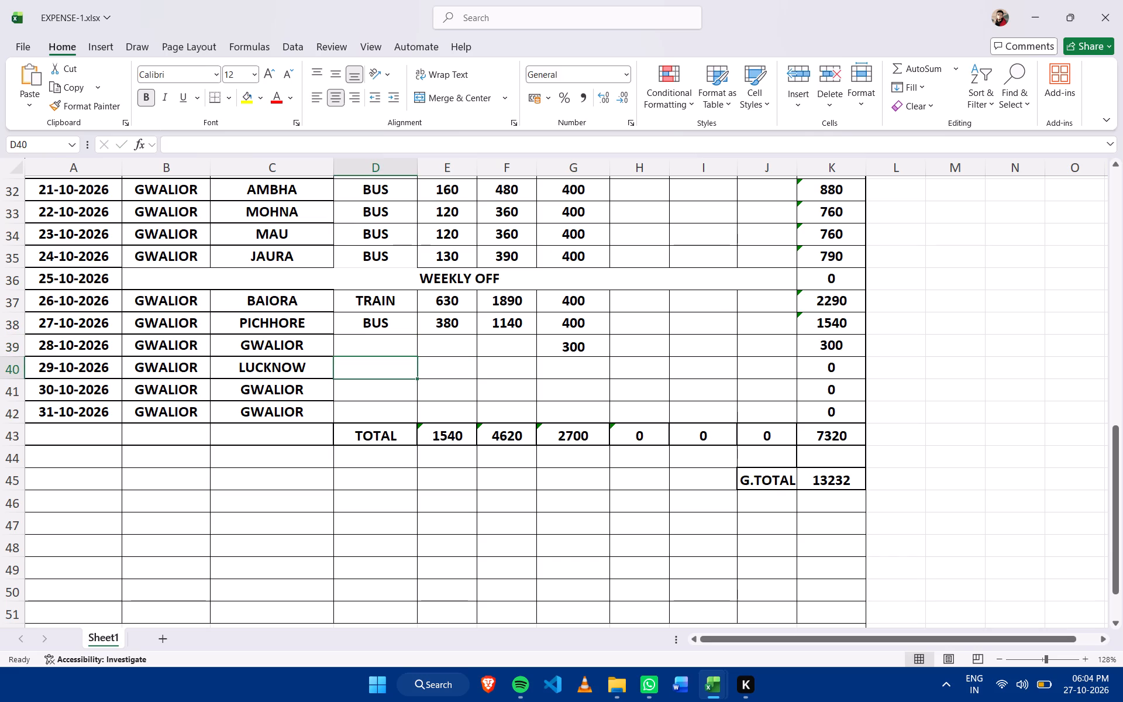
type("TRAO")
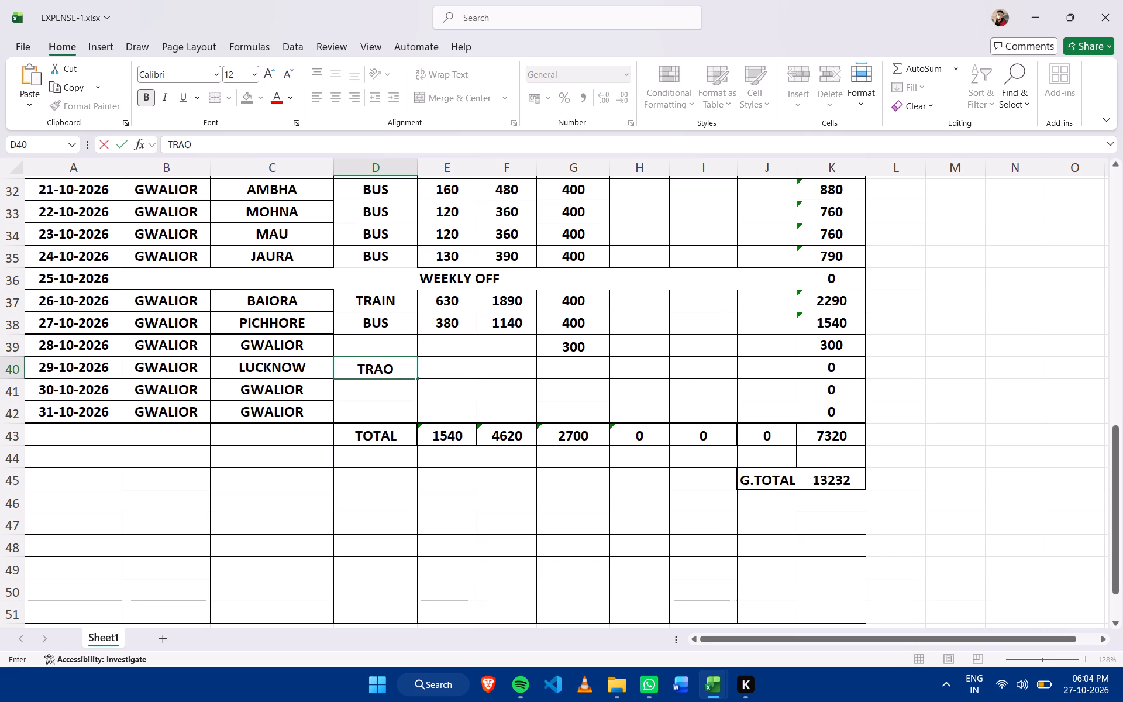
key("BackSpace")
type("IN")
left_click(449, 369)
type("392")
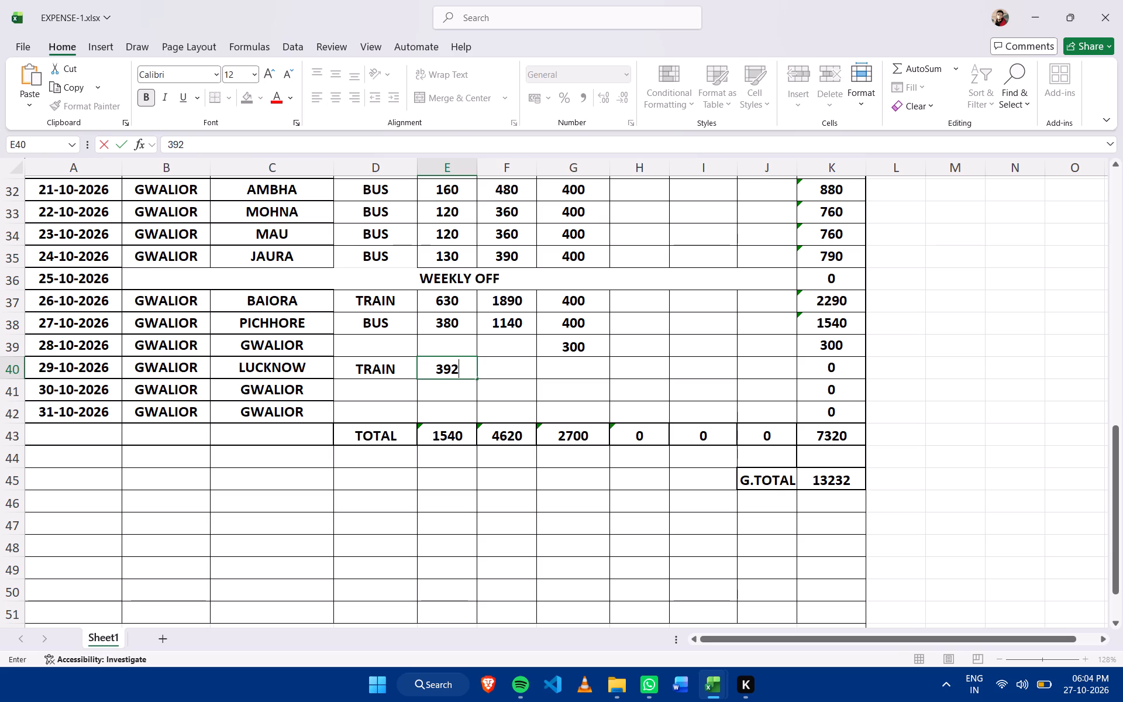
key("Right")
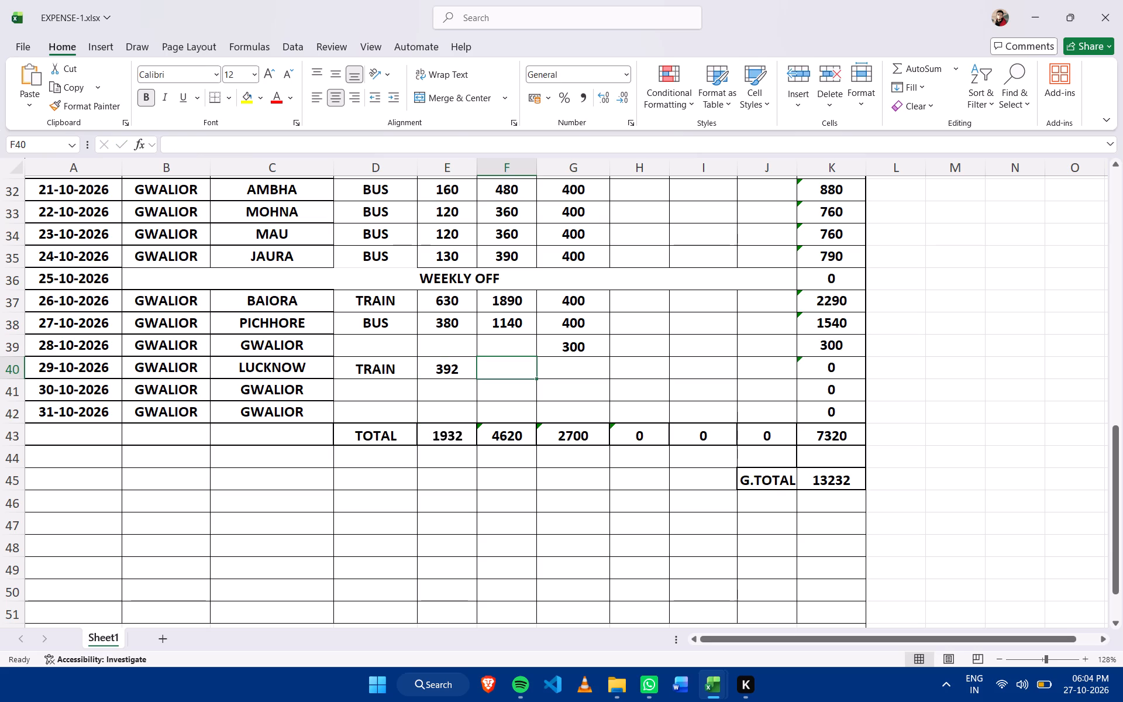
Check the amounts of the 30-09-2026 LUCKNOW trip and enter a TA of 1176 and a DA of 1900 in the 29-10-2026 row.
scroll(443, 478, "up", 2)
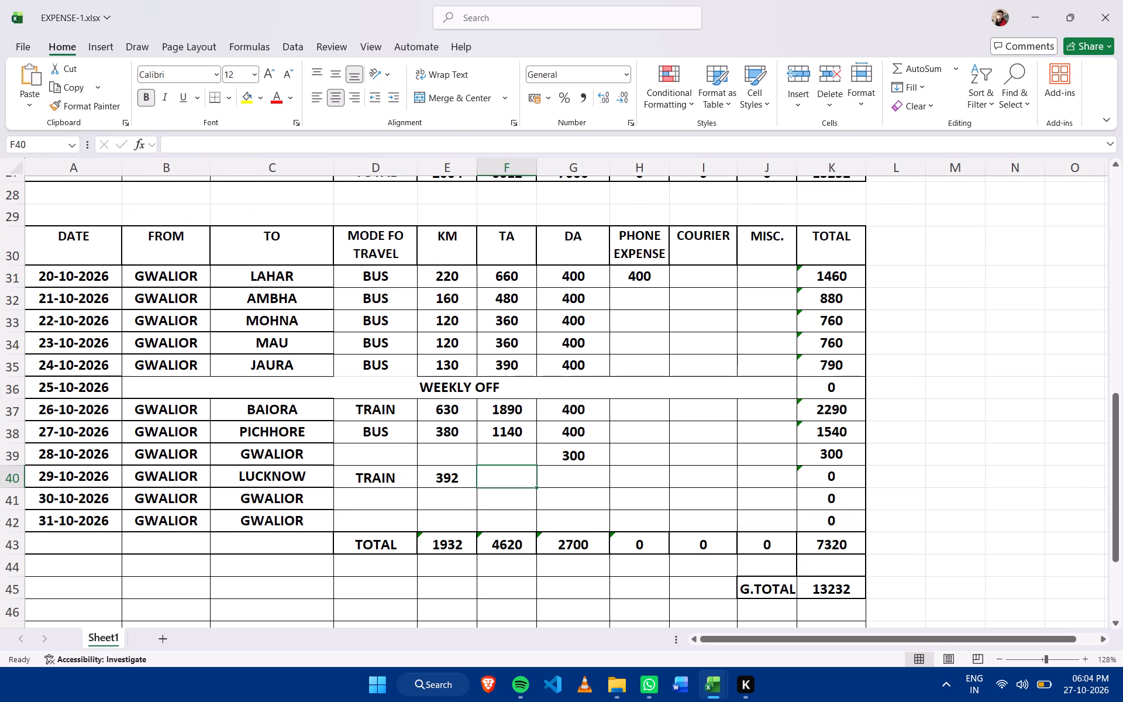
scroll(0, 54, "up", 5)
scroll(337, 360, "up", 9)
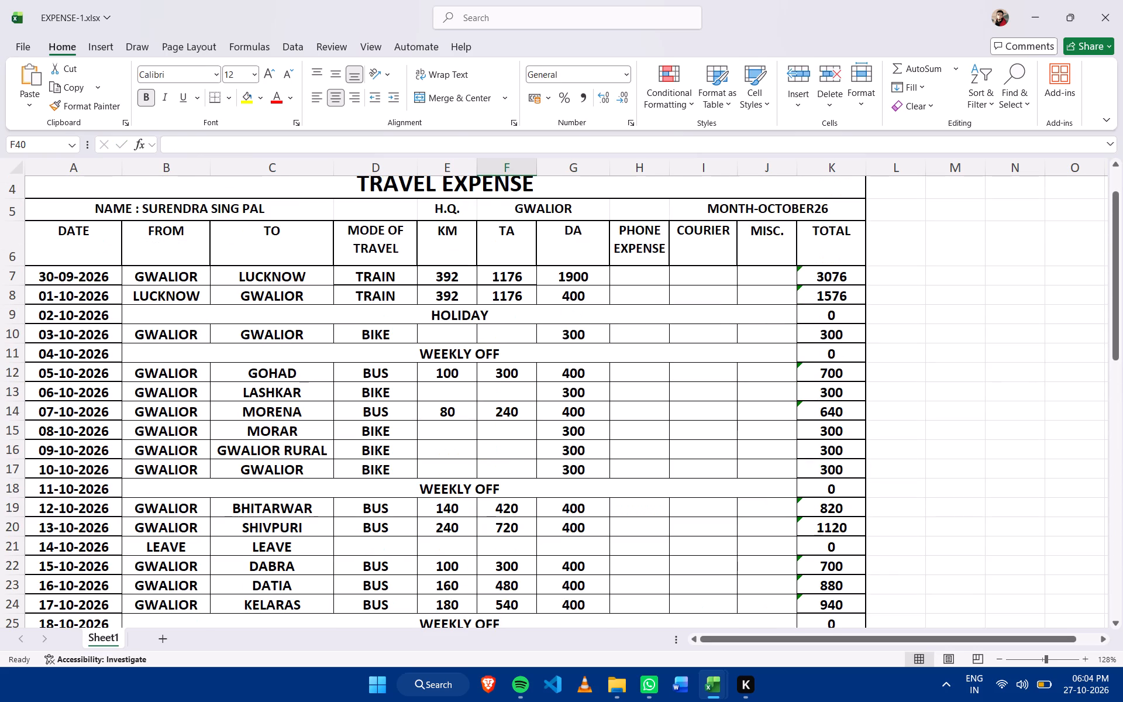
scroll(523, 307, "down", 5)
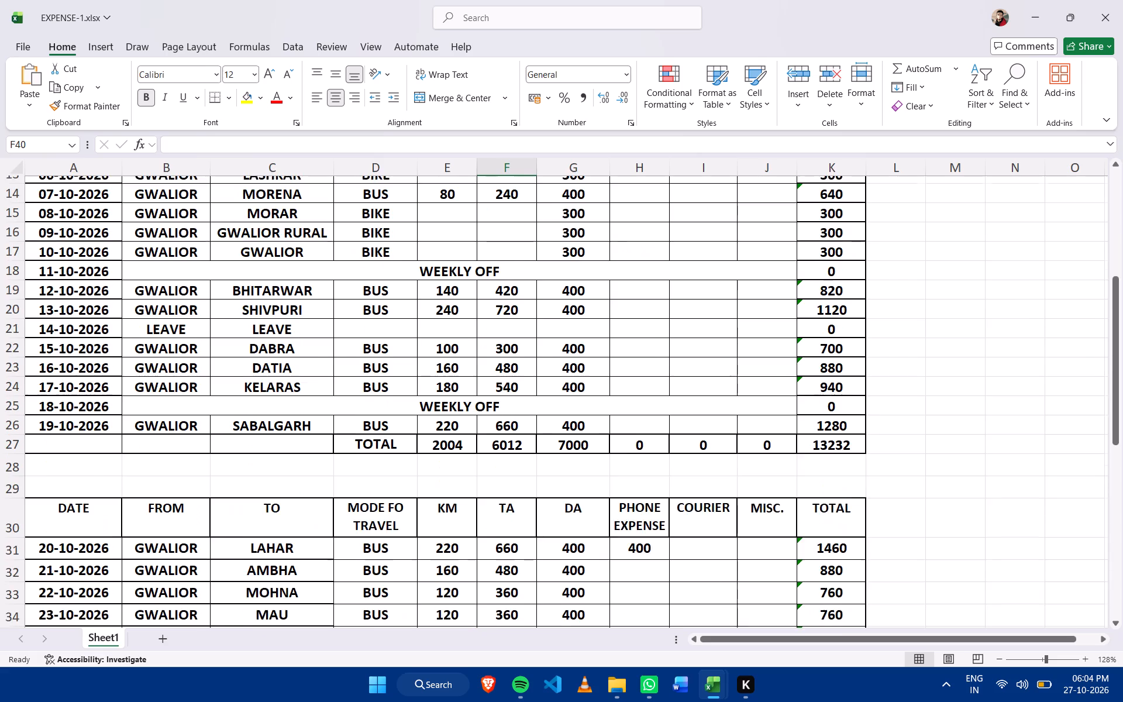
scroll(525, 307, "down", 9)
scroll(523, 296, "up", 2)
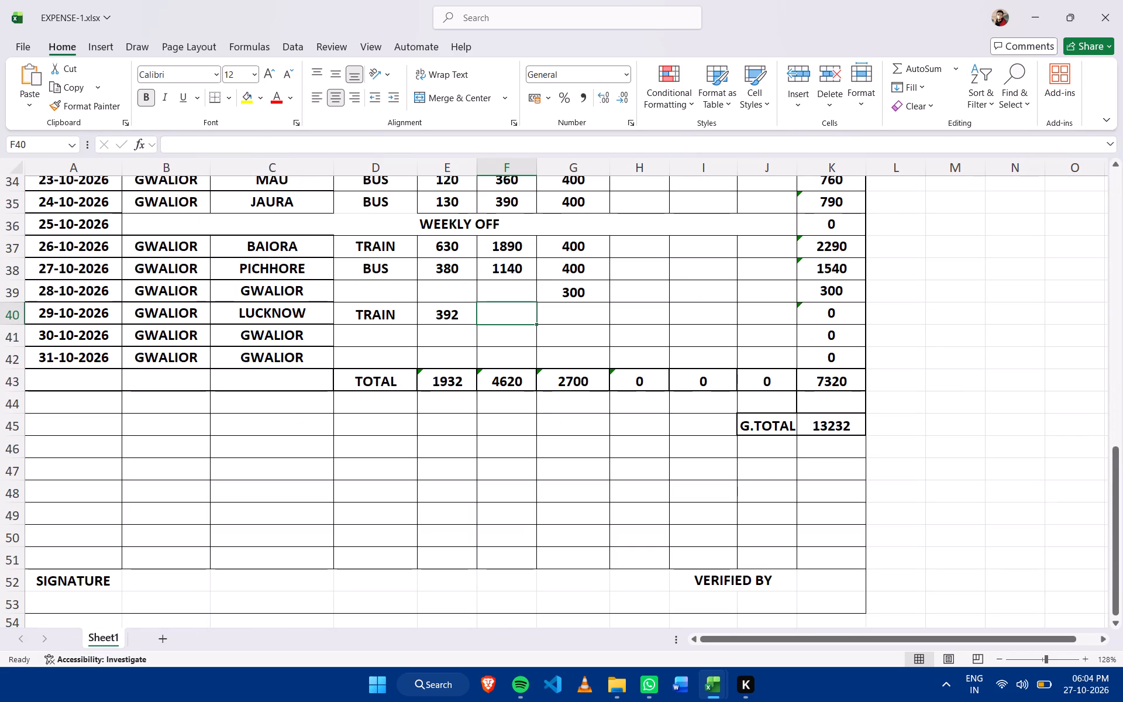
type("1176")
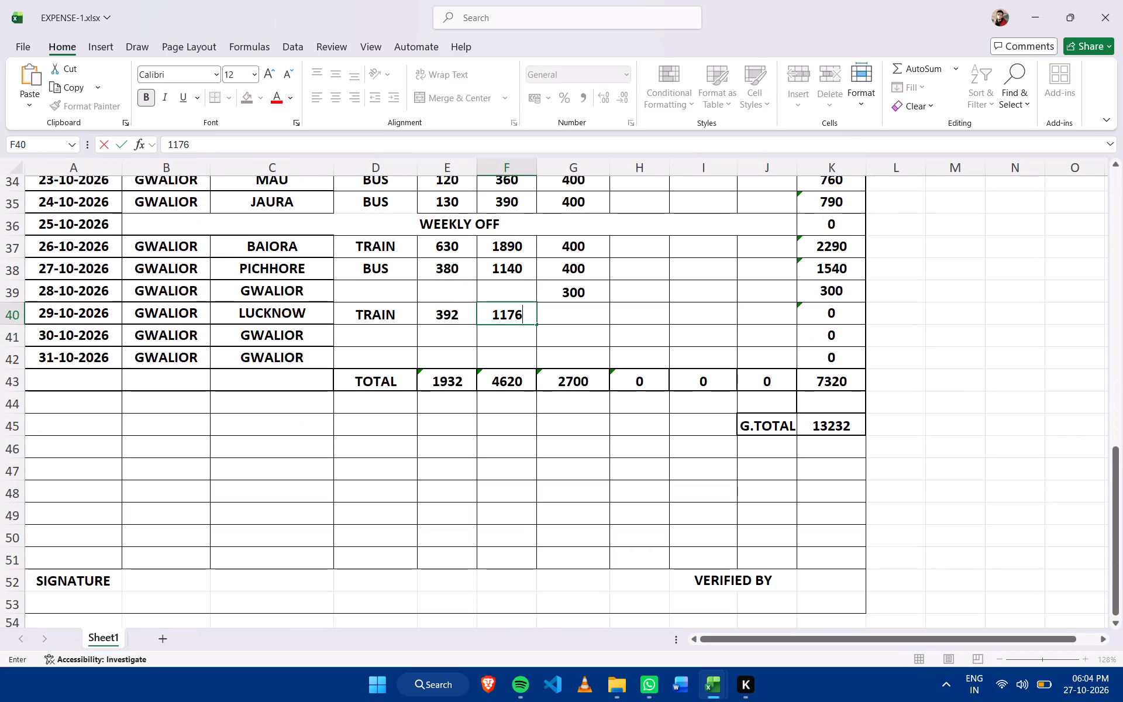
left_click(559, 303)
type("19")
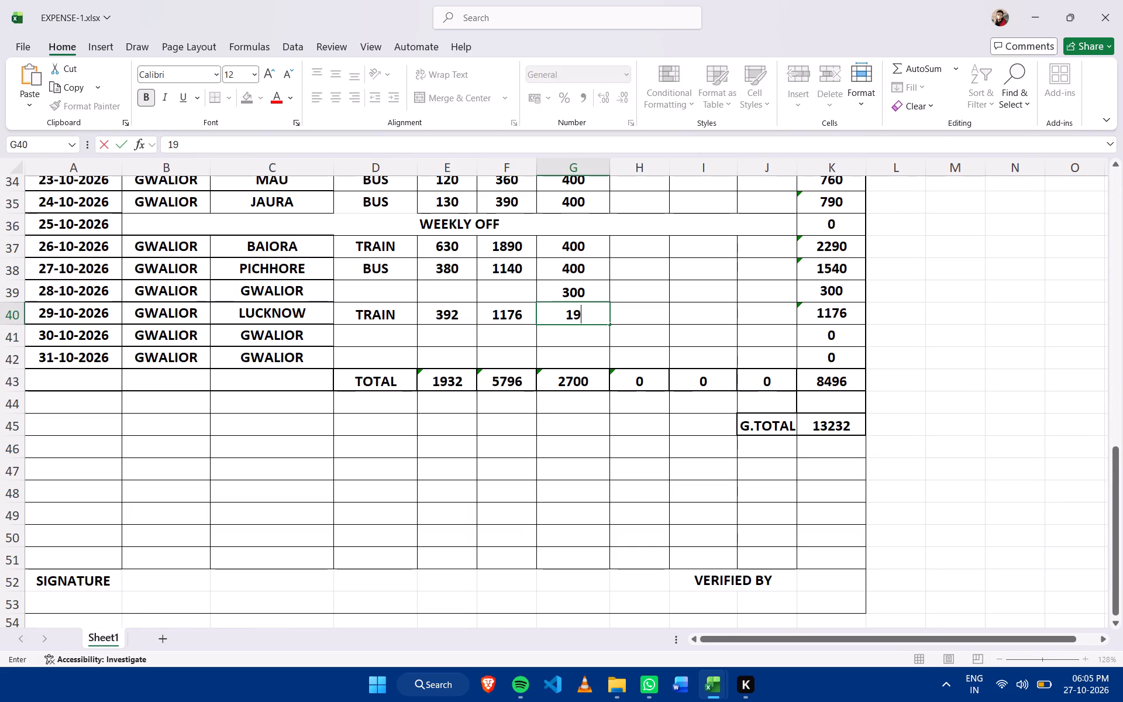
type("00")
key("Down")
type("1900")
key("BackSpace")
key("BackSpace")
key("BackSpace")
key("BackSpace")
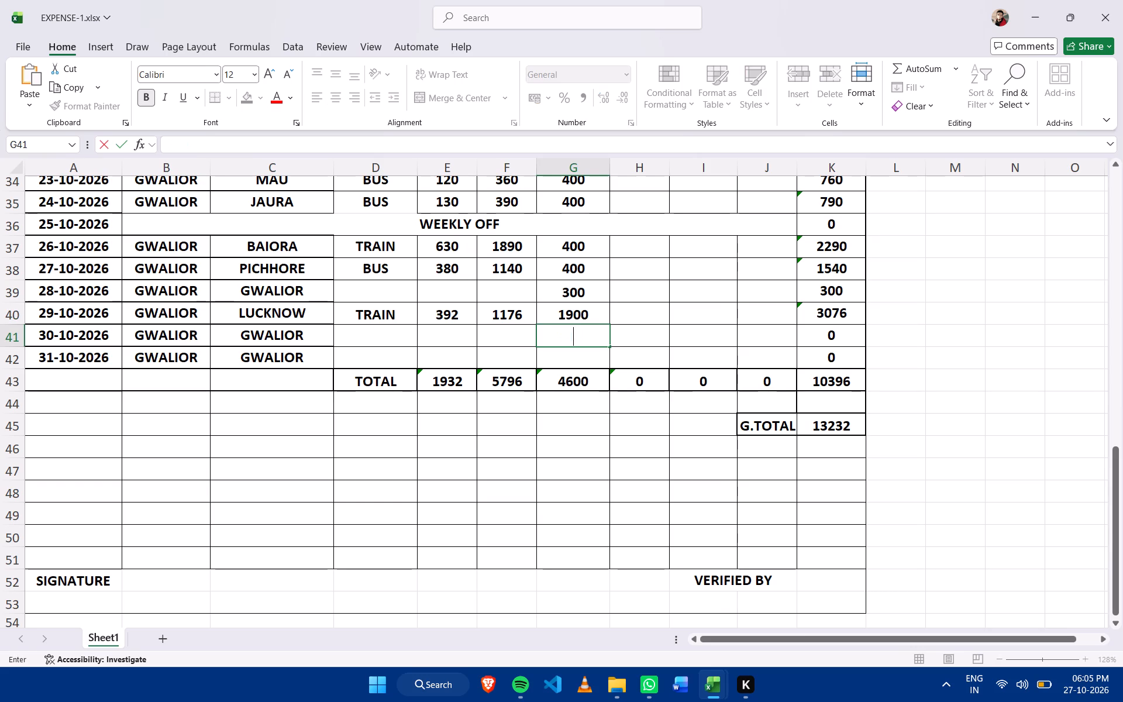
Enter a DA of 400, 392 as the KM and a TA of 1176 in the 30-10-2026 row.
type("400")
key("Left")
key("Left")
key("Left")
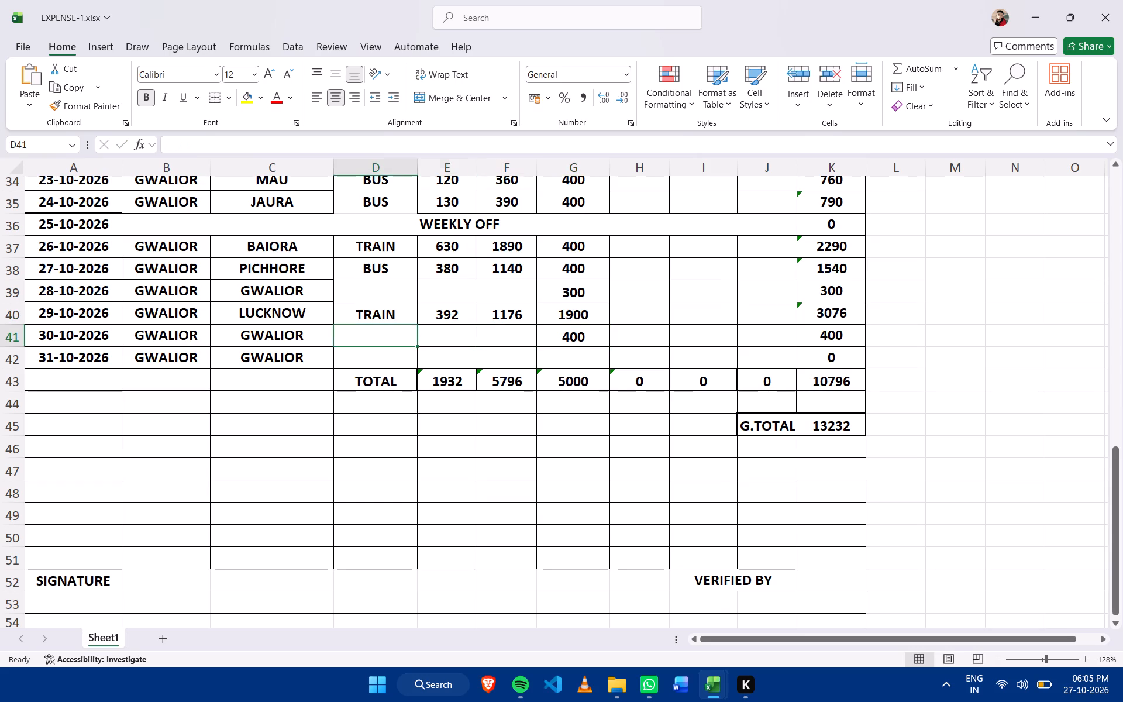
key("Right")
type("392")
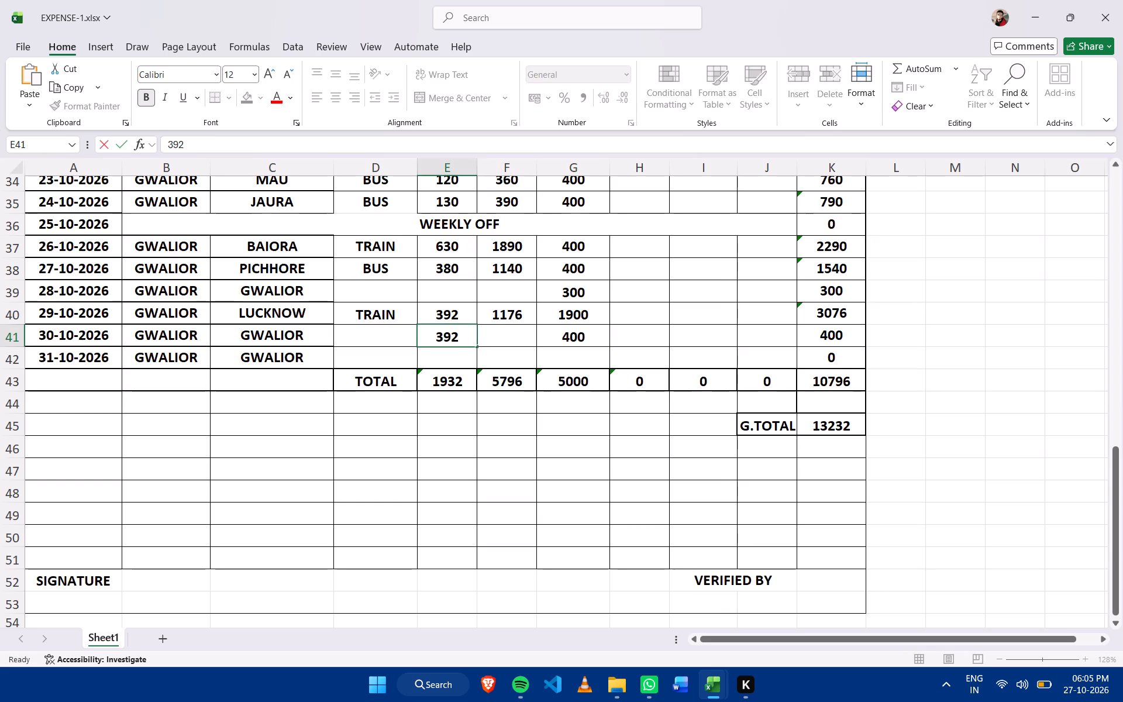
key("Right")
type("1176")
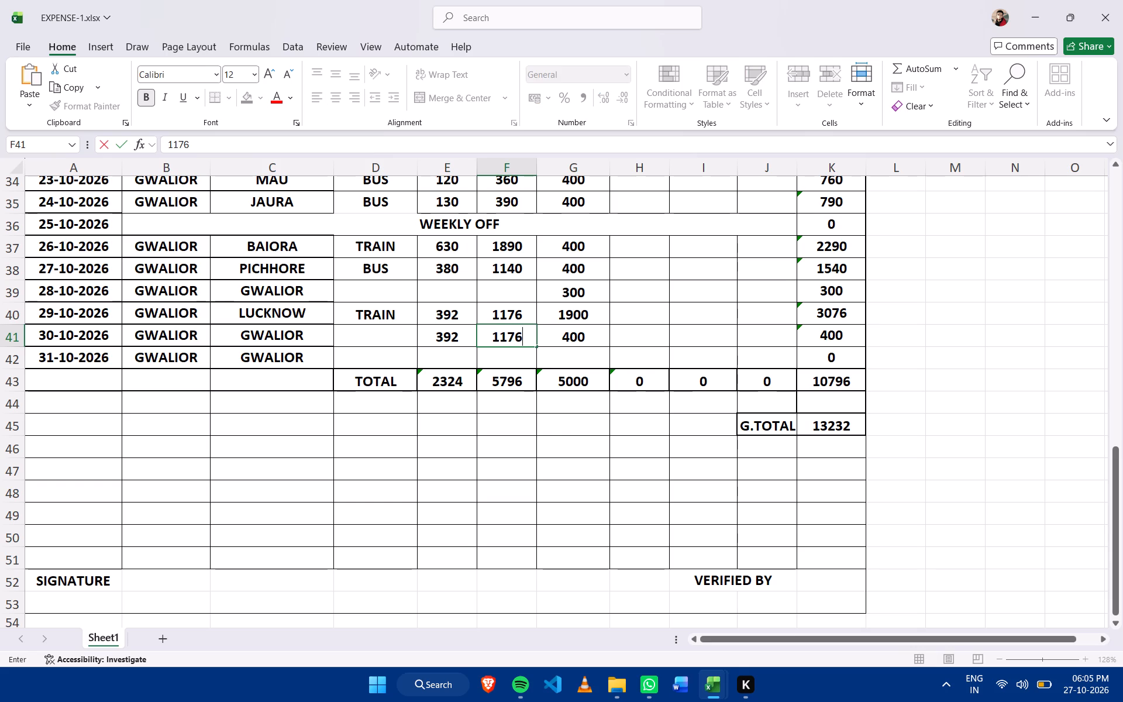
Replace the FROM place in the 30-10-2026 row with LUCKNOW and enter TRAIN as its mode of travel.
left_click(197, 338)
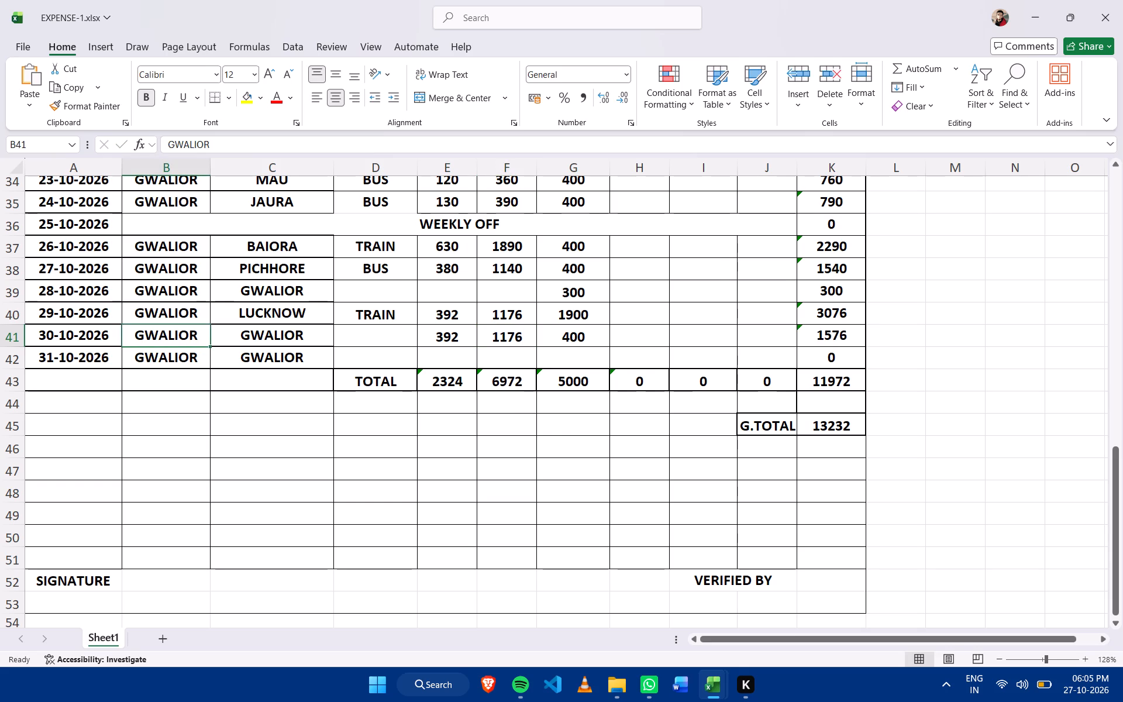
type("LUCKNOW")
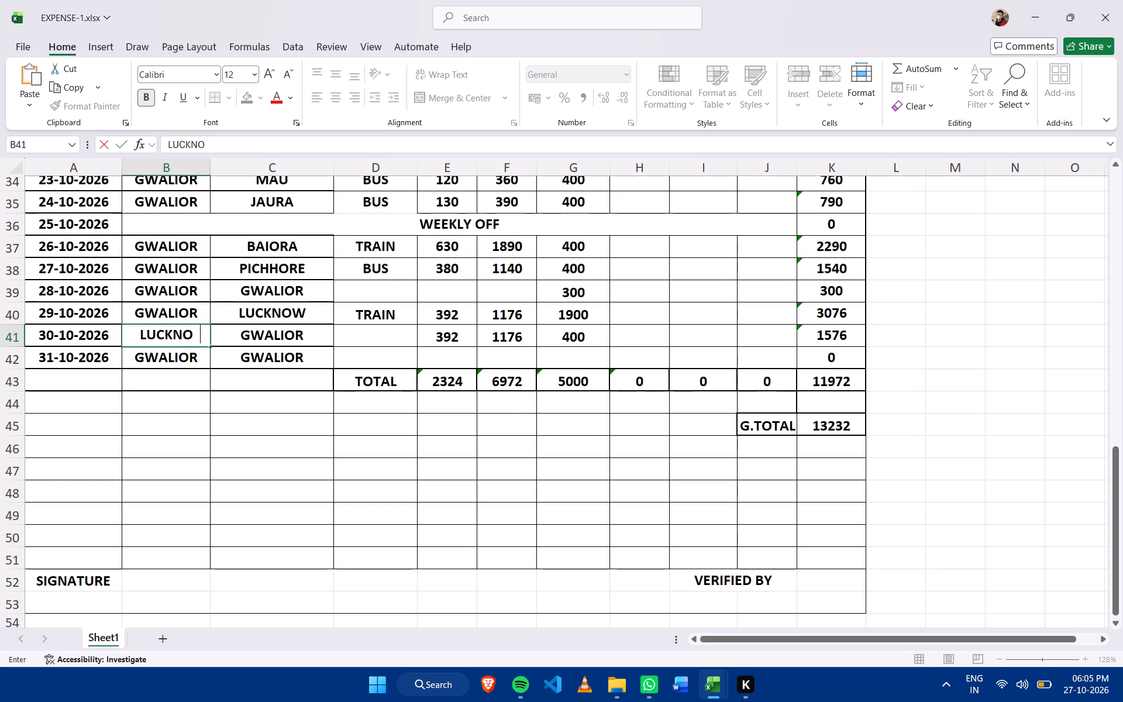
left_click(198, 352)
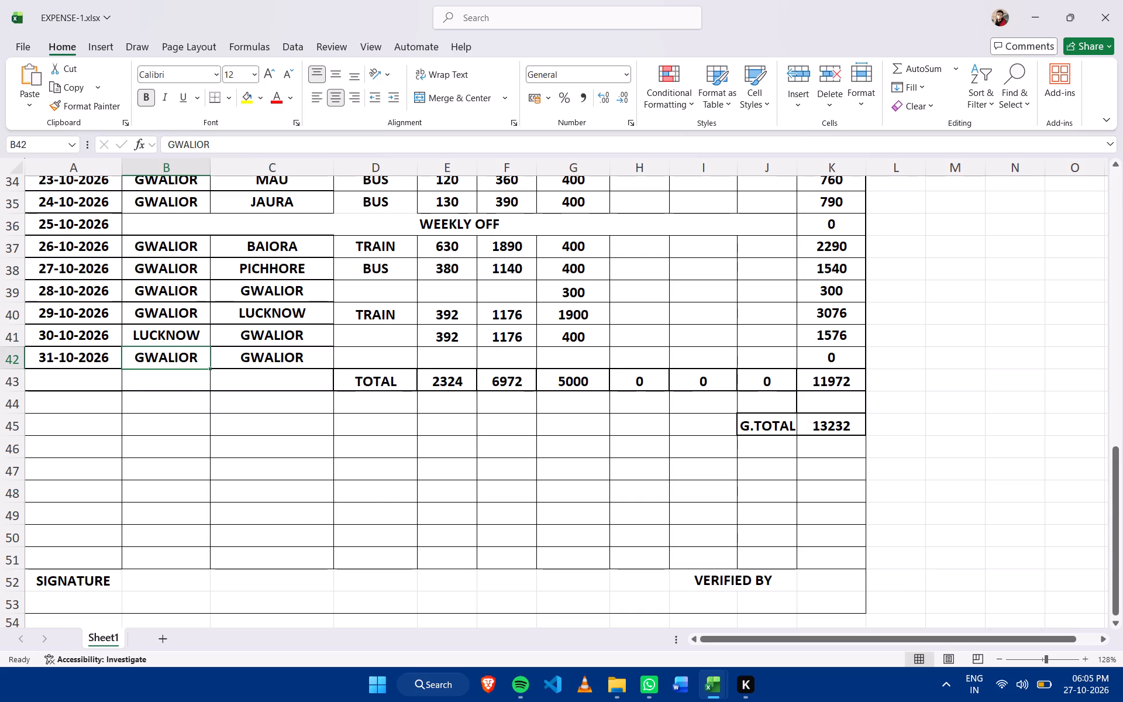
left_click(405, 335)
type("TRAIN")
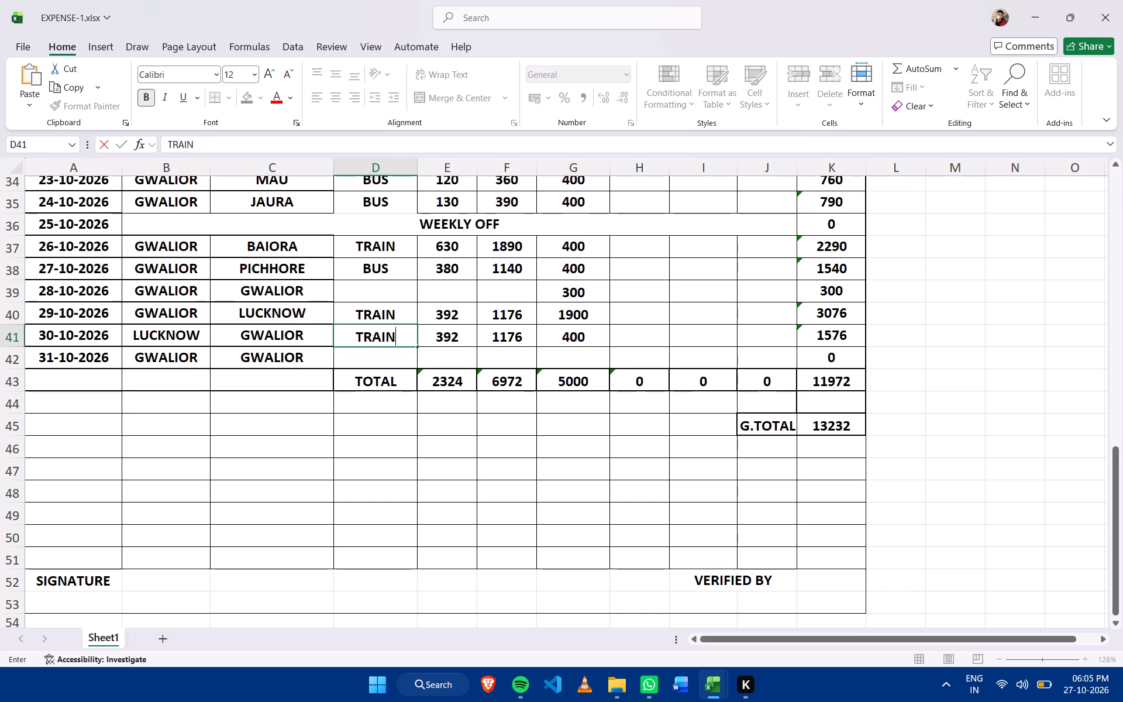
left_click(827, 430)
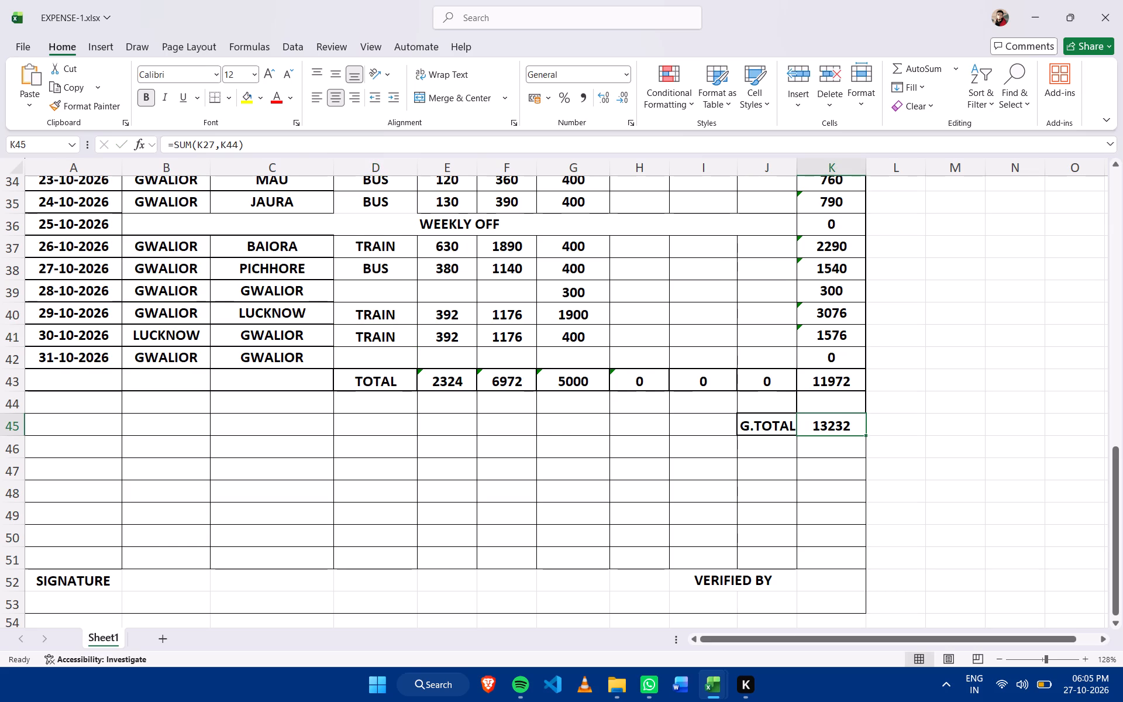
Enter a DA of 300 in the 31-10-2026 row.
left_click(570, 350)
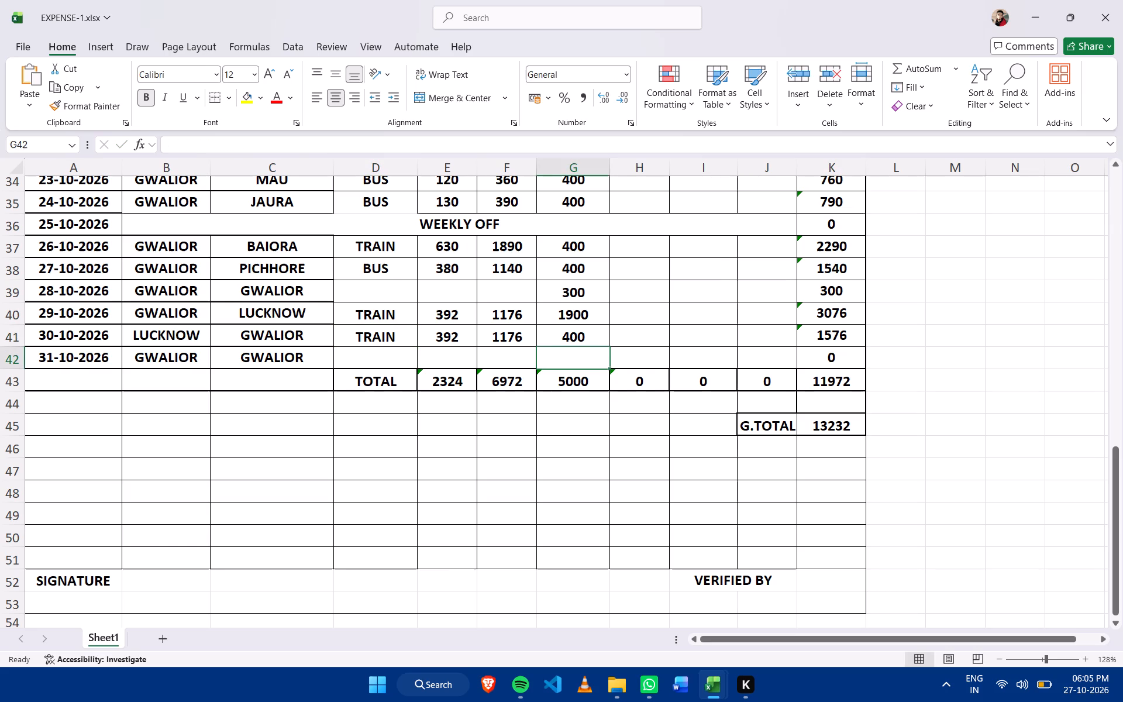
type("300")
key("Return")
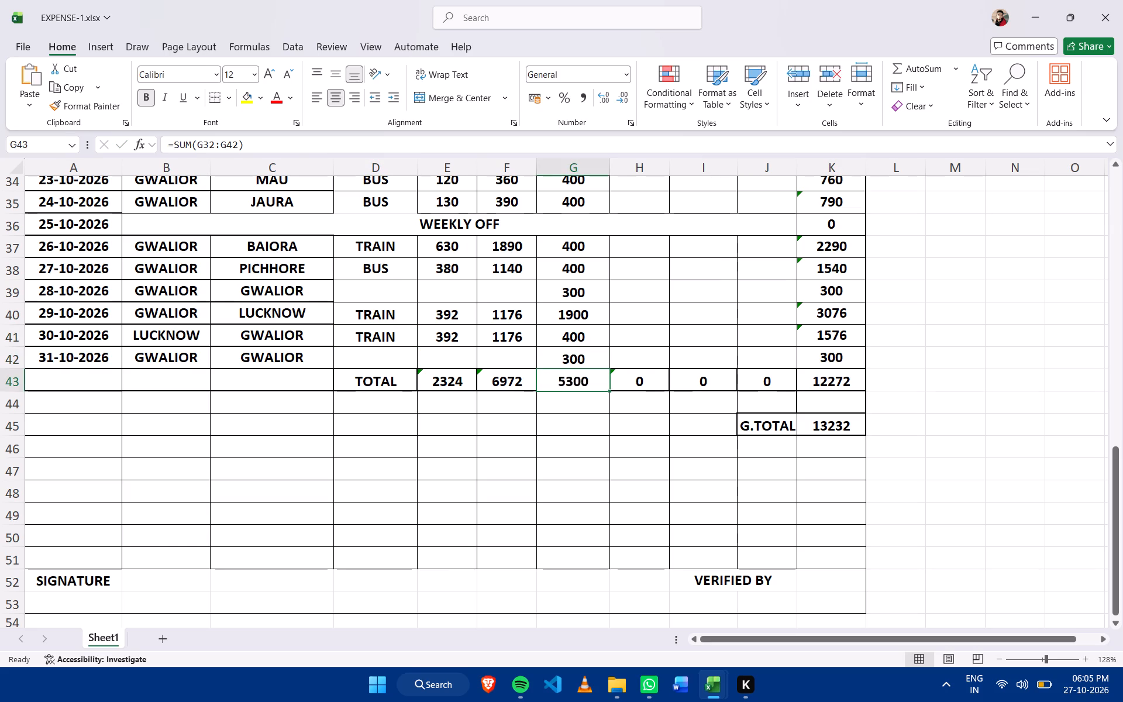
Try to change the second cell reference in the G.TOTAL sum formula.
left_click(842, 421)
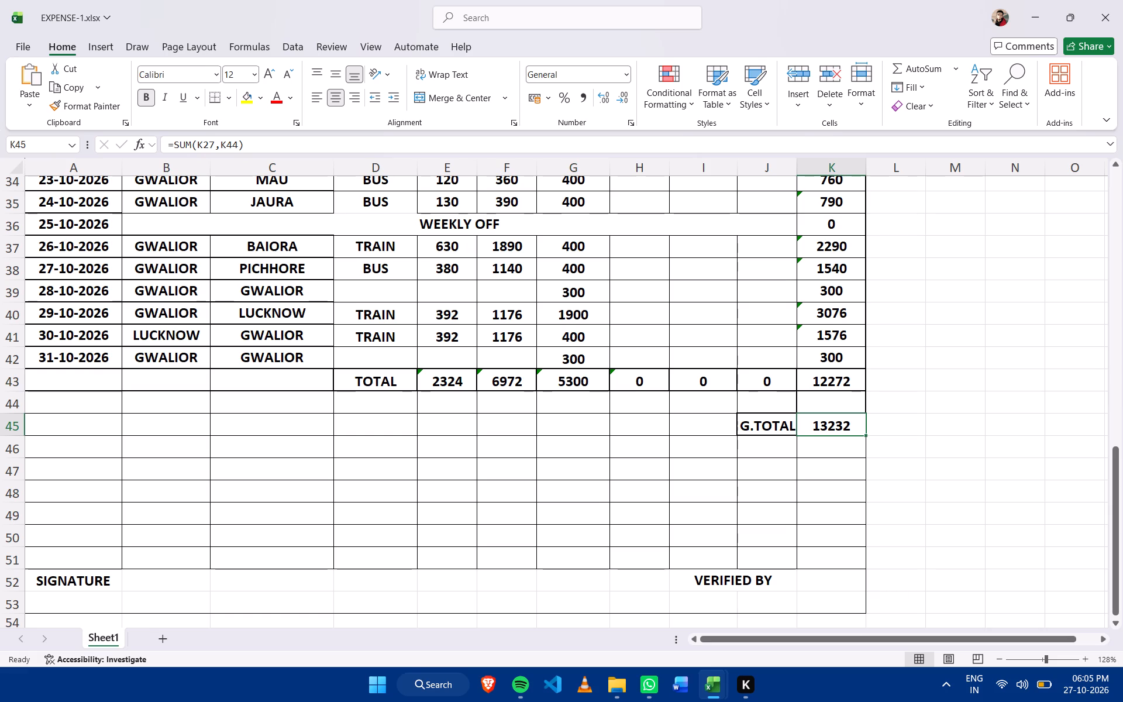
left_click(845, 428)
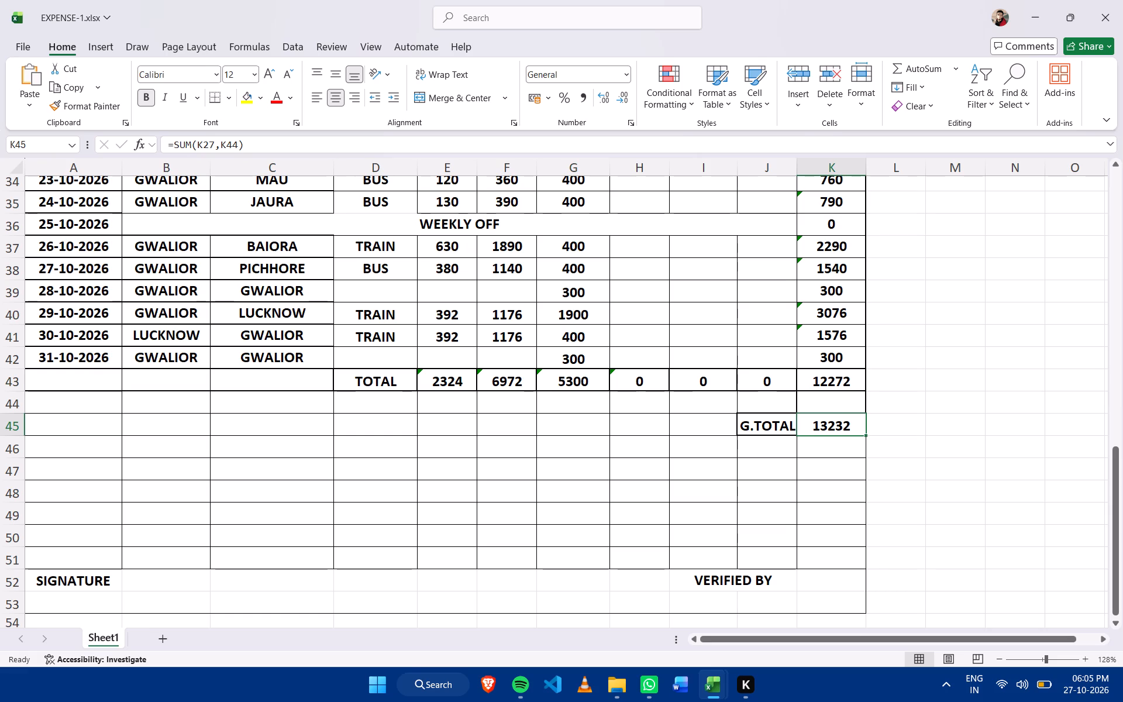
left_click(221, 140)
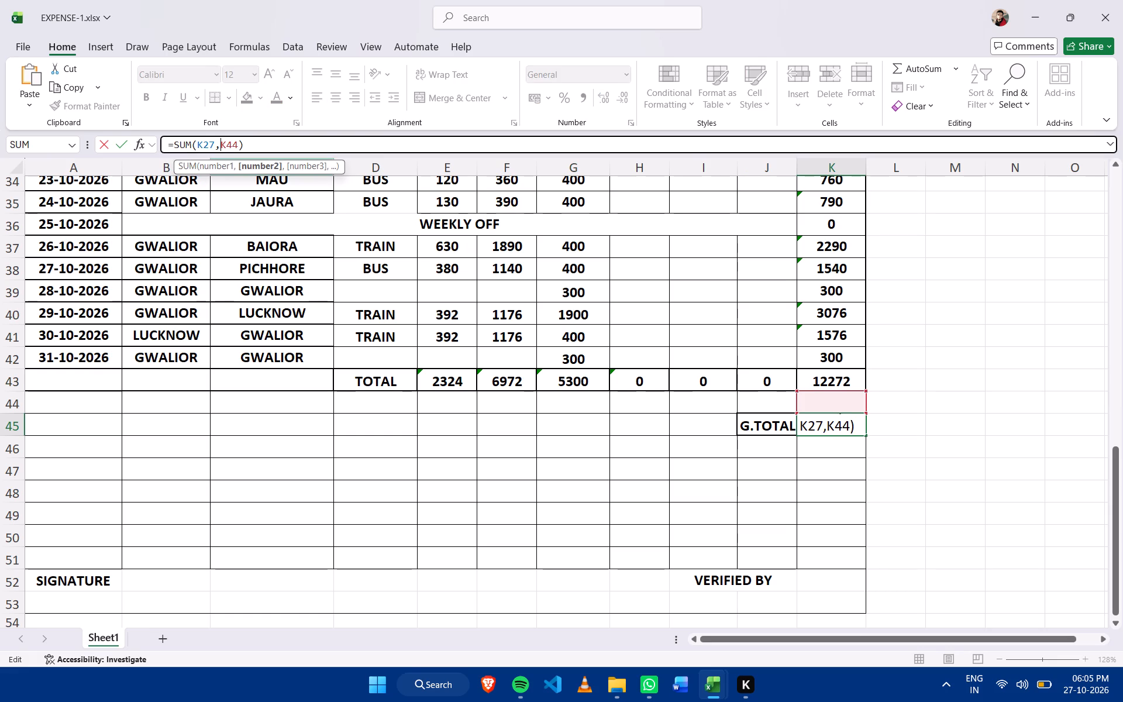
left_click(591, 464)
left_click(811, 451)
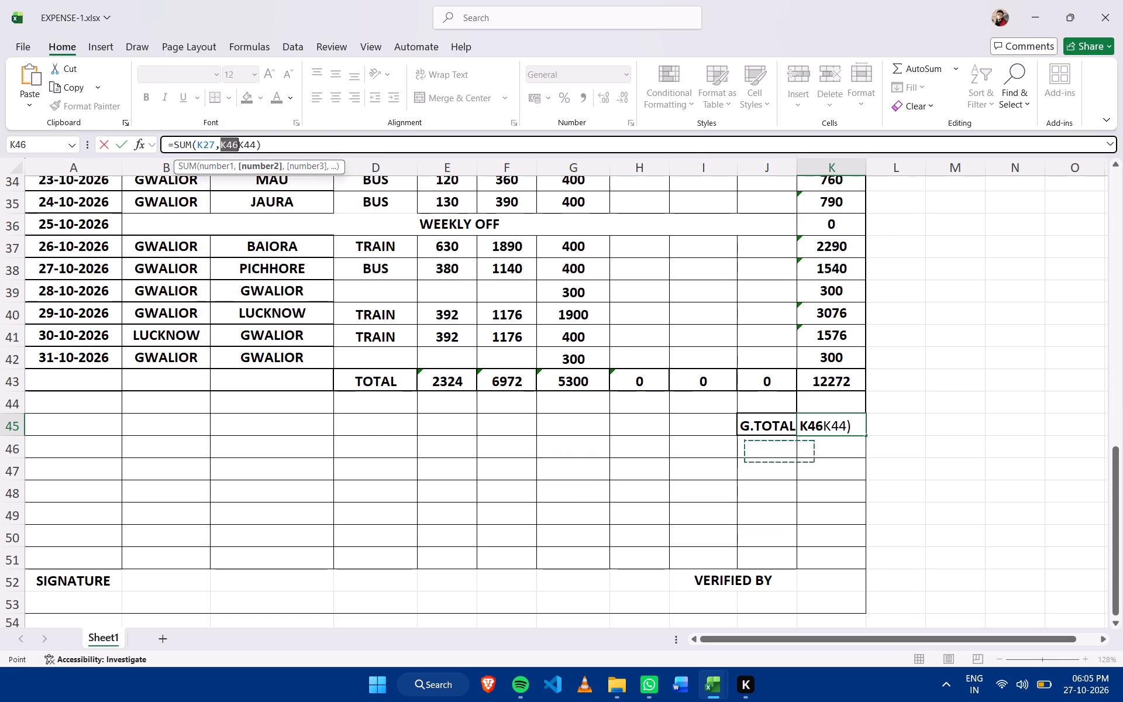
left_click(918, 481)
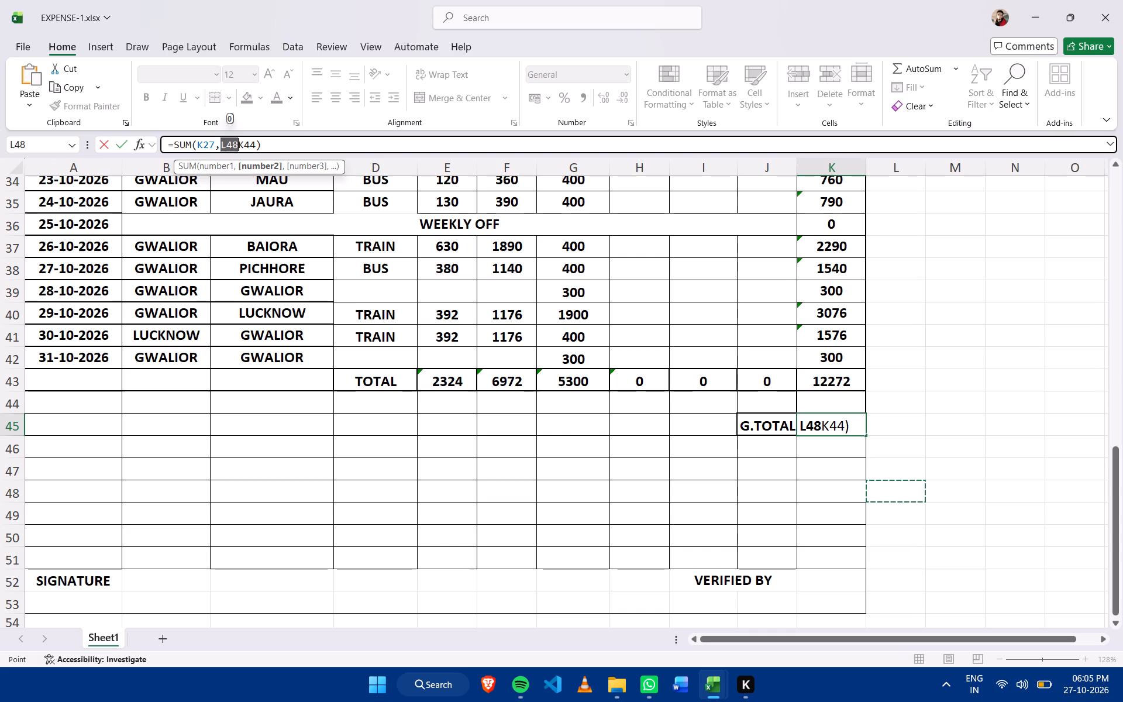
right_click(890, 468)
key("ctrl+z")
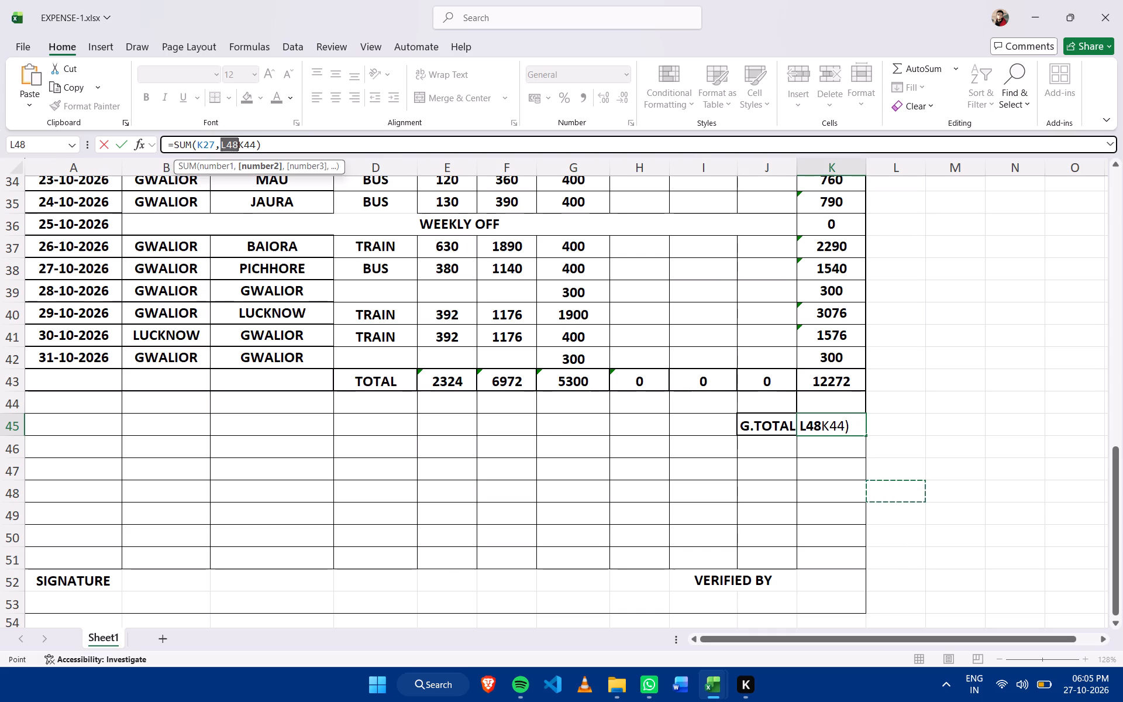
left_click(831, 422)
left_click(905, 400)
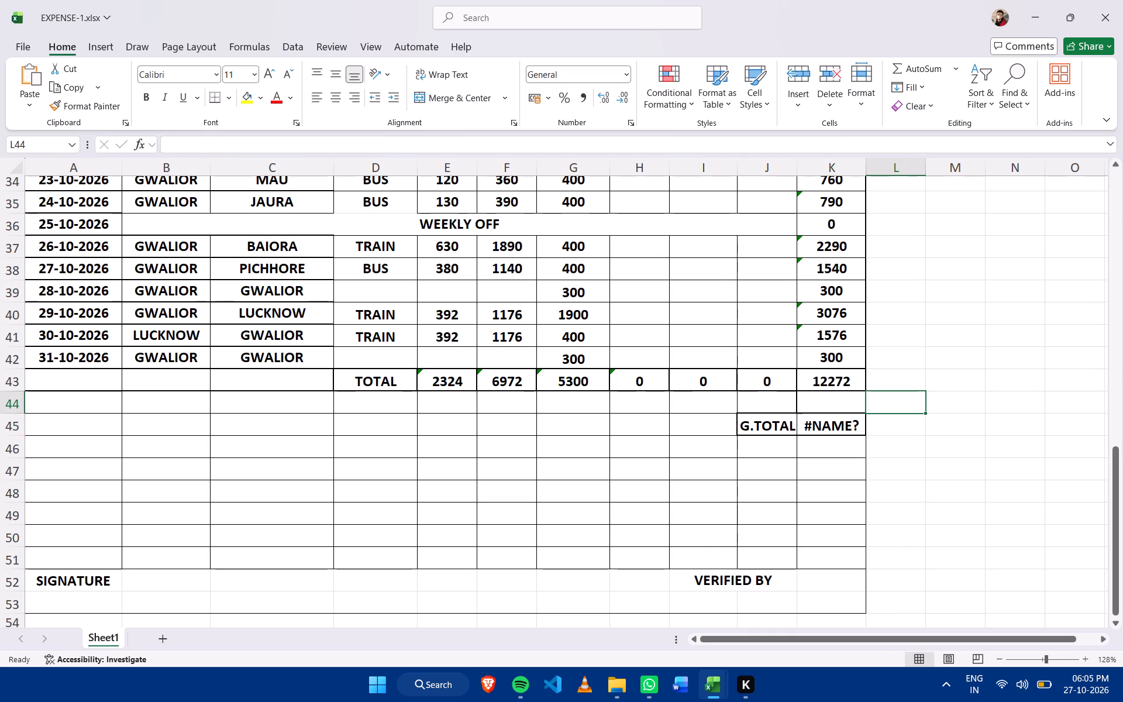
Correct the G.TOTAL formula in K45 to =SUM(K27,K43) so it adds the totals of both tables.
left_click(849, 422)
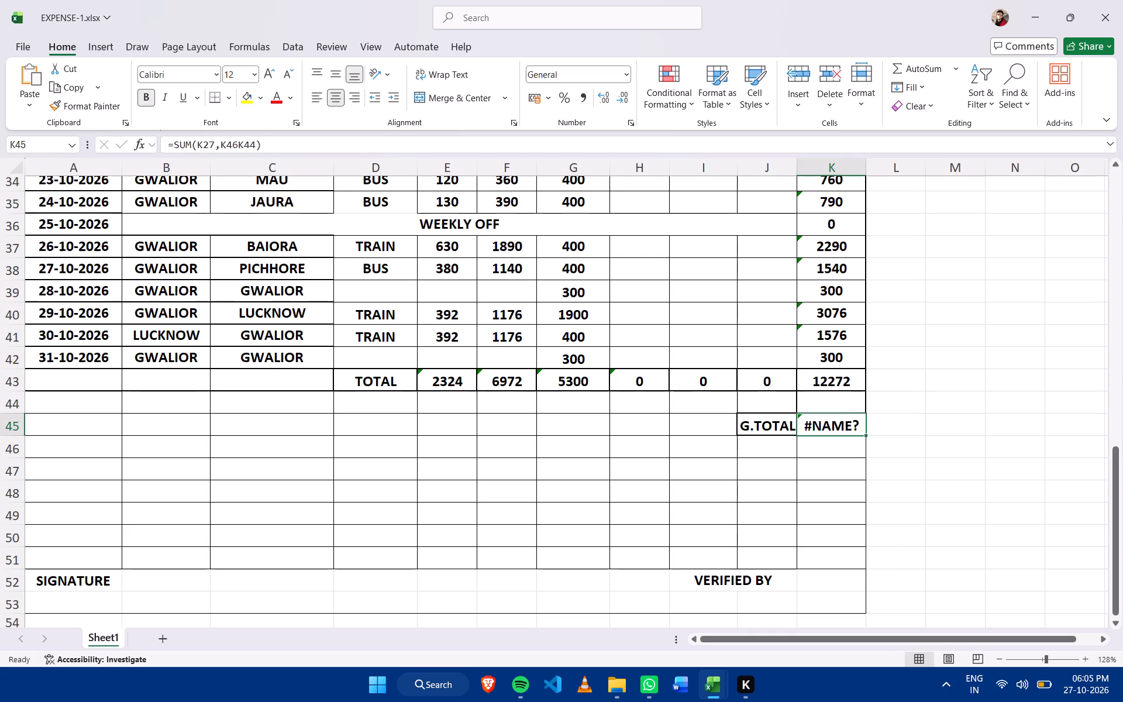
left_click(233, 136)
left_click(243, 150)
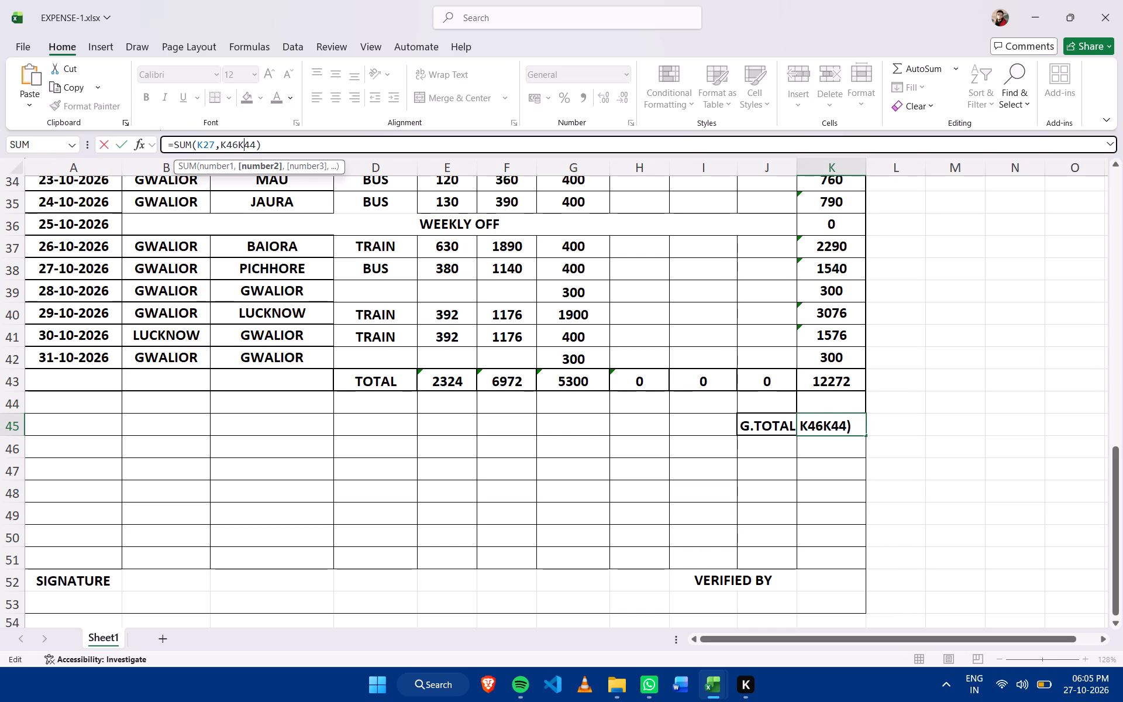
key("Left")
key("BackSpace")
key("BackSpace")
key("BackSpace")
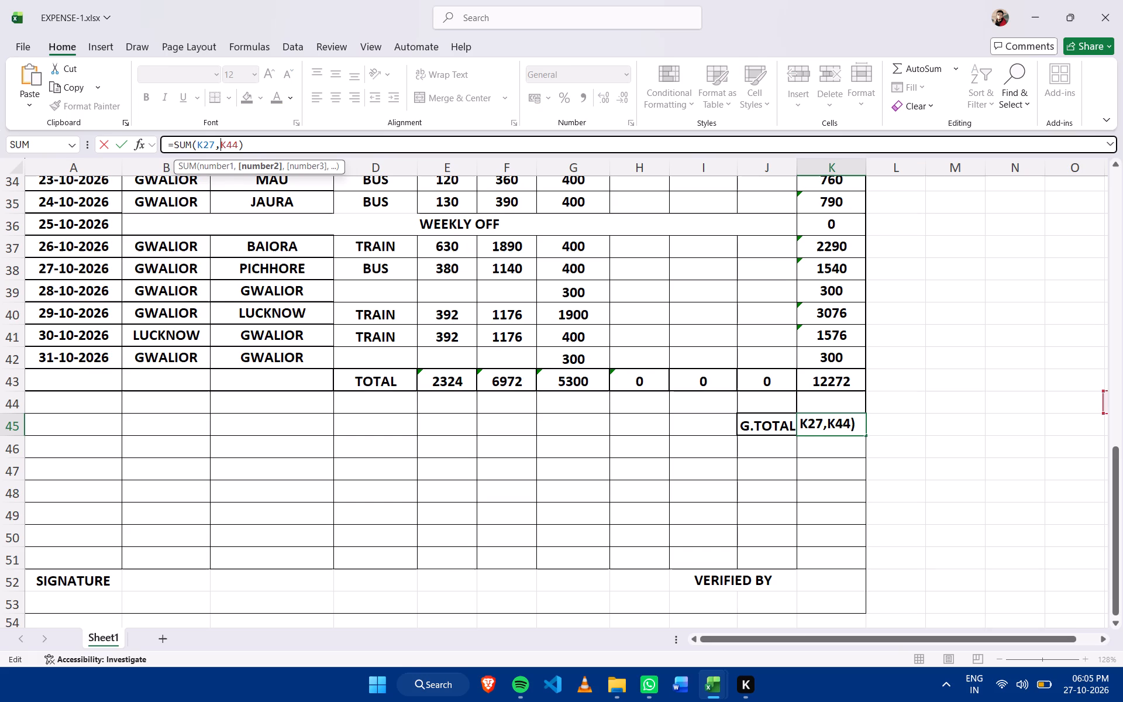
key("Right")
key("Right")
key("Right")
key("BackSpace")
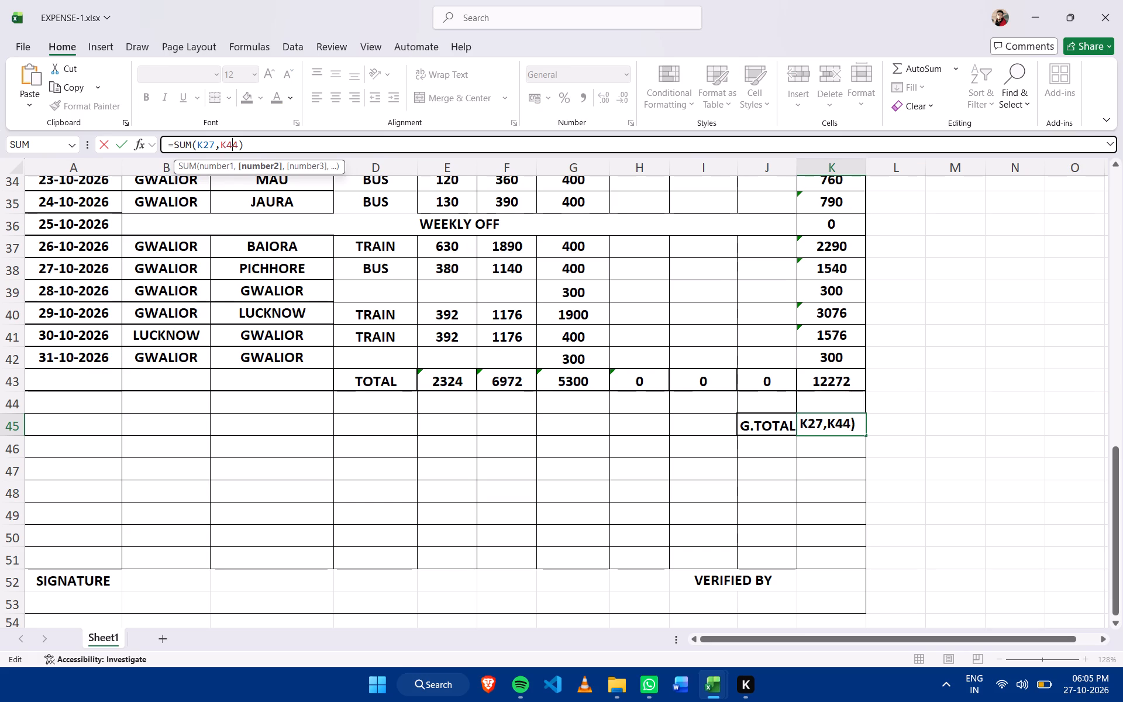
key("3")
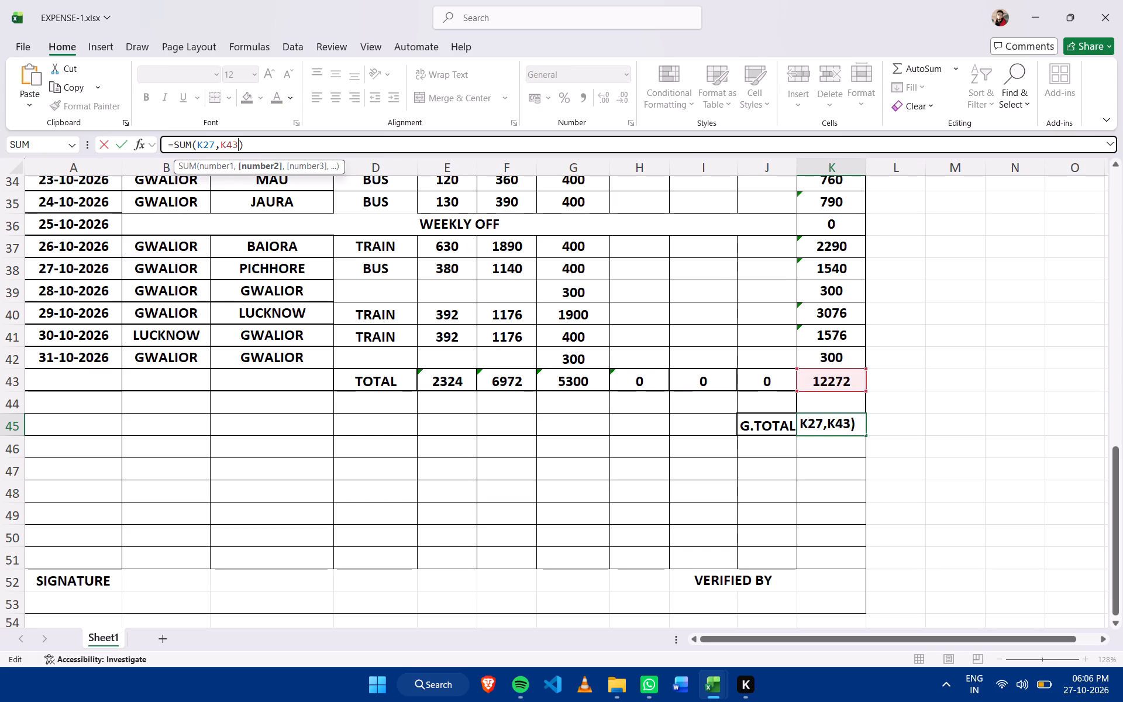
key("Return")
Review the expense rows, the TOTAL rows of both tables and the G.TOTAL.
left_click(590, 462)
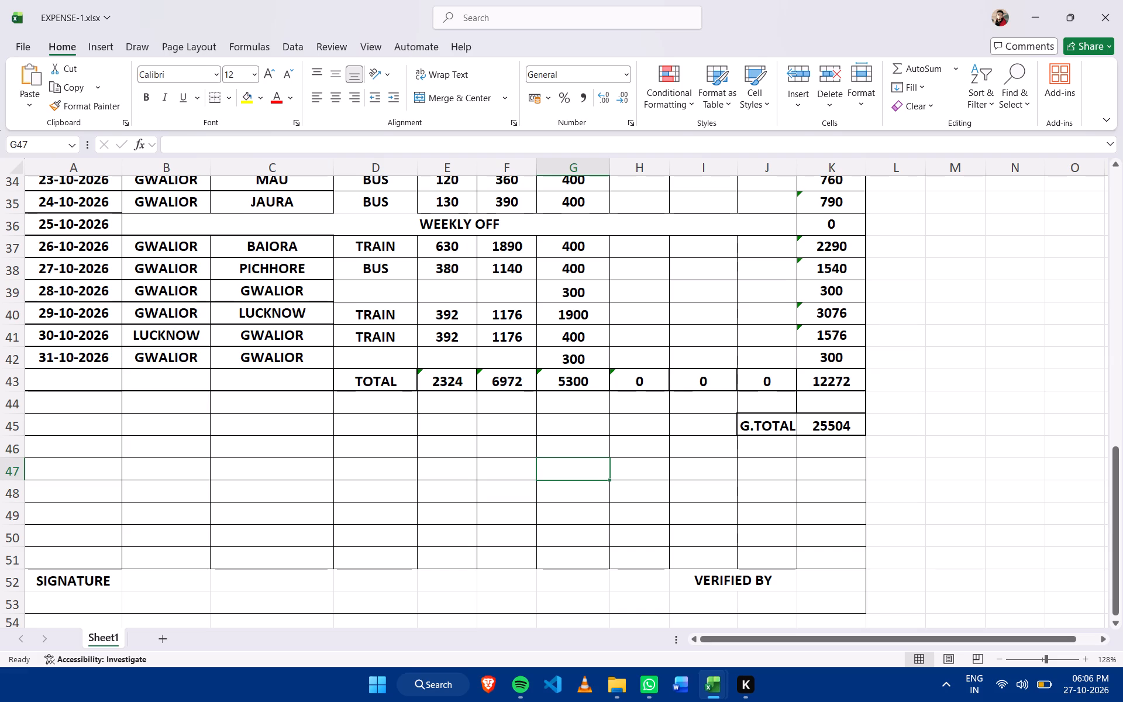
scroll(836, 541, "up", 3)
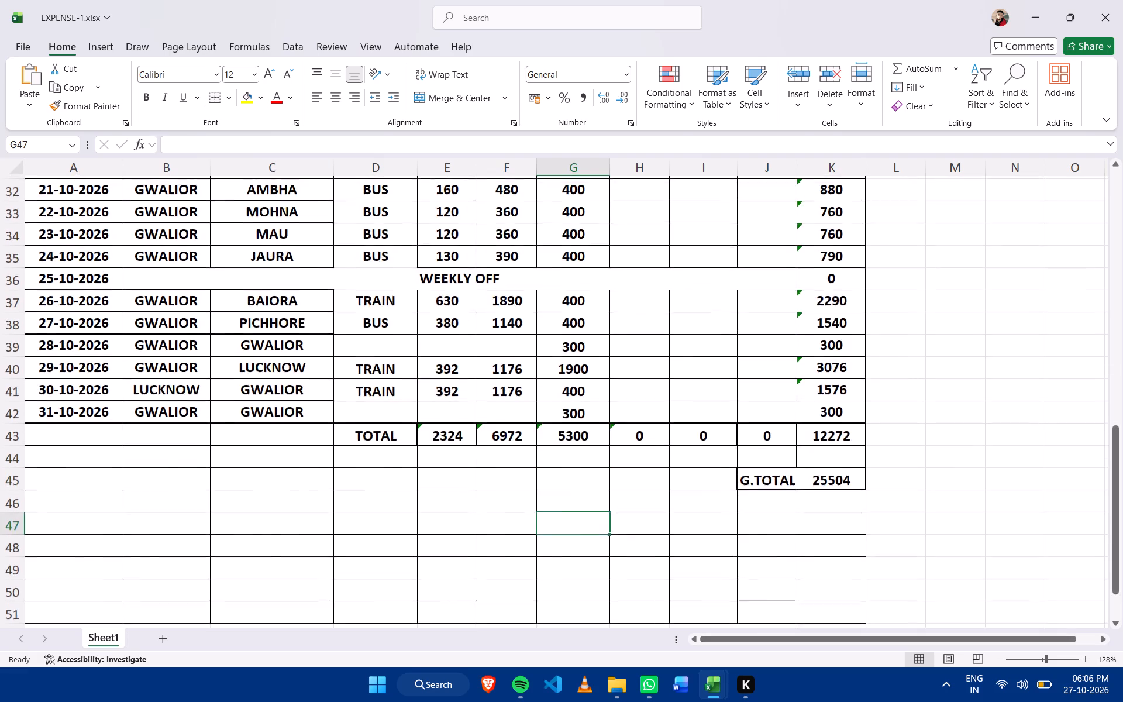
scroll(836, 541, "up", 3)
scroll(829, 368, "down", 1)
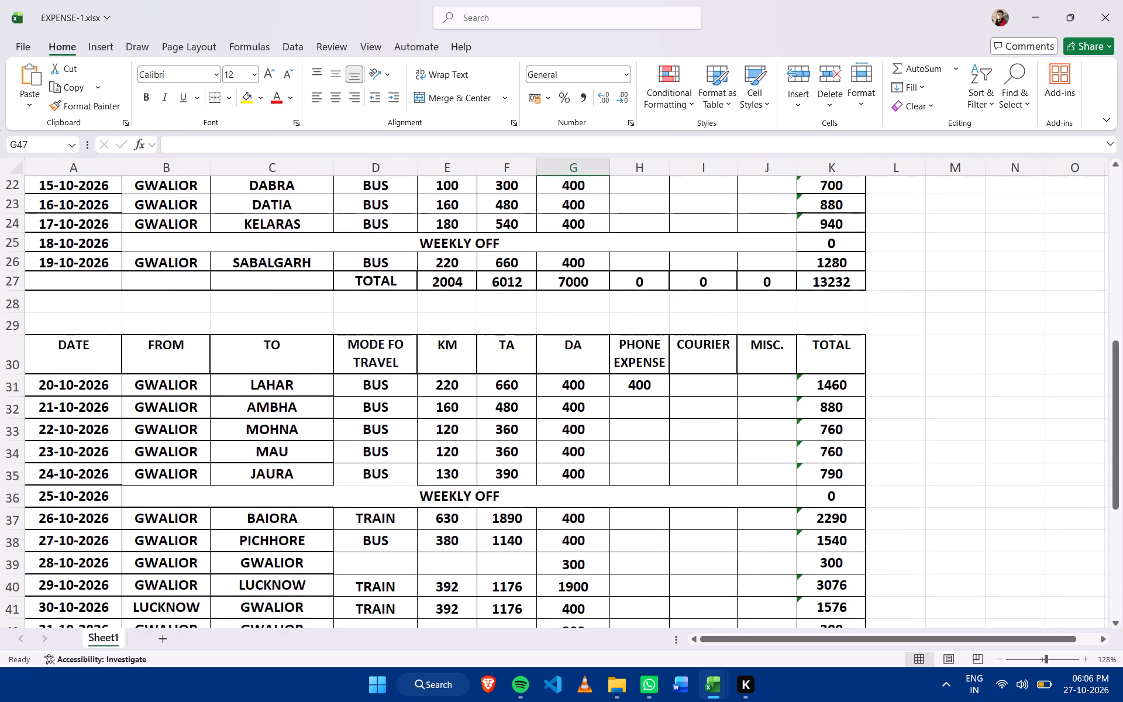
scroll(851, 462, "down", 2)
scroll(874, 534, "up", 1)
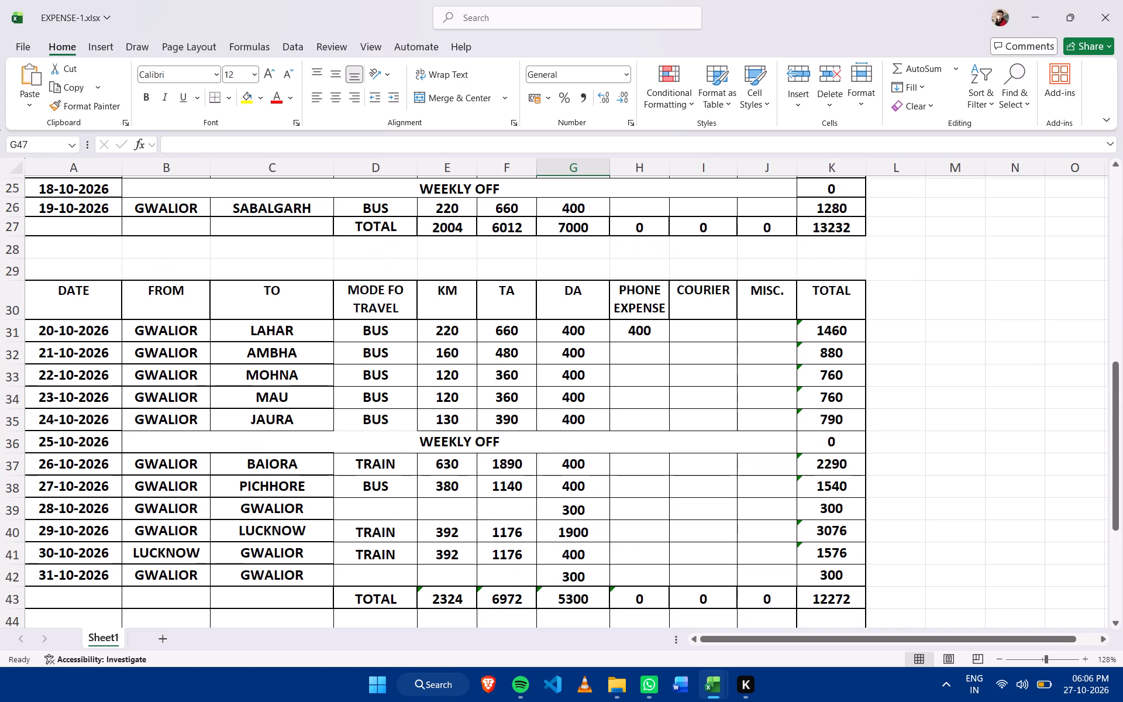
scroll(800, 562, "down", 2)
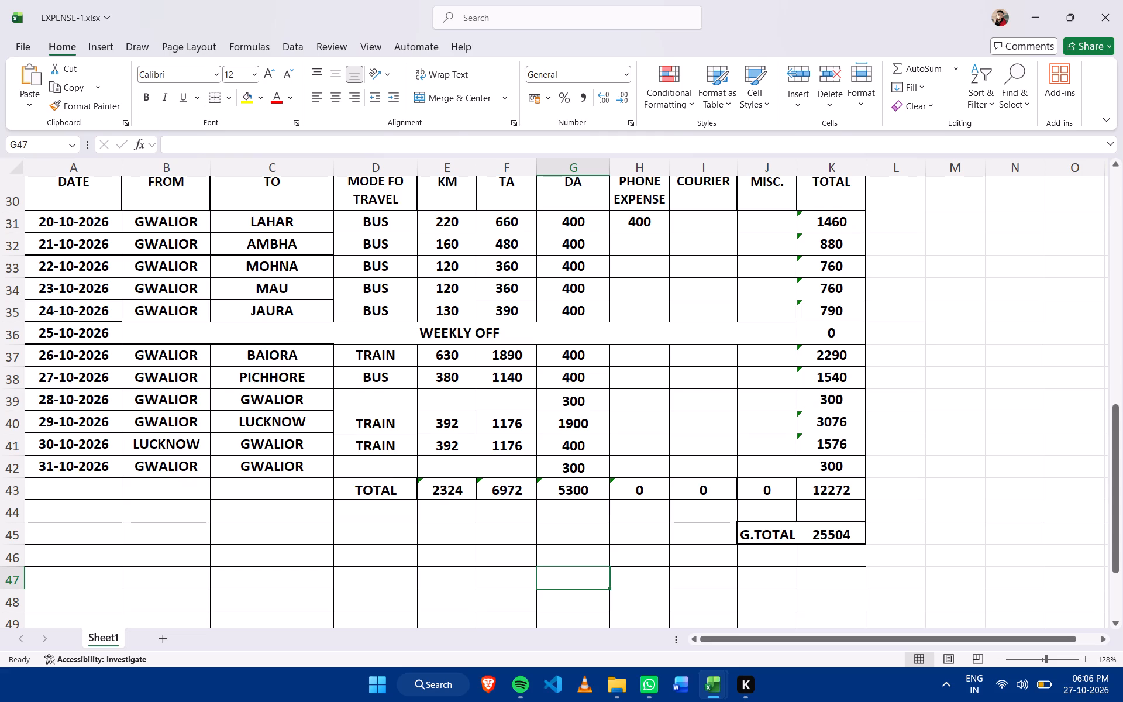
scroll(797, 563, "up", 4)
scroll(922, 599, "up", 2)
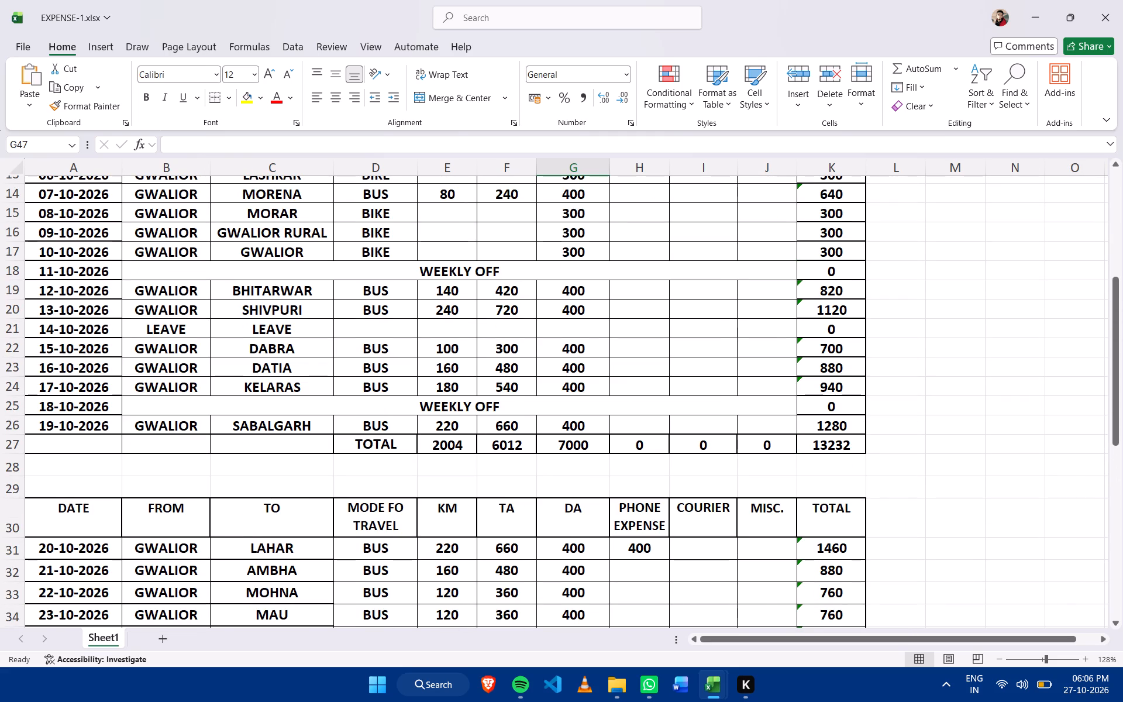
Remove all borders from the cells between the TOTAL row and the SIGNATURE row, A44 to K51.
scroll(765, 528, "down", 11)
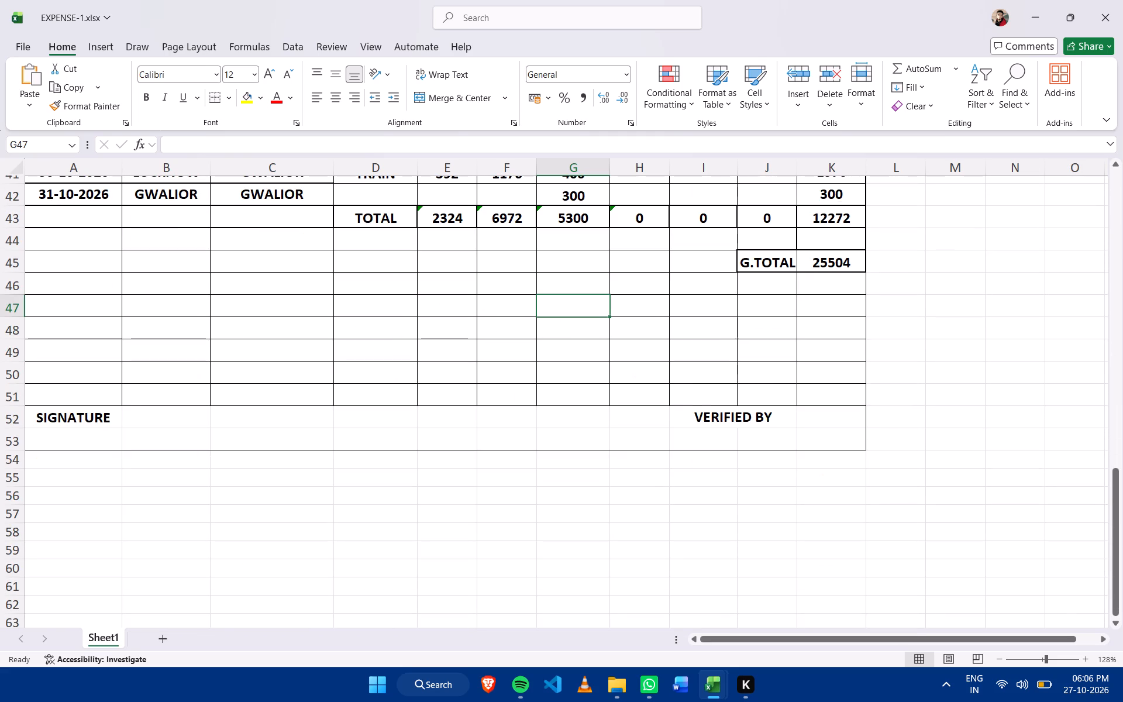
left_click_drag(839, 395, 96, 240)
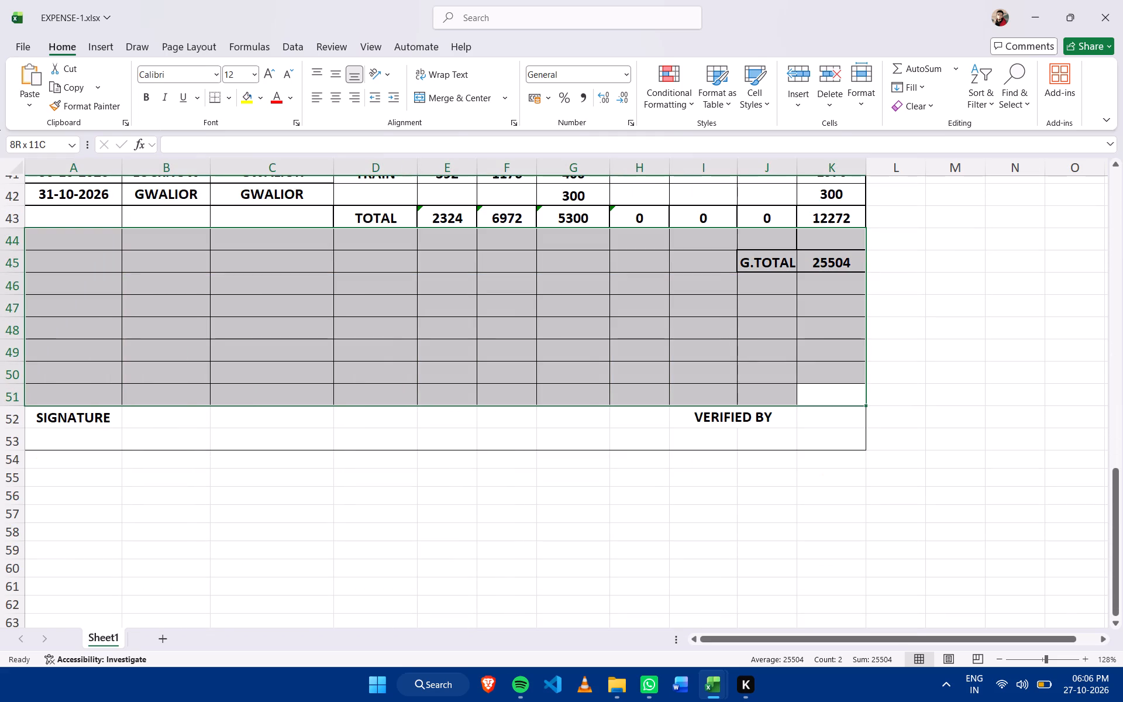
left_click_drag(96, 240, 93, 240)
left_click(228, 99)
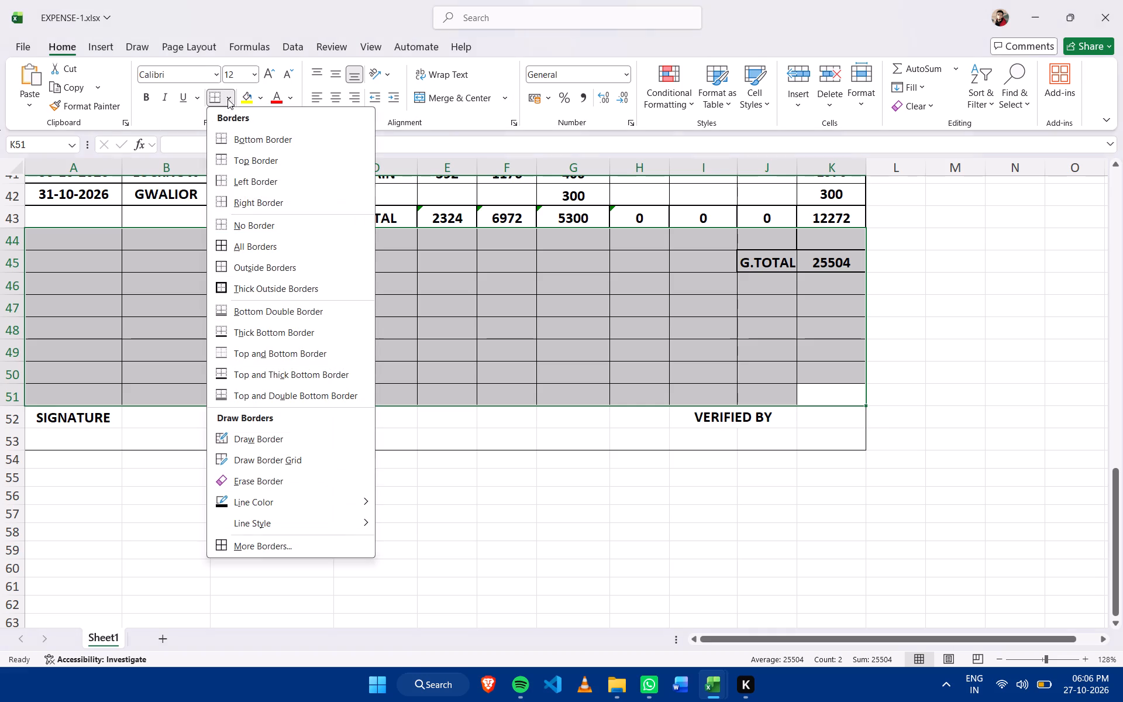
left_click(275, 226)
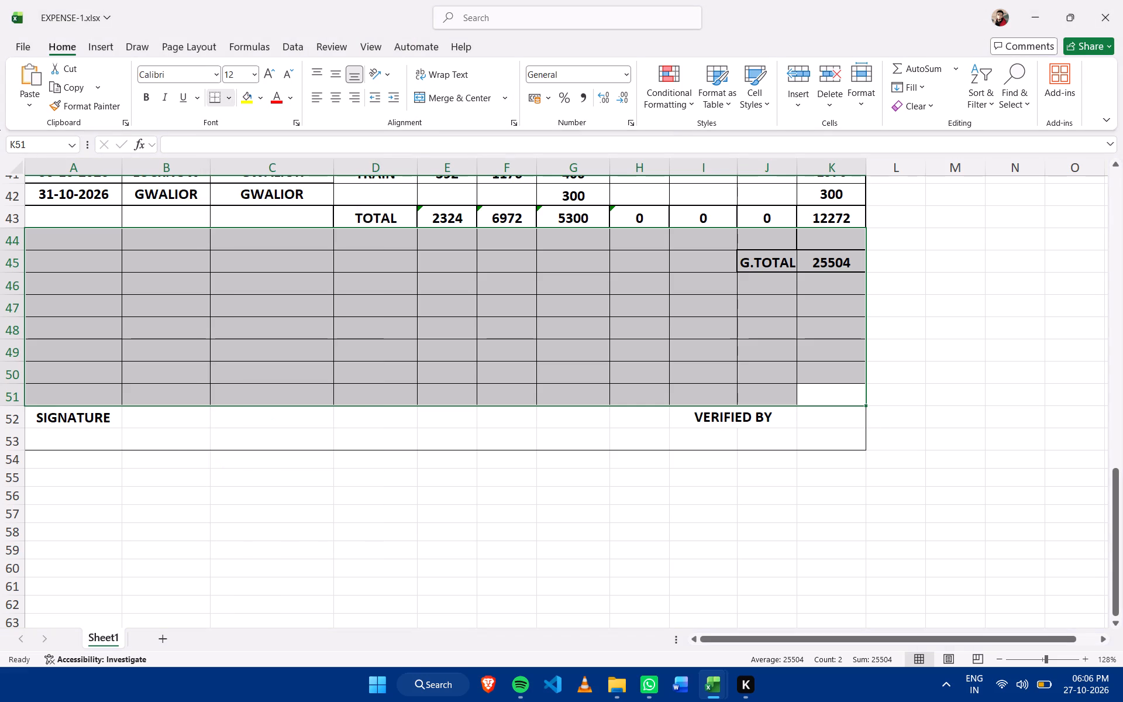
left_click(651, 380)
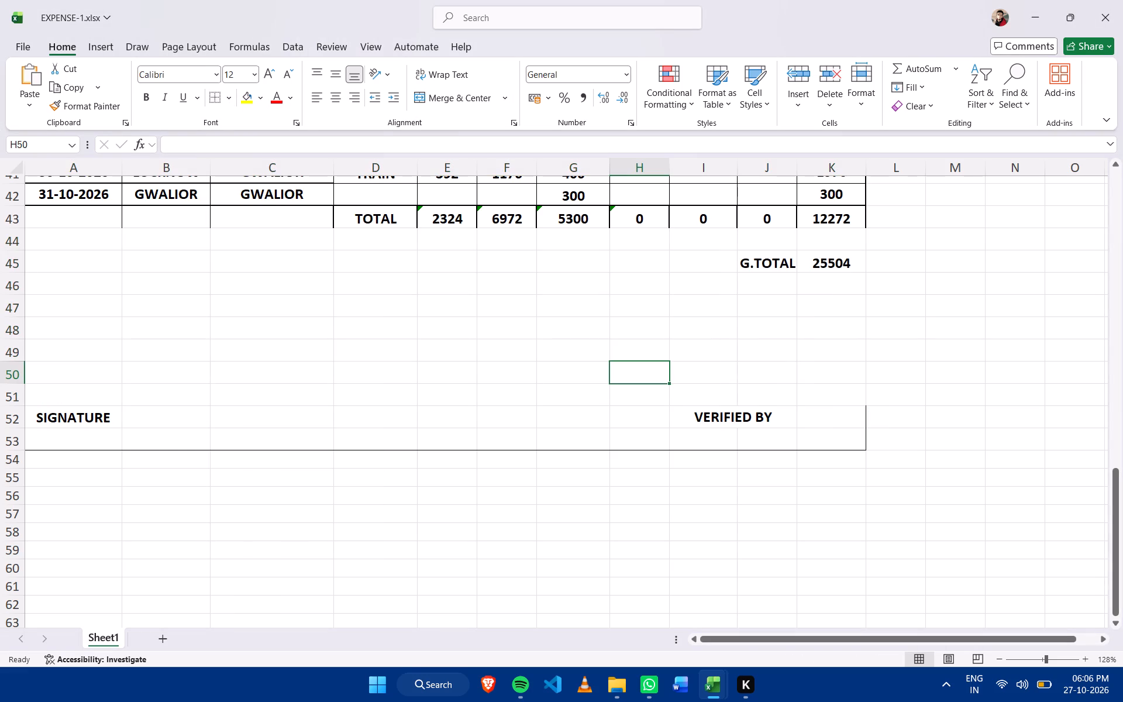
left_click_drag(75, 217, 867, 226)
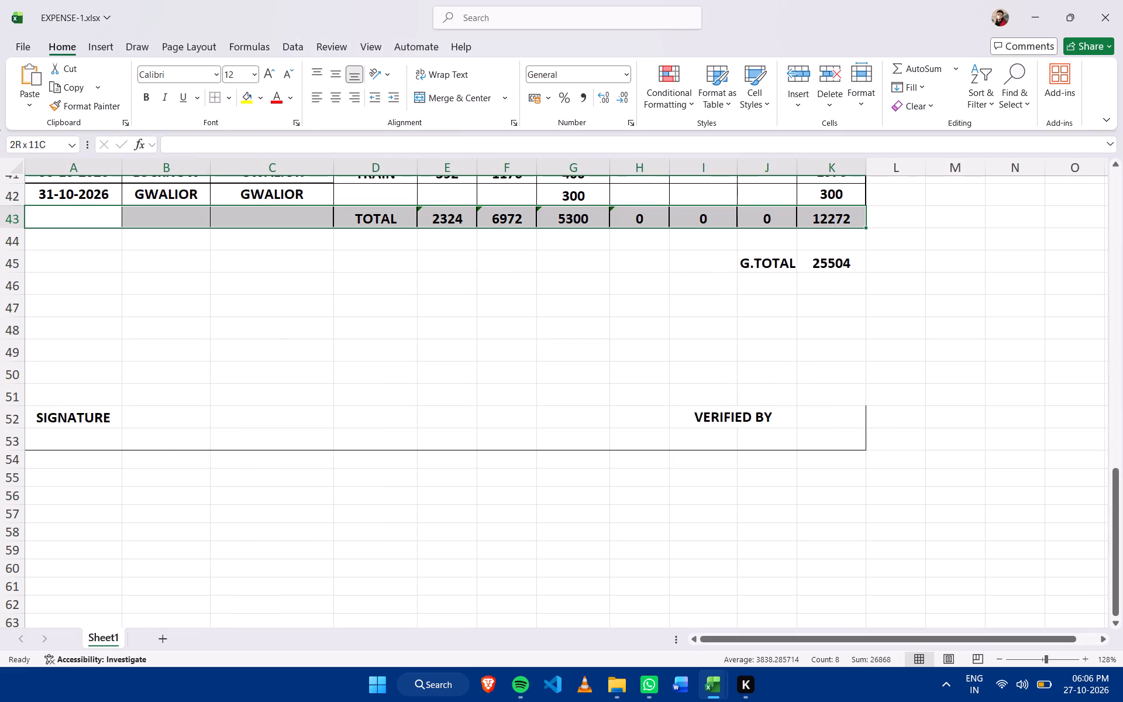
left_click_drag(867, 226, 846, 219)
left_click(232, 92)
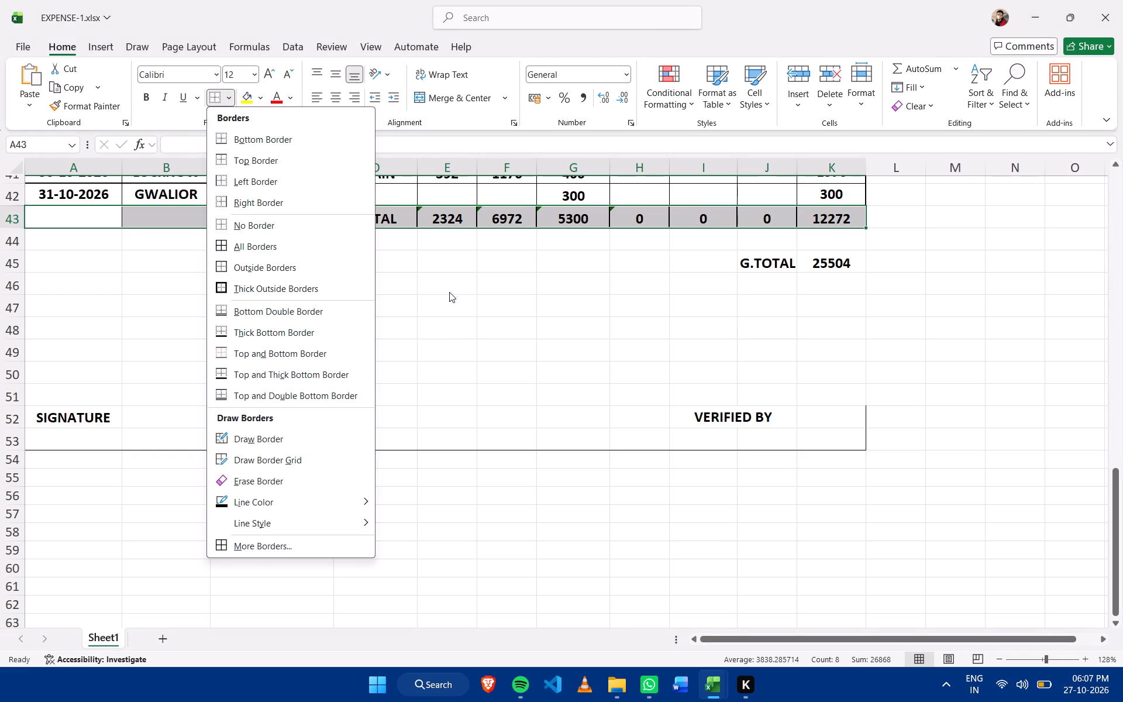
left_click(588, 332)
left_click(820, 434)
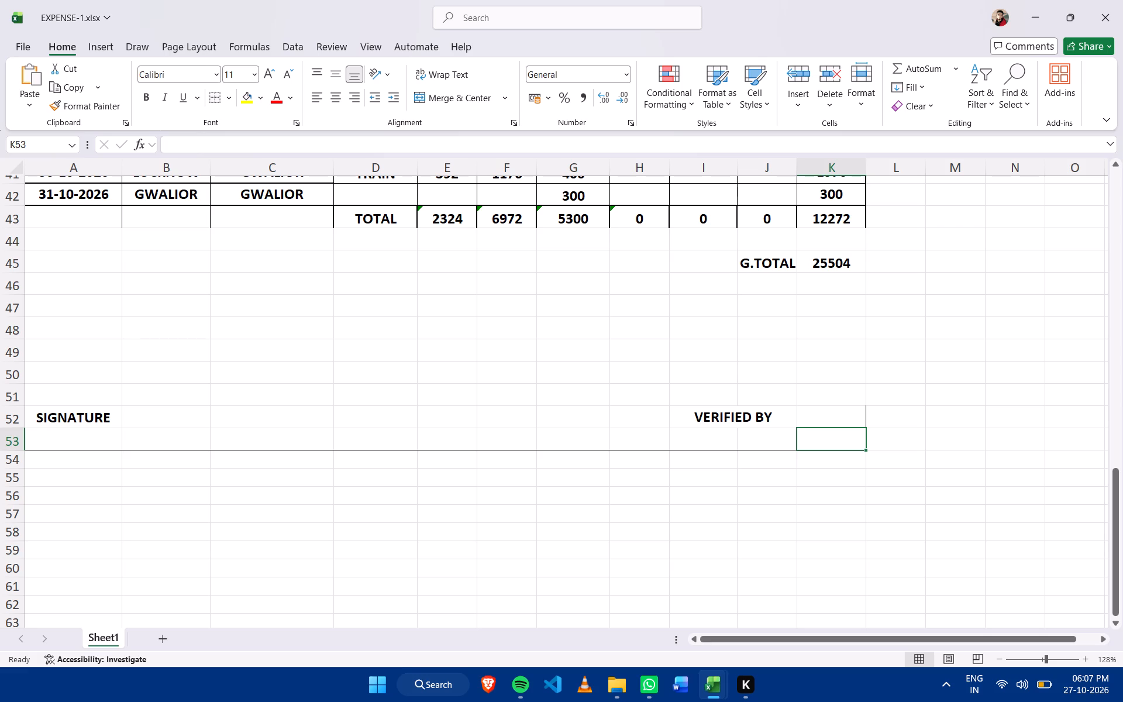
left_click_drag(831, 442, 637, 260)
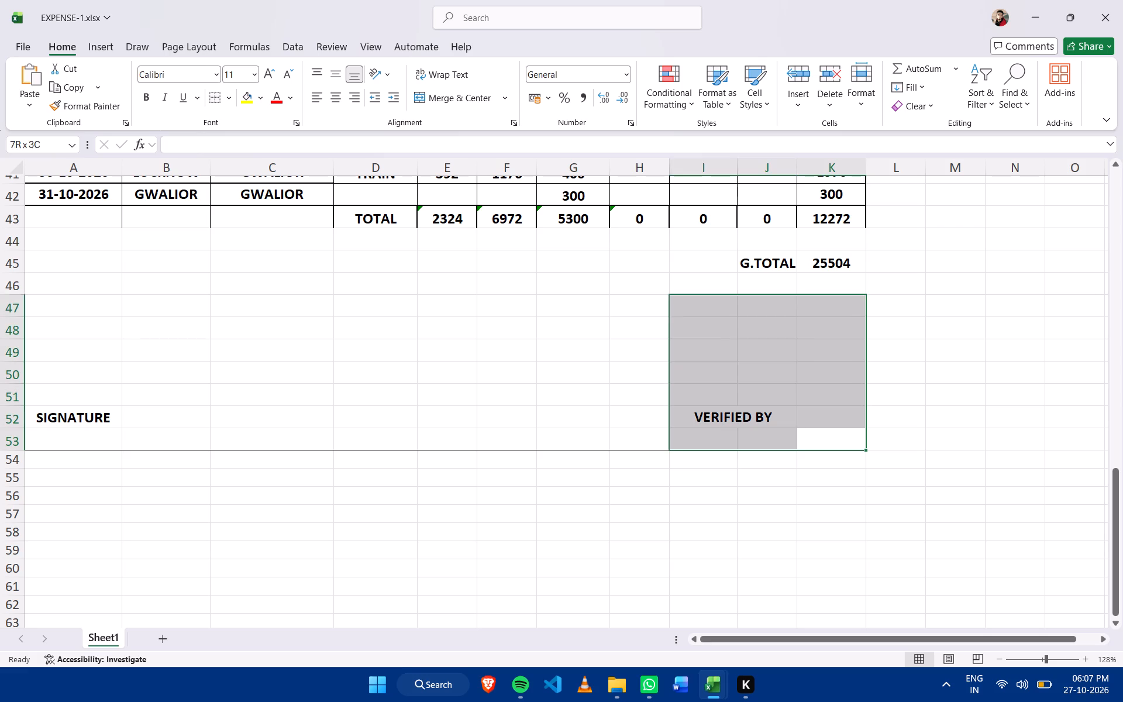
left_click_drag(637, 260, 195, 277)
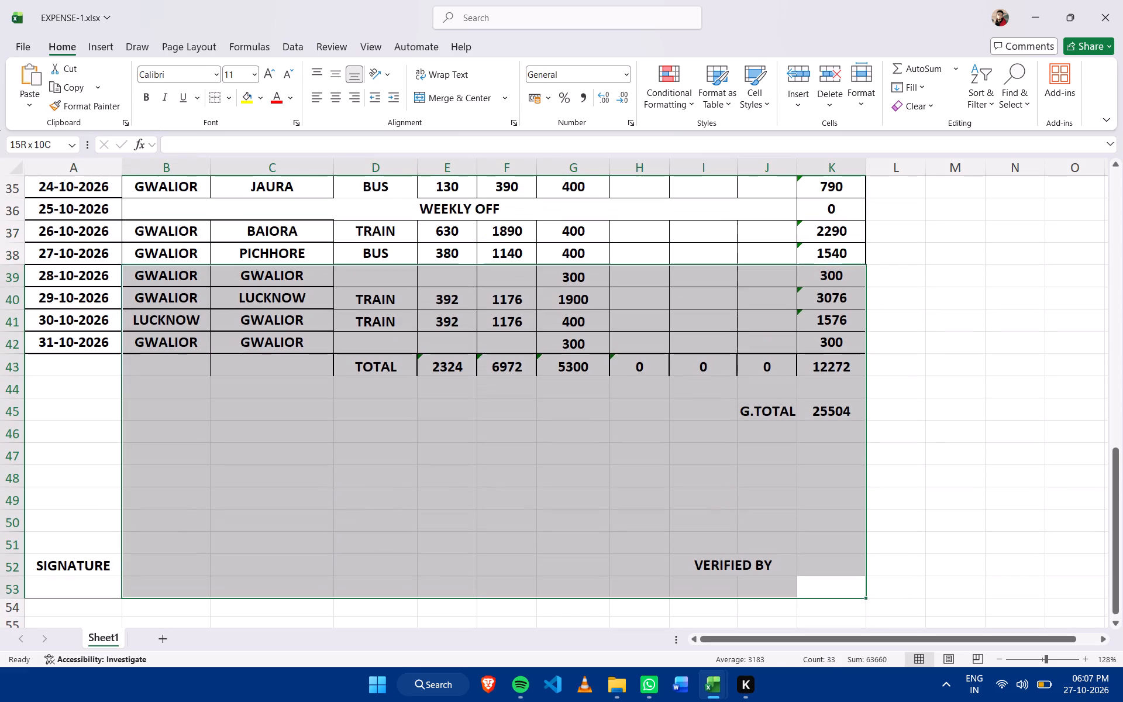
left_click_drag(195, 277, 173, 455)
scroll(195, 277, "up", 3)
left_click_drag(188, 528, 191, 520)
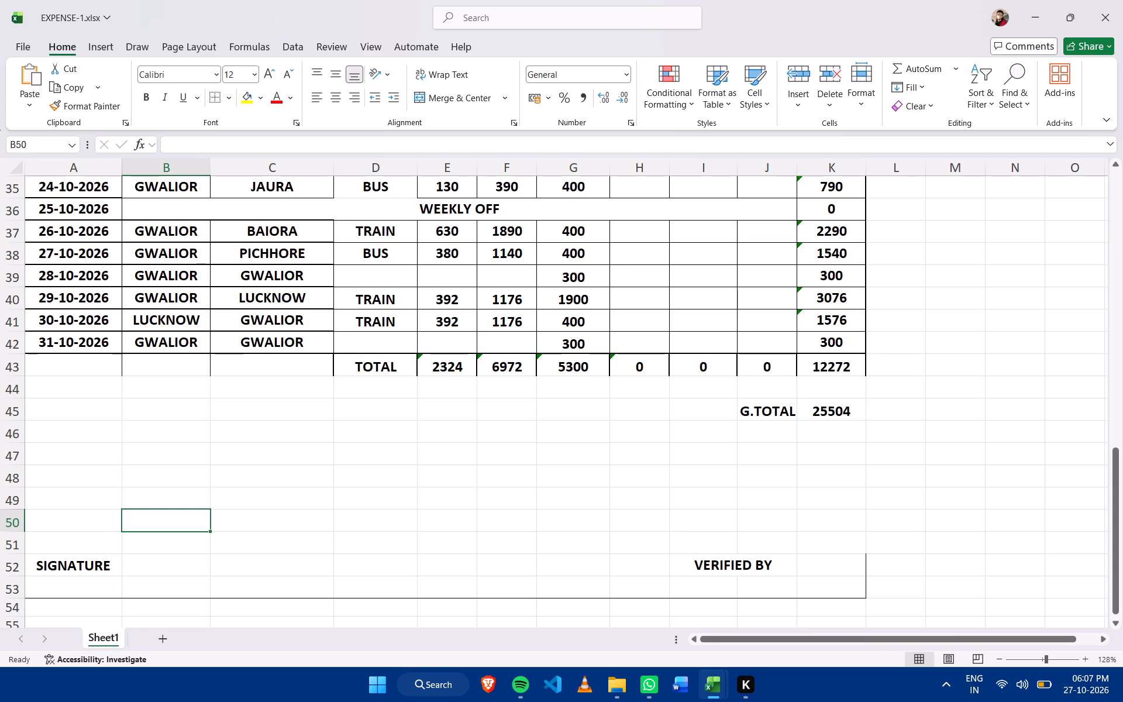
Remove all borders from the second table and the signature area, A30 to K53.
left_click_drag(802, 585, 417, 340)
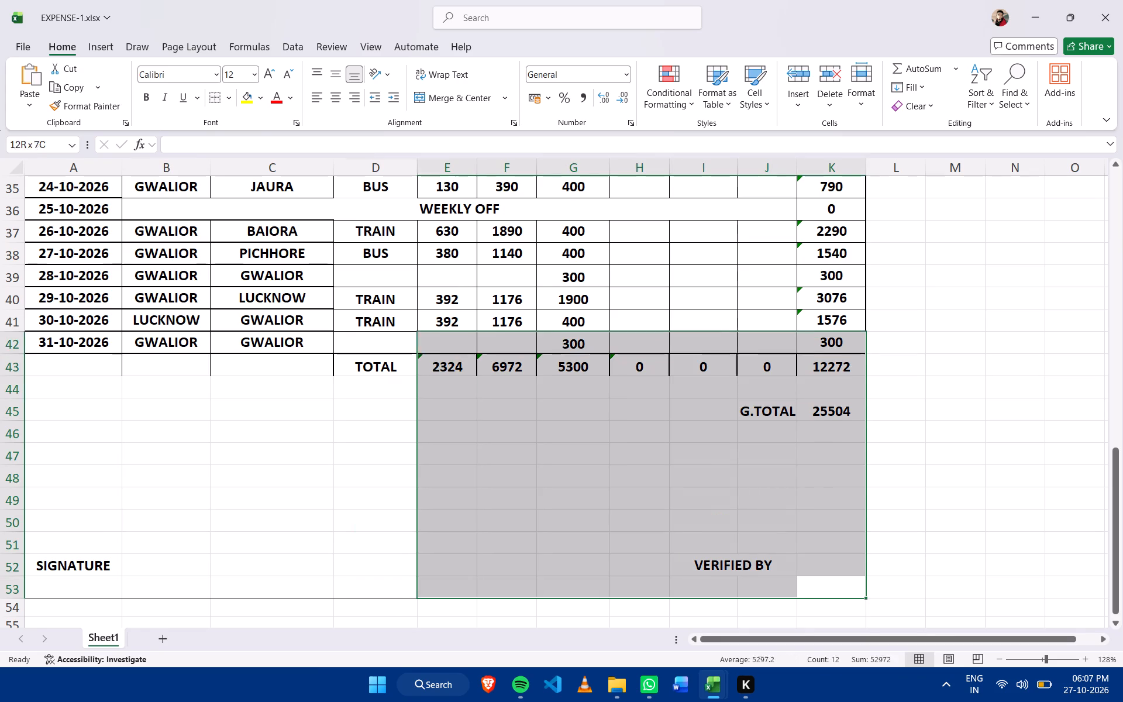
left_click_drag(417, 340, 84, 258)
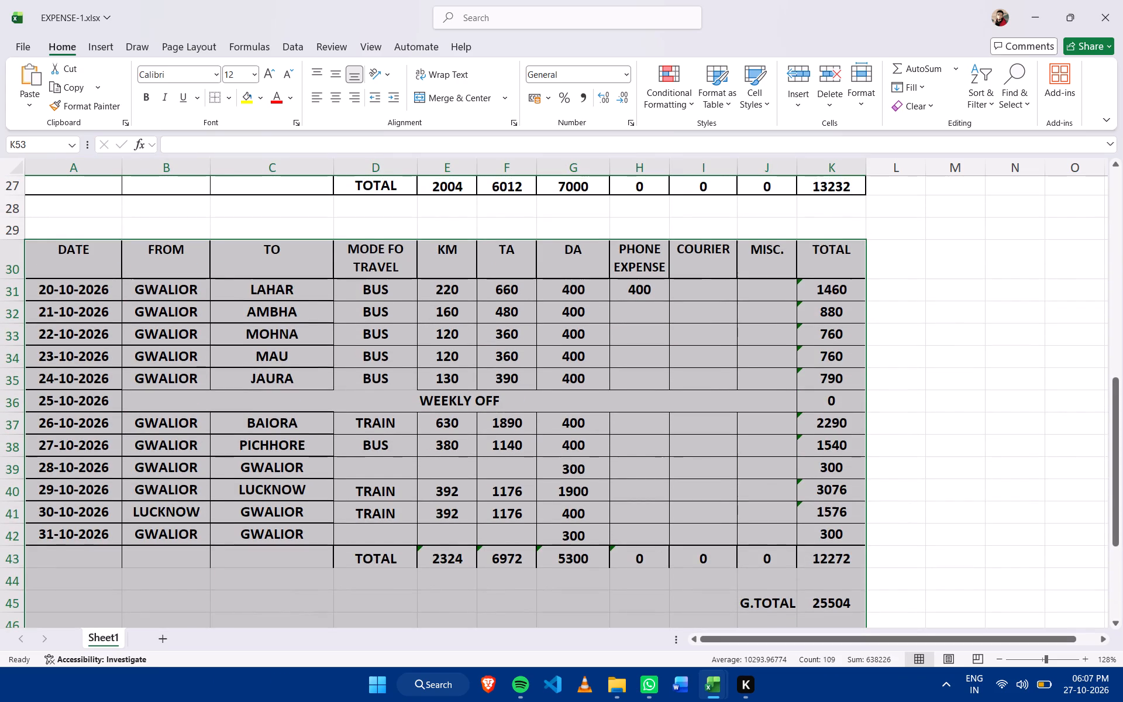
left_click(219, 100)
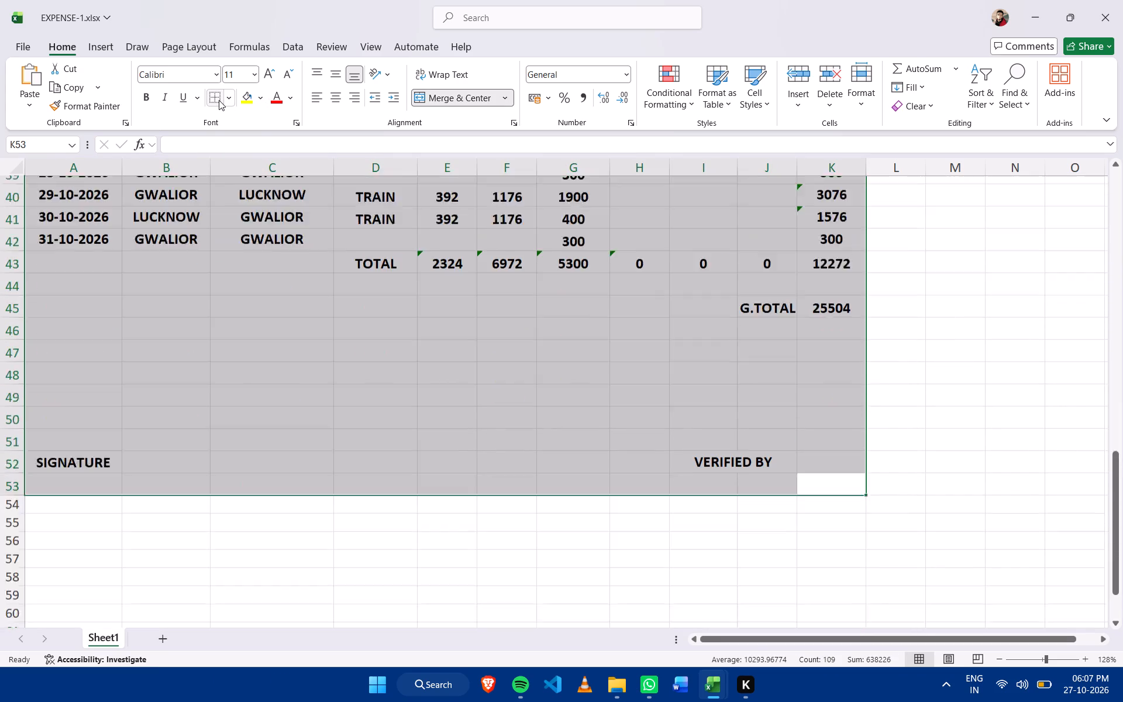
left_click(405, 366)
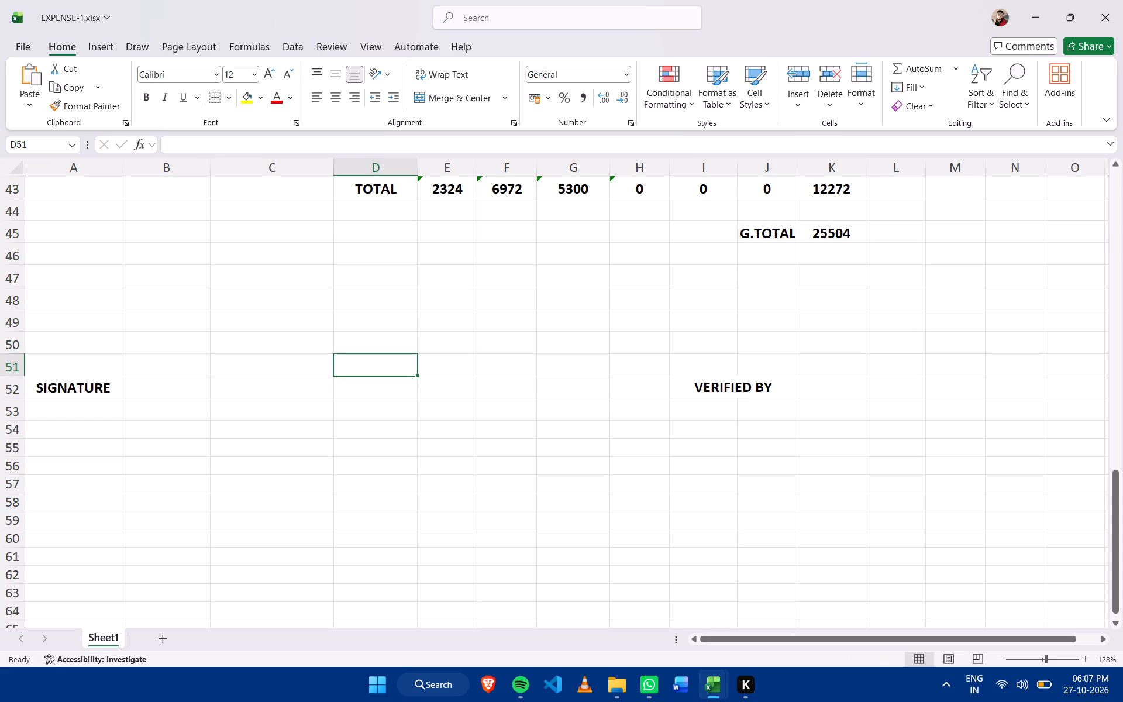
Apply outside borders around the whole second table and signature block, A30 to K53.
left_click_drag(852, 412, 178, 170)
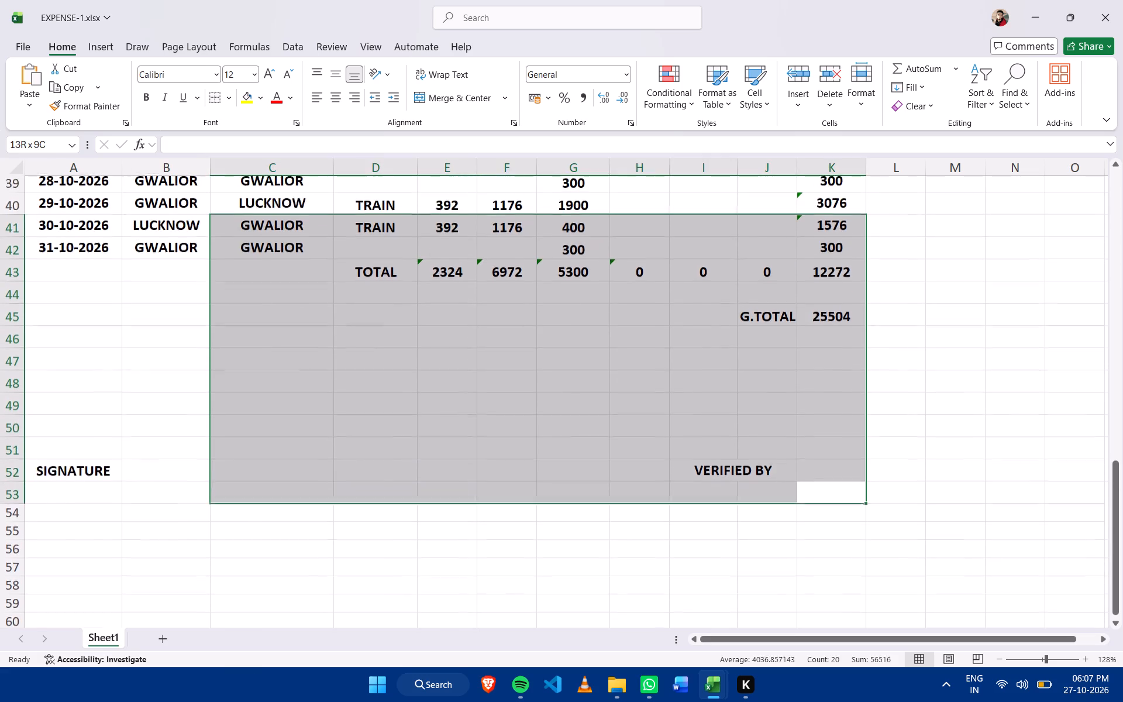
left_click_drag(178, 170, 101, 152)
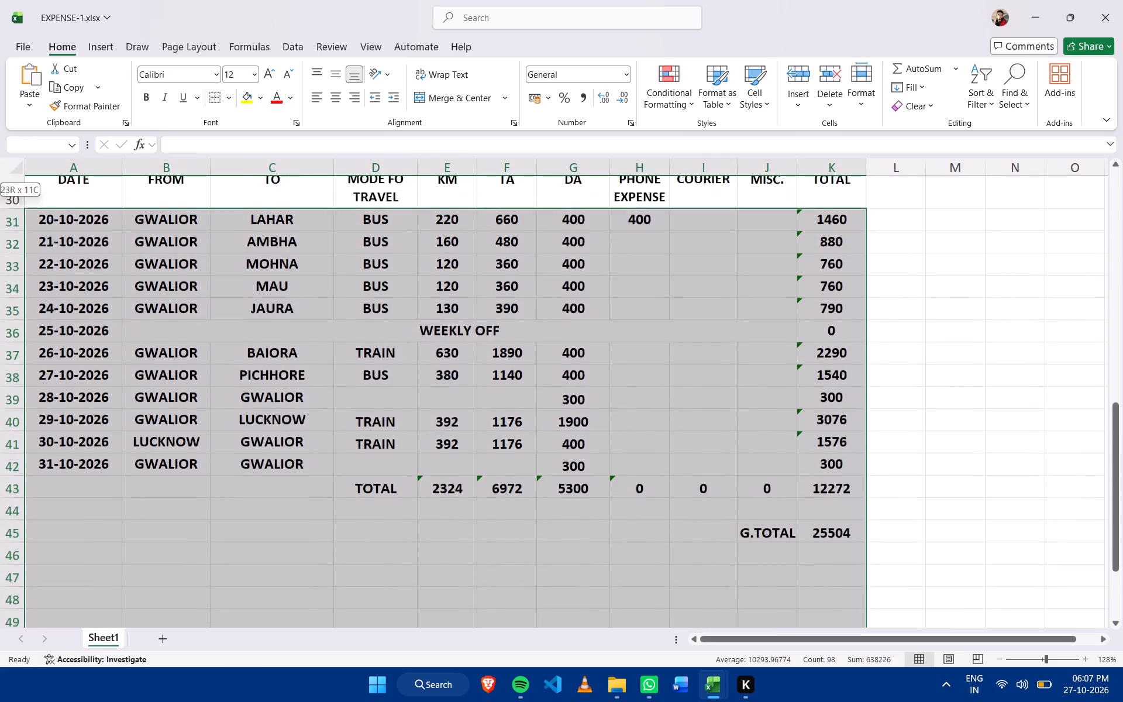
left_click_drag(101, 152, 75, 305)
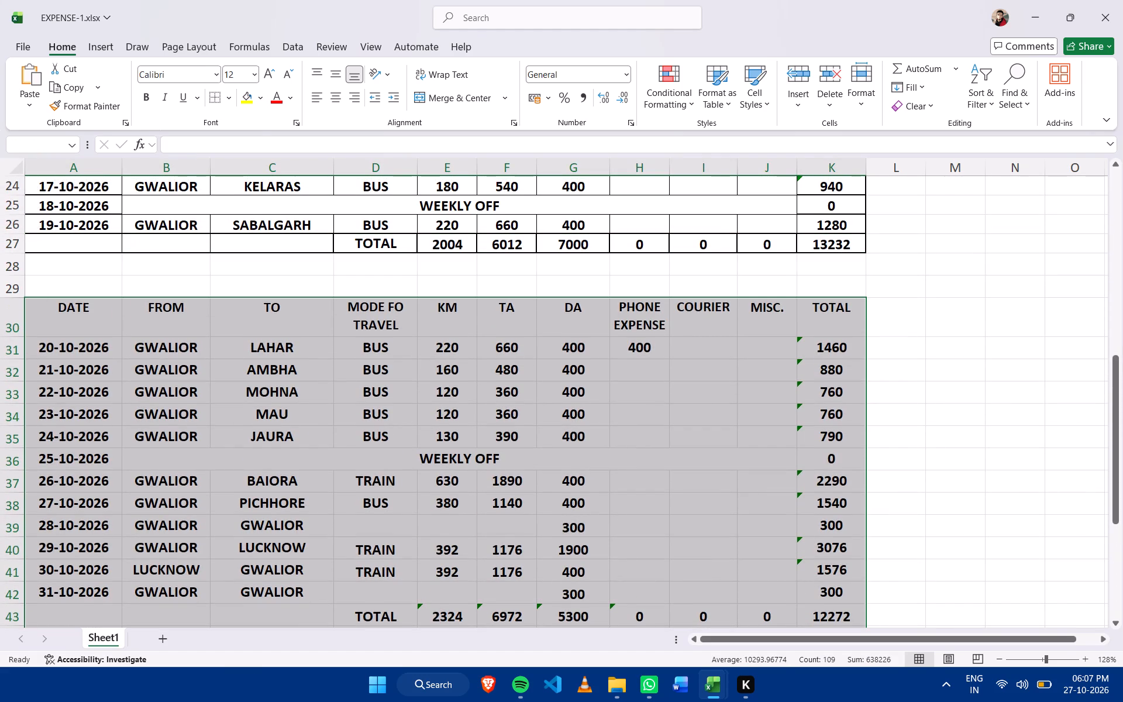
left_click(228, 97)
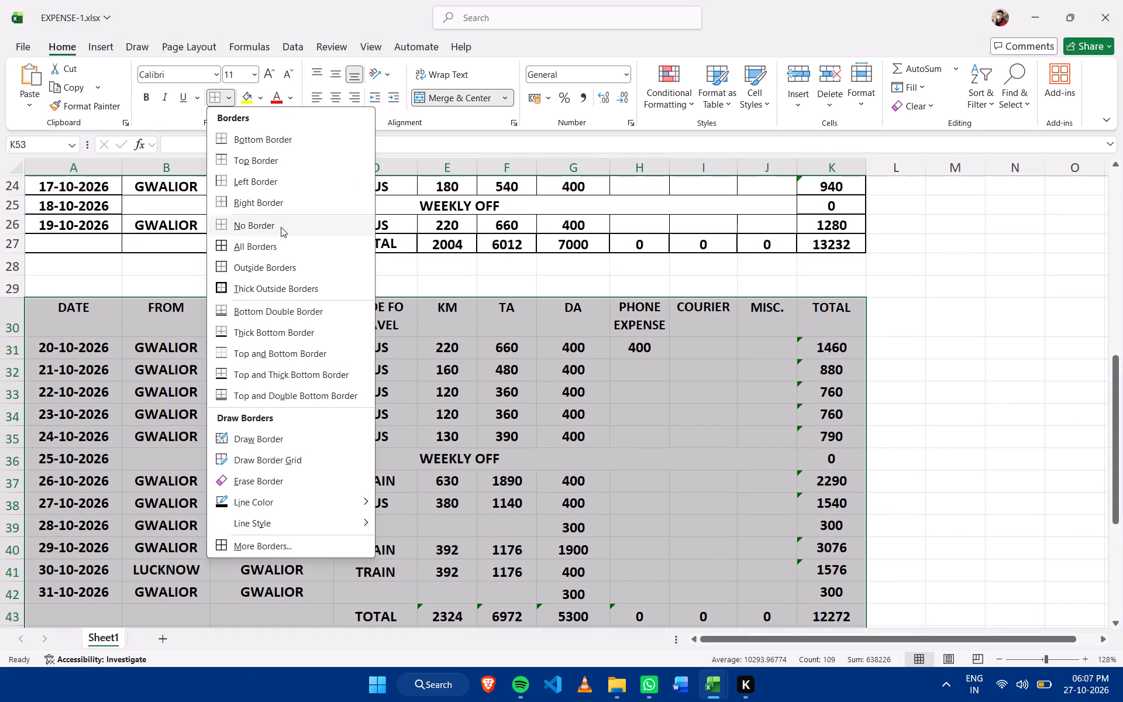
left_click(275, 268)
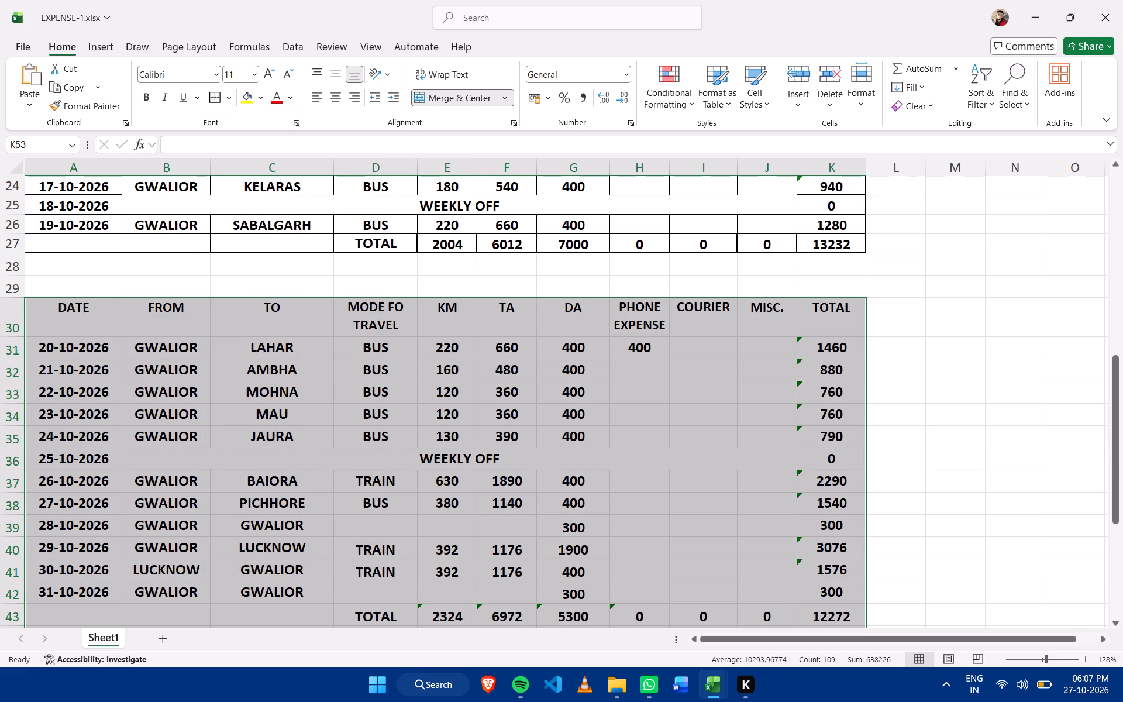
left_click(435, 360)
Apply all borders to the second table's header row, A30 to K30.
scroll(441, 359, "up", 7)
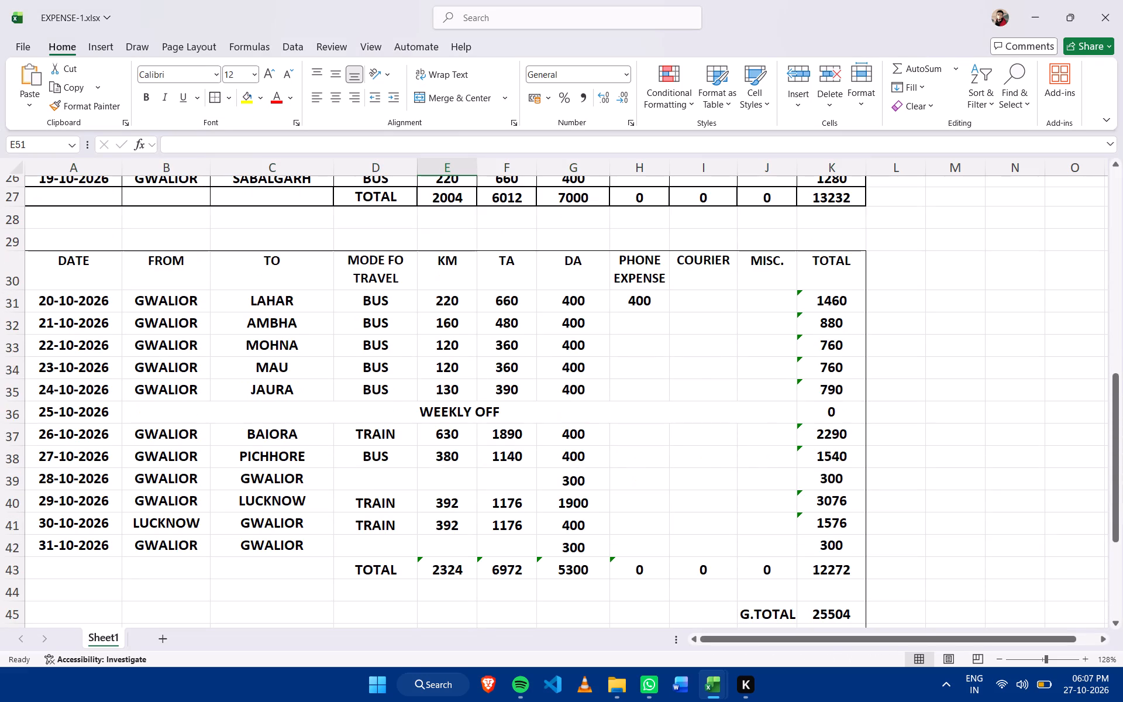
left_click_drag(97, 266, 796, 274)
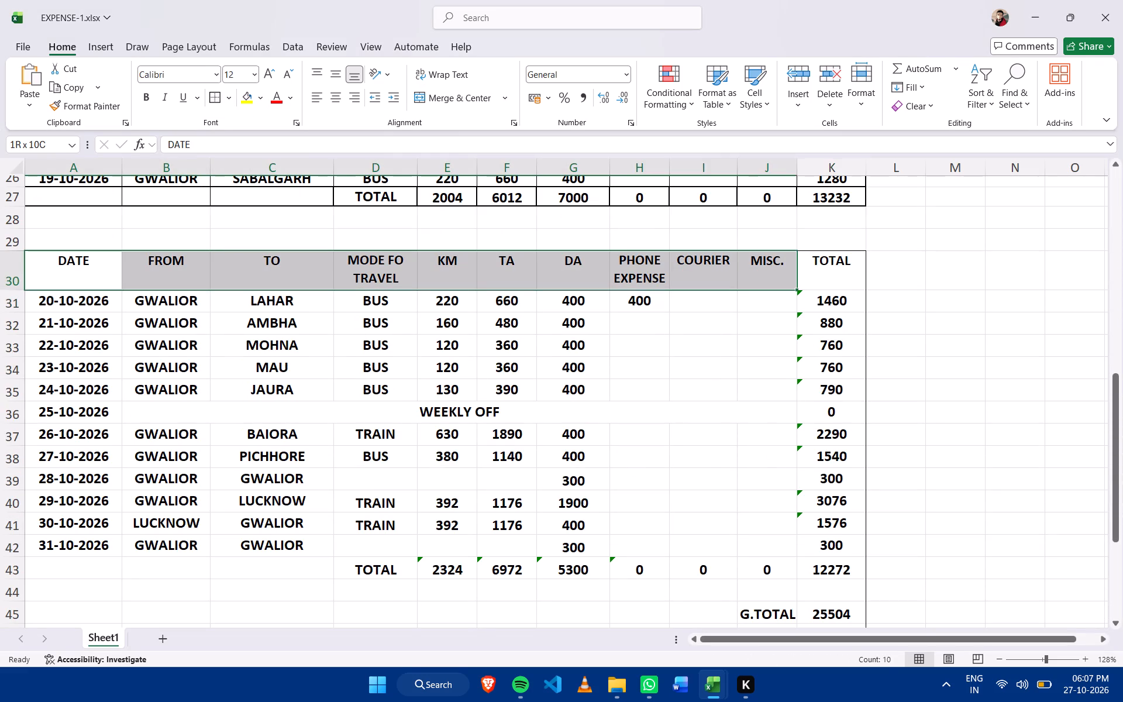
left_click_drag(796, 274, 825, 276)
left_click(228, 99)
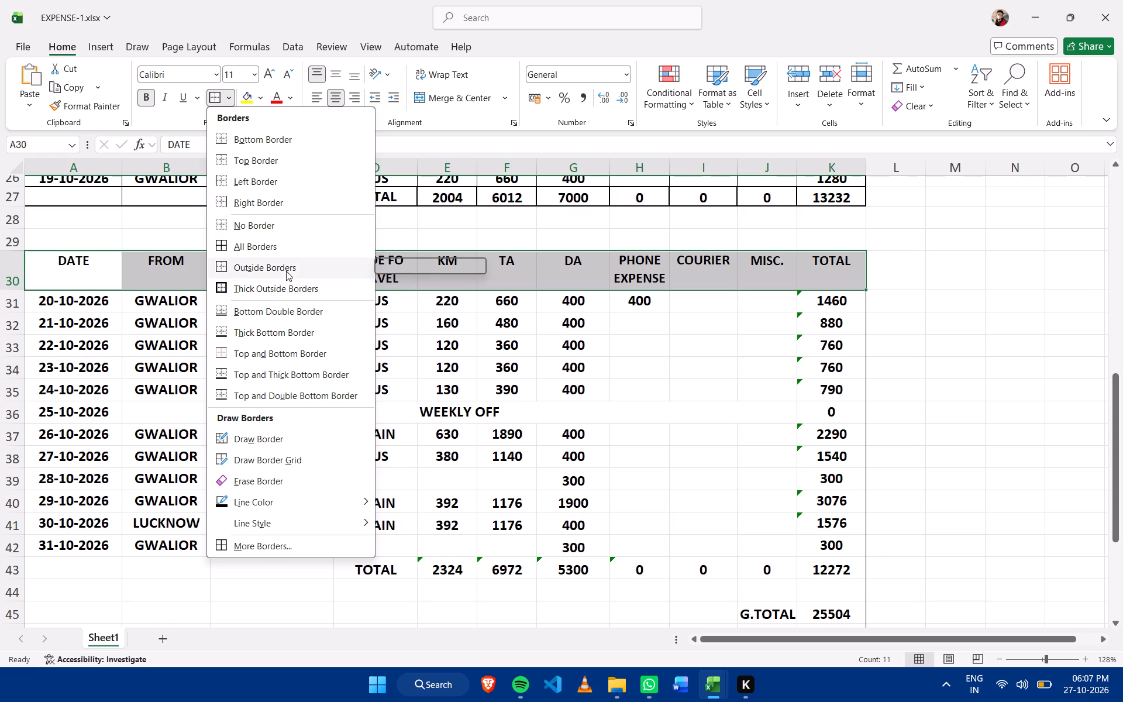
left_click(283, 248)
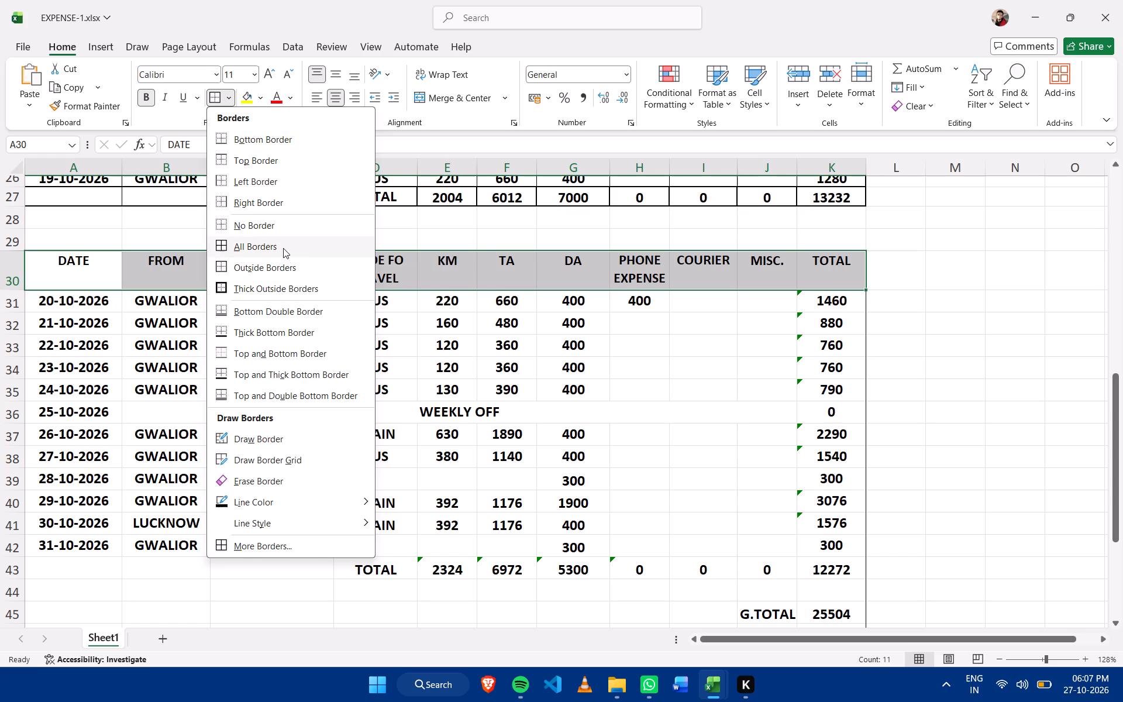
left_click(85, 273)
Apply all borders to the second table from its header through the TOTAL row, A30 to K43.
left_click_drag(81, 273, 365, 448)
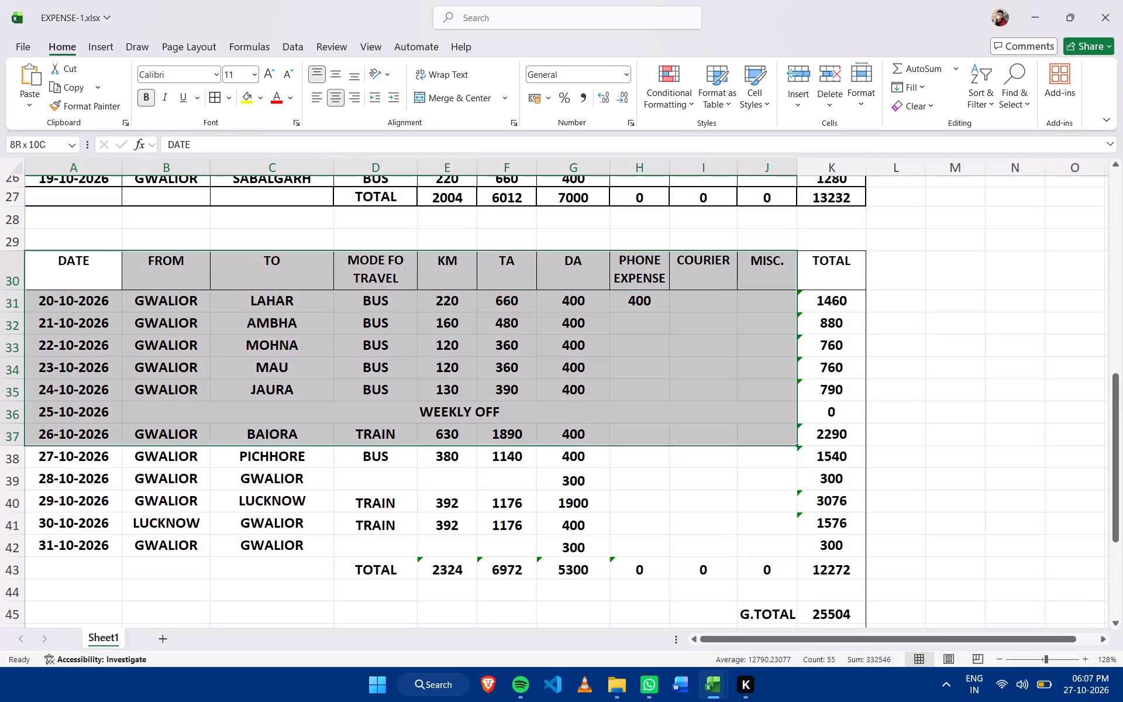
left_click_drag(365, 448, 825, 621)
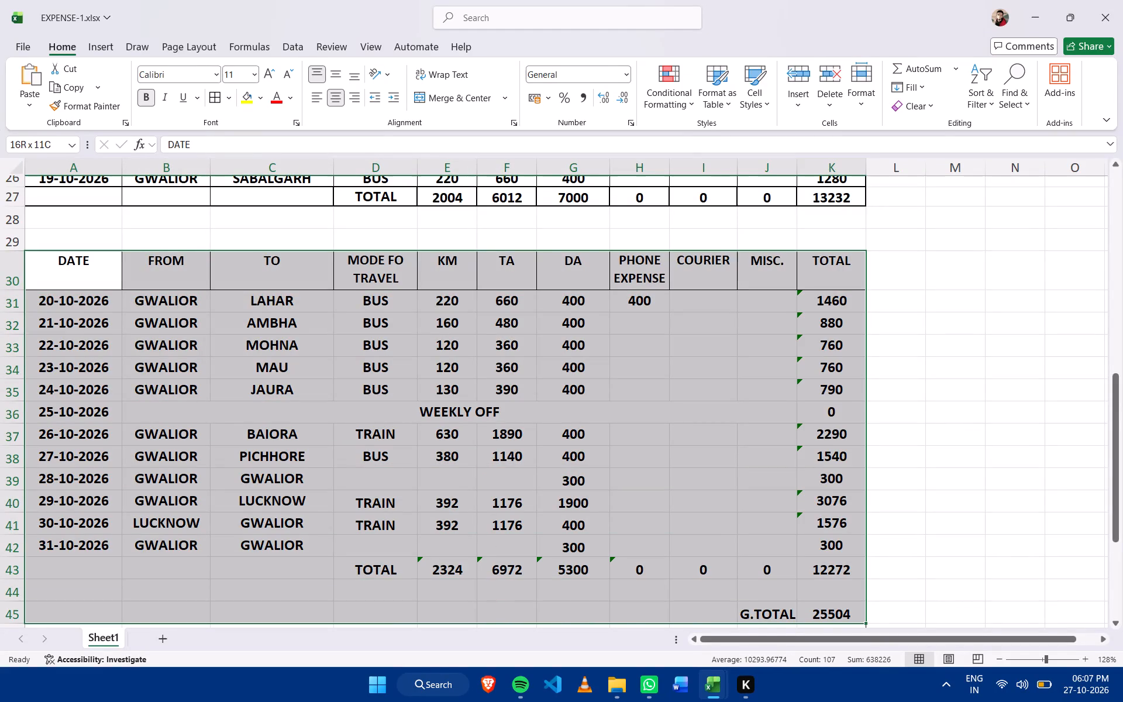
left_click_drag(825, 621, 826, 562)
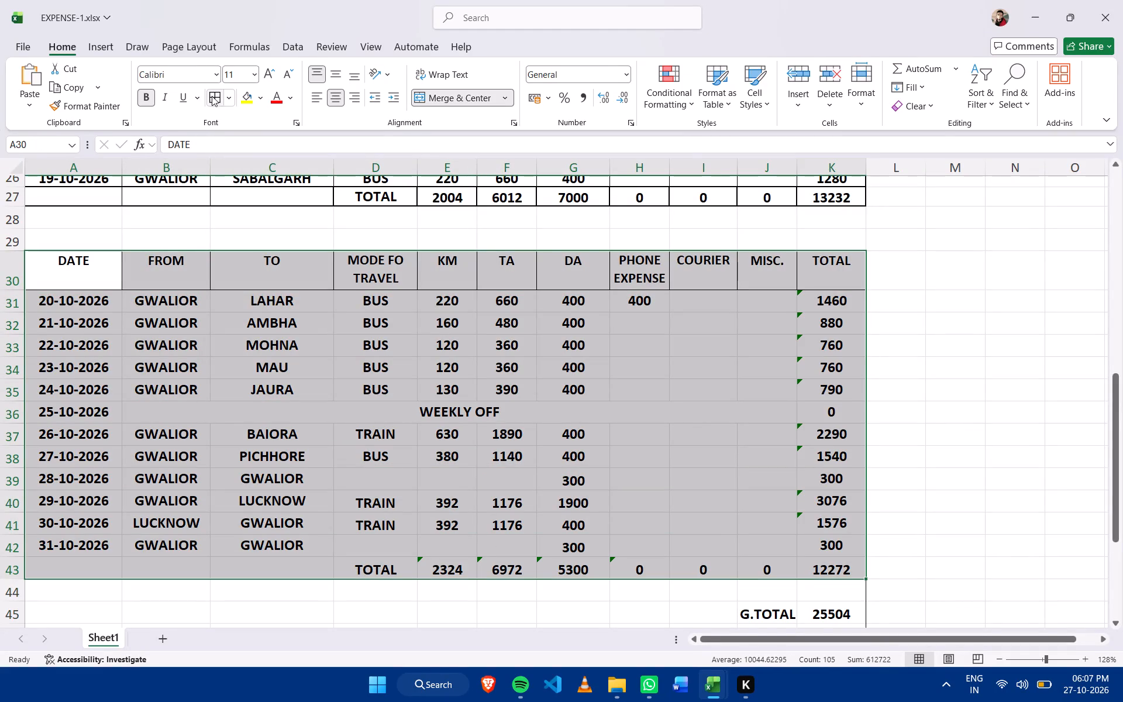
left_click(217, 96)
left_click(576, 477)
Apply all borders to the G.TOTAL label and its amount, J45 to K45.
scroll(567, 450, "down", 3)
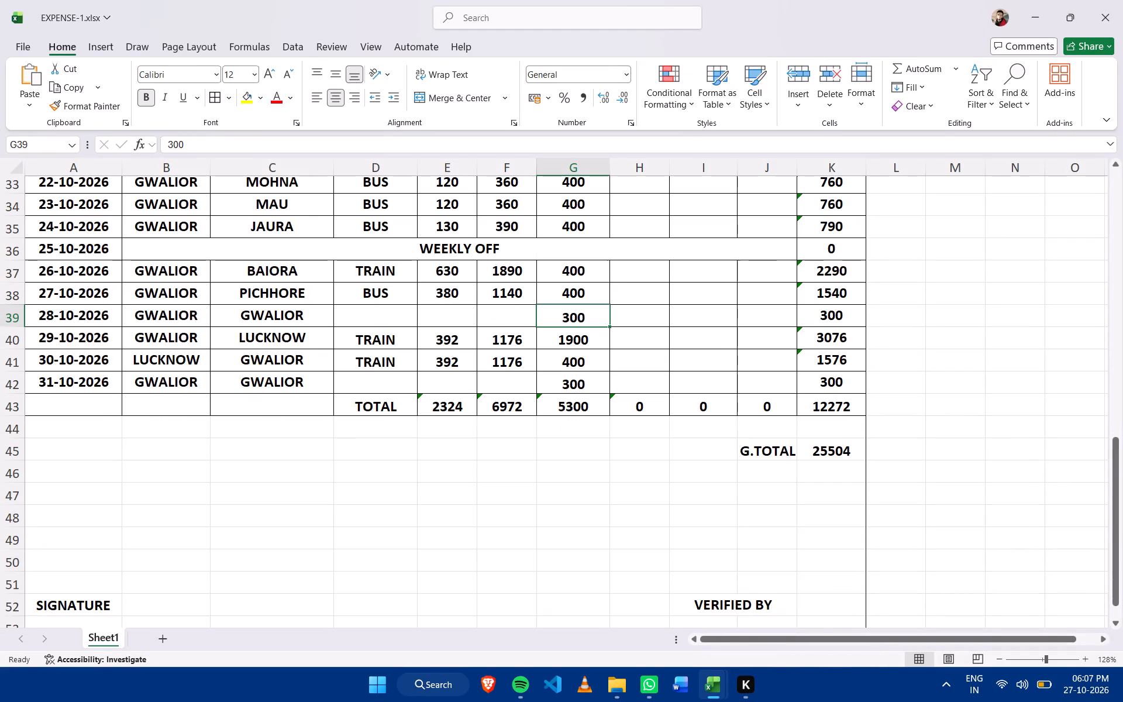
left_click_drag(752, 453, 828, 439)
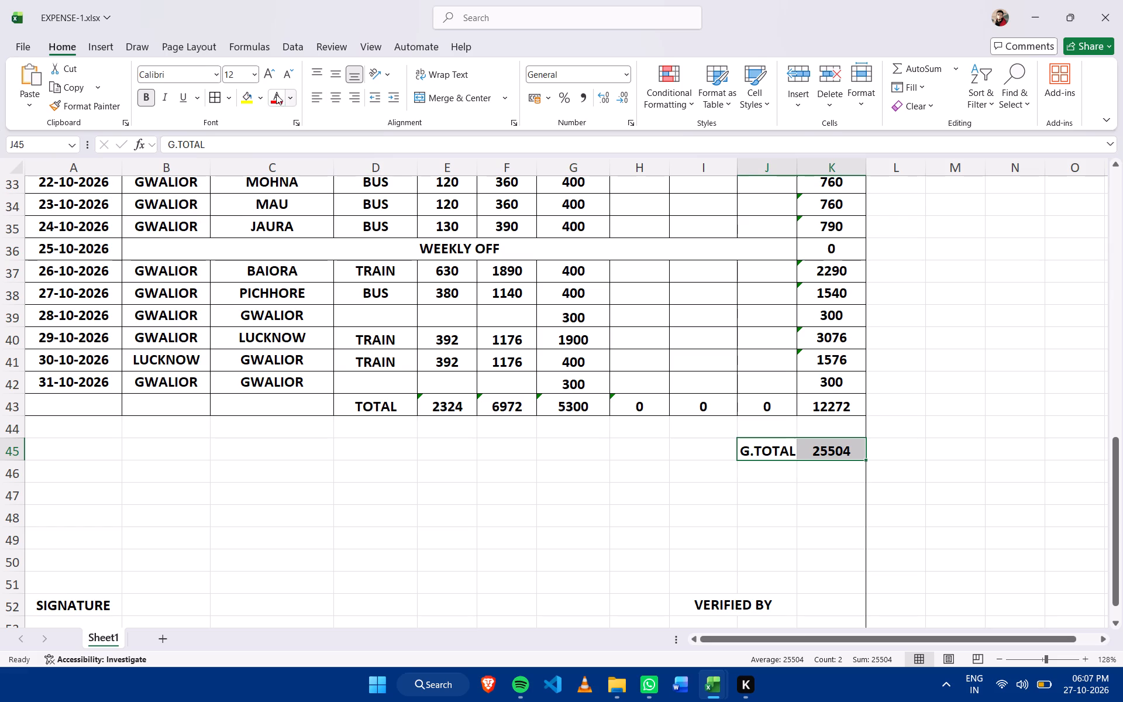
left_click(213, 96)
left_click(422, 368)
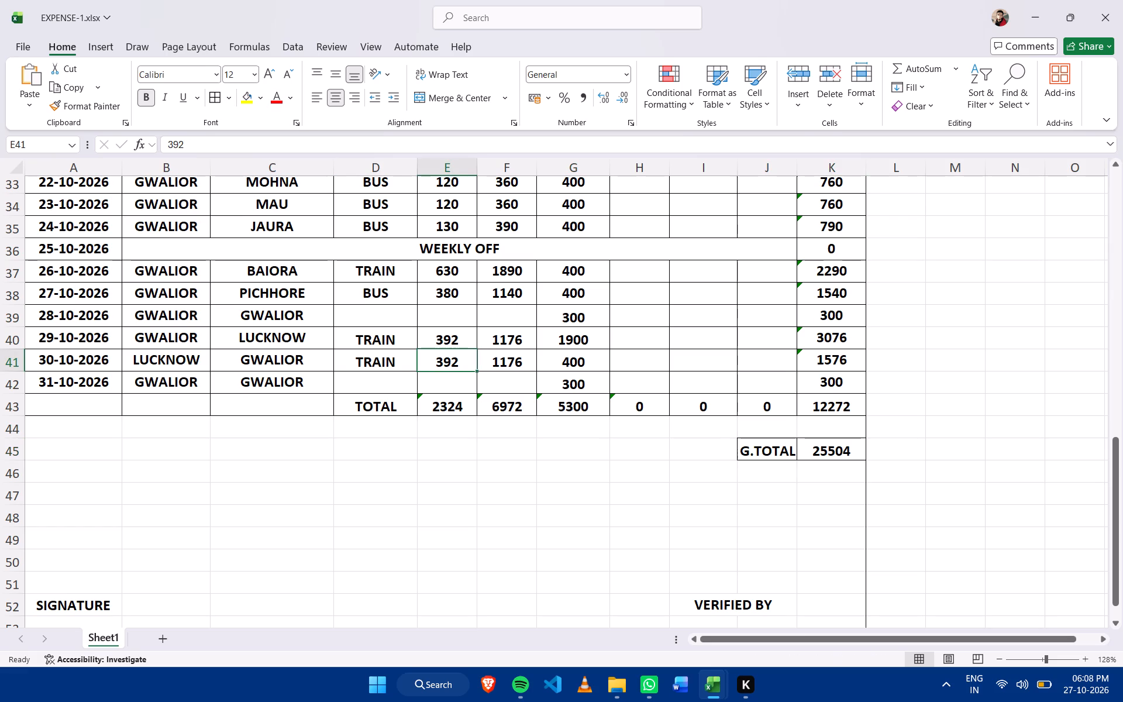
Apply all borders to the first table's entries from FROM through MISC., B7 to J26.
scroll(598, 466, "down", 2)
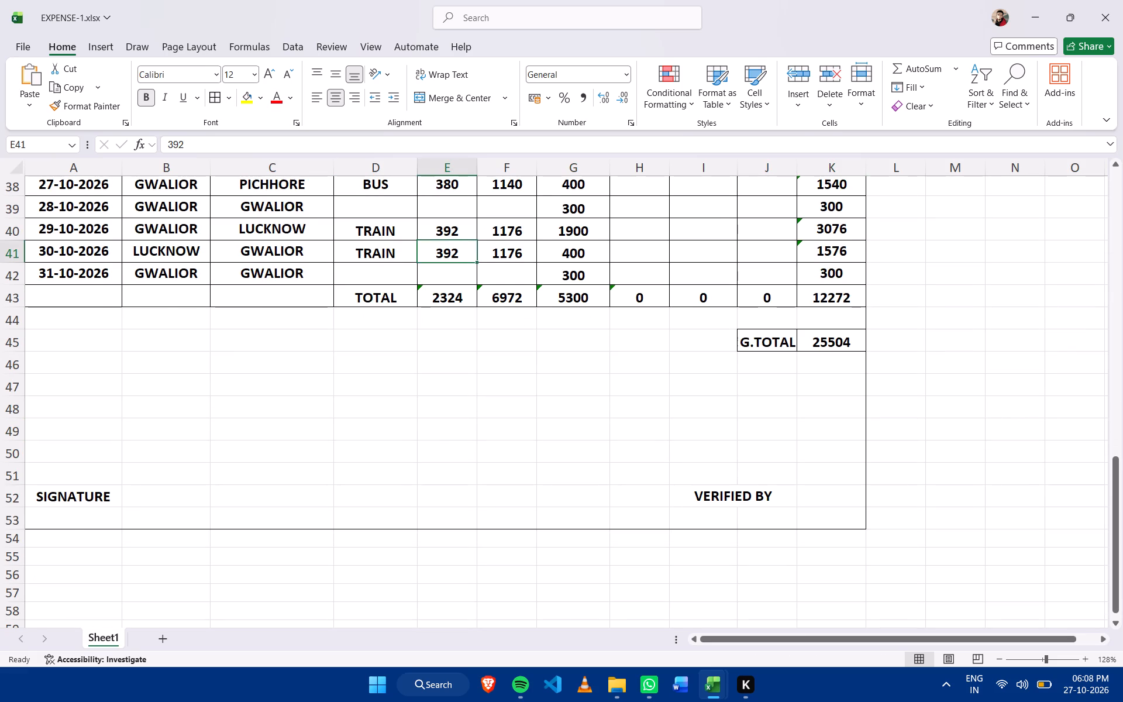
scroll(583, 428, "up", 14)
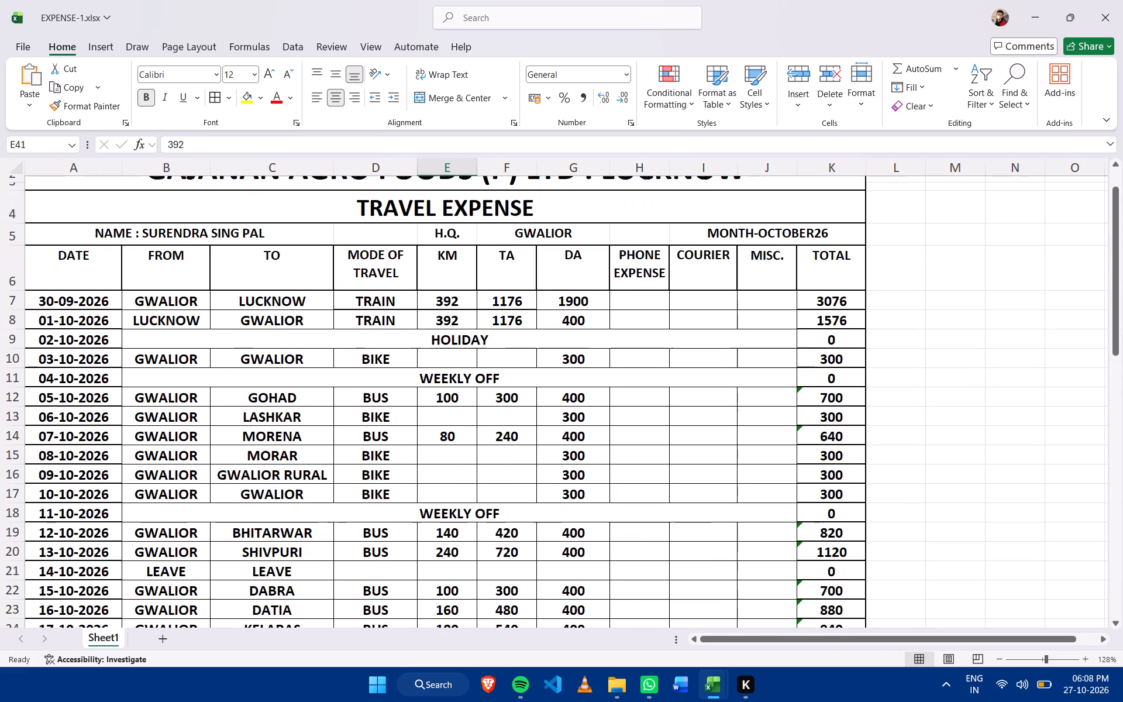
scroll(400, 320, "down", 1)
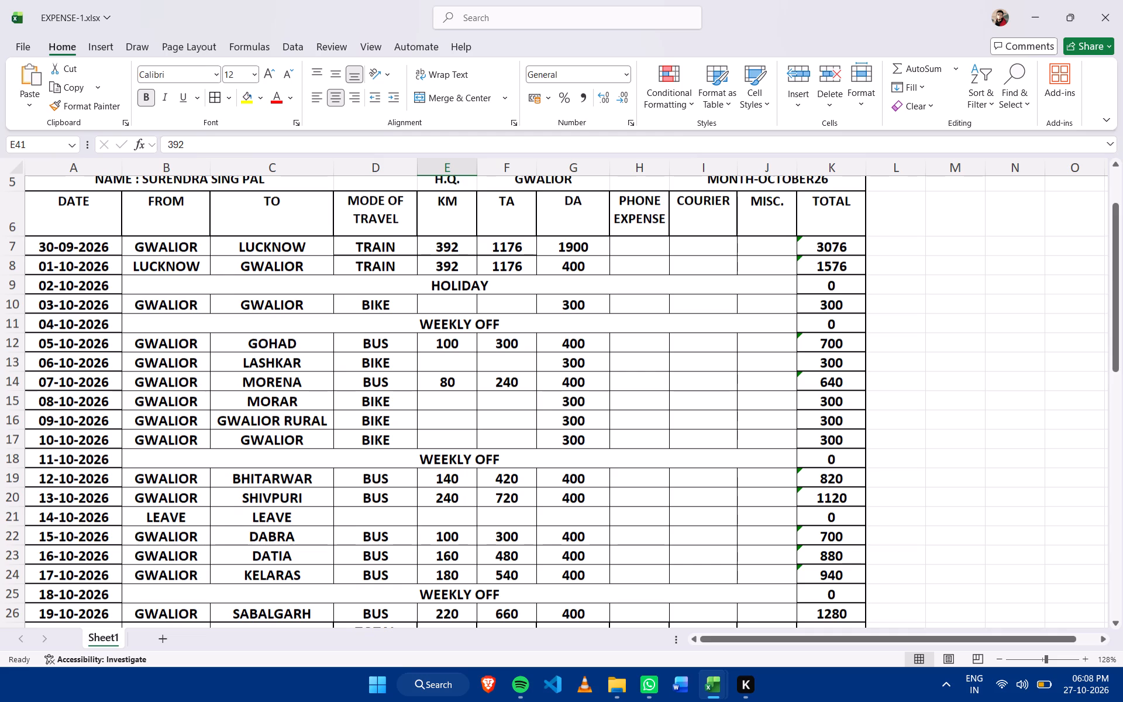
left_click_drag(185, 245, 754, 604)
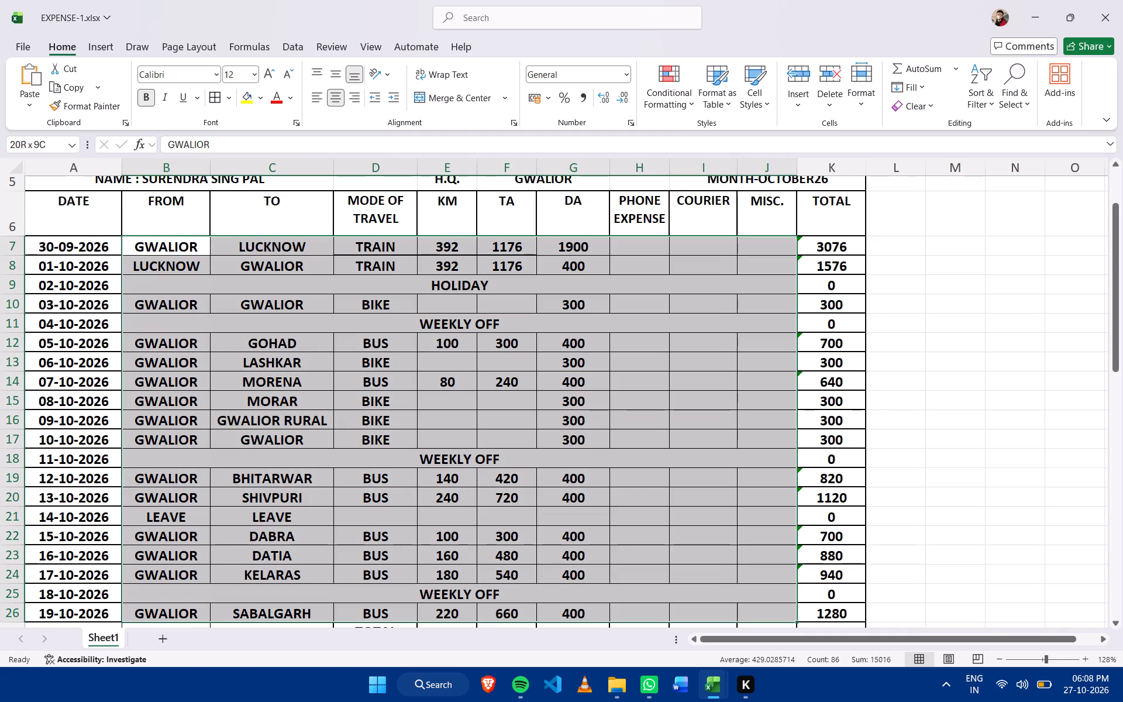
left_click_drag(754, 604, 754, 605)
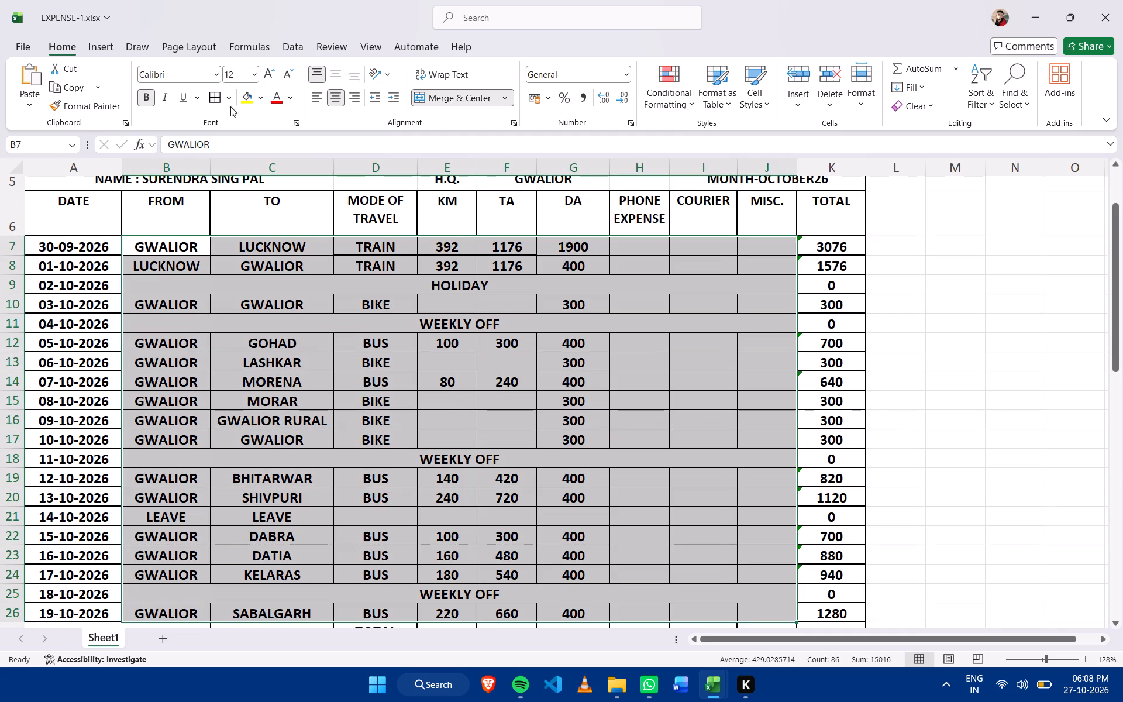
left_click(217, 100)
left_click(442, 357)
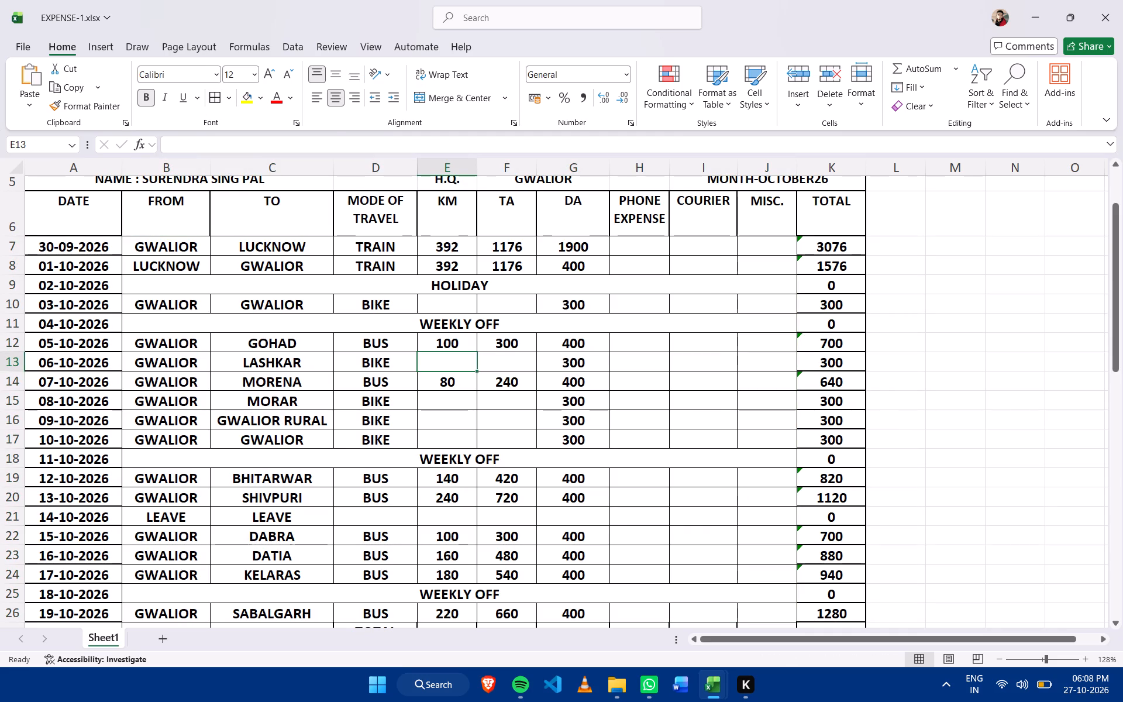
Apply all borders to the whole first table from its header through the TOTAL row, A6 to K27.
scroll(115, 226, "down", 2)
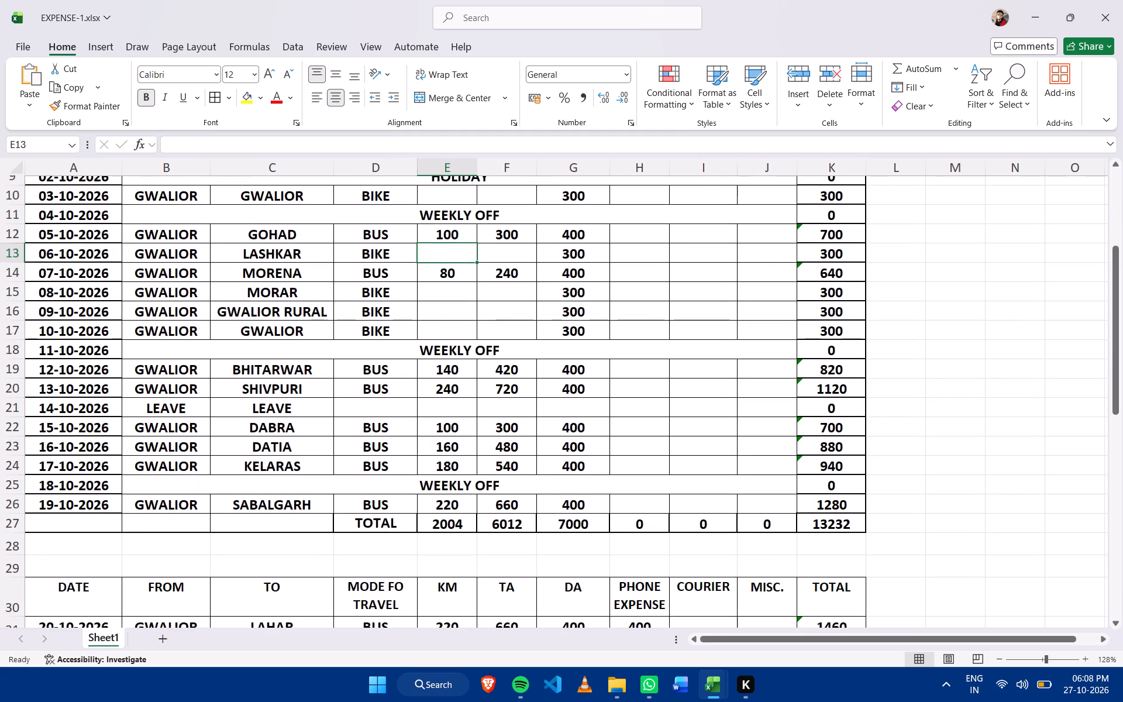
scroll(229, 419, "up", 2)
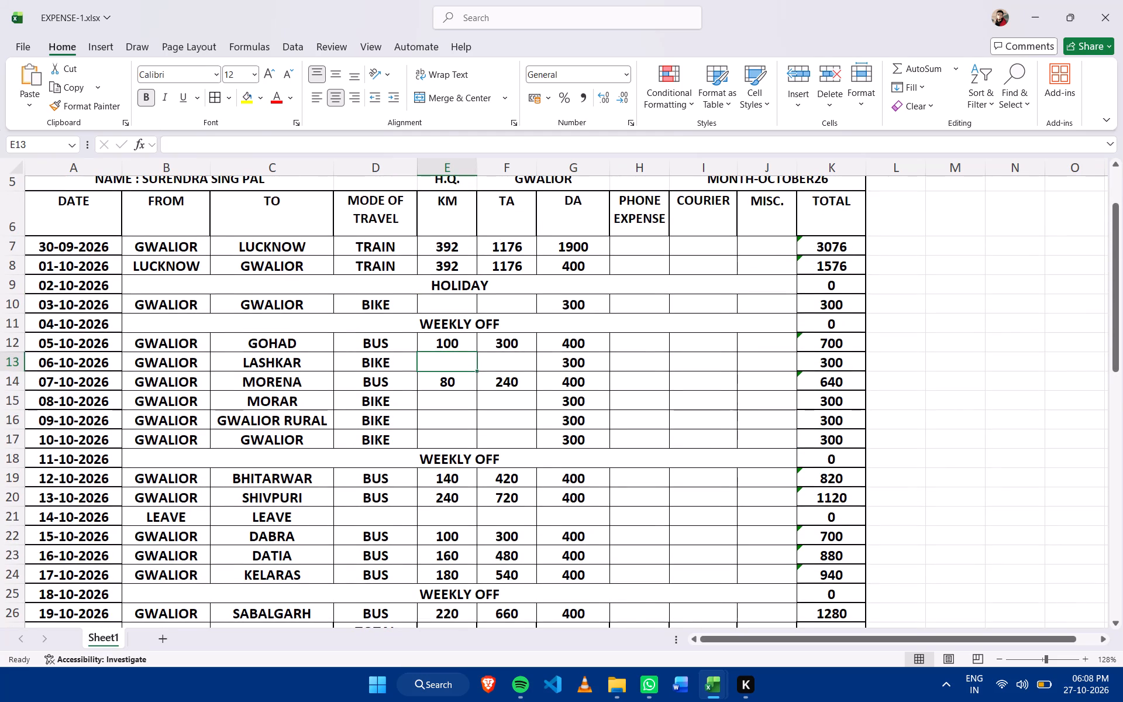
left_click(81, 209)
left_click_drag(87, 208, 157, 263)
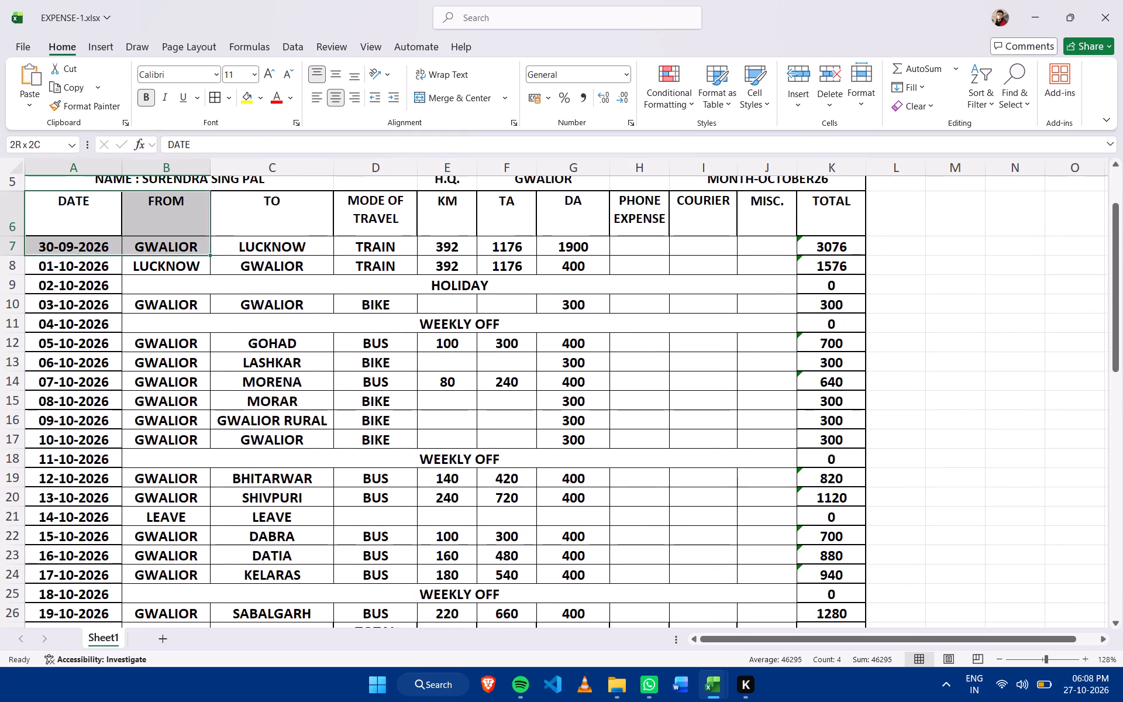
left_click_drag(157, 263, 835, 570)
left_click(216, 98)
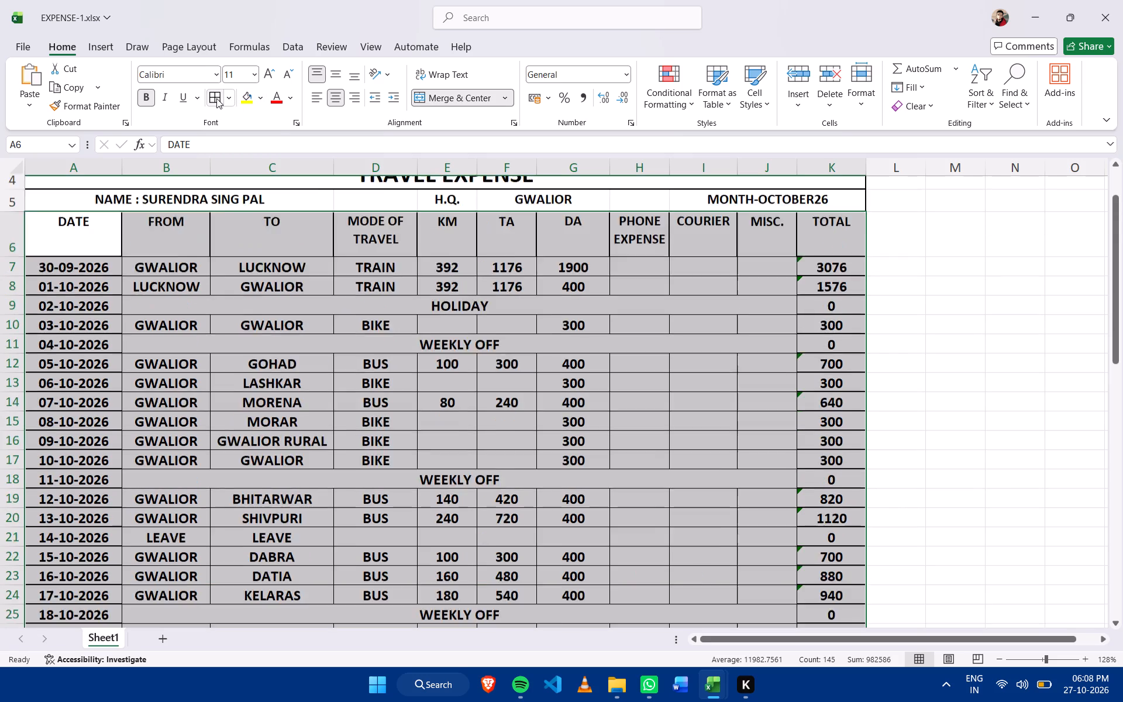
left_click(667, 415)
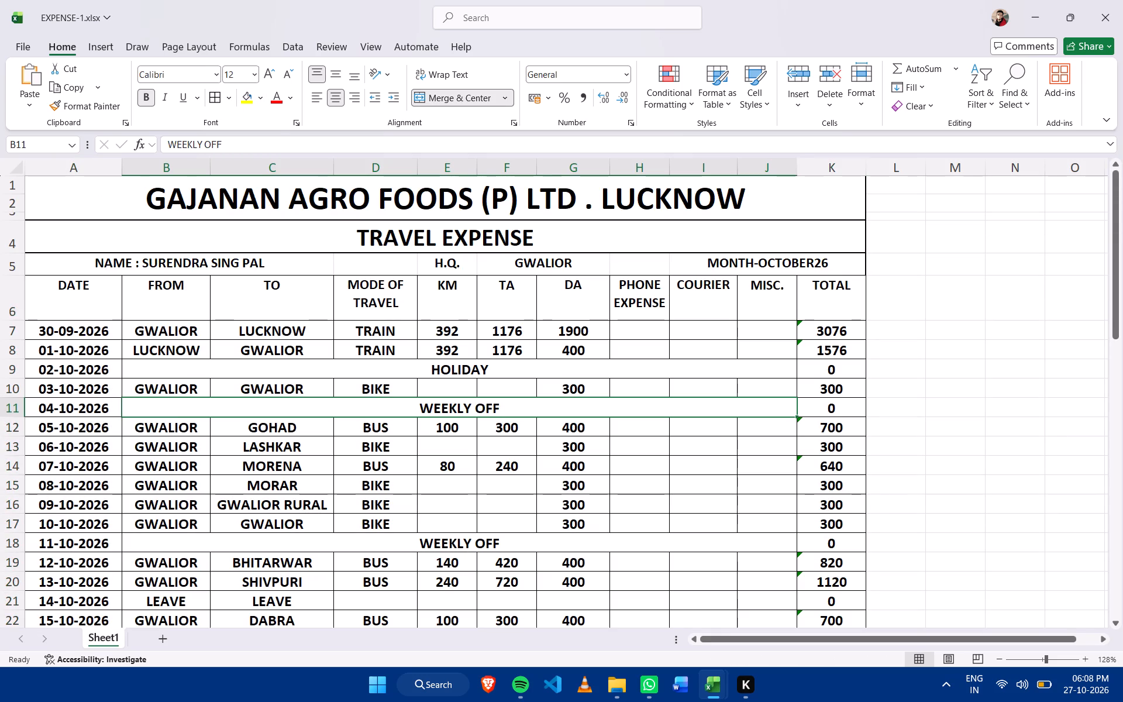
Apply thick outside borders around the first table, from its header through the TOTAL row, A6 to K27.
left_click_drag(98, 298, 792, 643)
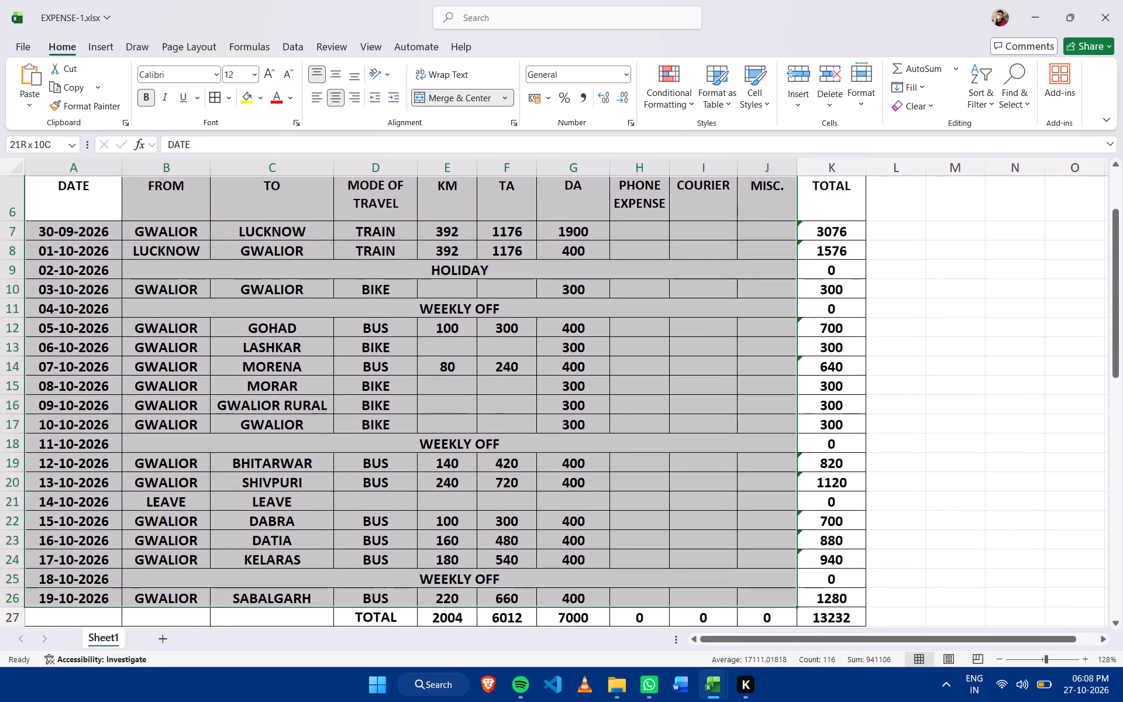
left_click_drag(792, 643, 843, 565)
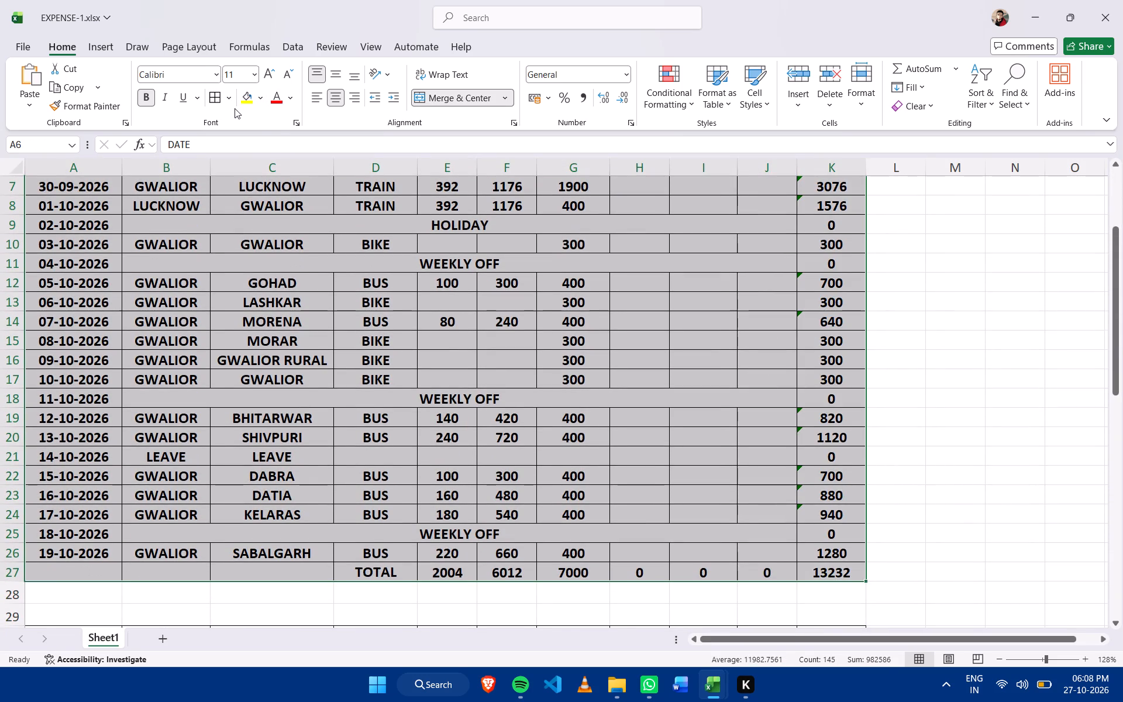
left_click(230, 100)
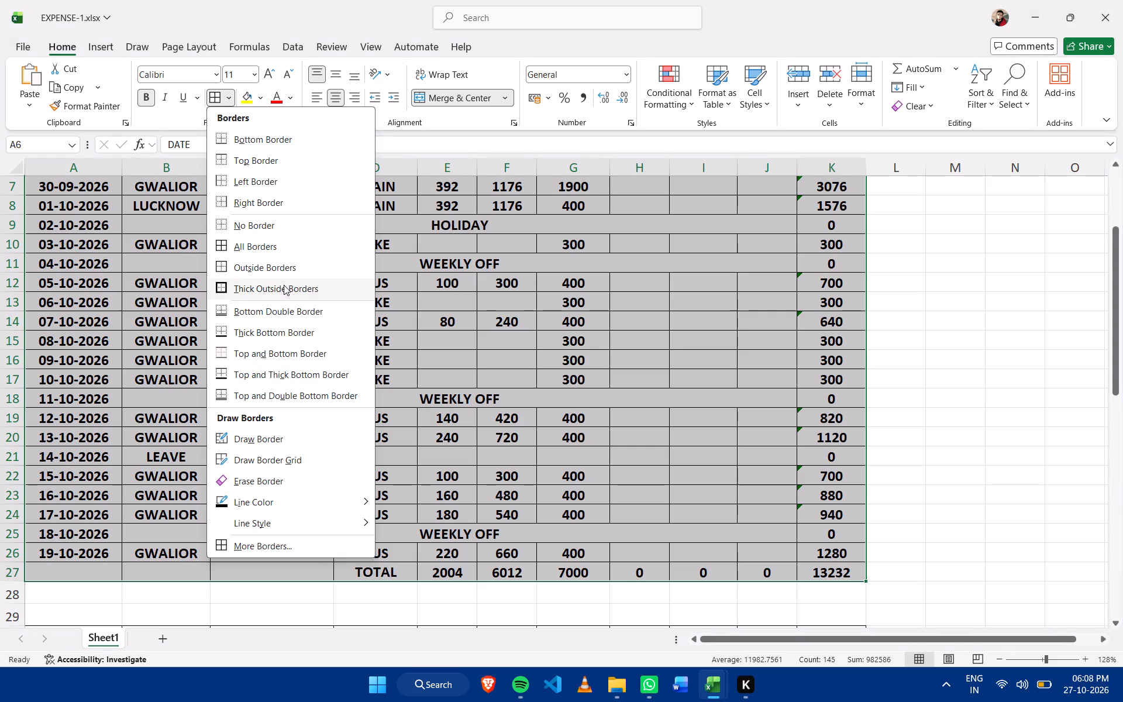
left_click(284, 287)
left_click(885, 356)
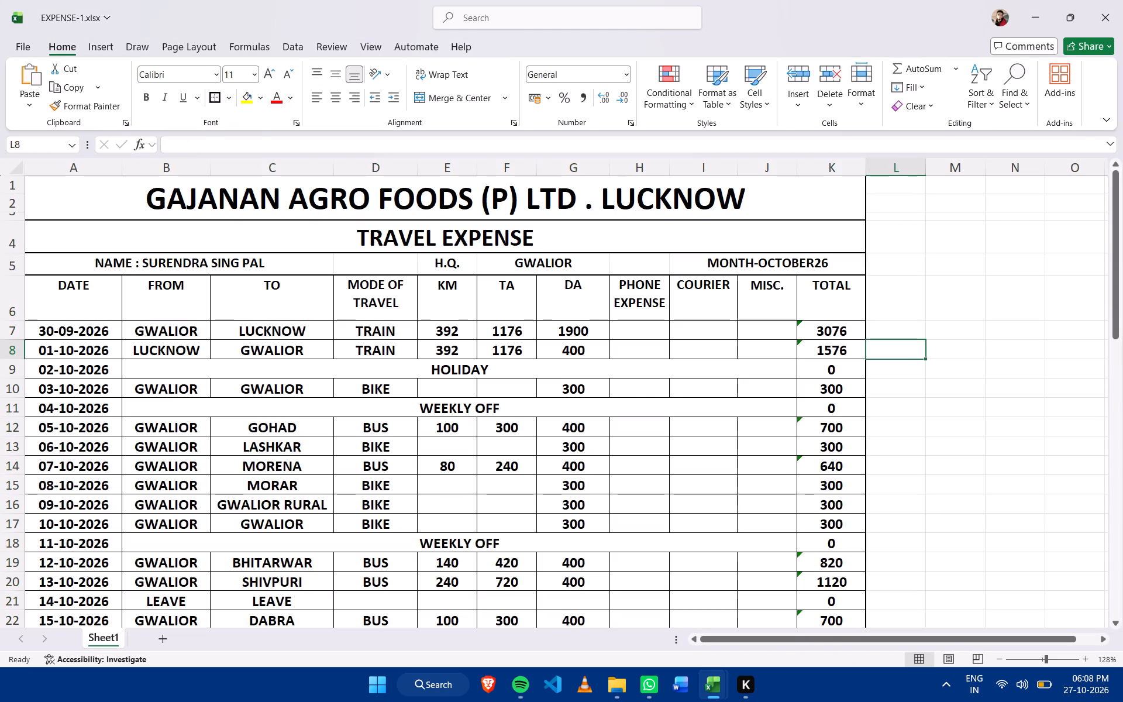
Apply thick outside borders around the first table's TOTAL row, A27 to K27.
scroll(555, 328, "down", 4)
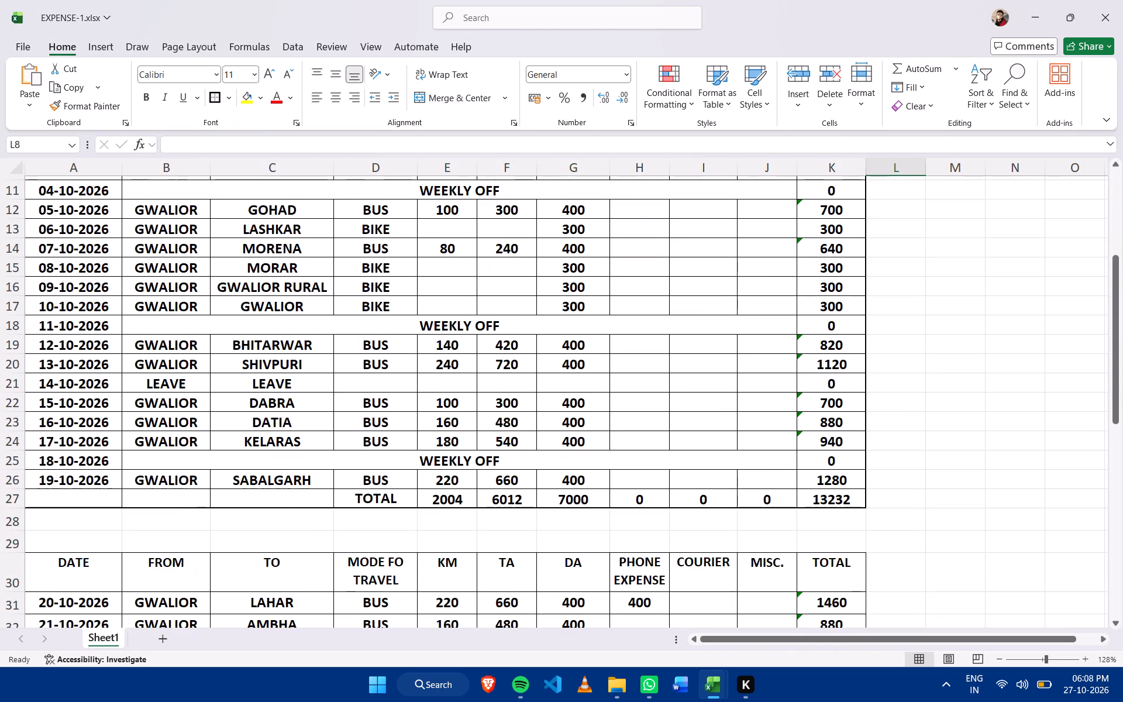
scroll(555, 328, "down", 1)
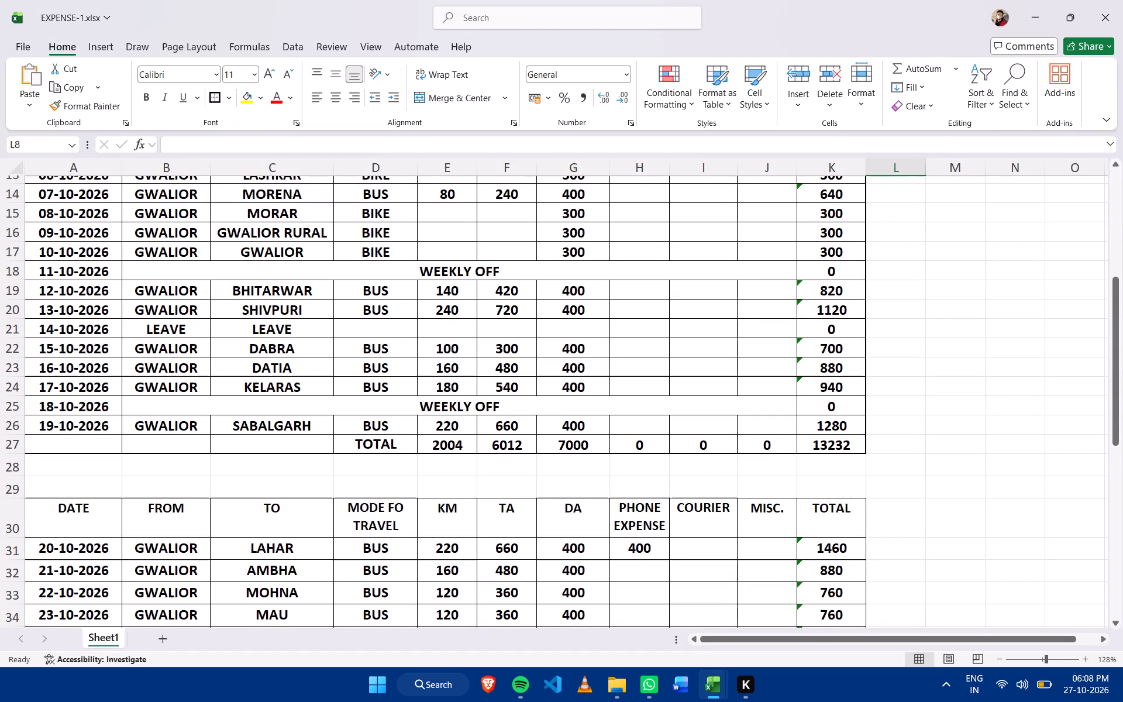
left_click_drag(88, 439, 850, 445)
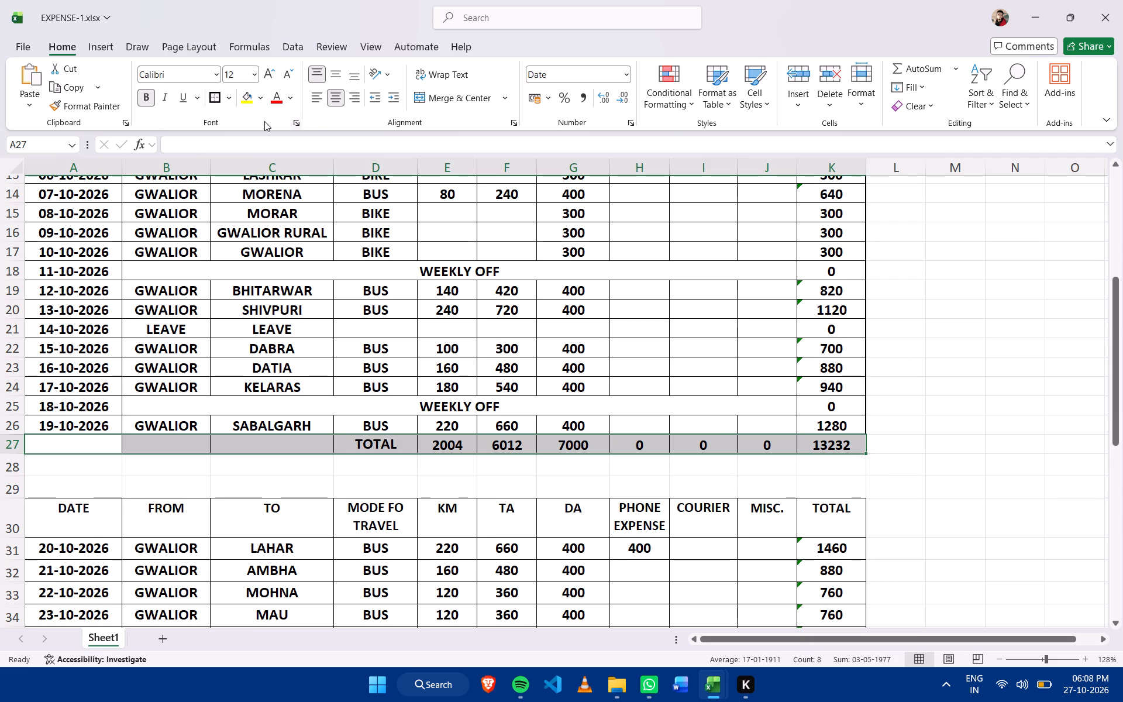
left_click(216, 98)
left_click(690, 389)
left_click(924, 386)
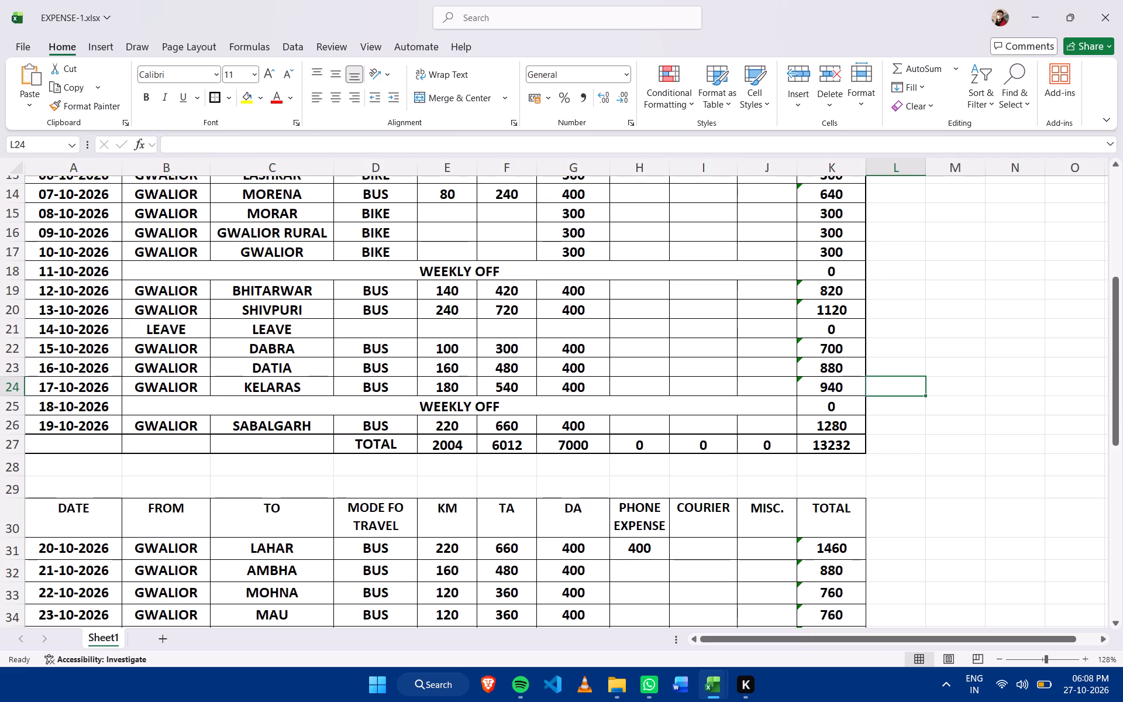
Apply thick outside borders around the daily amounts in the first table's TOTAL column, K7 to K26.
left_click_drag(843, 425, 823, 157)
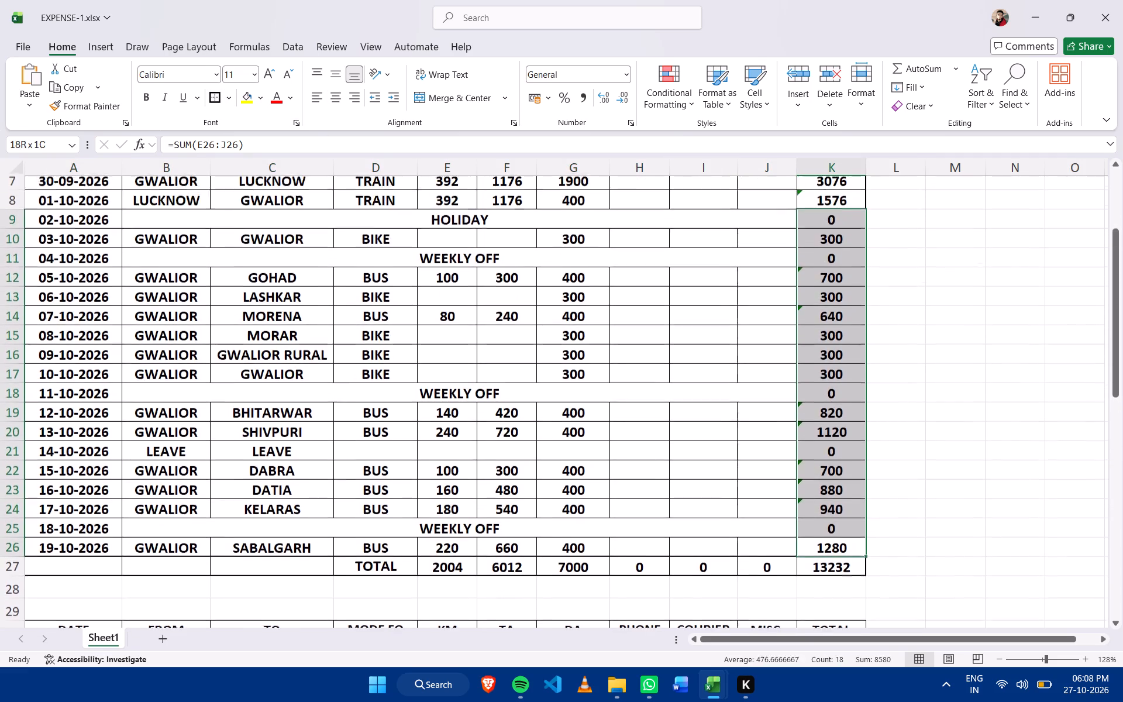
left_click_drag(823, 157, 828, 270)
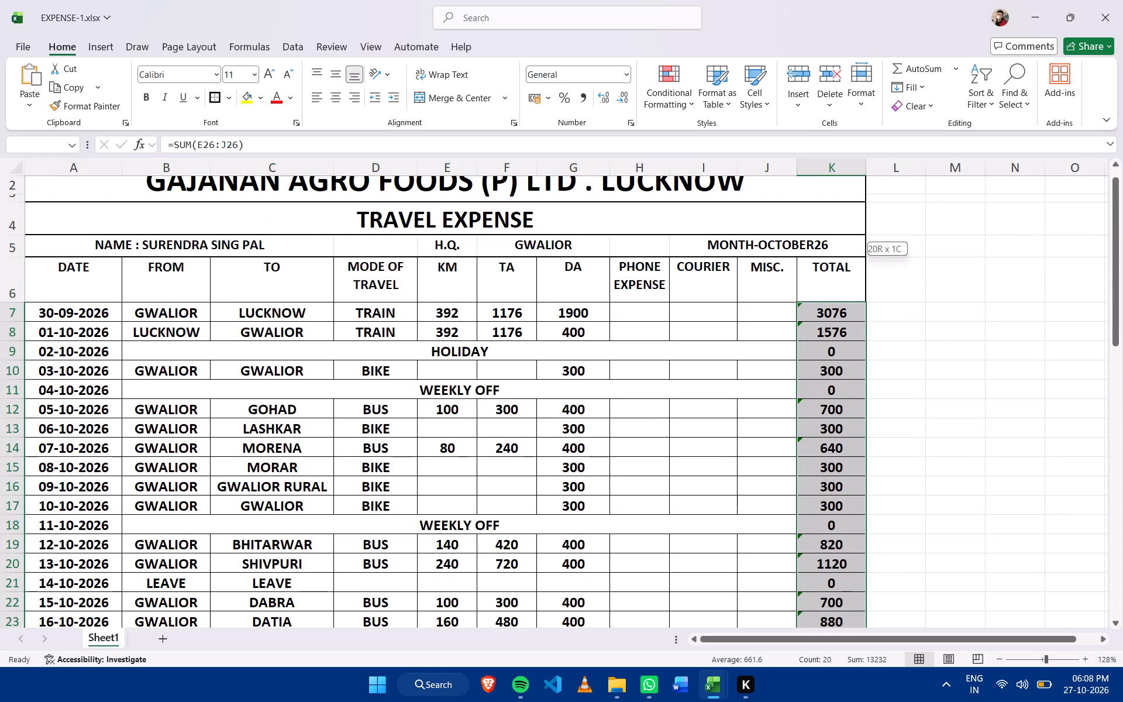
left_click_drag(828, 270, 833, 310)
left_click(225, 100)
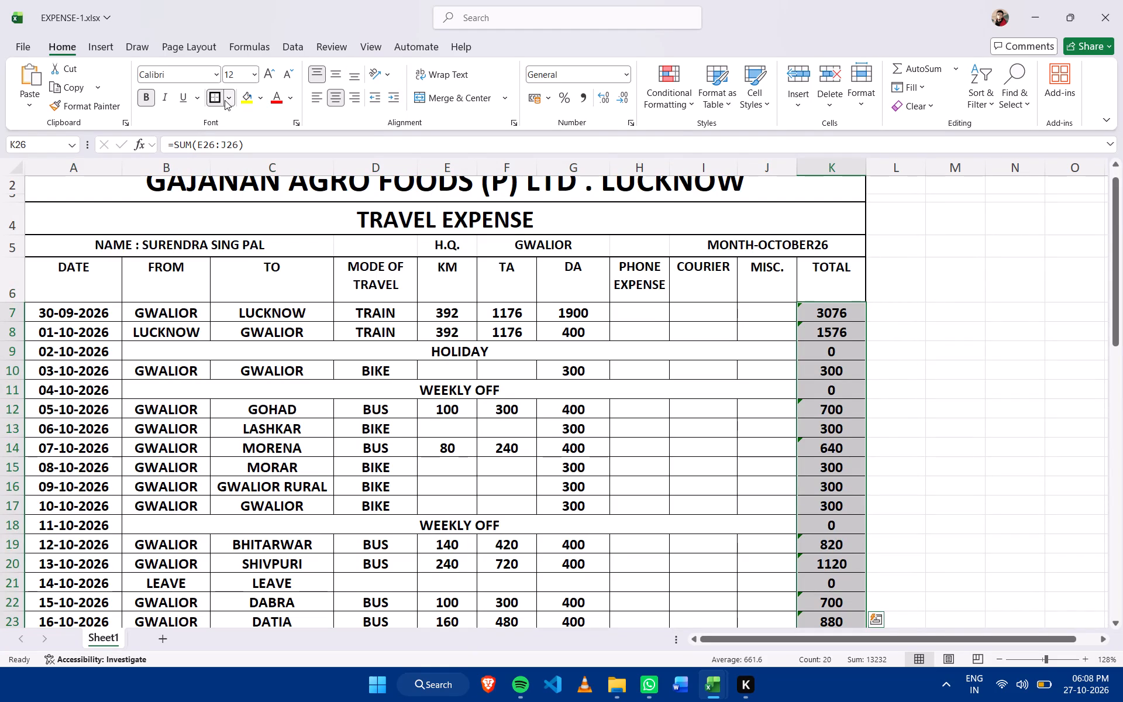
left_click(215, 94)
Apply thick outside borders around the first table's header row, A6 to K6.
scroll(325, 347, "up", 4)
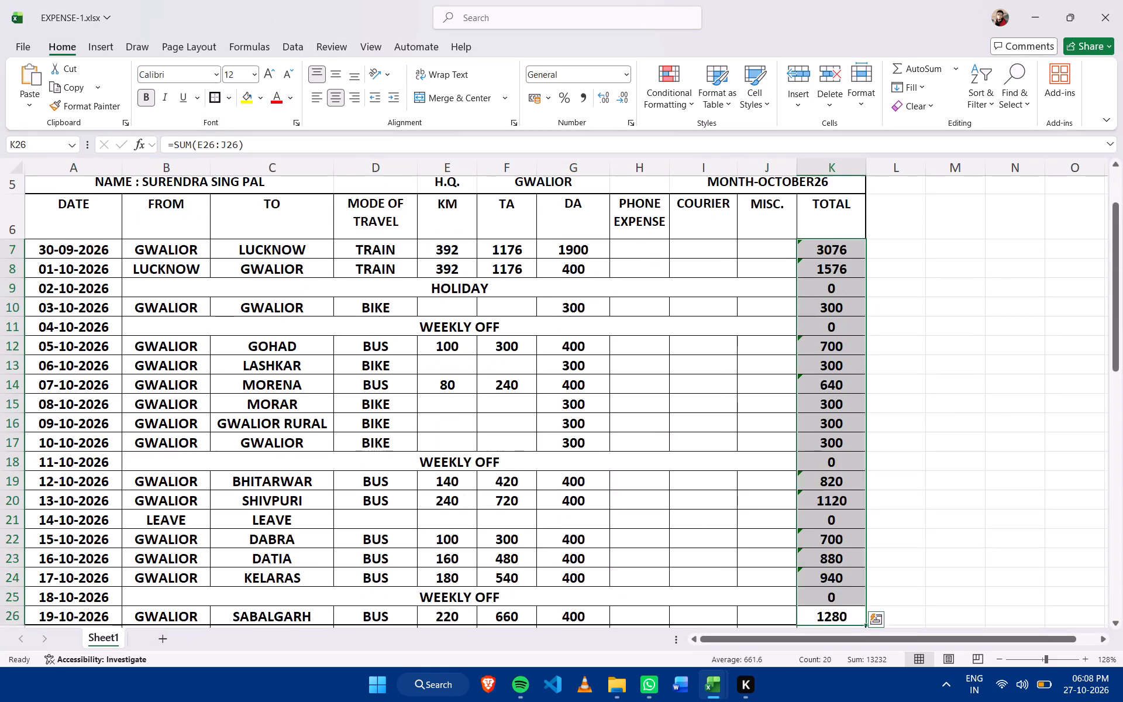
scroll(322, 345, "up", 1)
left_click_drag(87, 269, 815, 270)
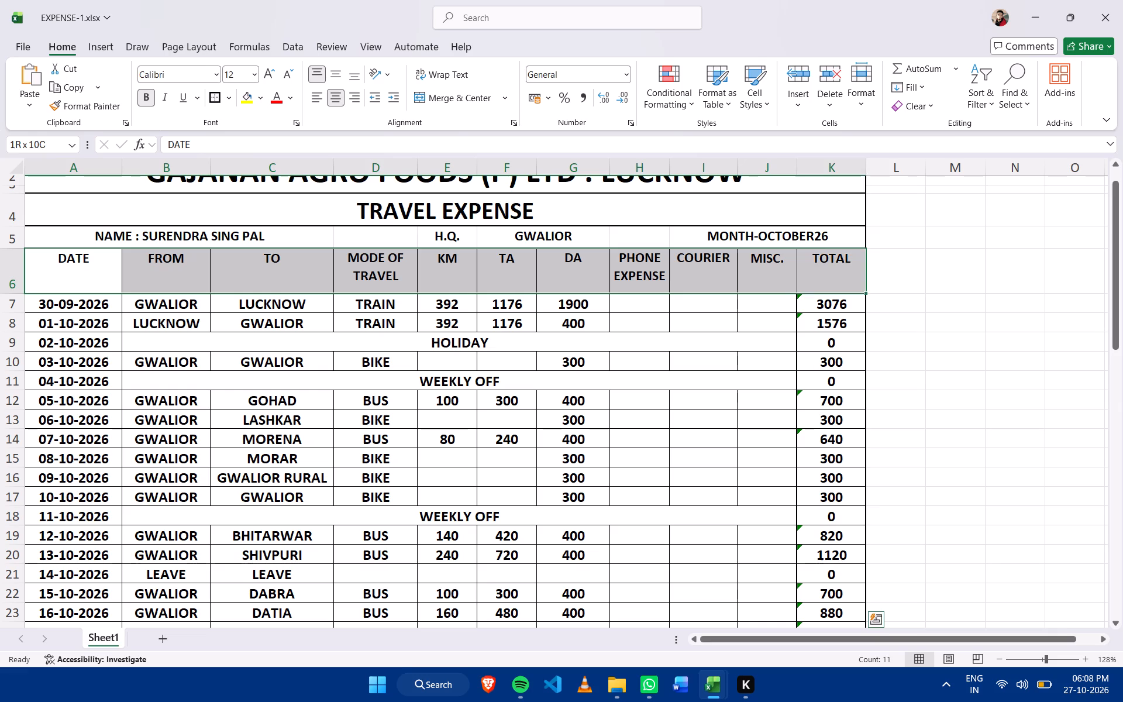
left_click_drag(815, 270, 819, 272)
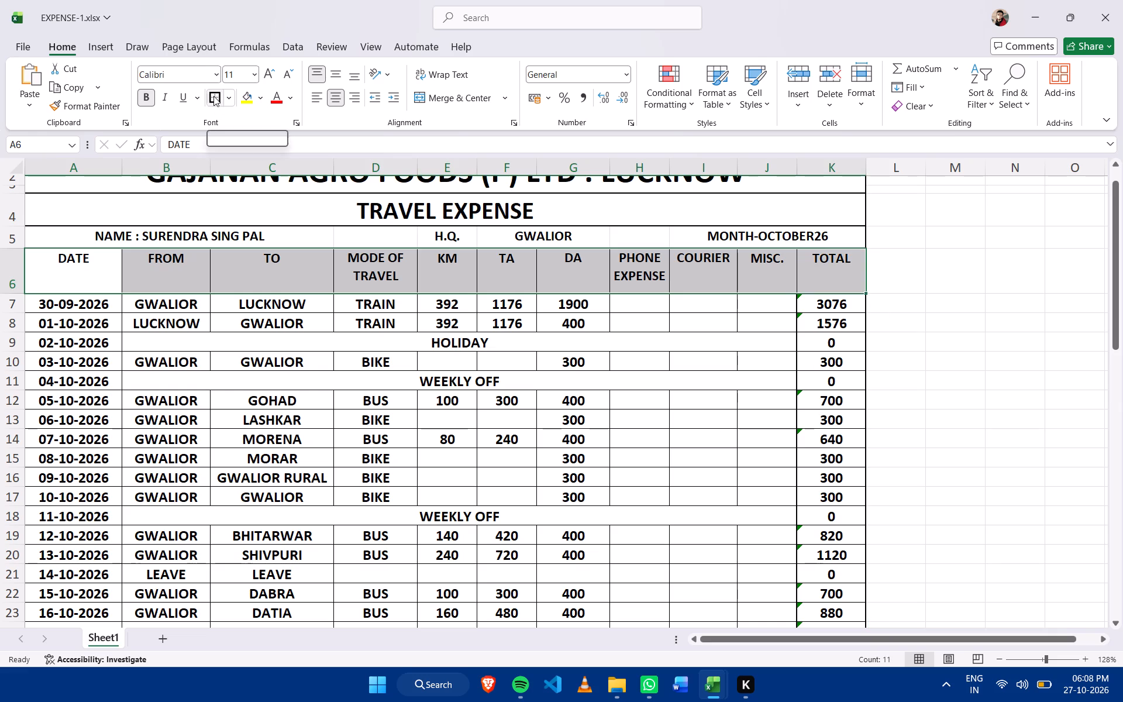
left_click(213, 96)
left_click(486, 434)
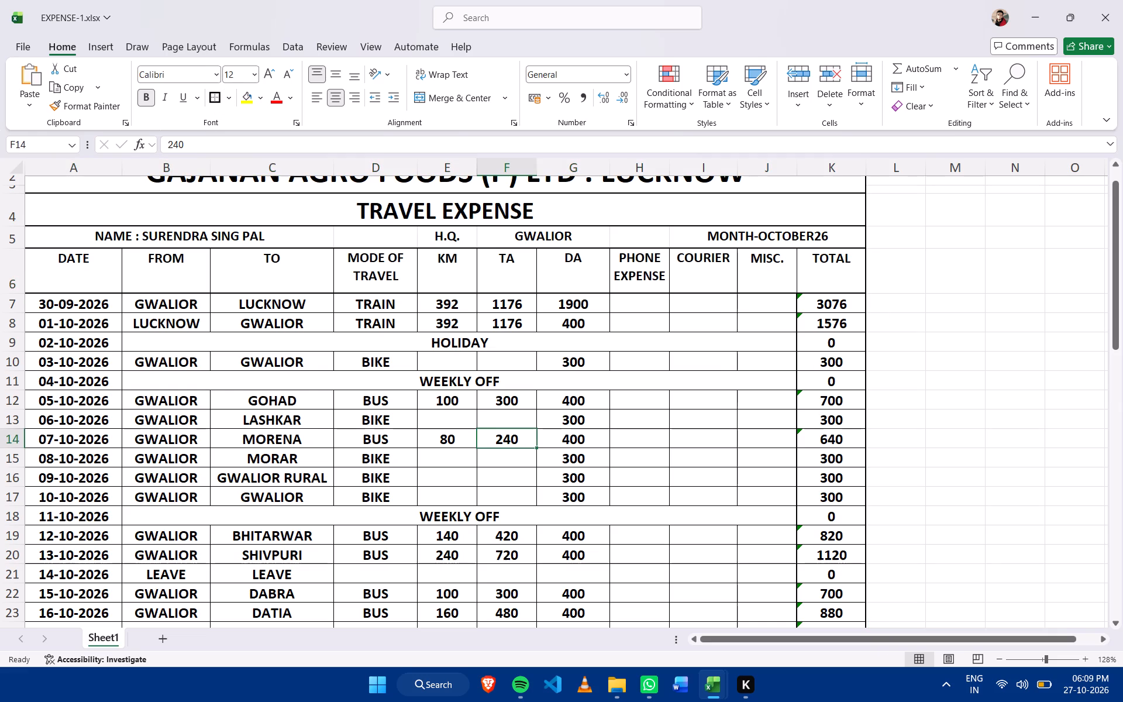
left_click(966, 332)
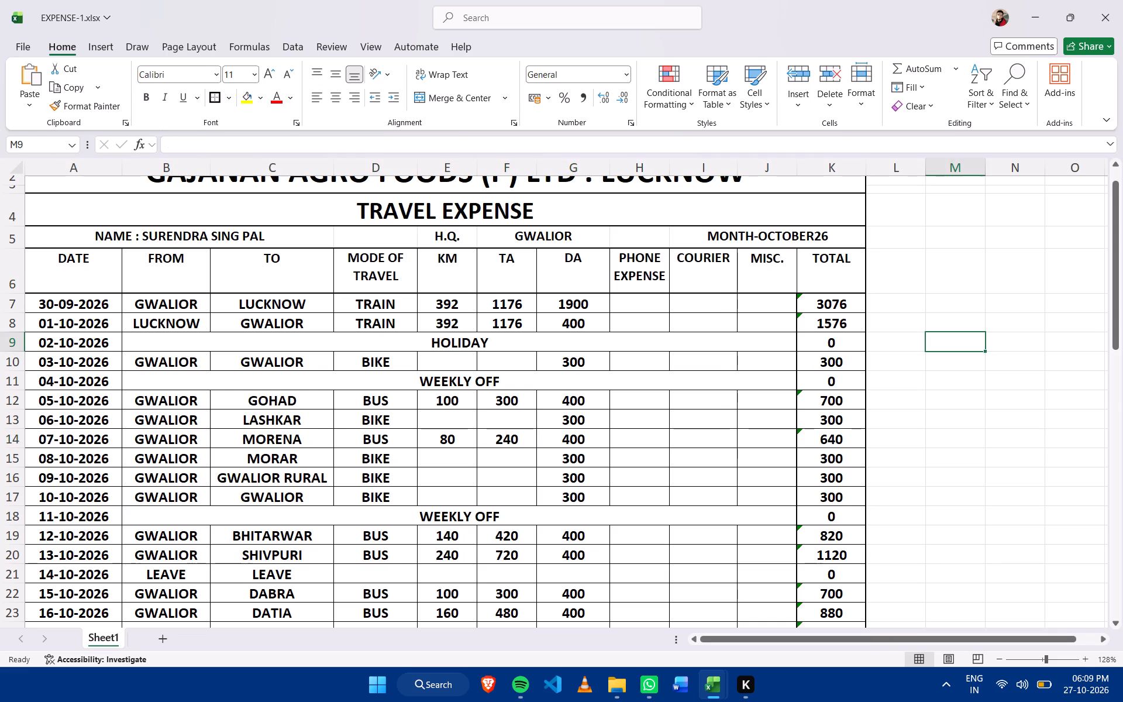
Enter 400 as the PHONE EXPENSE total in the second table's TOTAL row, cell H43.
scroll(966, 332, "down", 2)
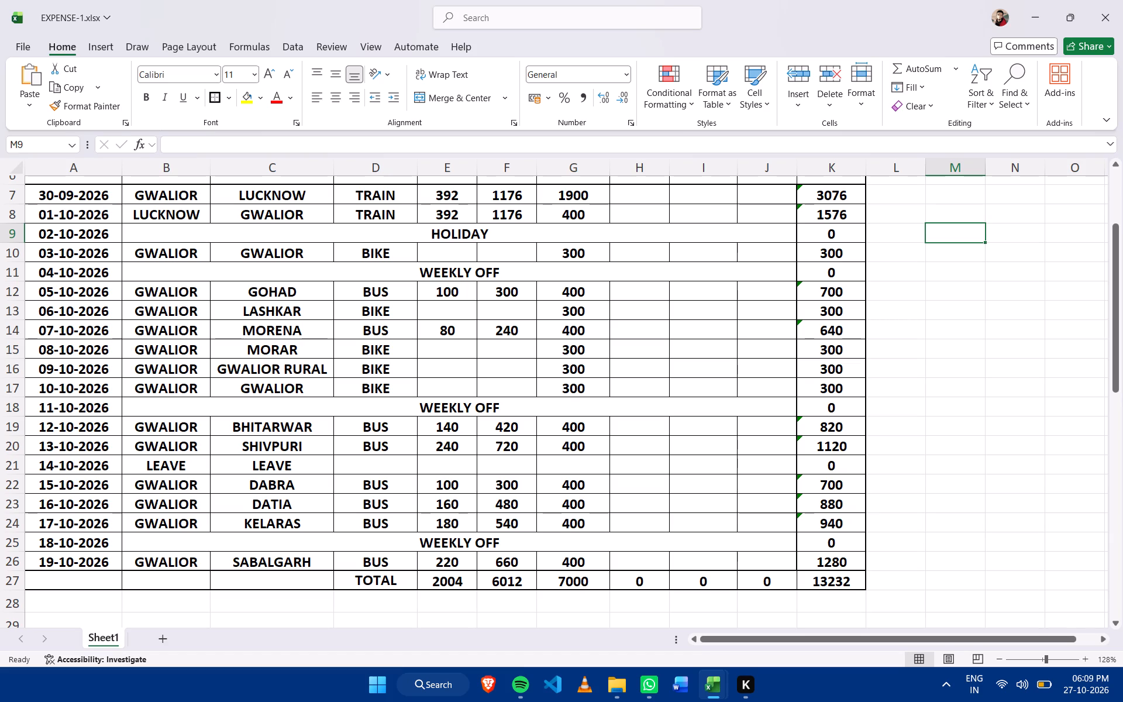
scroll(725, 311, "up", 2)
scroll(728, 309, "down", 2)
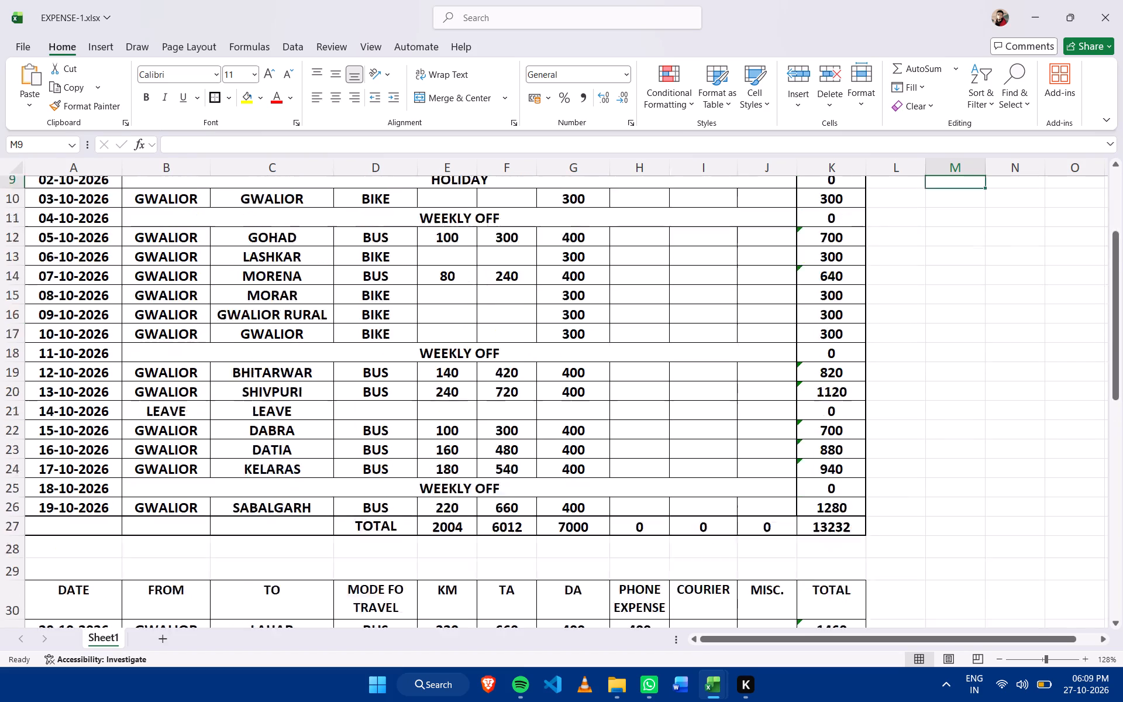
scroll(728, 309, "down", 9)
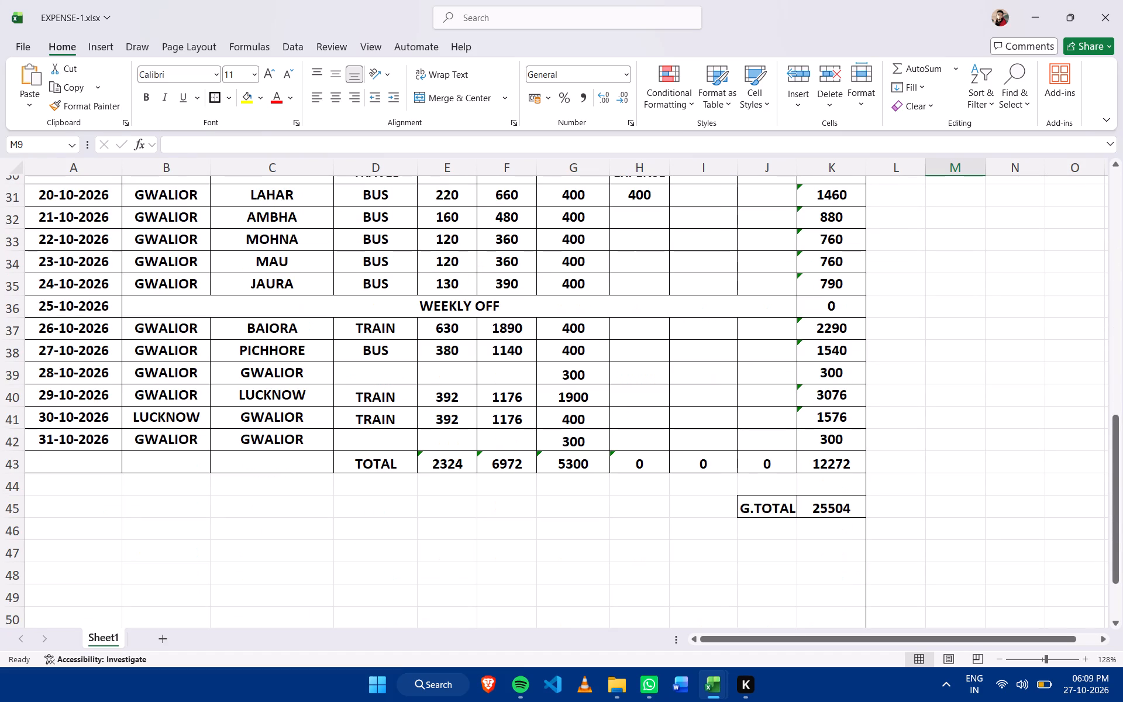
left_click(642, 394)
scroll(647, 404, "up", 2)
left_click(652, 567)
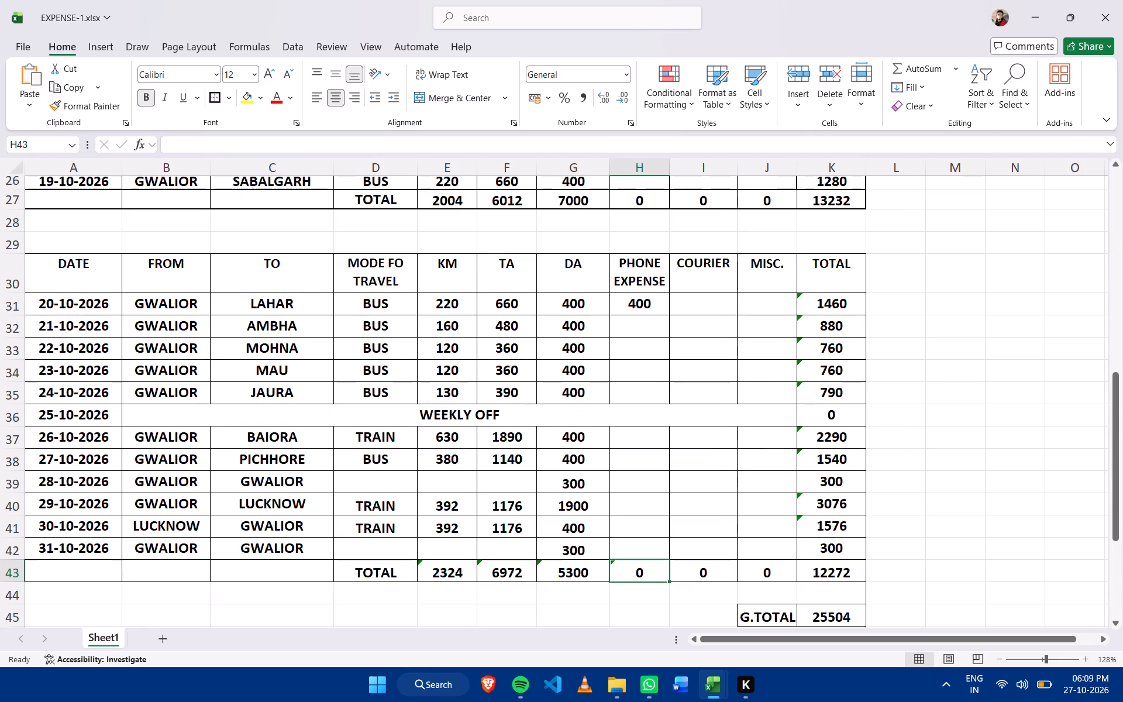
left_click_drag(644, 305, 646, 340)
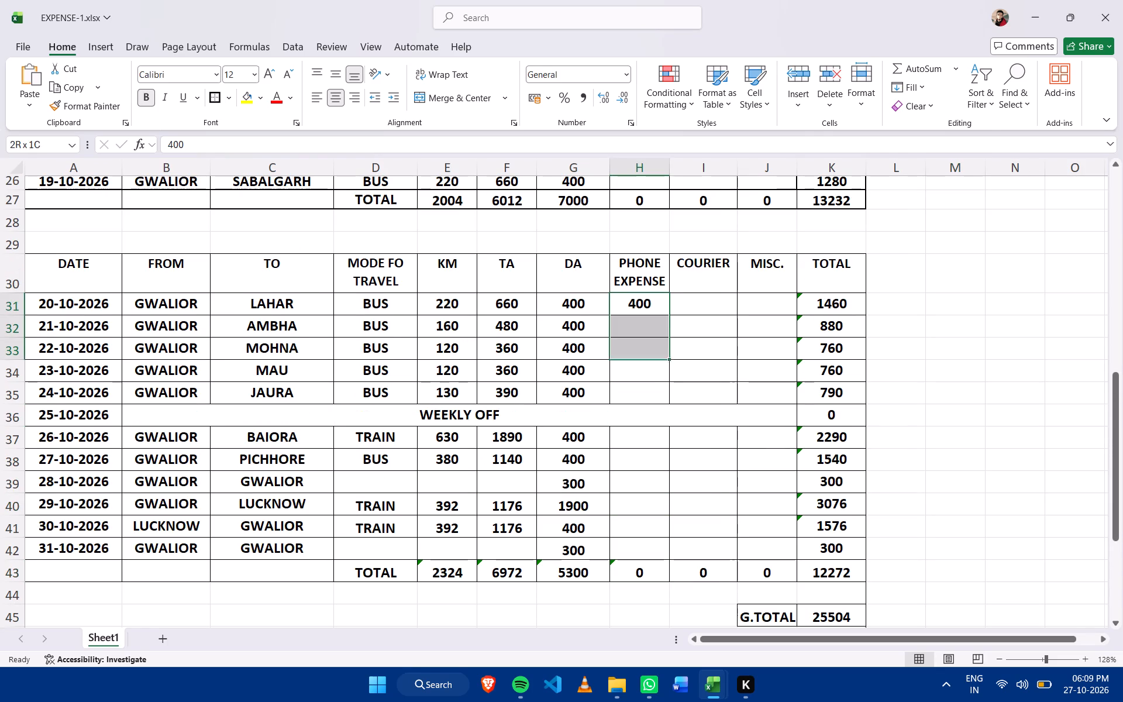
left_click_drag(646, 340, 652, 543)
left_click(655, 297)
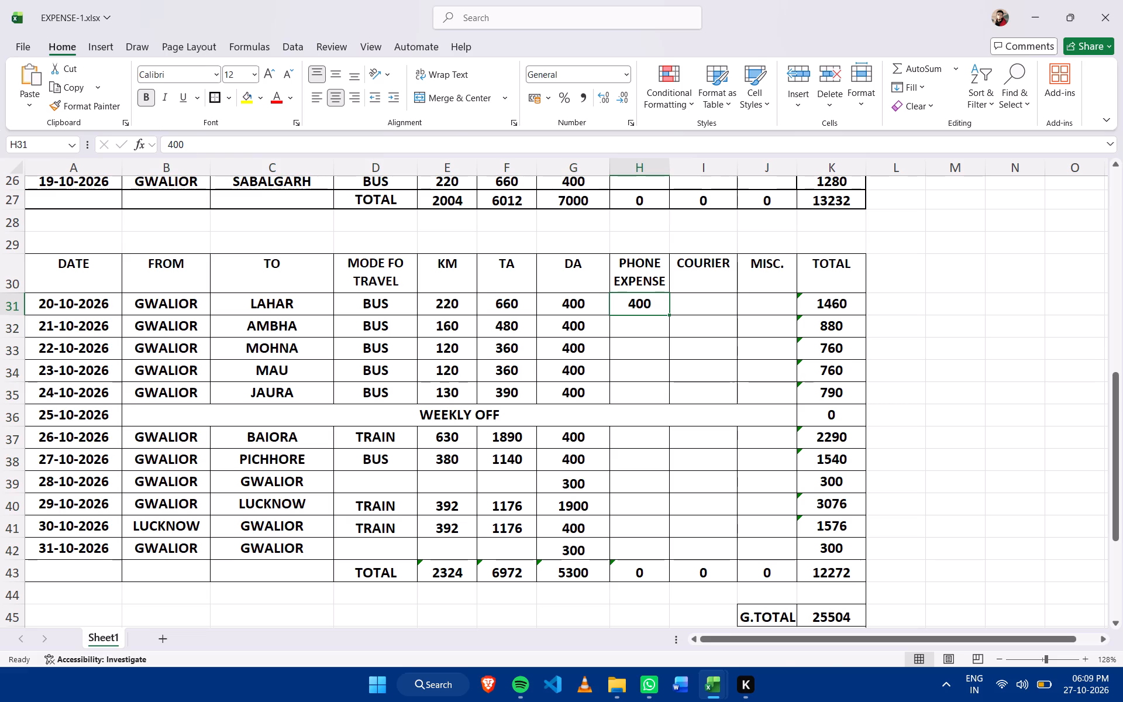
left_click(653, 573)
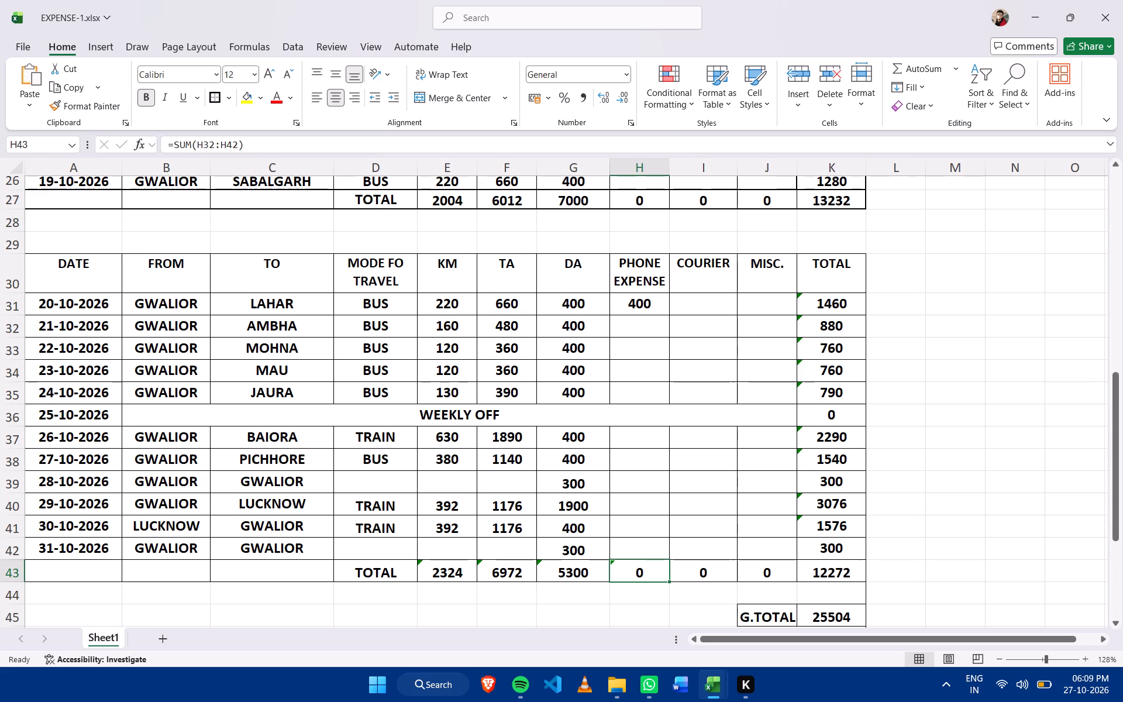
type("400")
key("Return")
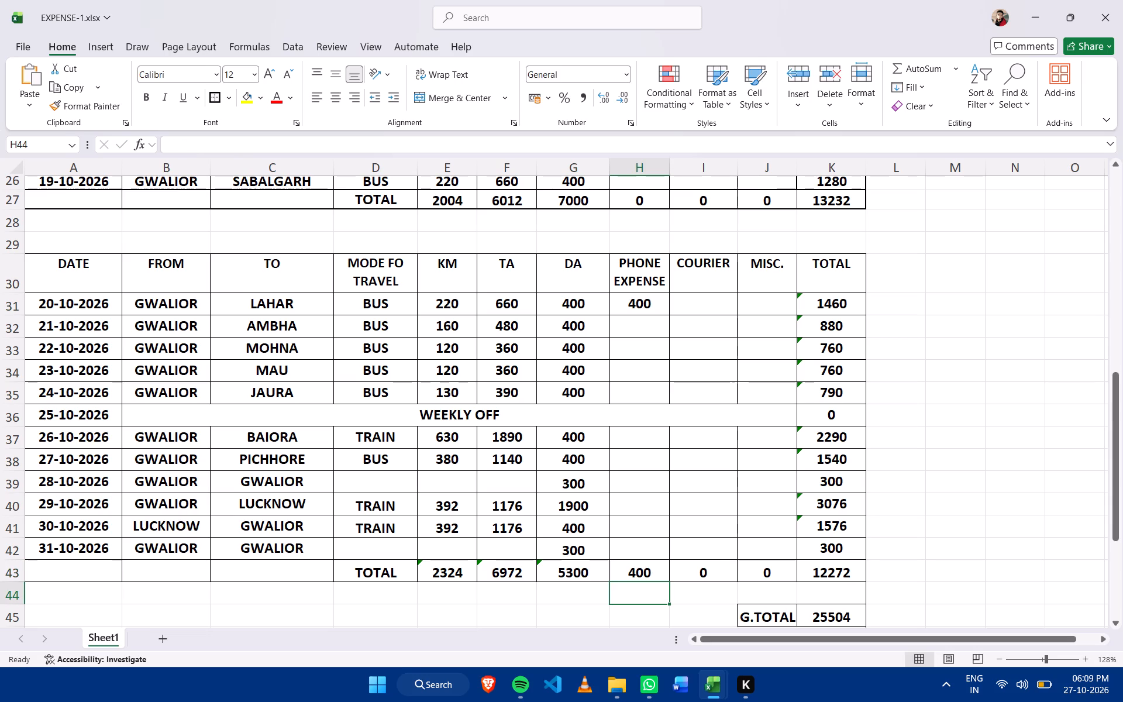
Review the entries, totals and borders of both expense tables, from the sheet's heading down to G.TOTAL.
scroll(533, 519, "up", 5)
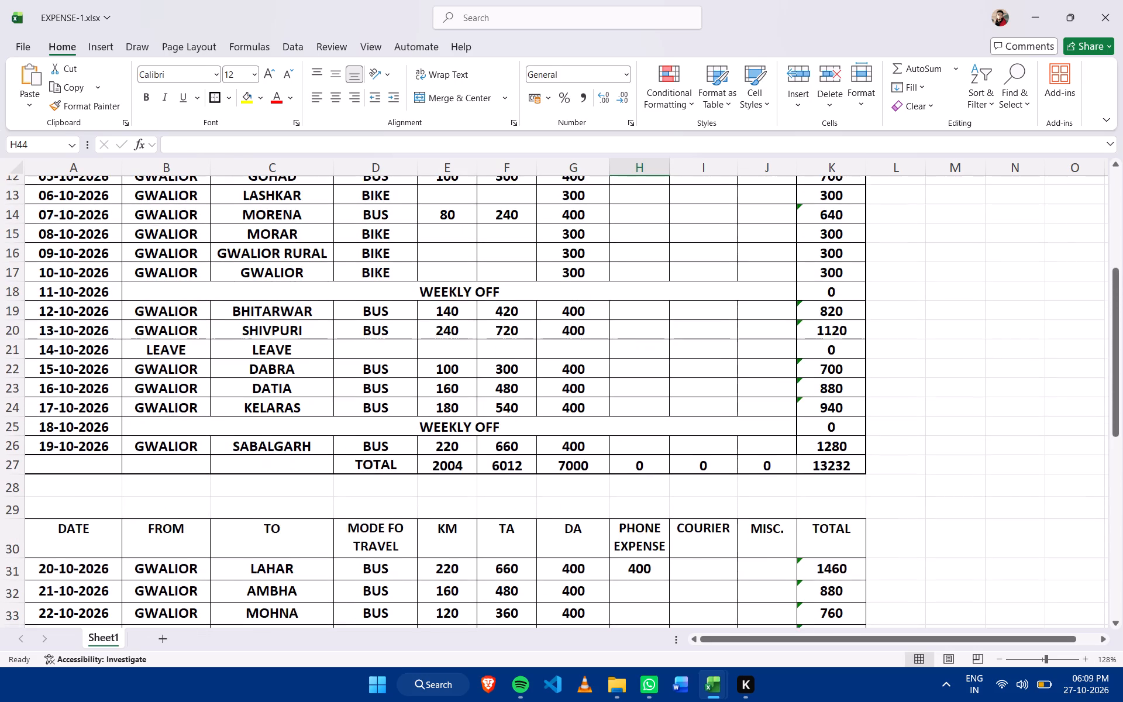
scroll(550, 500, "down", 4)
scroll(550, 500, "up", 9)
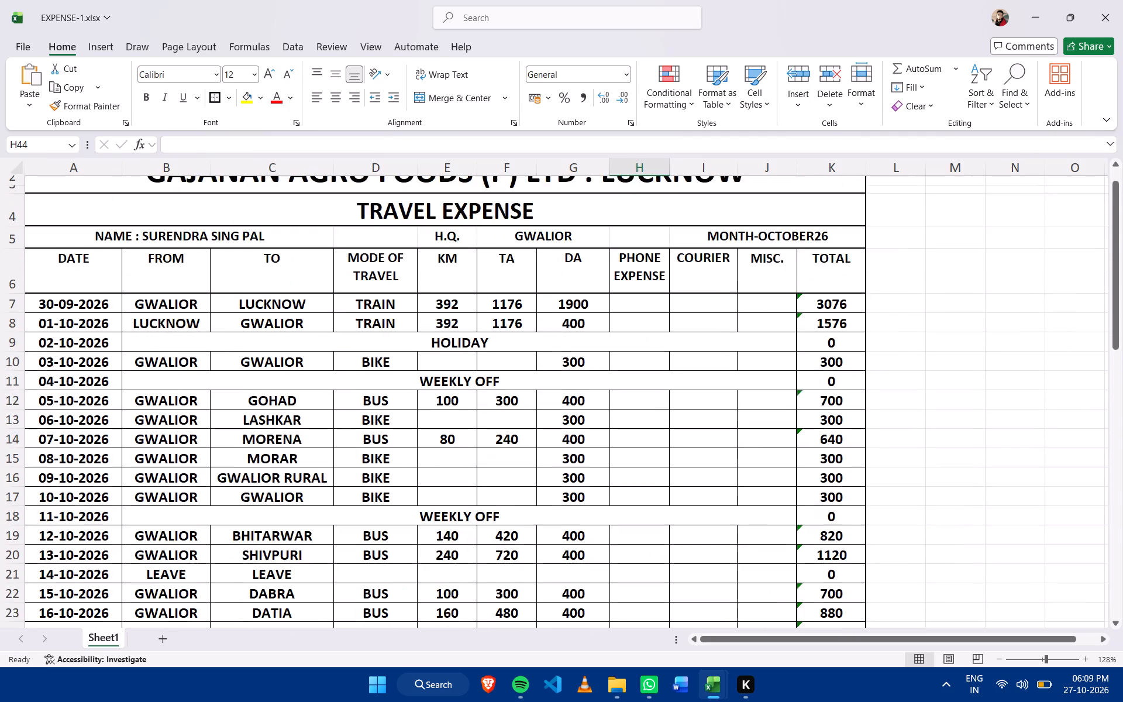
scroll(550, 500, "down", 11)
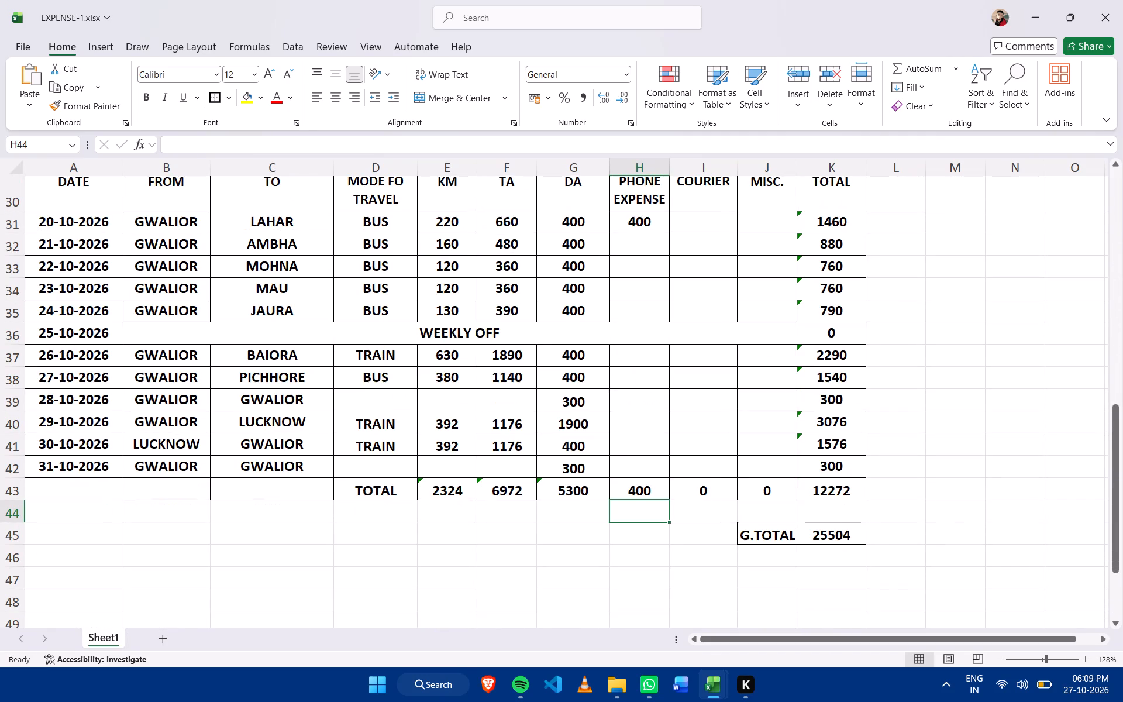
scroll(590, 445, "up", 2)
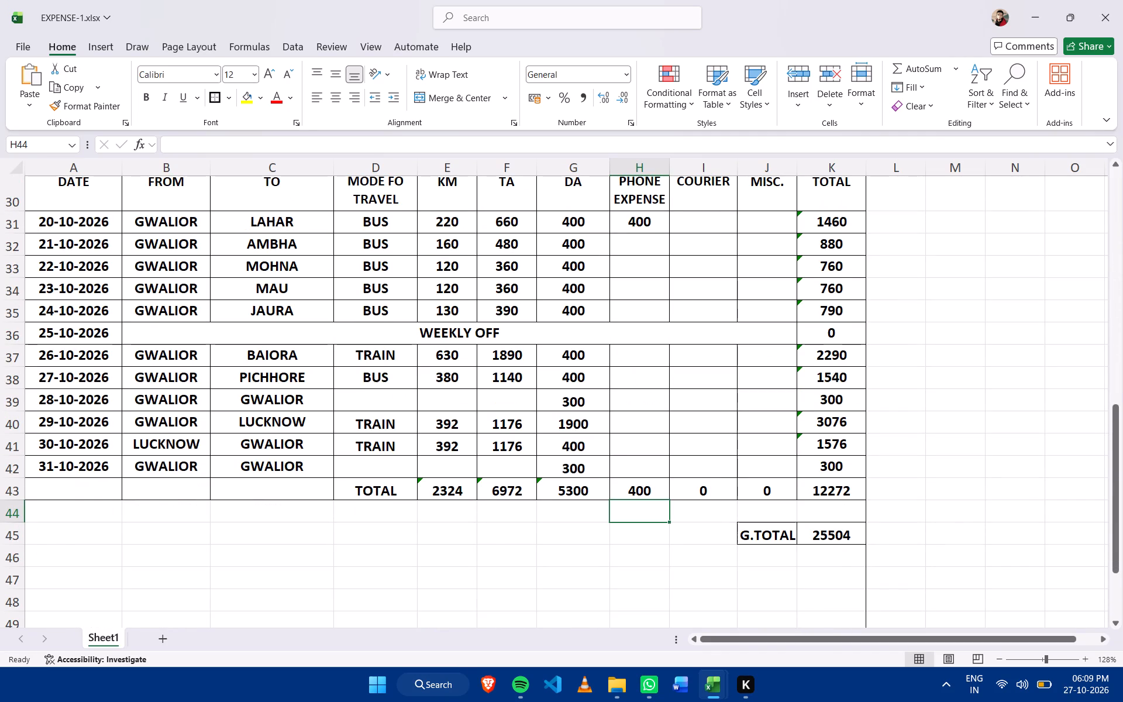
scroll(590, 445, "up", 8)
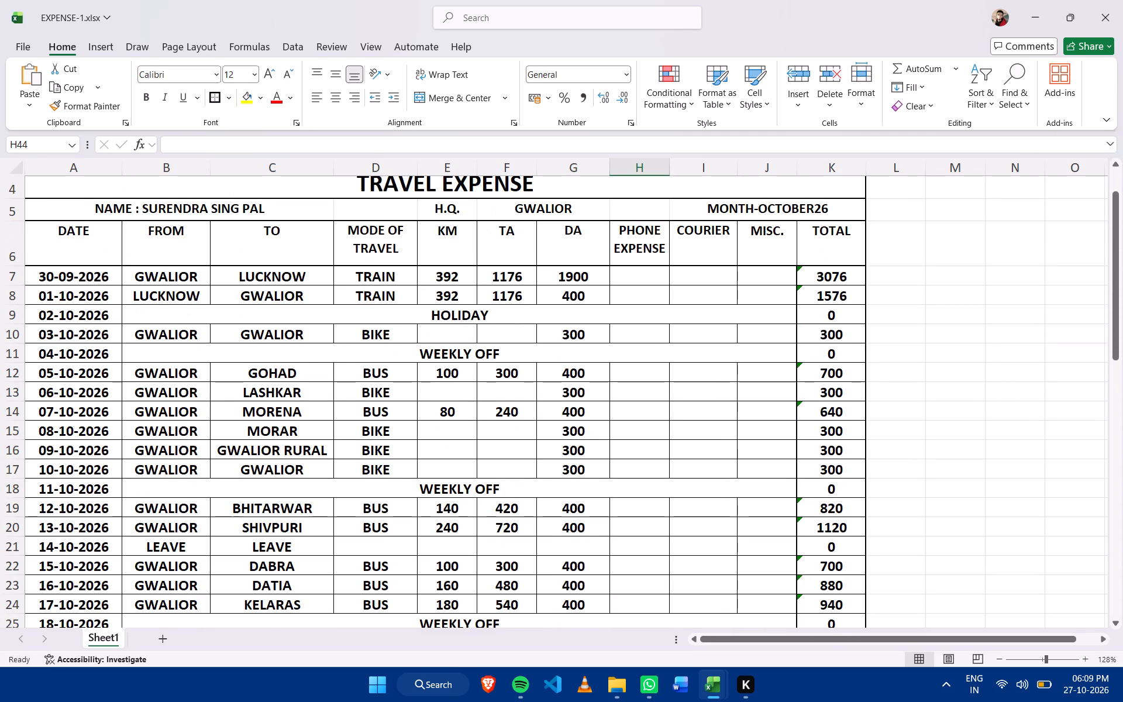
Review the sheet from the first table down to the G.TOTAL, SIGNATURE and VERIFIED BY area.
scroll(569, 444, "down", 11)
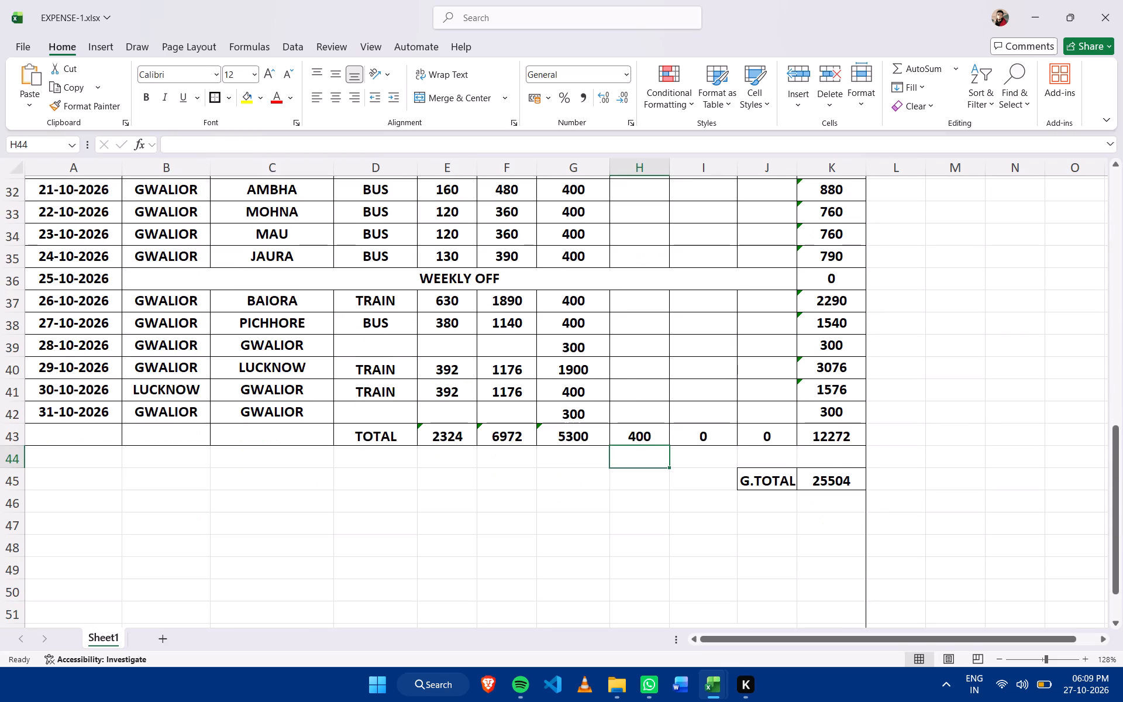
scroll(566, 441, "down", 3)
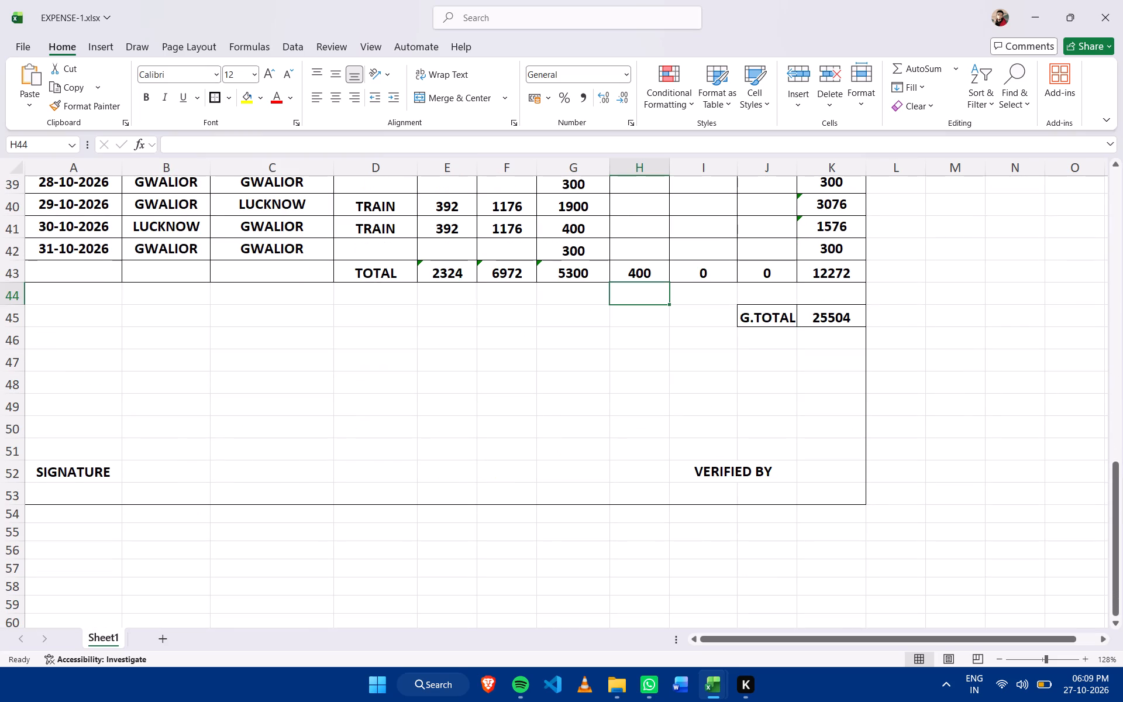
left_click(175, 475)
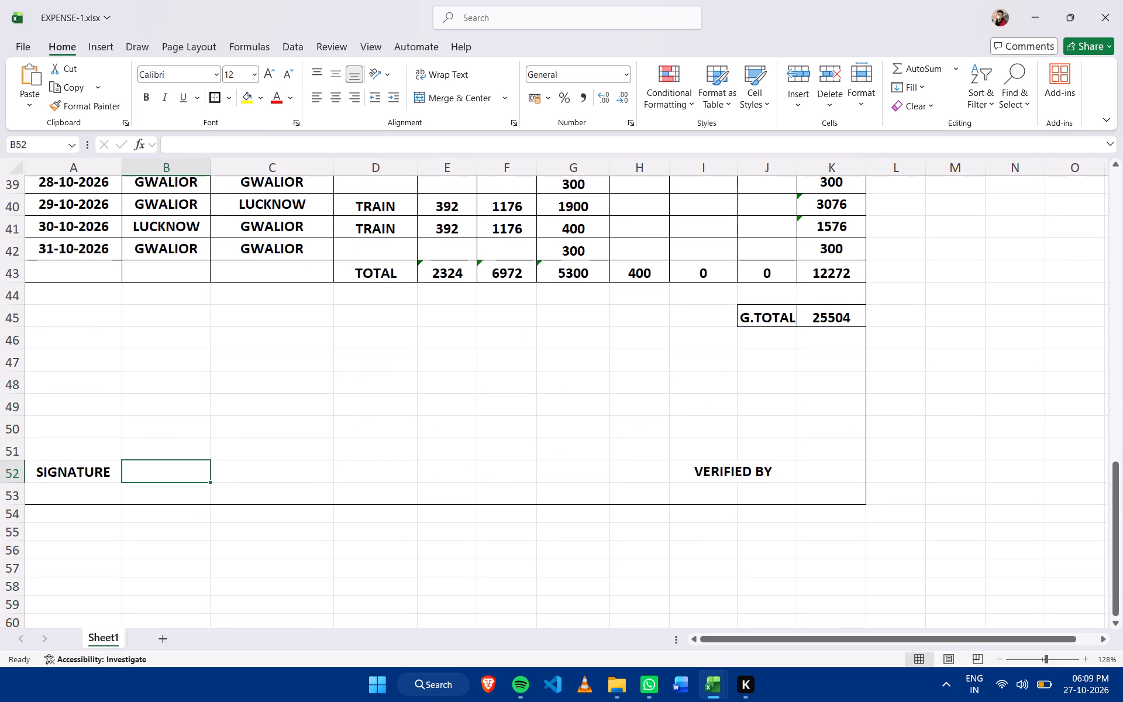
left_click(322, 423)
Apply thick outside borders around the whole second table, A30 to K43.
scroll(321, 423, "up", 2)
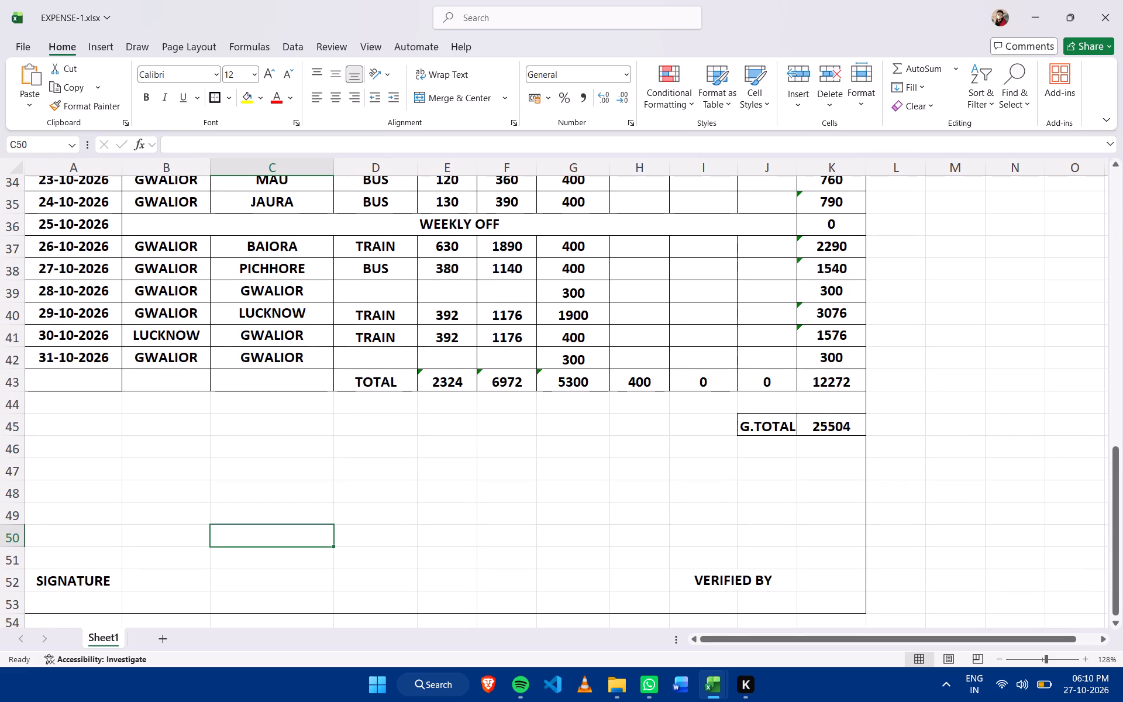
scroll(700, 470, "up", 2)
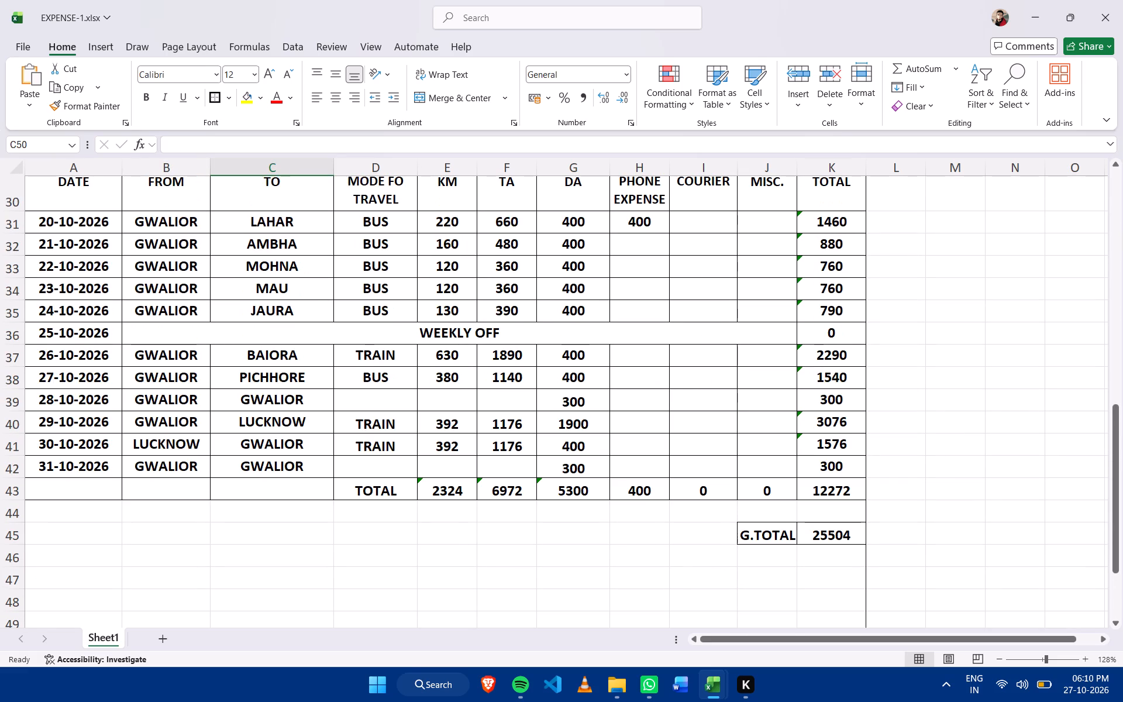
left_click_drag(838, 491, 53, 179)
left_click(212, 90)
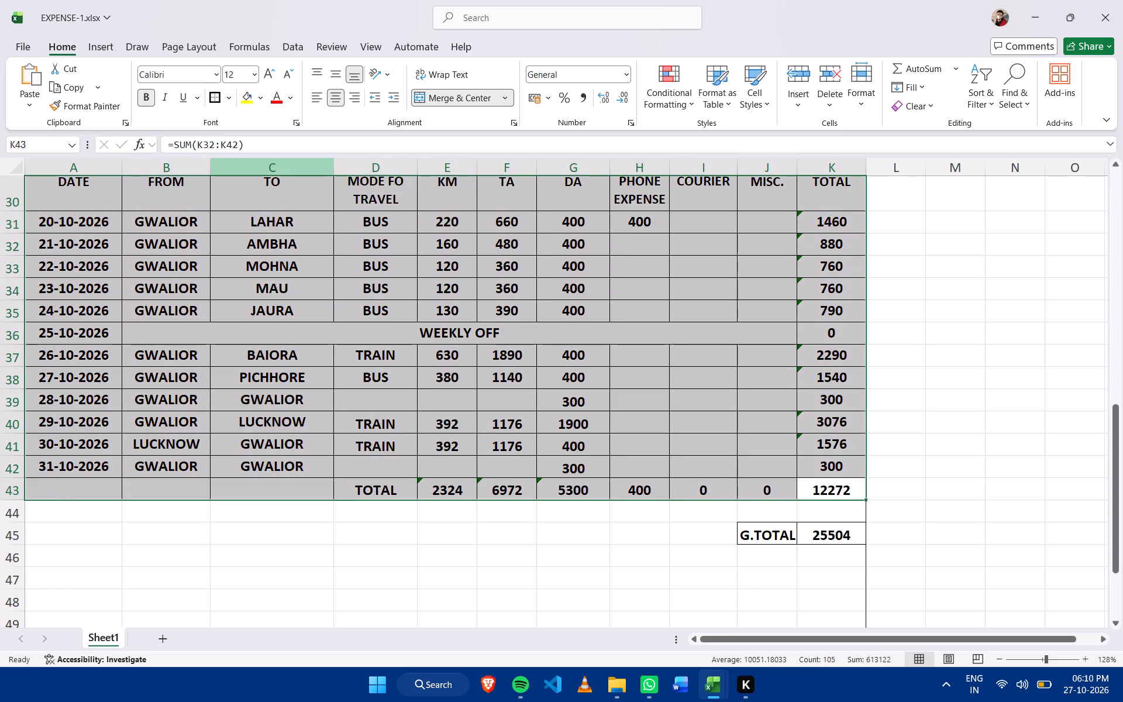
Apply thick outside borders around the second table's TOTAL row, A43 to K43.
left_click(82, 488)
left_click_drag(82, 488, 469, 490)
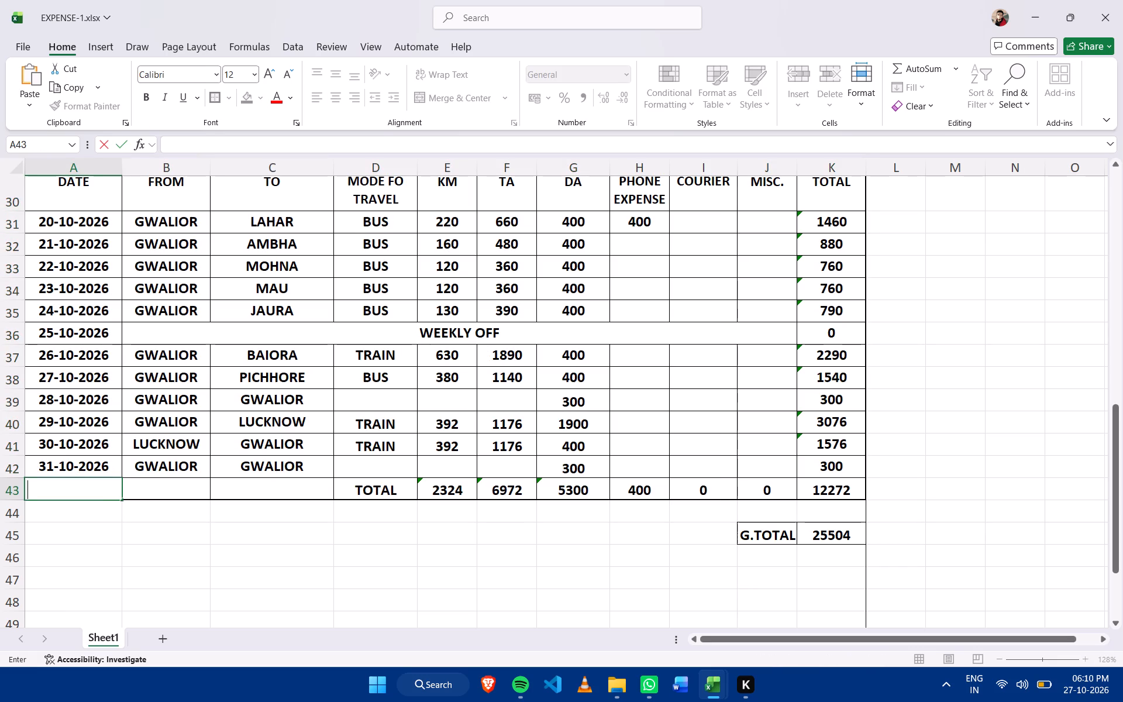
left_click_drag(78, 484, 118, 488)
left_click_drag(149, 579, 149, 572)
left_click_drag(79, 488, 447, 487)
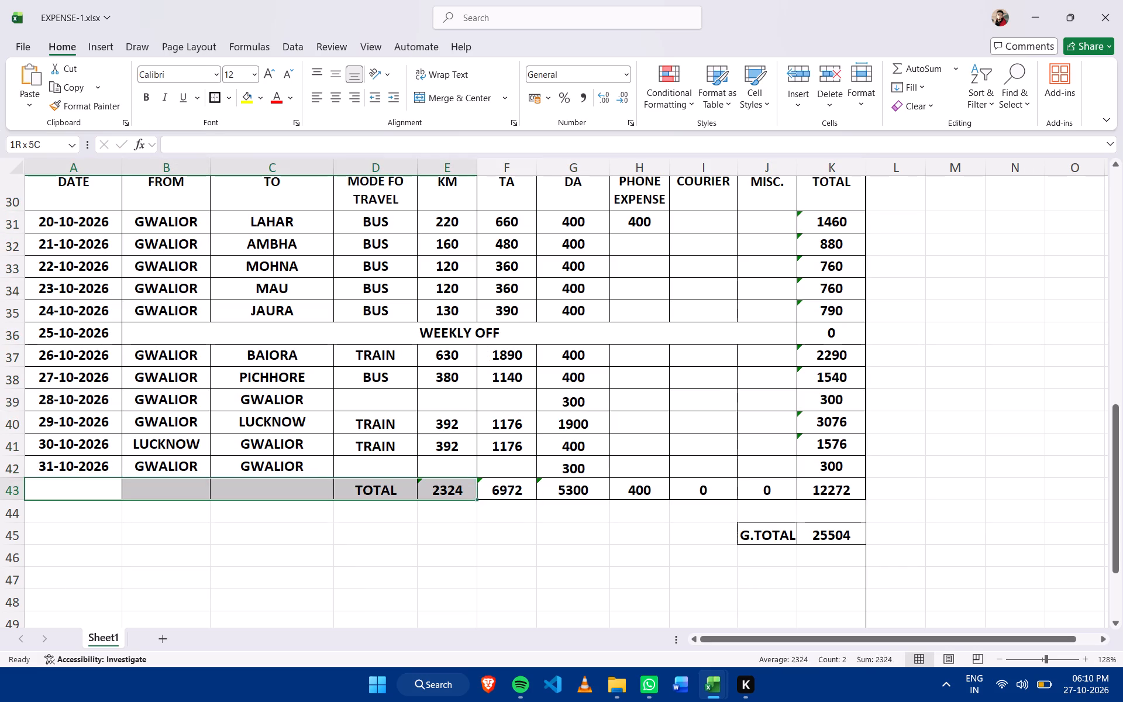
left_click_drag(447, 487, 819, 488)
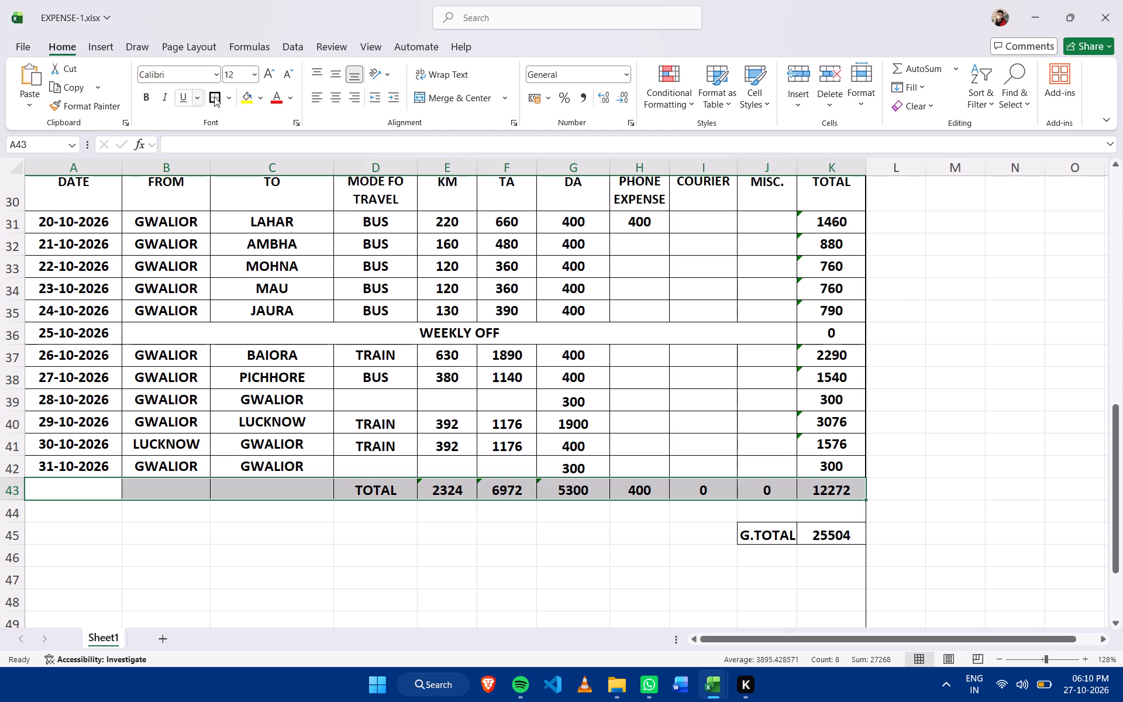
left_click(211, 98)
Apply thick outside borders around the daily amounts in the second table's TOTAL column, K31 to K42.
scroll(680, 399, "up", 1)
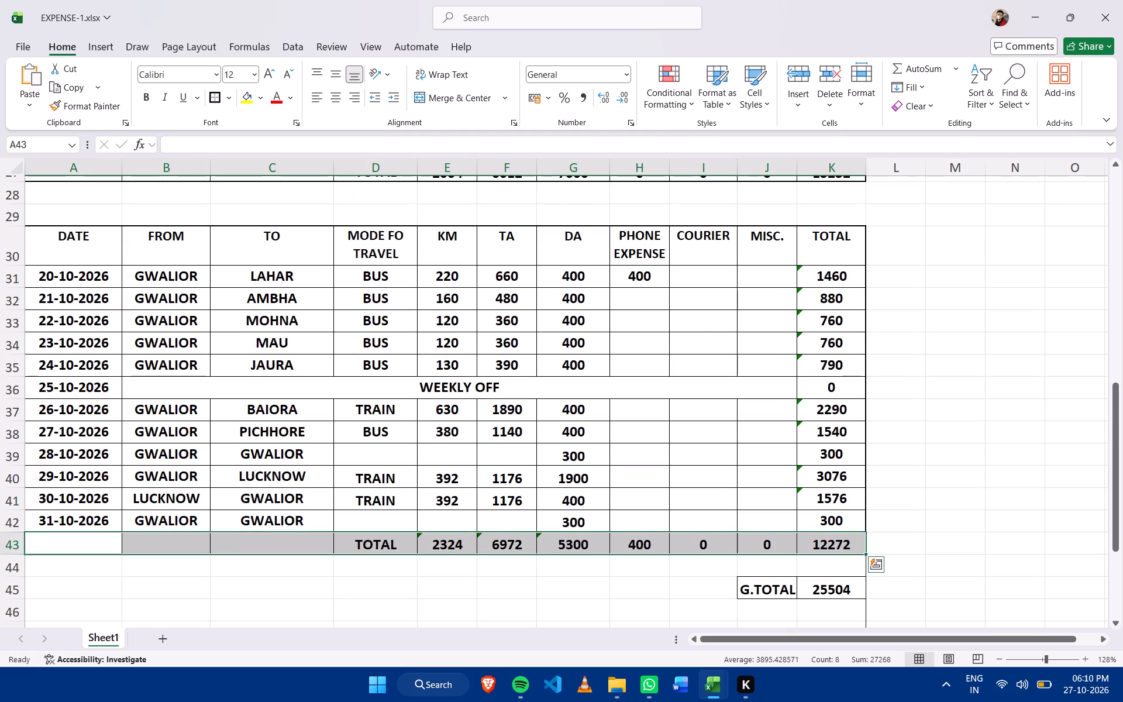
left_click_drag(844, 529, 825, 271)
left_click(215, 95)
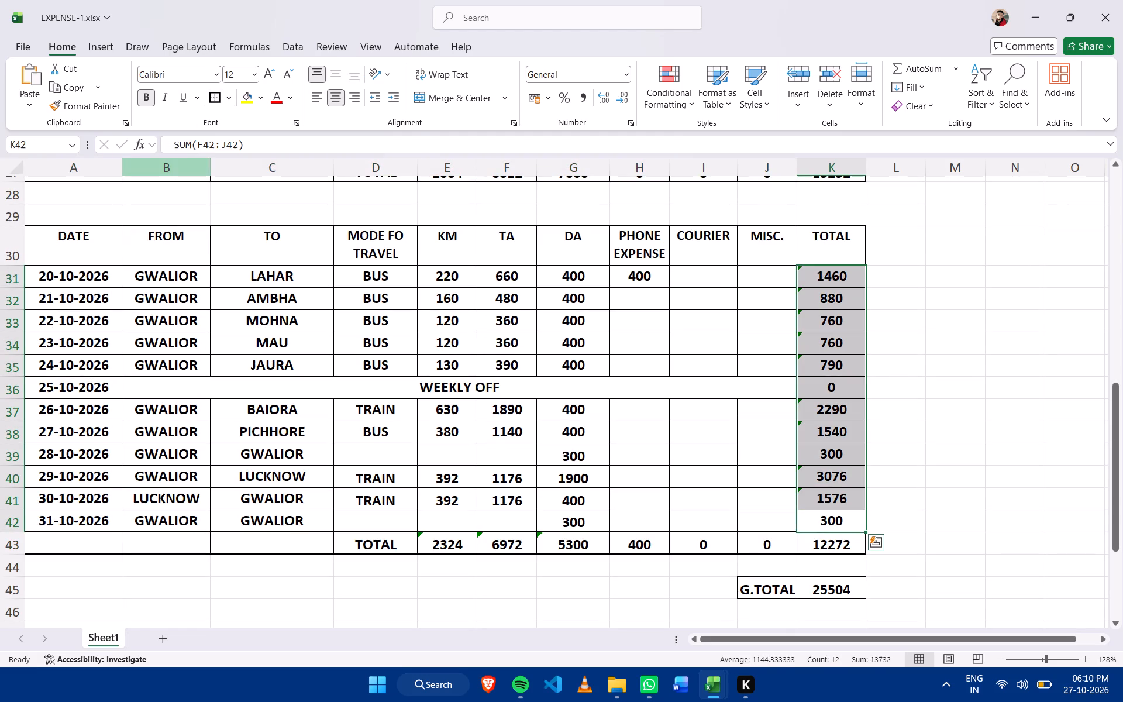
Apply thick outside borders around the second table's header row, A30 to K30.
left_click_drag(91, 251, 809, 255)
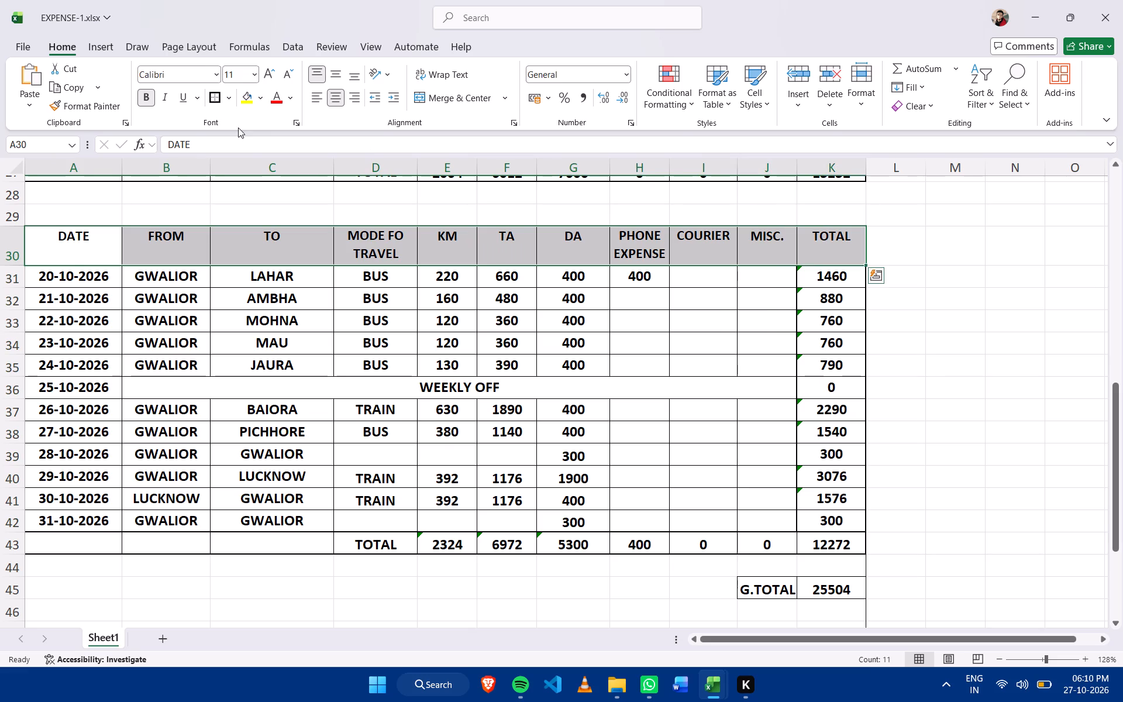
left_click(211, 103)
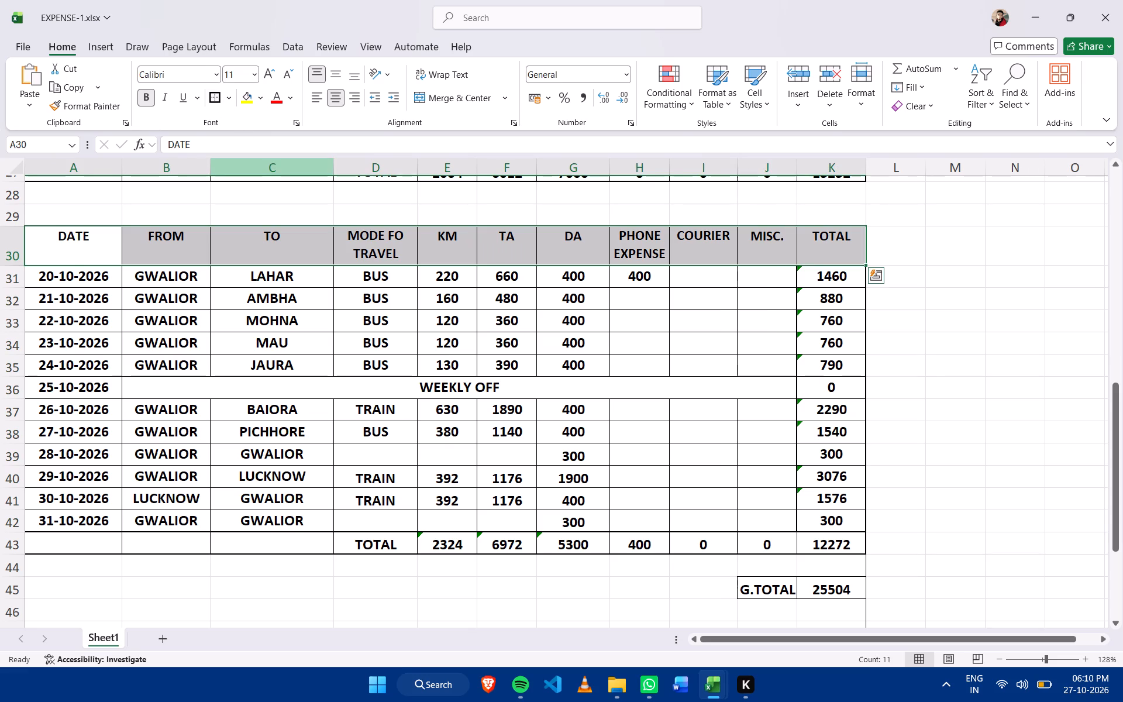
left_click(555, 401)
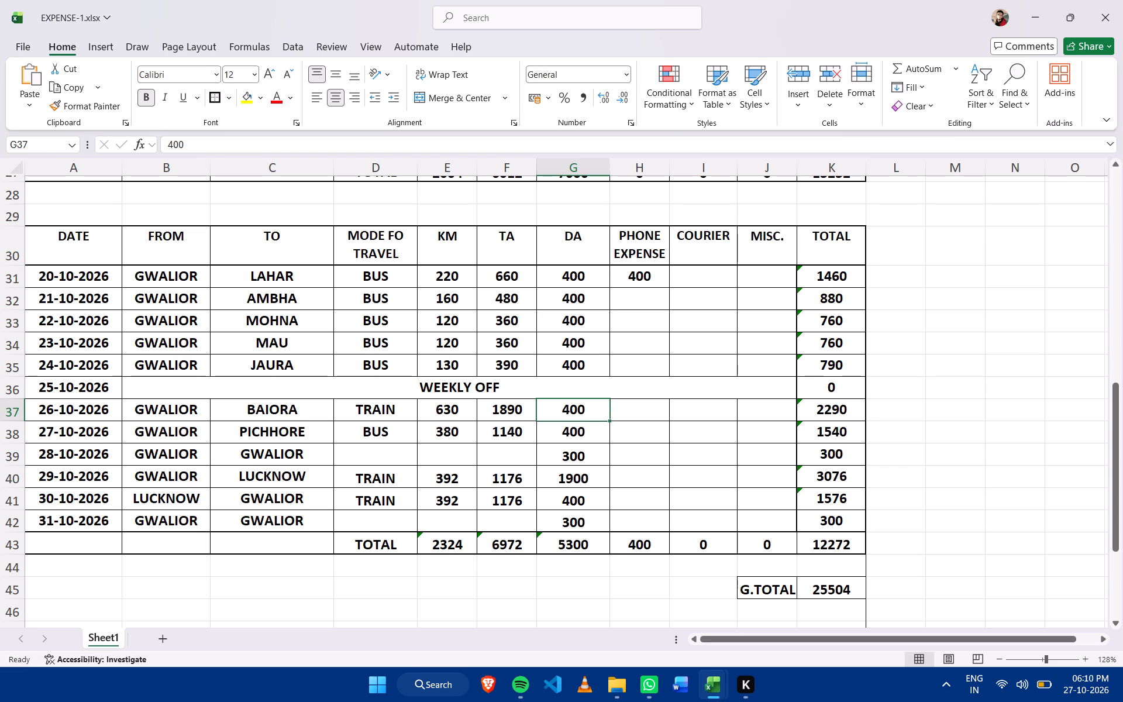
Save the expense workbook.
key("ctrl+s")
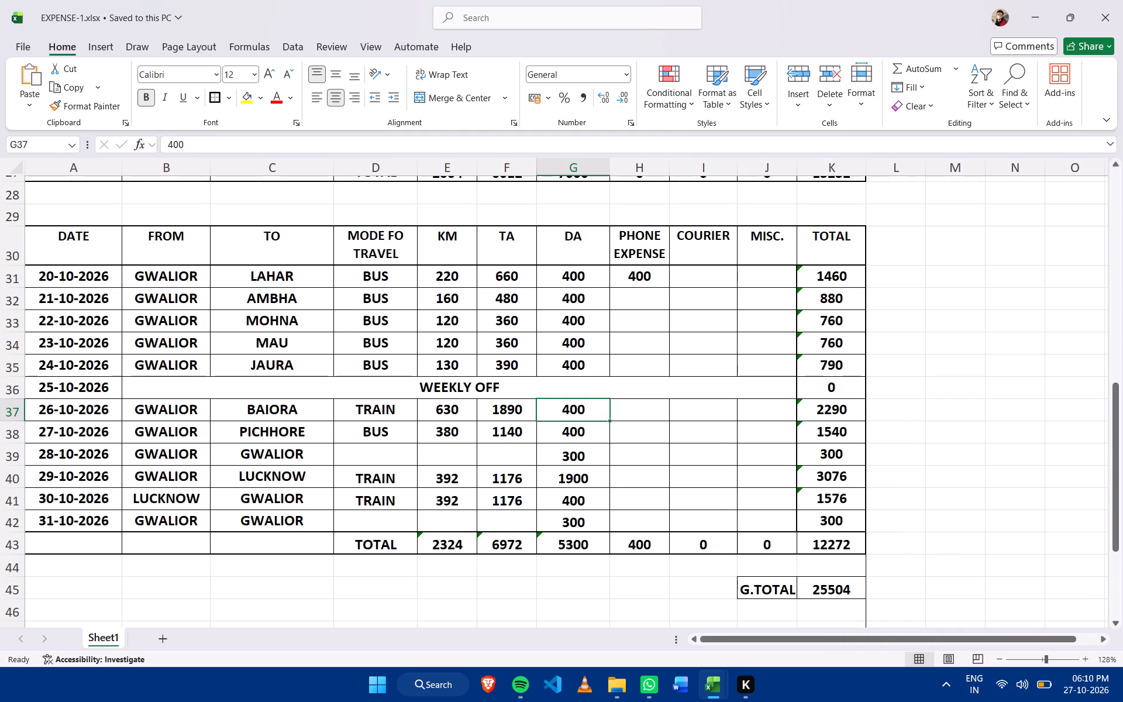
Review both expense tables, checking the daily entries, the TOTAL rows and the G.TOTAL.
key("Up")
key("Up")
key("Up")
key("Up")
key("Up")
key("Up")
key("Up")
key("Up")
key("Up")
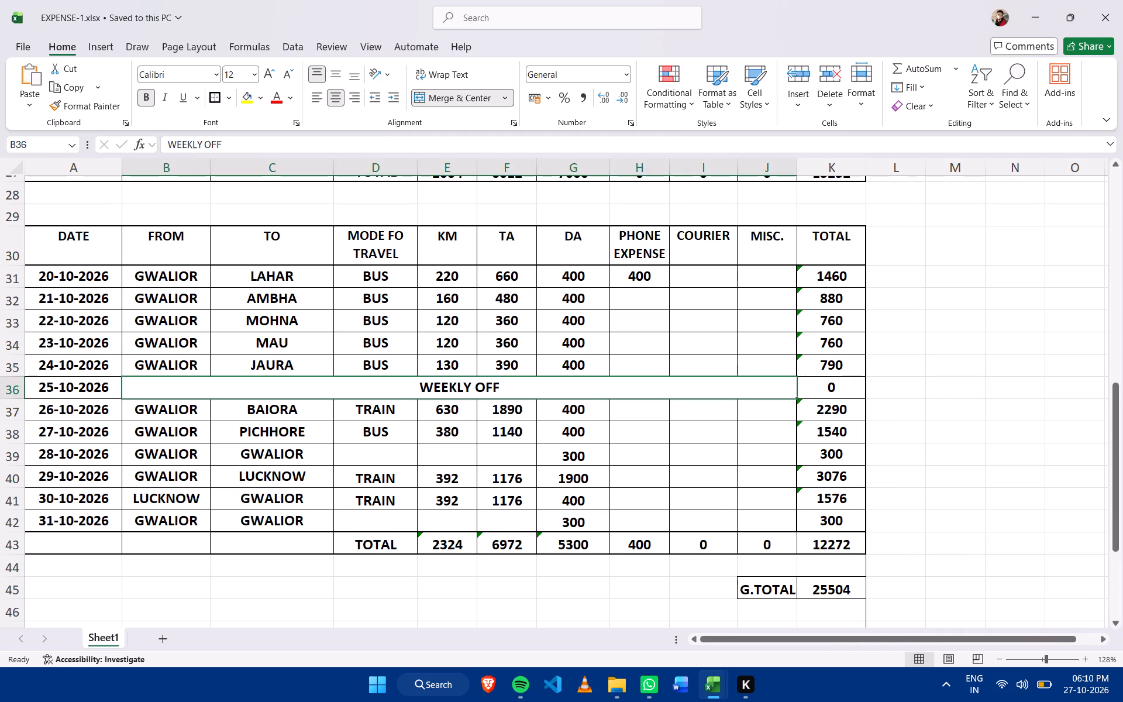
key("Up")
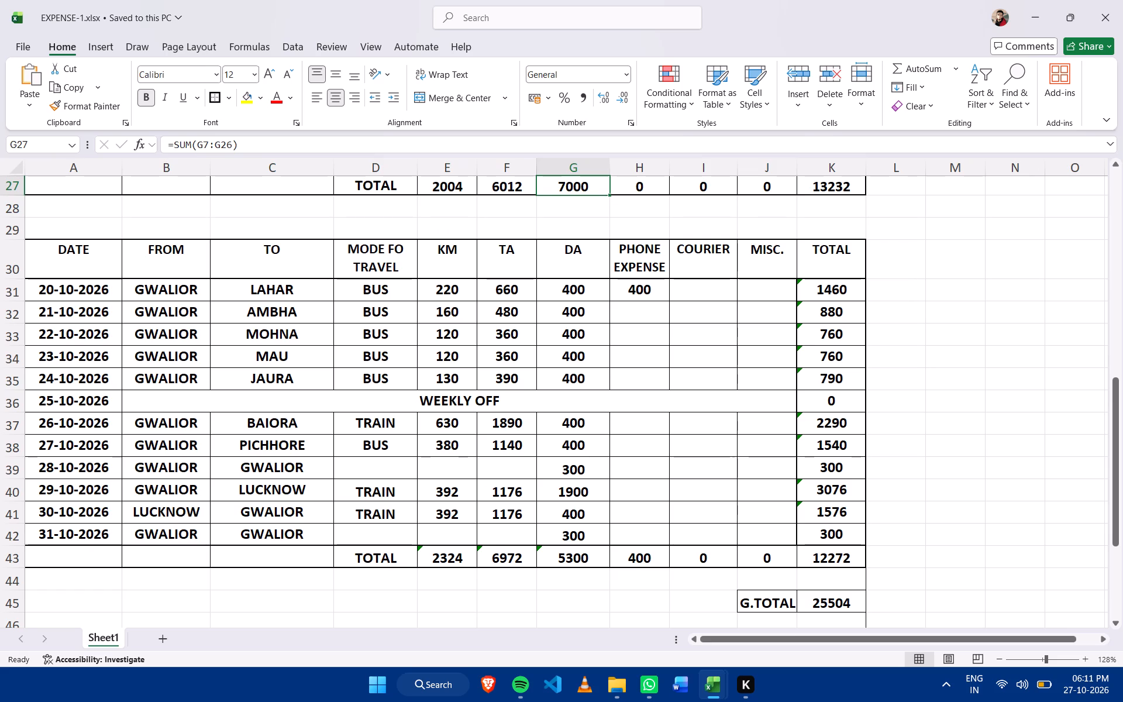
scroll(684, 380, "up", 6)
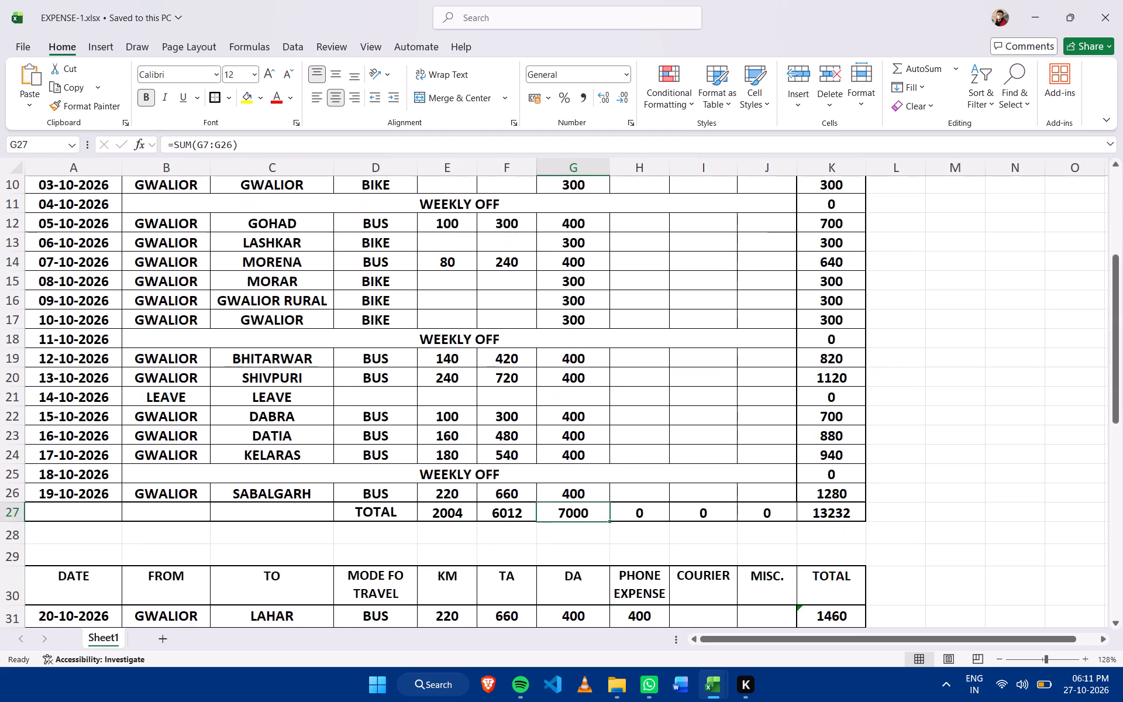
scroll(688, 355, "up", 8)
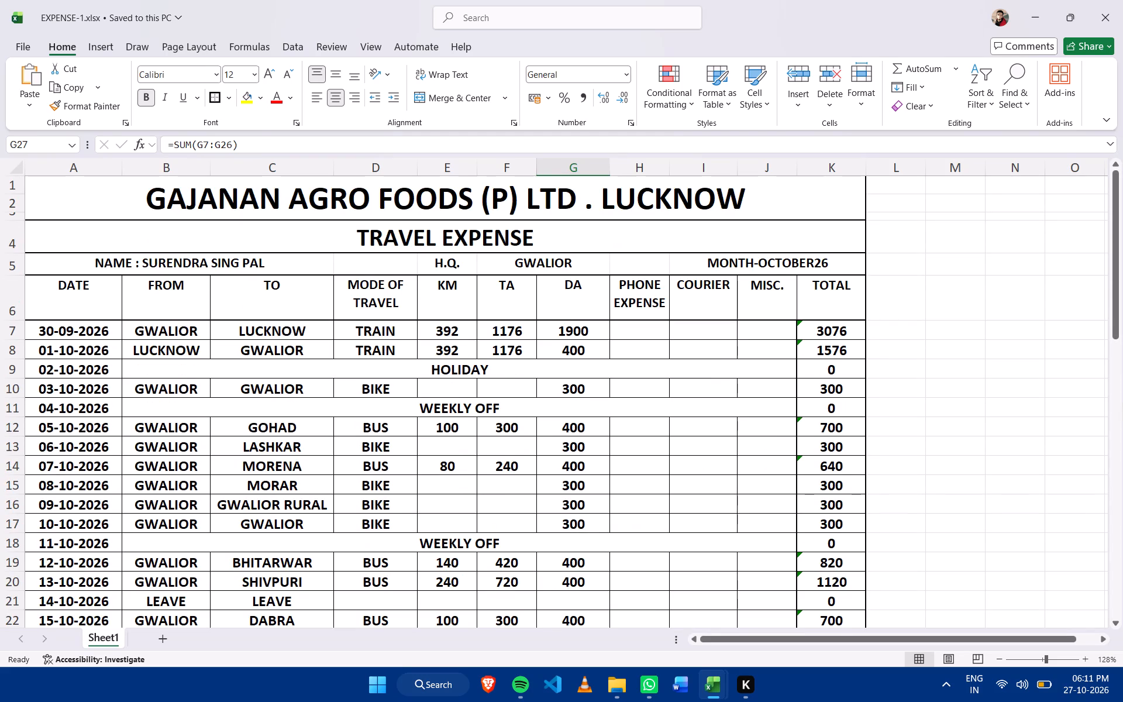
scroll(586, 336, "down", 13)
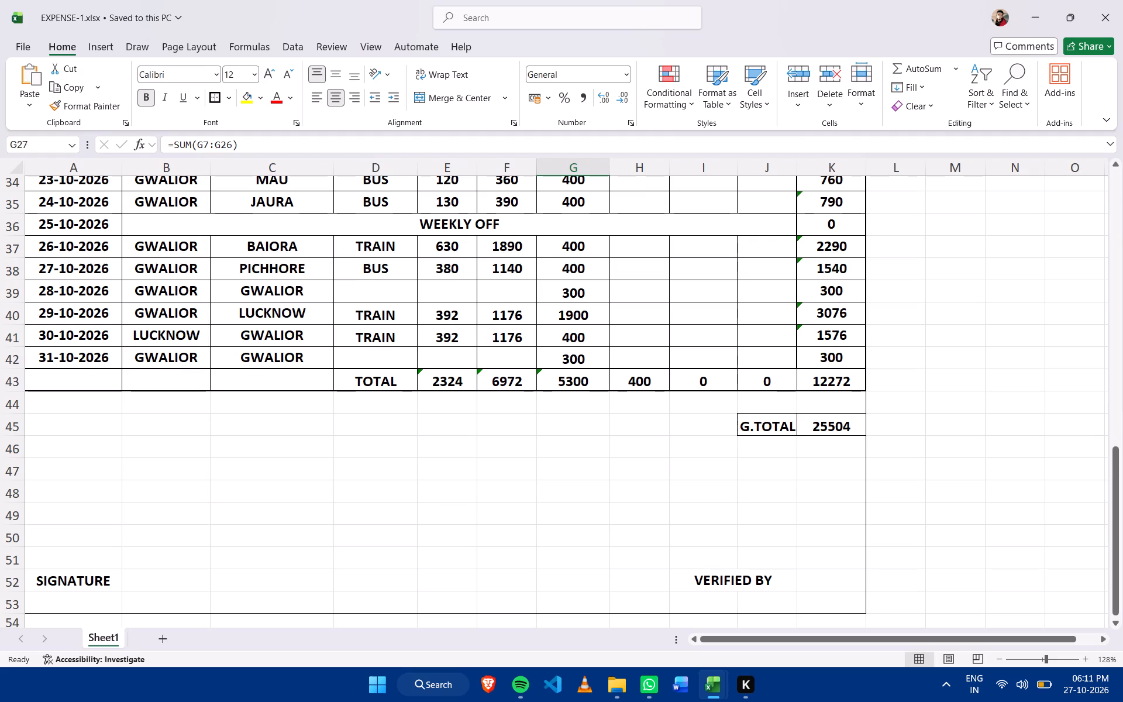
scroll(581, 391, "up", 9)
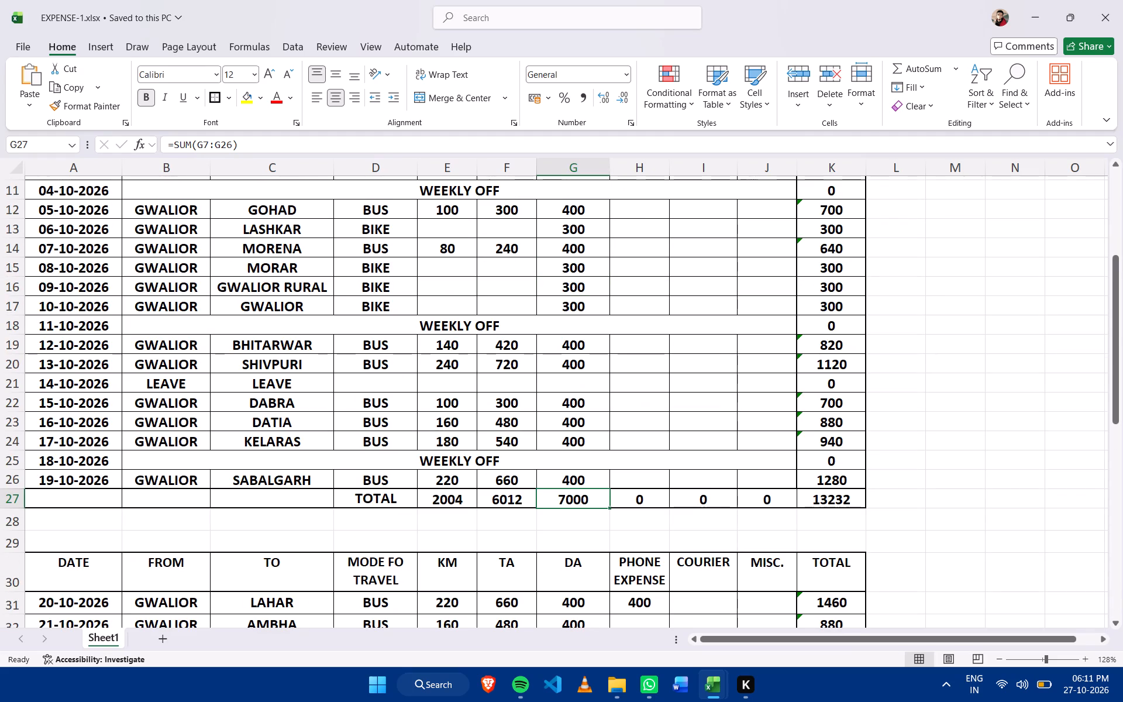
left_click_drag(446, 208, 550, 360)
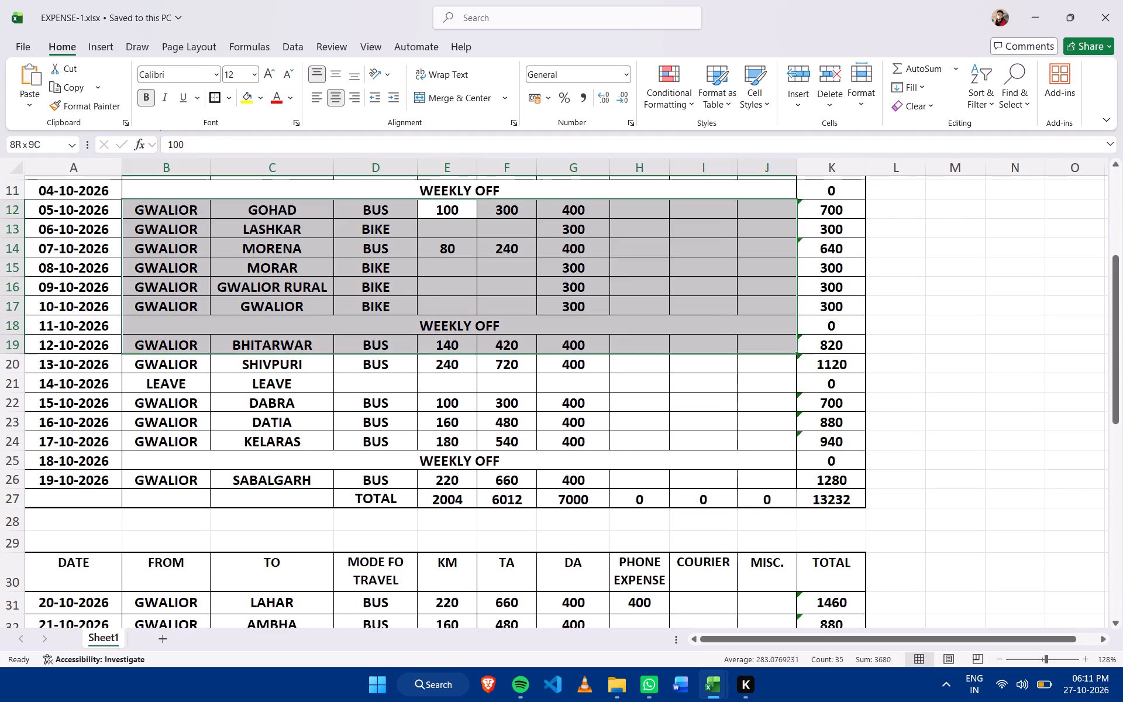
left_click_drag(550, 360, 687, 426)
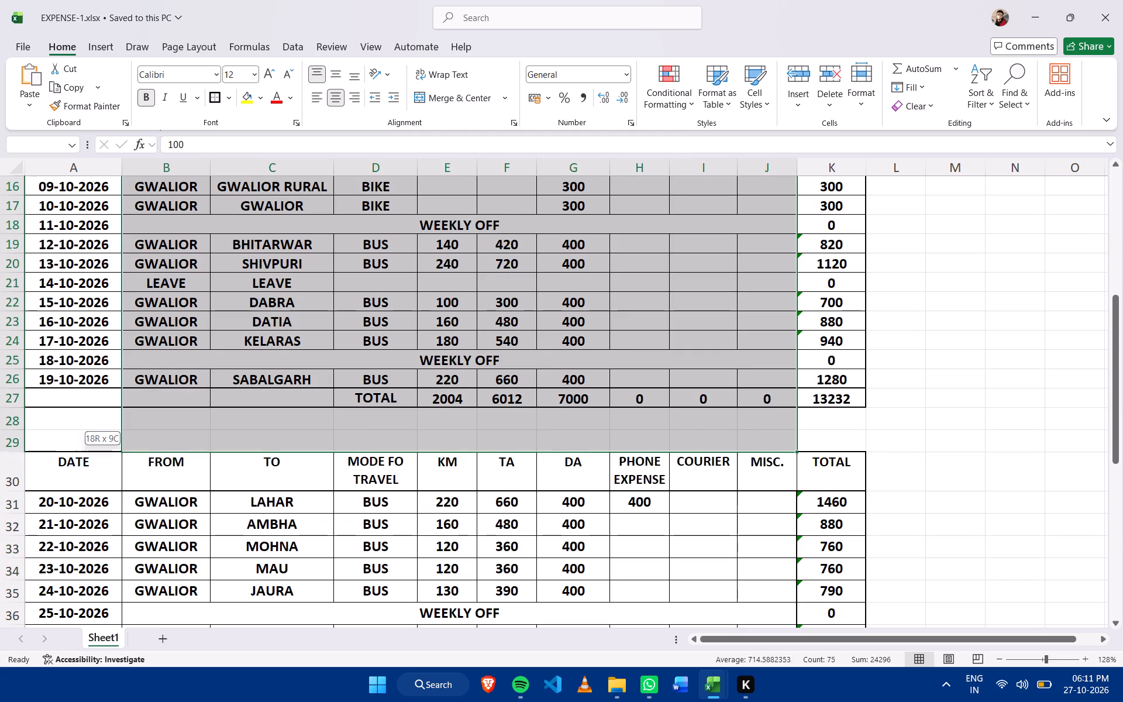
left_click_drag(687, 426, 686, 315)
left_click(686, 300)
Change the DA total in the second table's TOTAL row, cell G43, to =SUM(G7:G42).
scroll(532, 277, "up", 3)
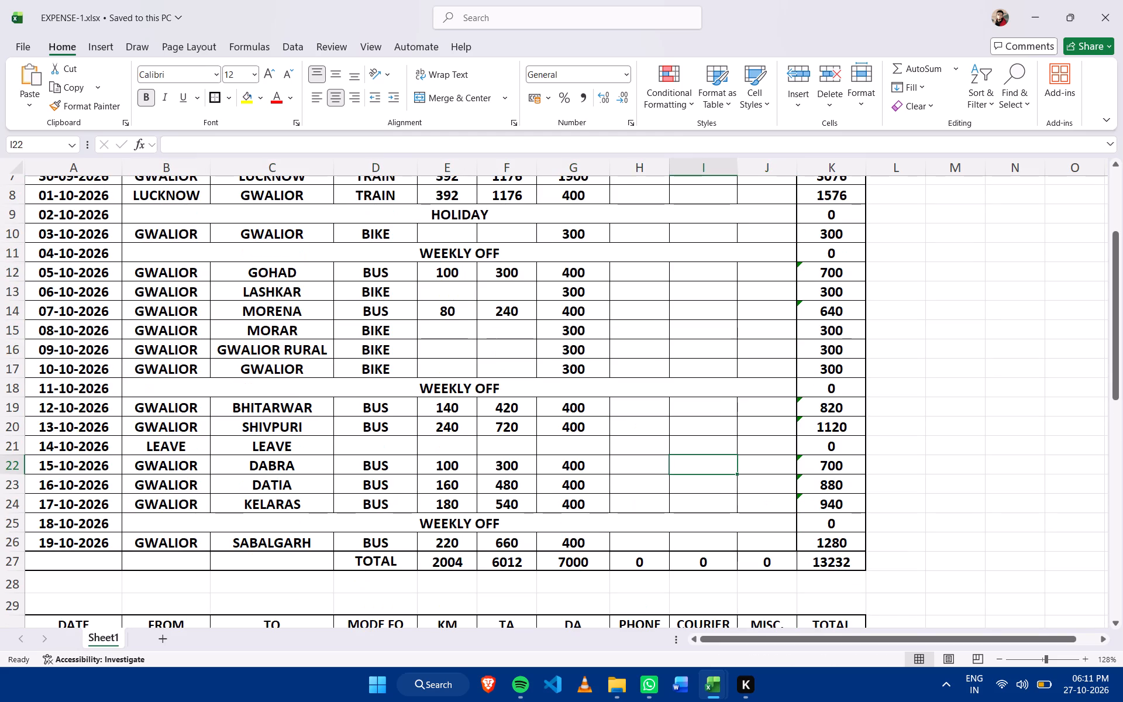
scroll(578, 283, "up", 3)
left_click(578, 339)
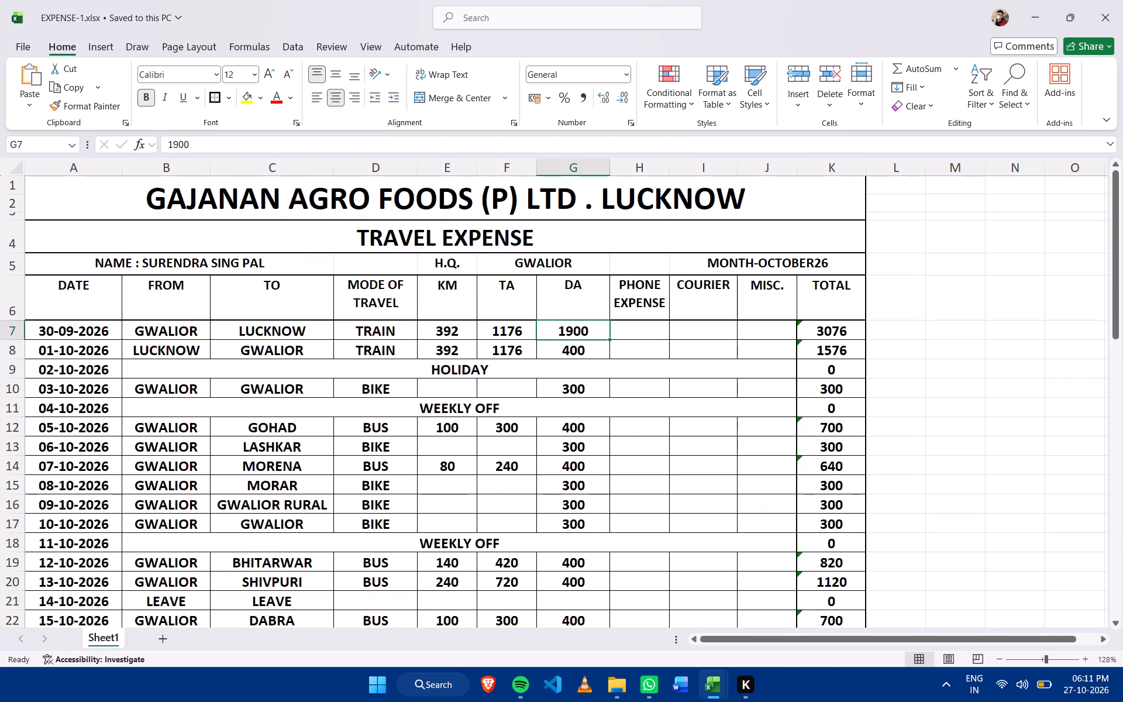
scroll(578, 338, "down", 12)
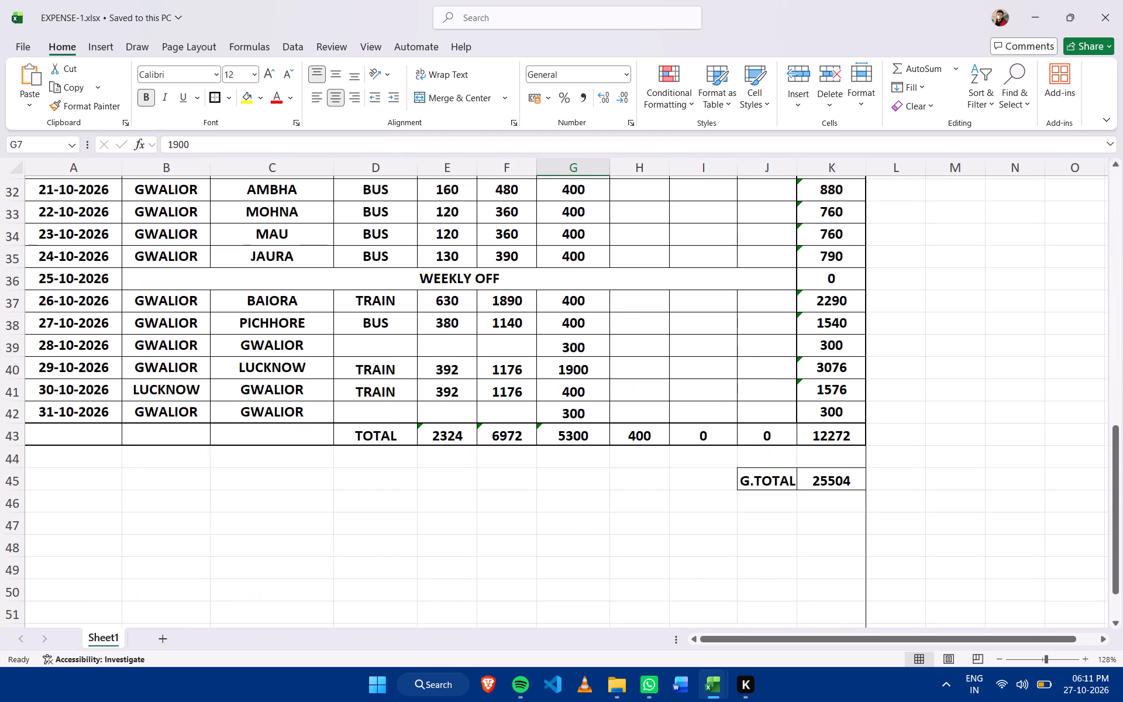
left_click(574, 444)
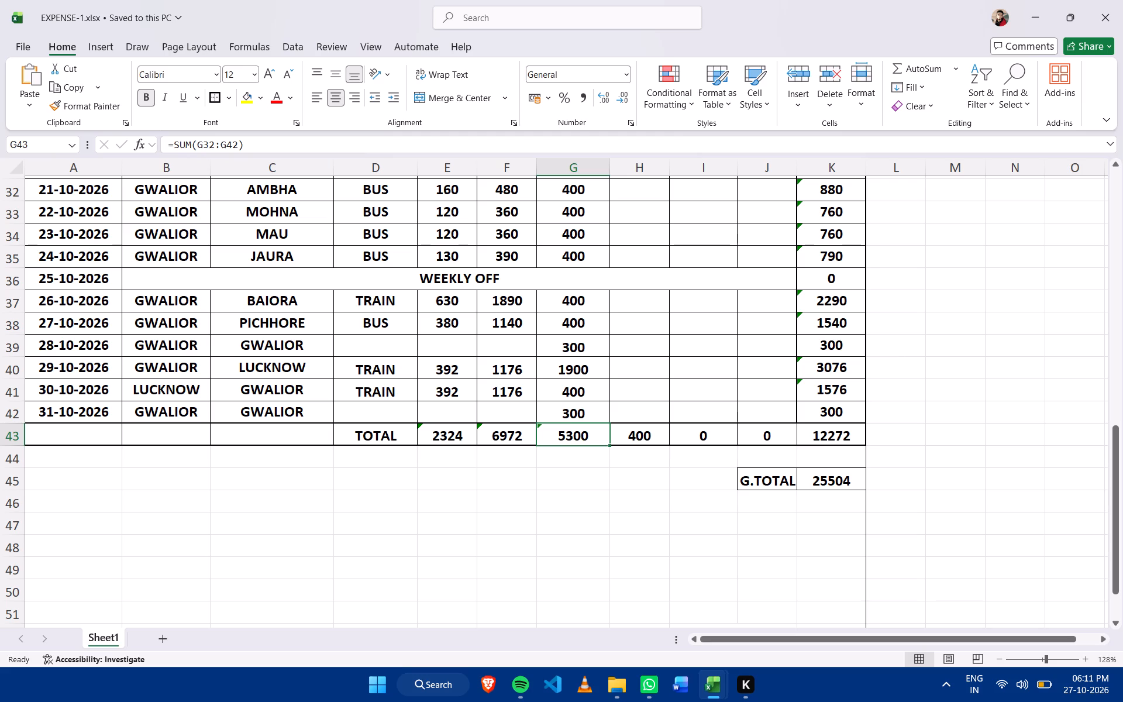
left_click(202, 146)
left_click(212, 145)
key("Right")
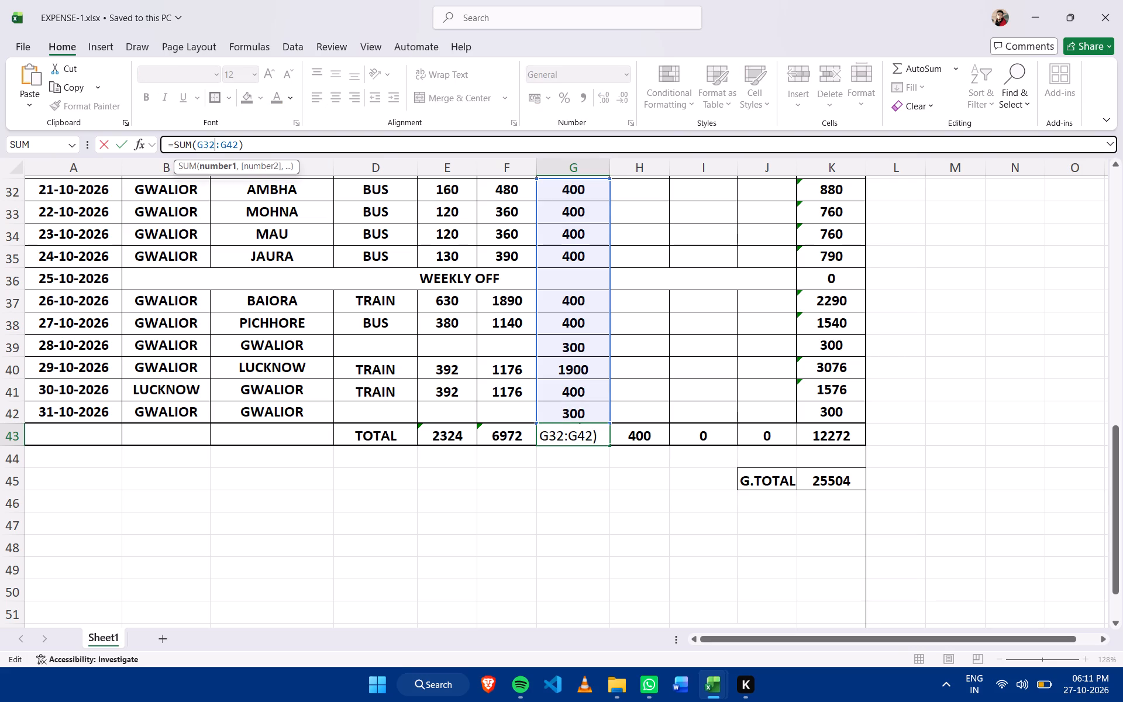
key("BackSpace")
key("BackSpace")
key("7")
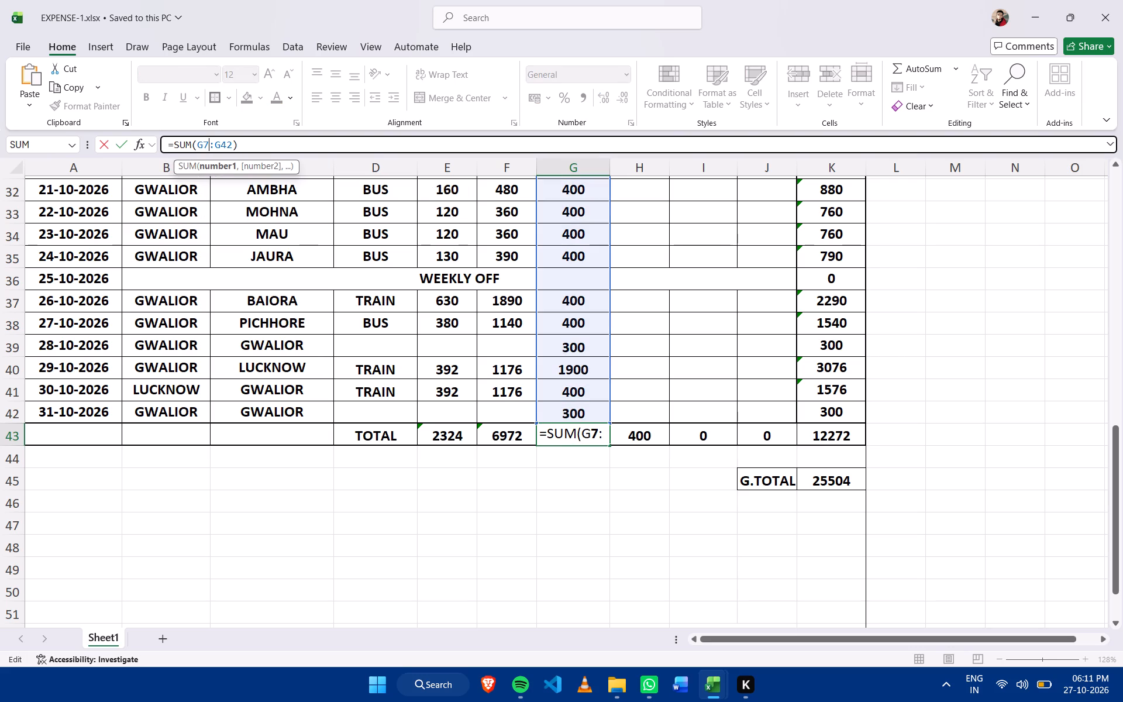
key("Return")
left_click(586, 508)
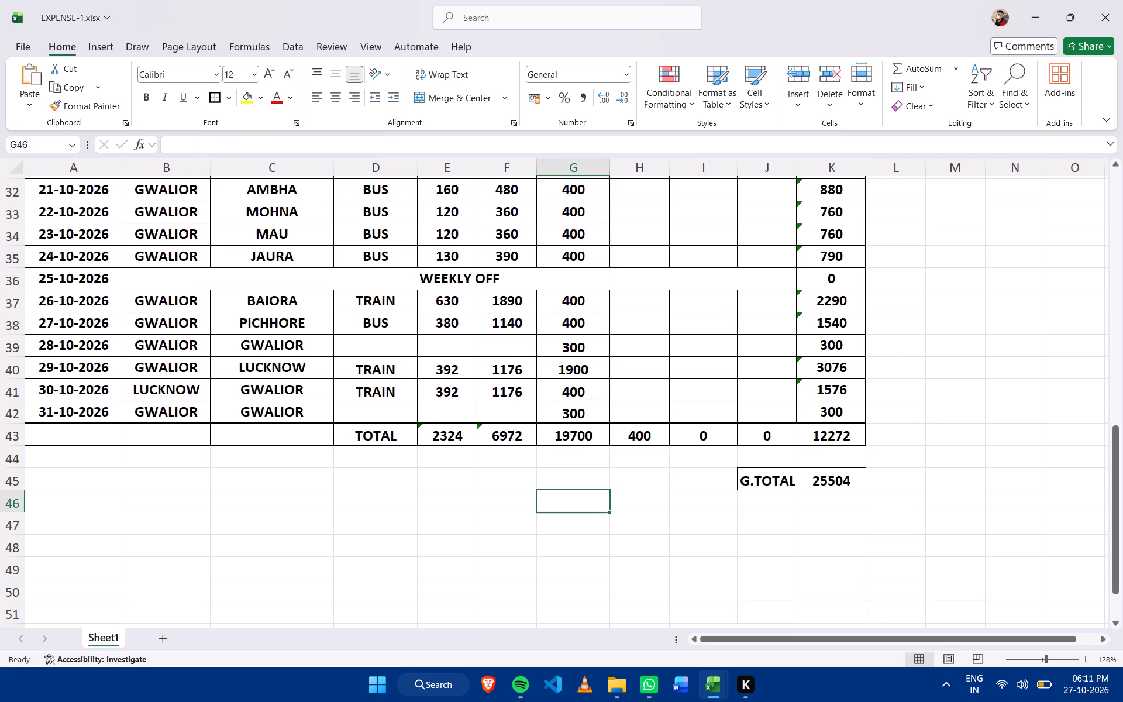
Change the TA total in the second table's TOTAL row, cell F43, to =SUM(F7:F42).
left_click(512, 439)
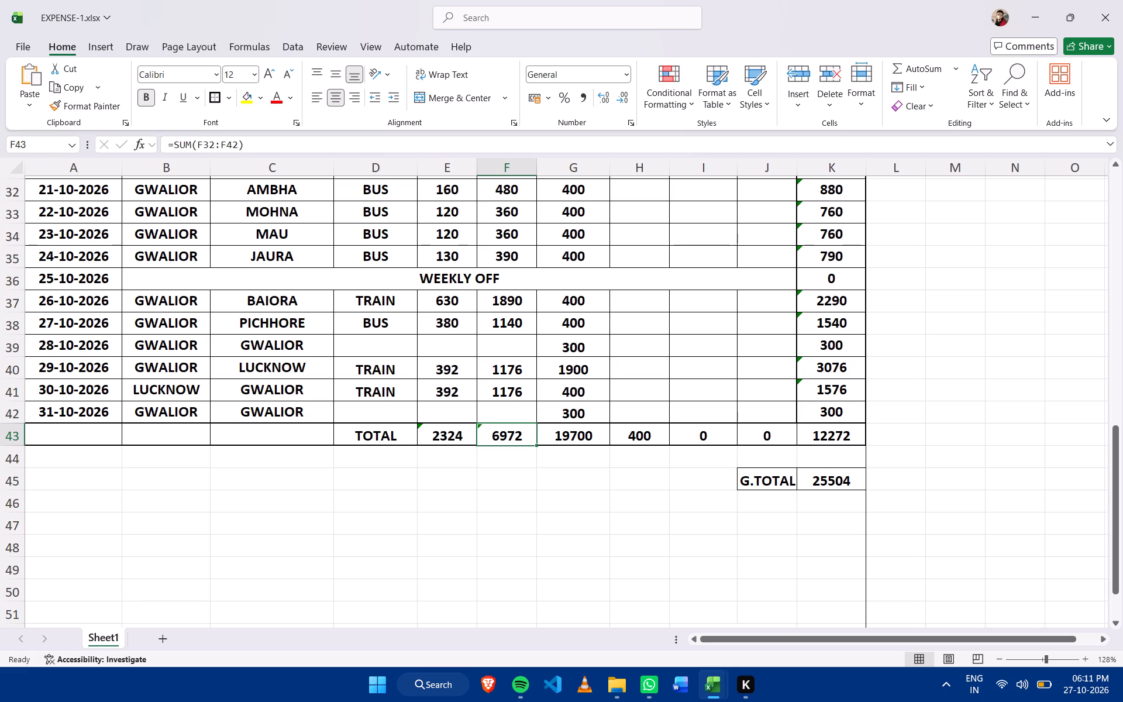
left_click(512, 439)
left_click(209, 142)
key("Right")
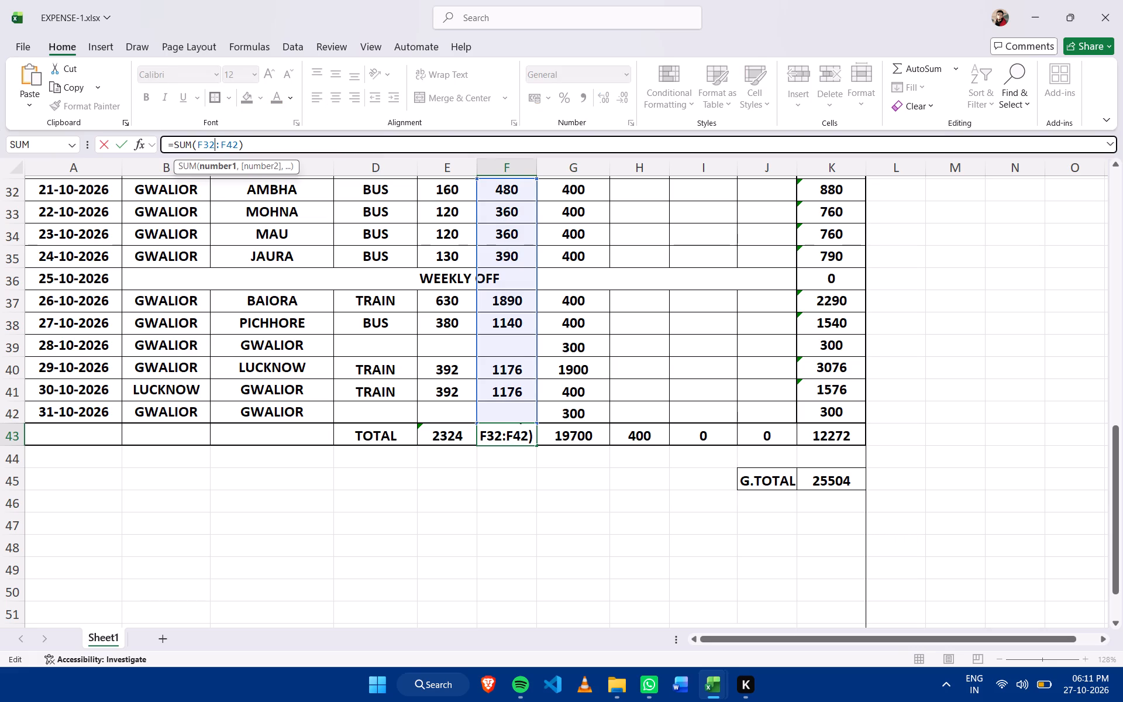
key("BackSpace")
key("BackSpace")
key("7")
key("Return")
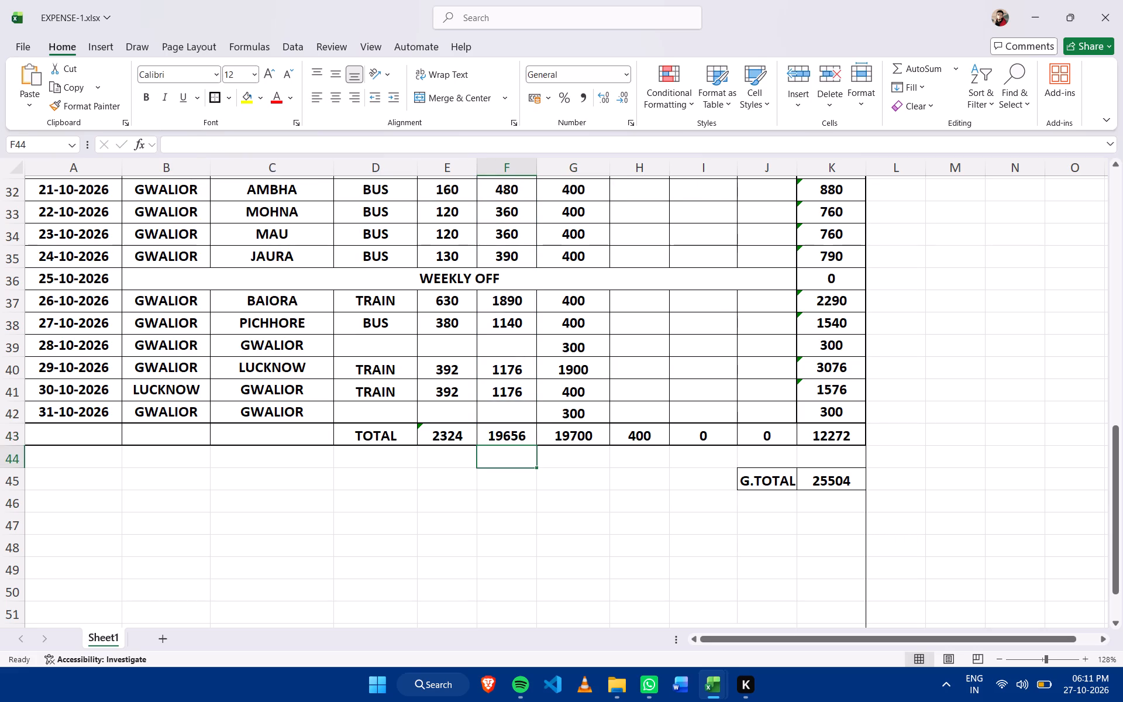
Delete the first table's TOTAL row, row 27, after checking the TOTAL formulas of both tables.
left_click(841, 441)
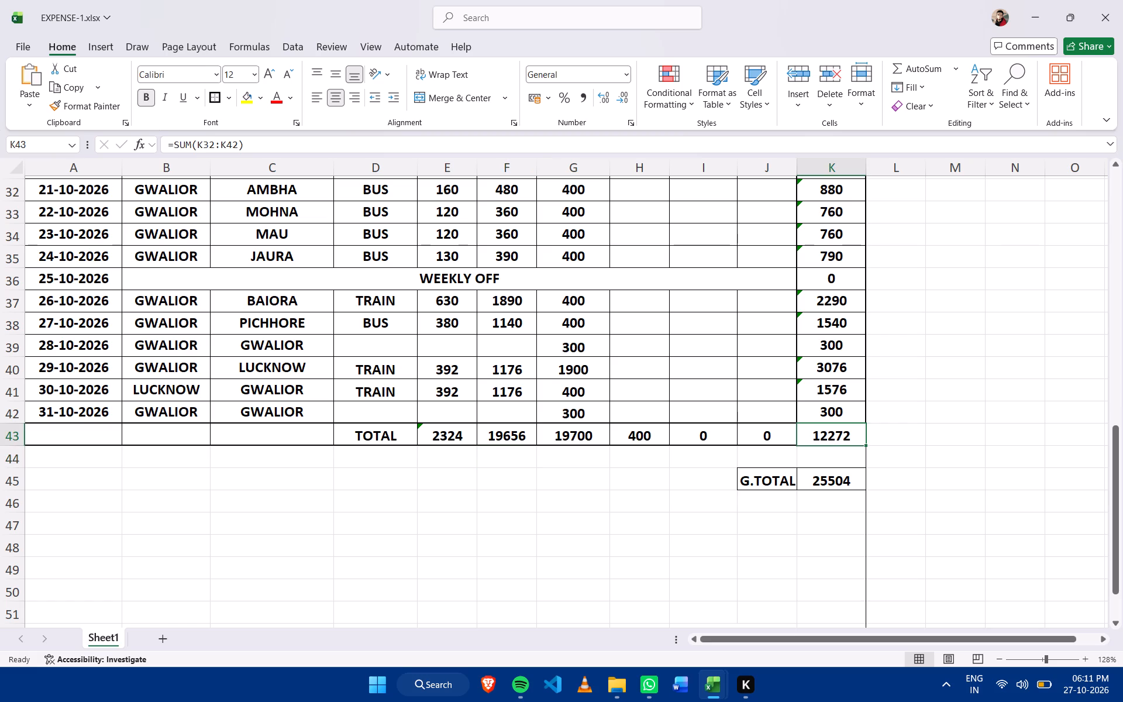
scroll(623, 399, "up", 4)
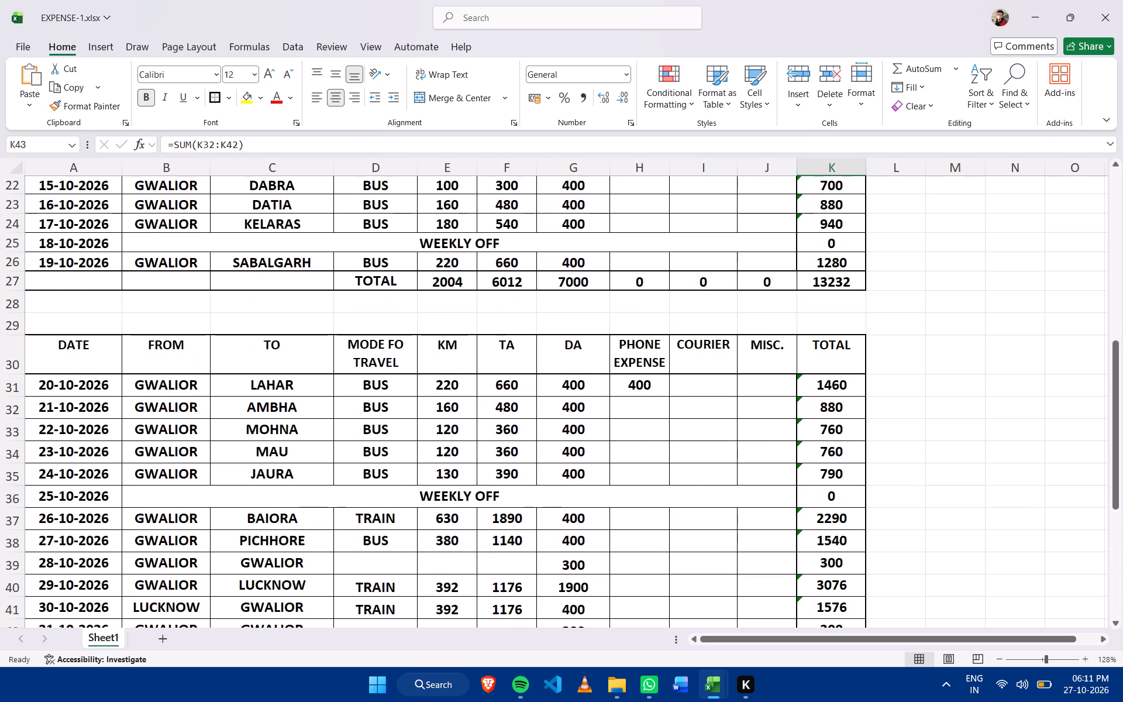
scroll(623, 392, "up", 6)
scroll(619, 384, "down", 1)
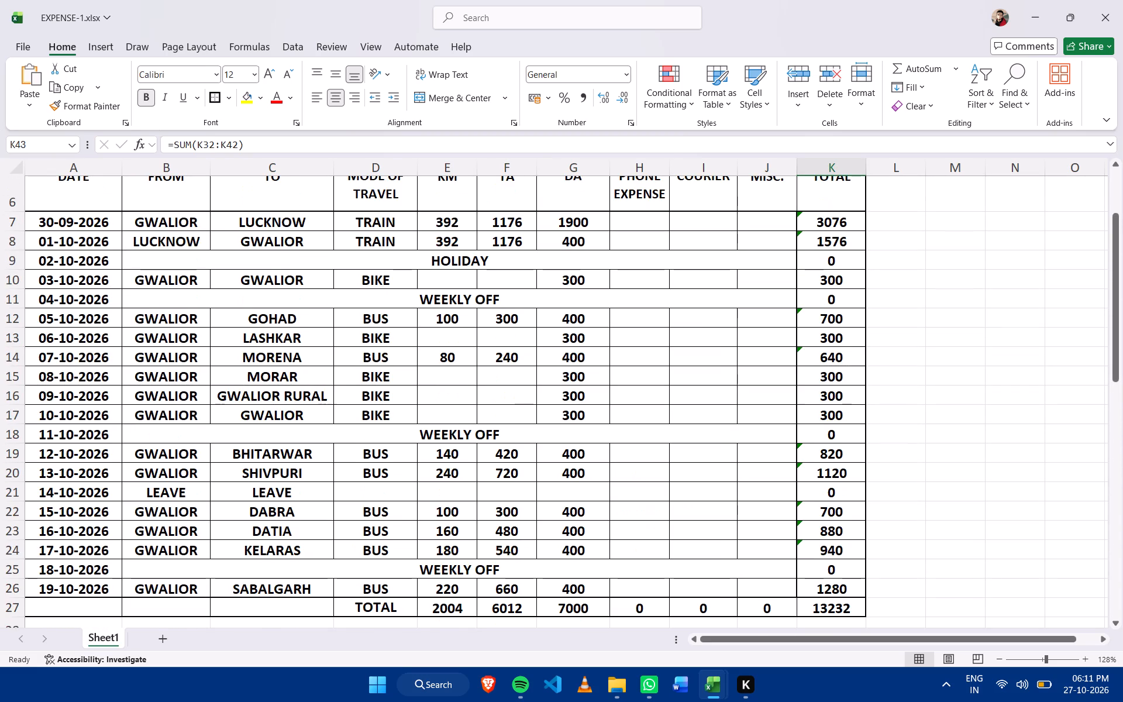
scroll(618, 382, "up", 1)
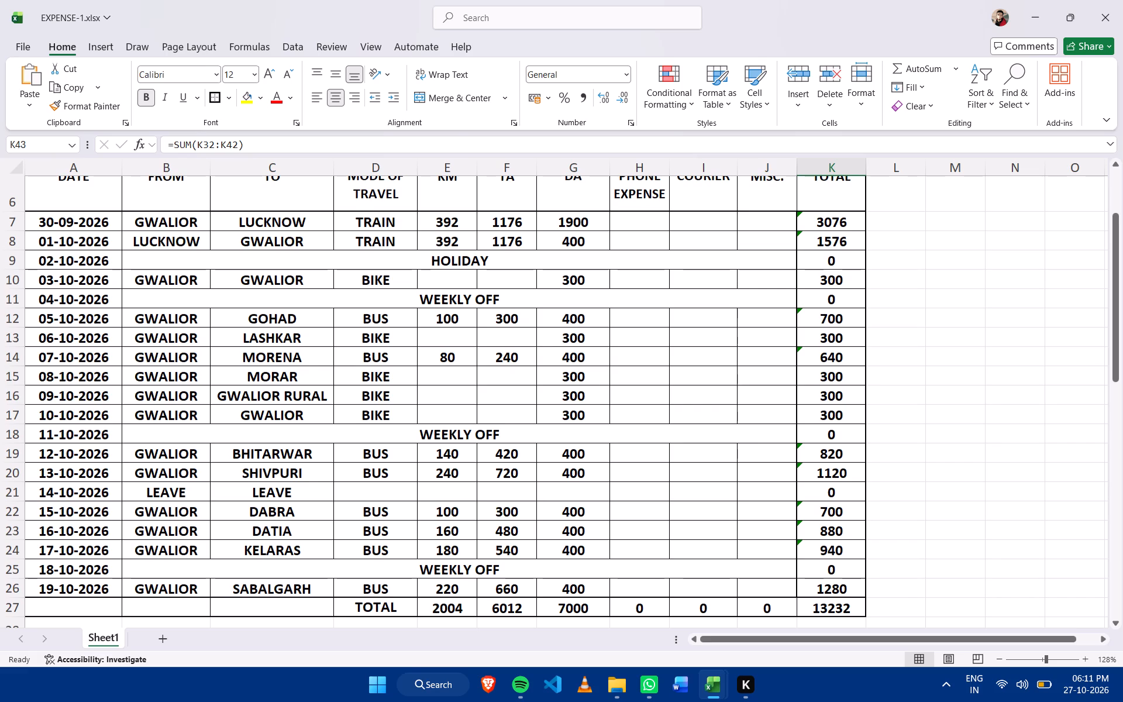
scroll(598, 452, "down", 2)
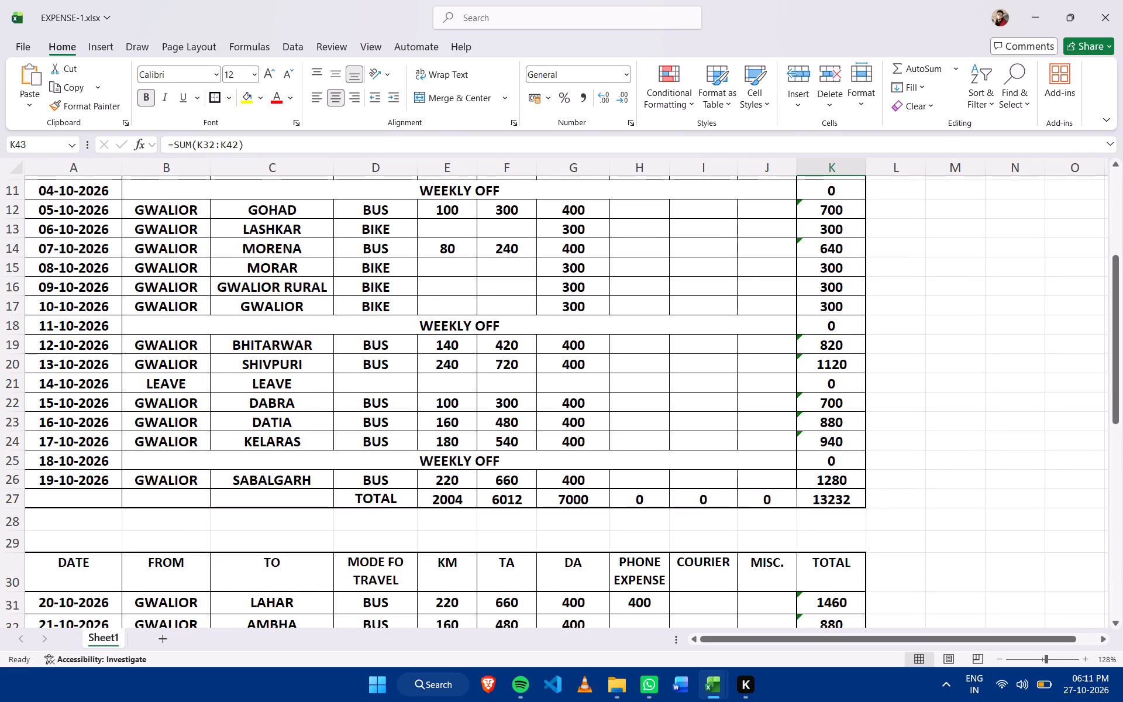
left_click(516, 502)
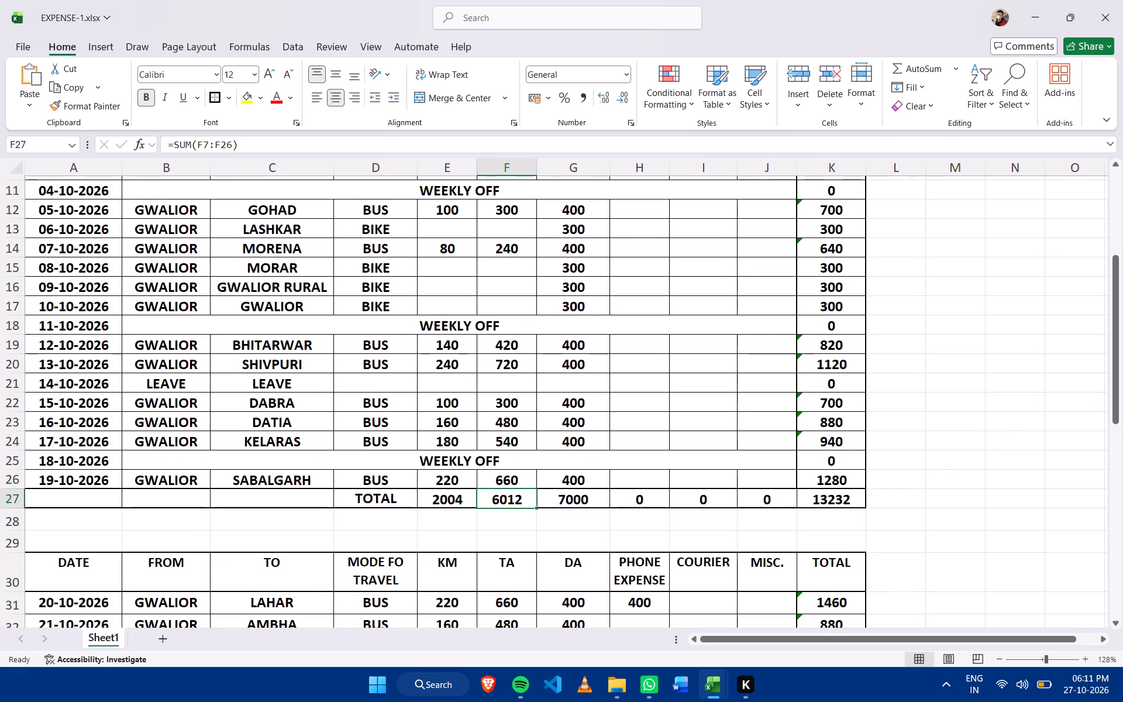
left_click(21, 497)
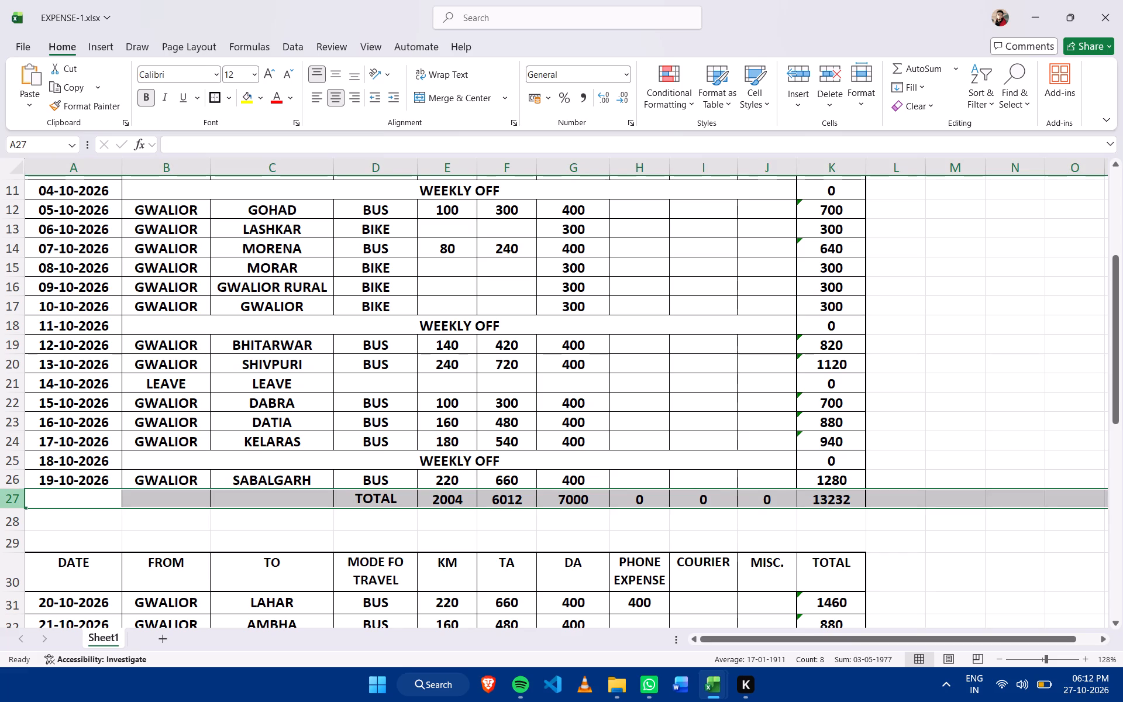
right_click(11, 500)
left_click(96, 376)
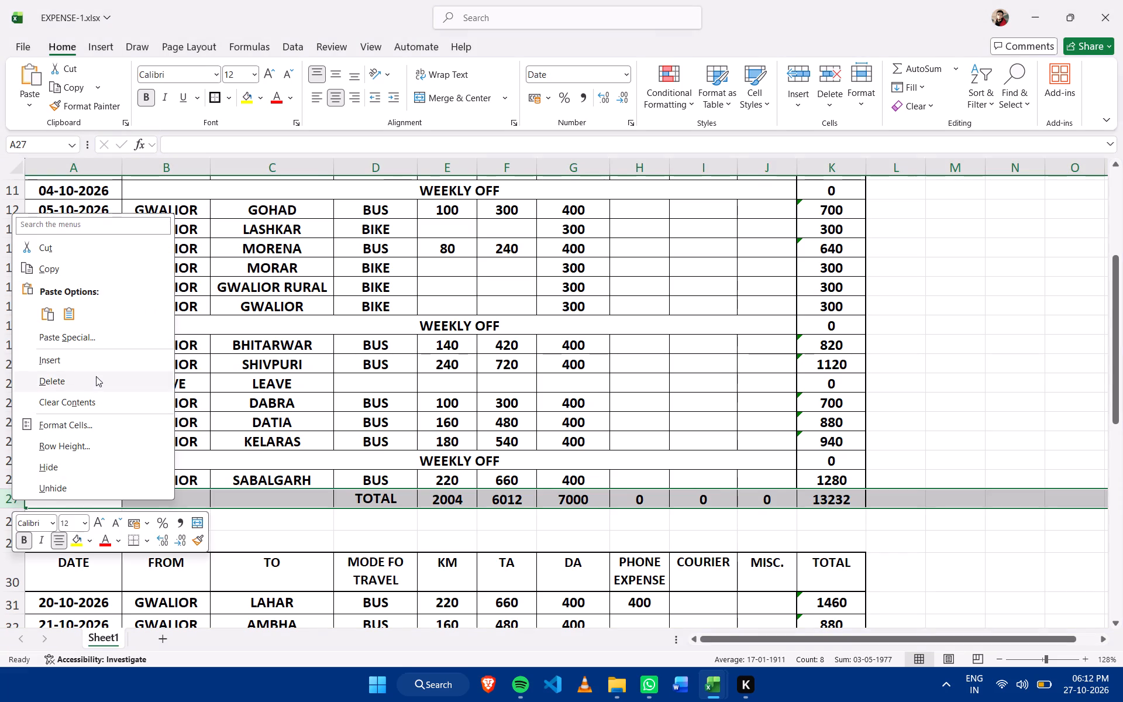
left_click(953, 453)
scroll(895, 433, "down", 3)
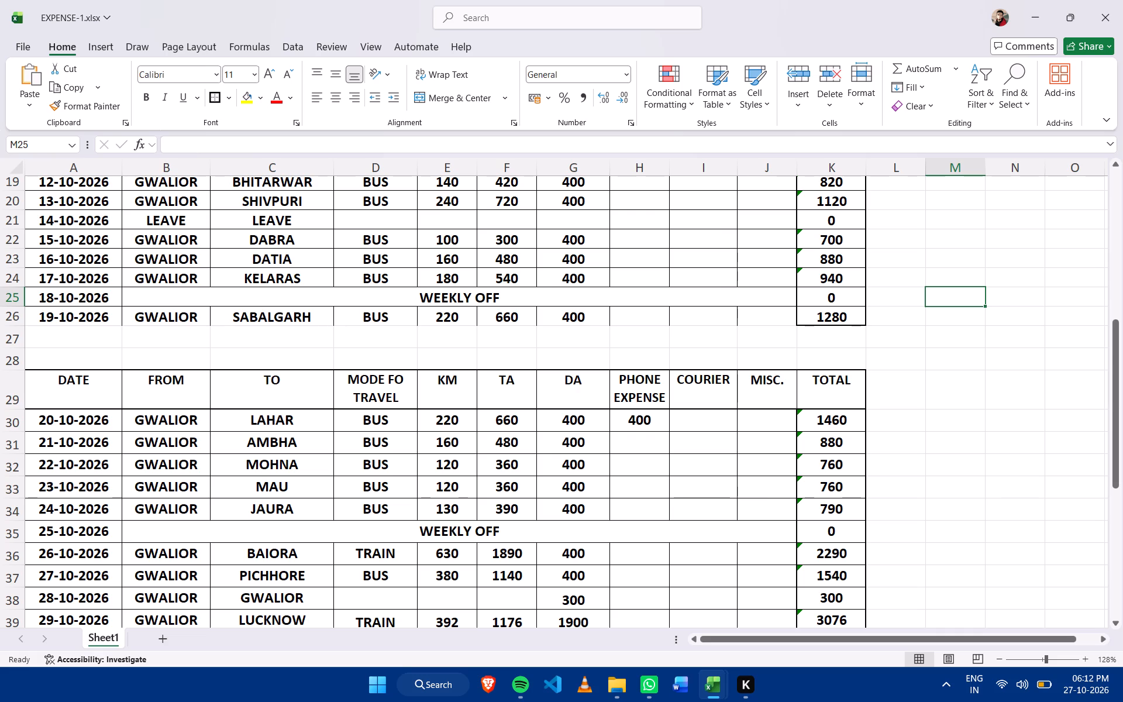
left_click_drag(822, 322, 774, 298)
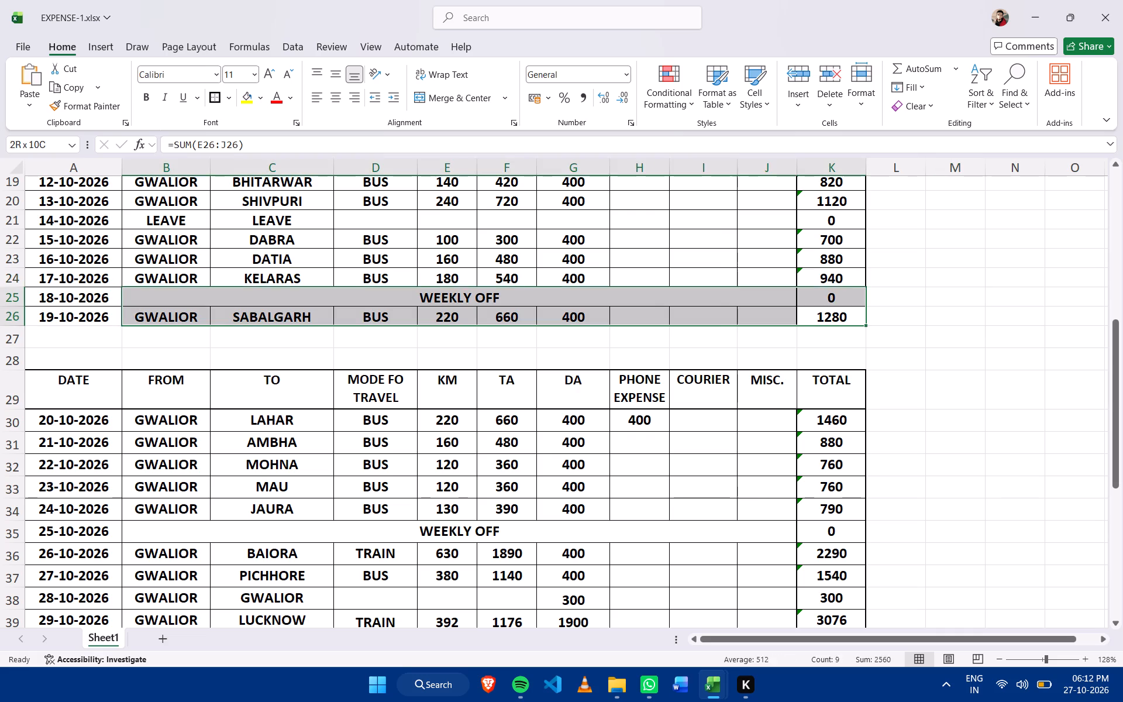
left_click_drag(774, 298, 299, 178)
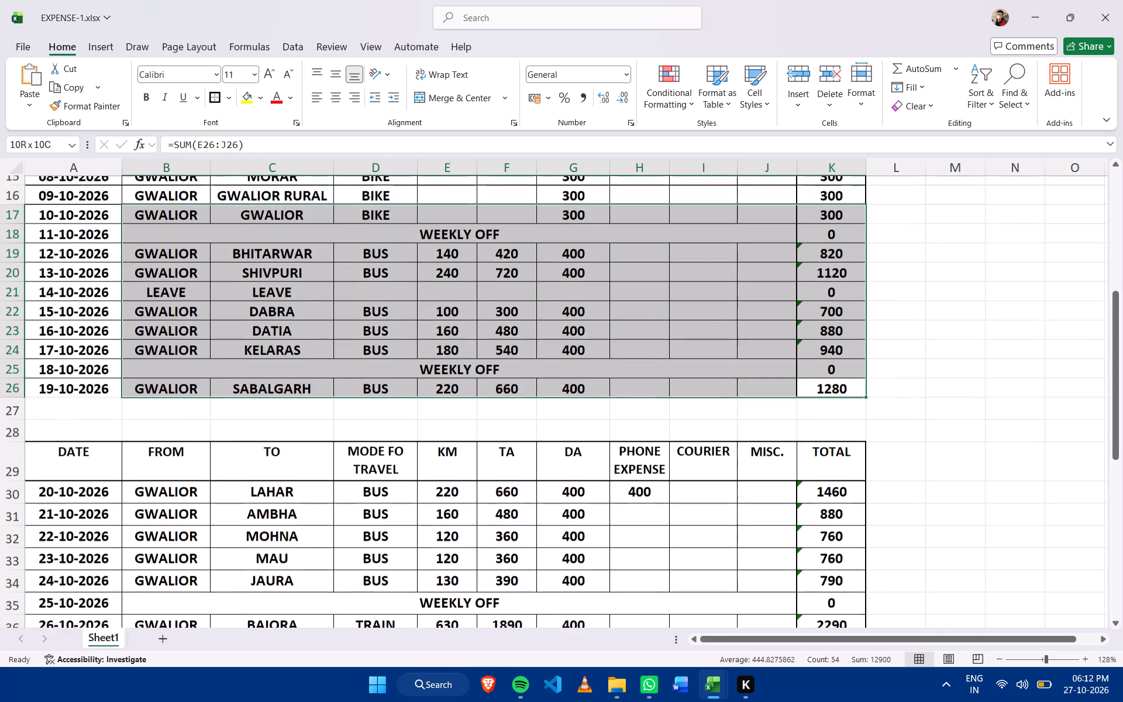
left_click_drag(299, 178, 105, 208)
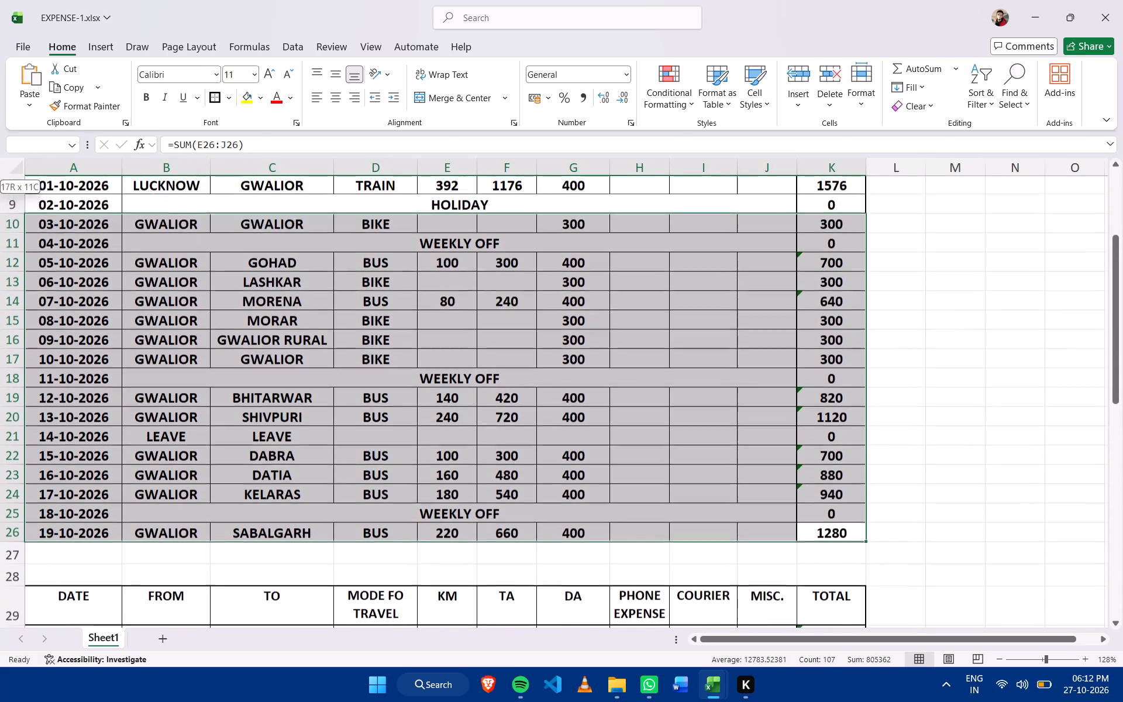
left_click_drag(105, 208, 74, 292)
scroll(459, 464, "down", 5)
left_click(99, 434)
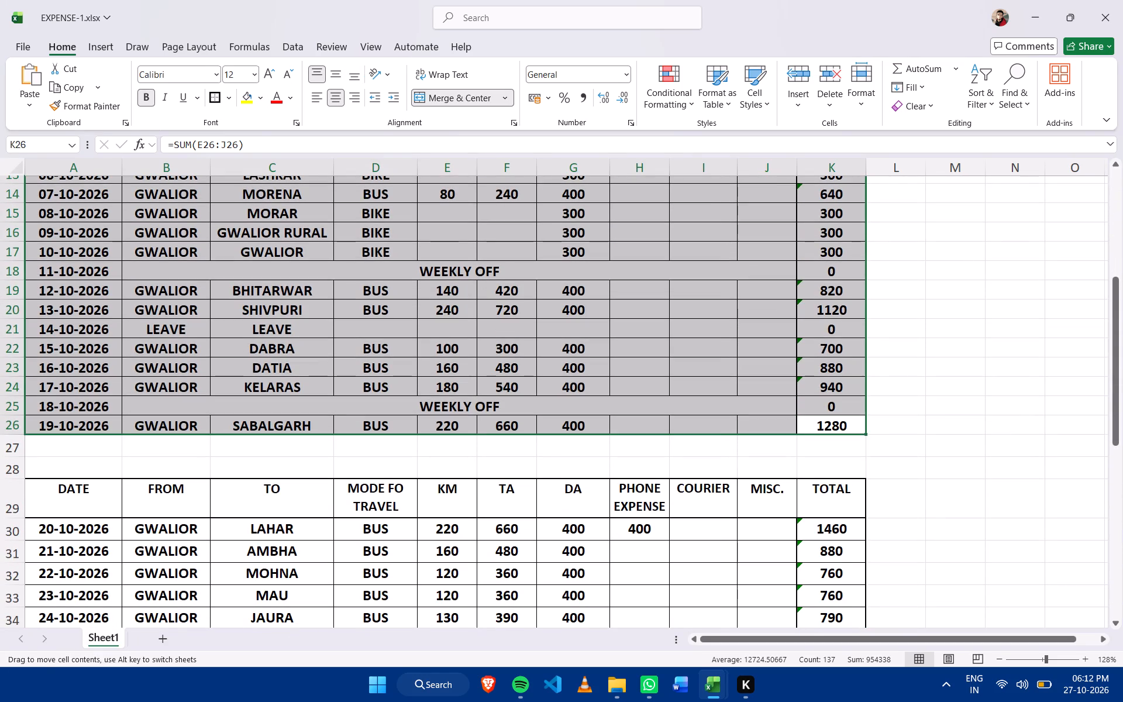
Apply a thick bottom border to the first table's last row, A26:K26, dated 19-10-2026.
left_click(85, 424)
left_click_drag(82, 426, 856, 429)
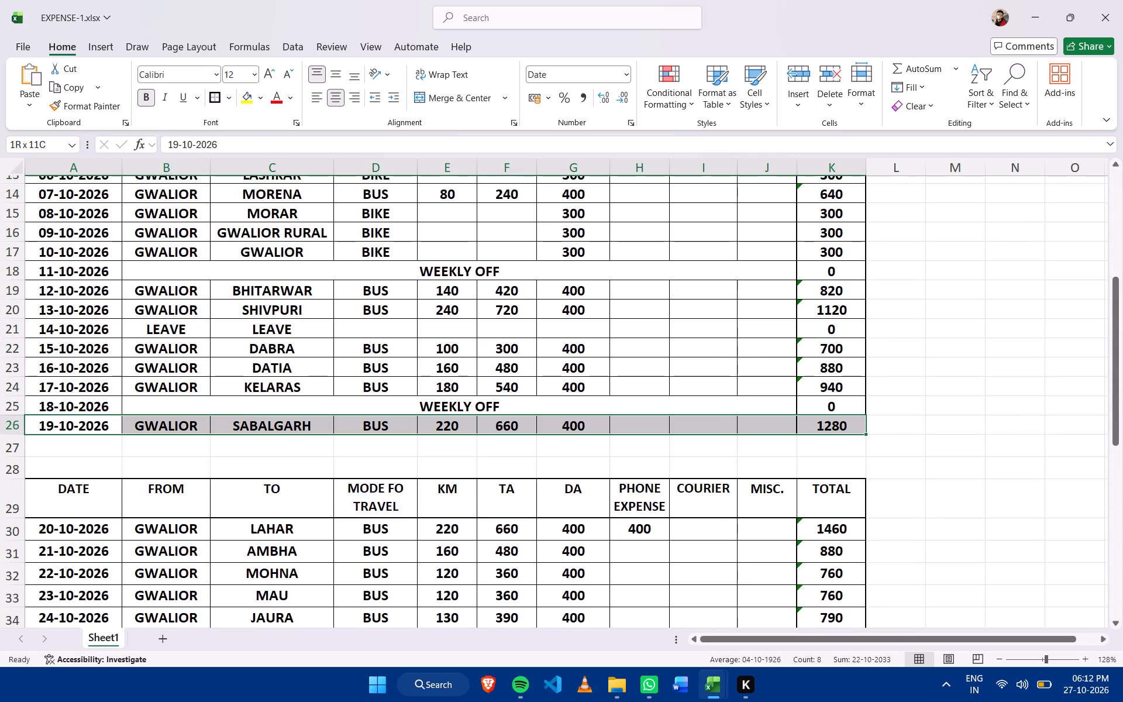
left_click_drag(856, 429, 850, 424)
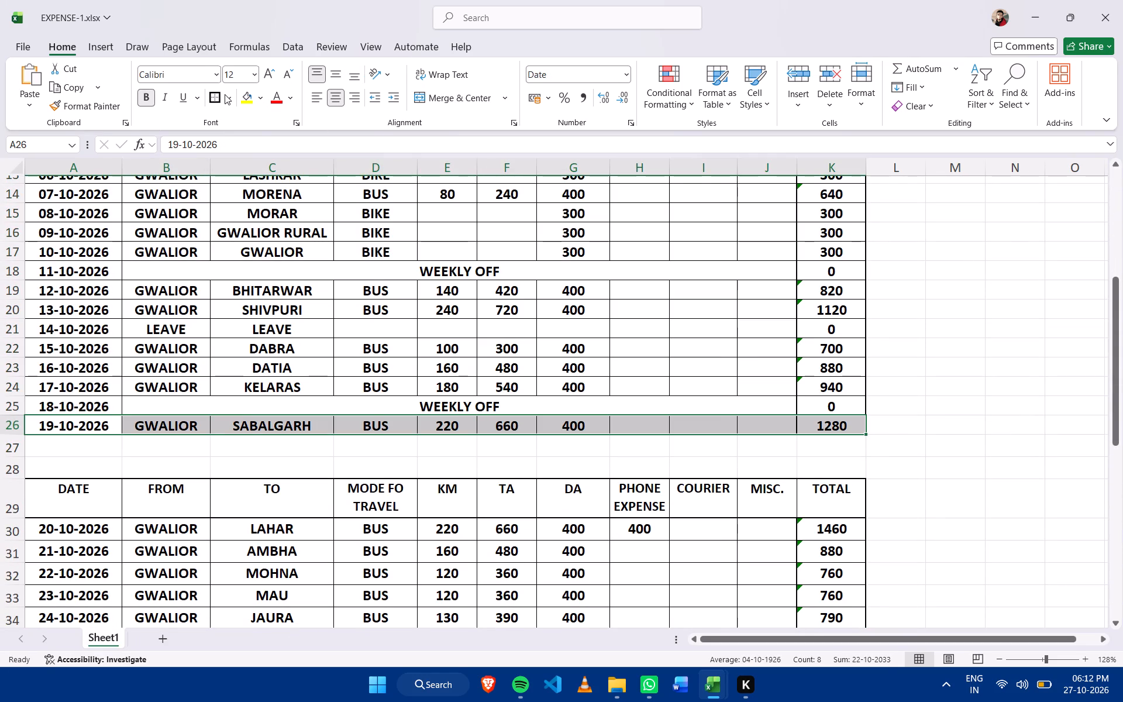
left_click(230, 101)
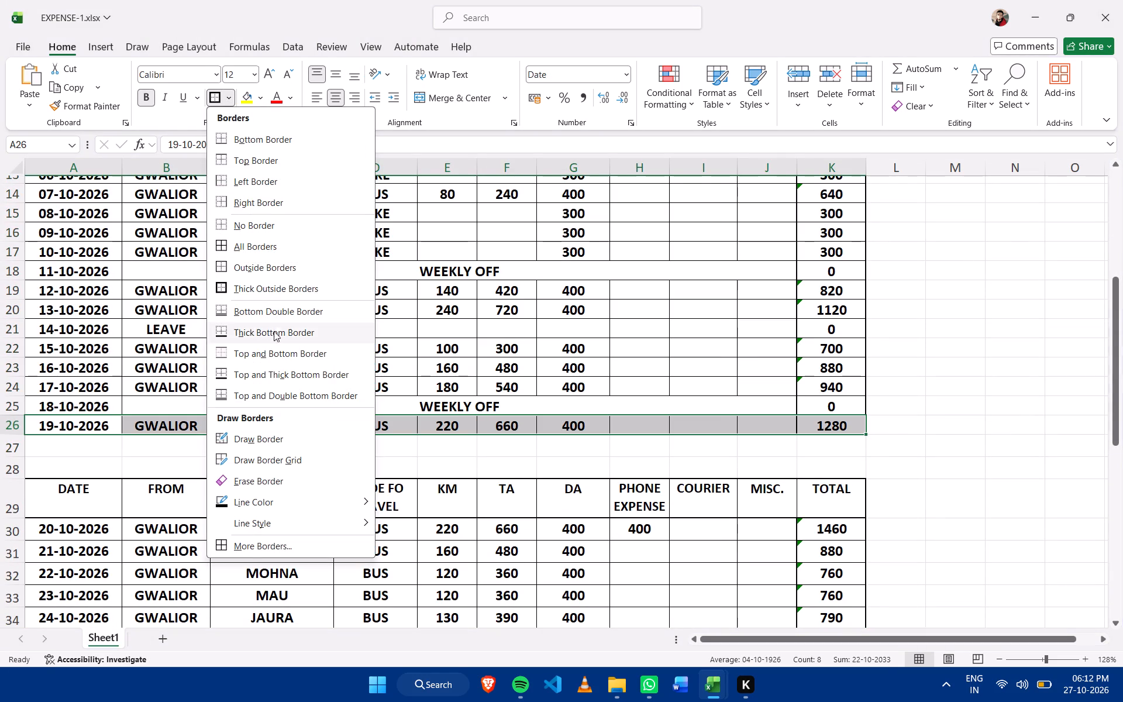
left_click(274, 333)
left_click(646, 465)
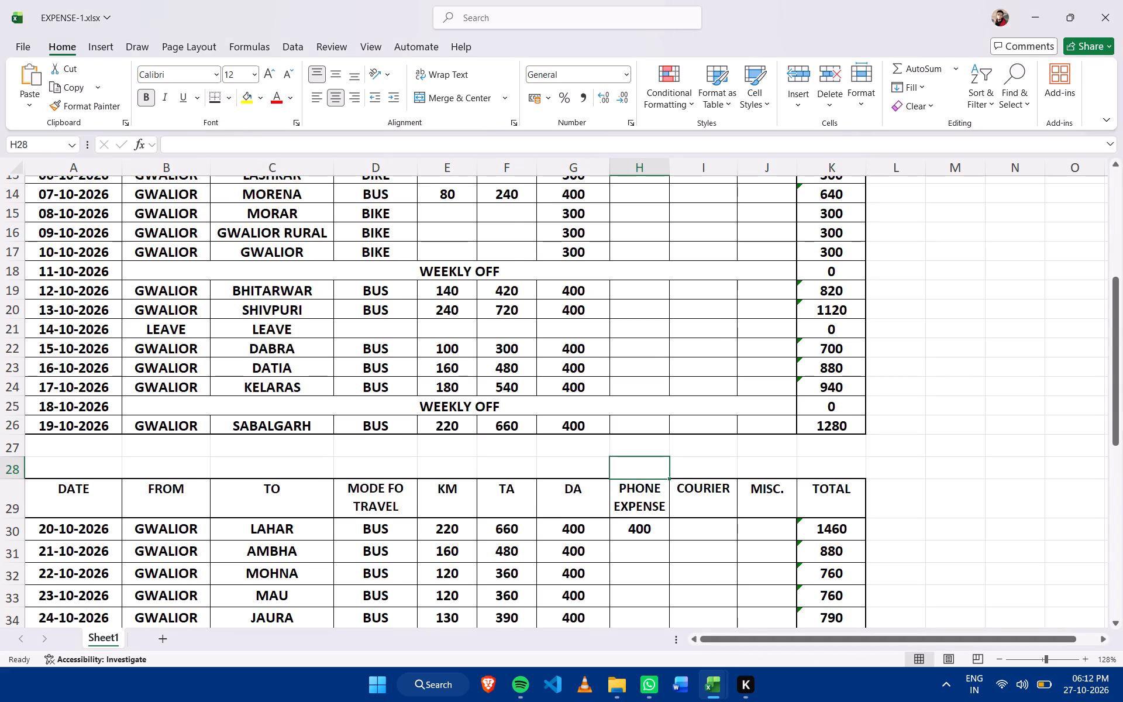
Change the overall total in the second table's TOTAL row, cell K42, to =SUM(K7:K41).
scroll(647, 464, "down", 6)
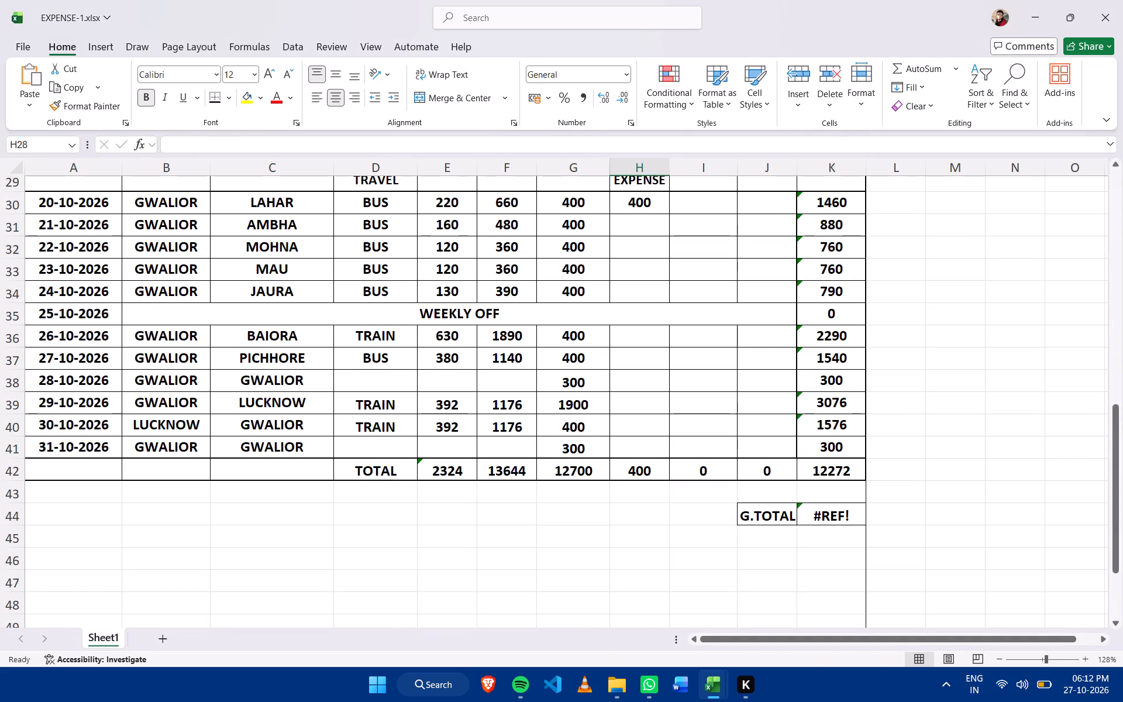
left_click(569, 520)
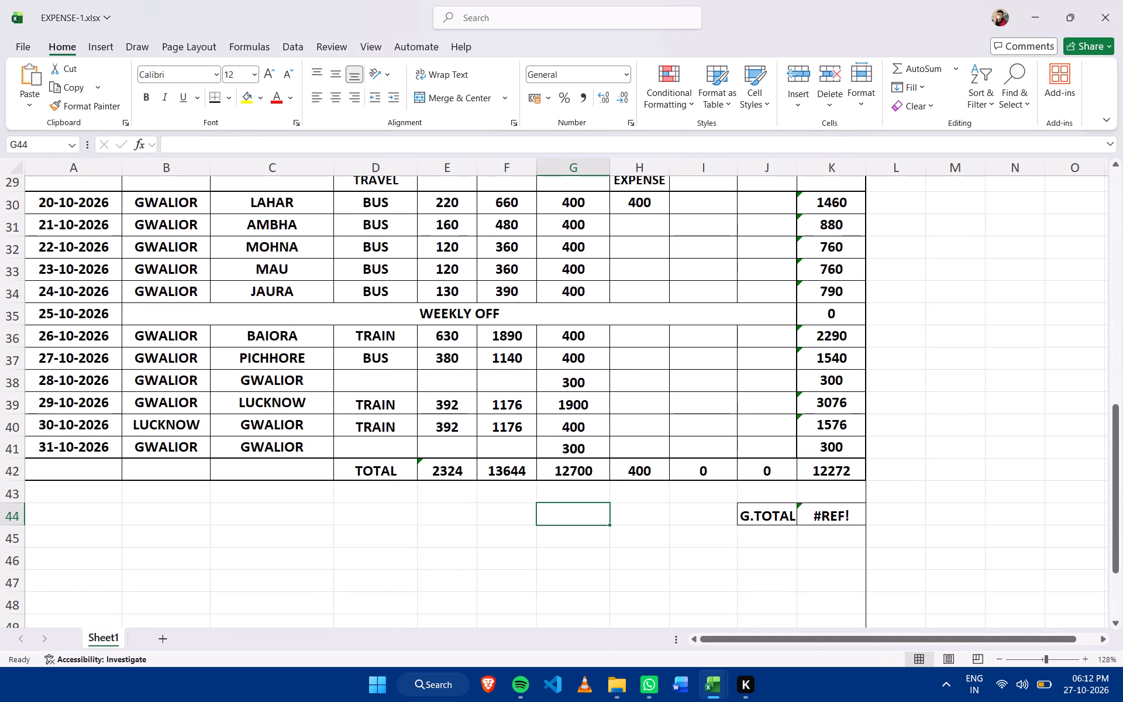
left_click(846, 472)
left_click(837, 476)
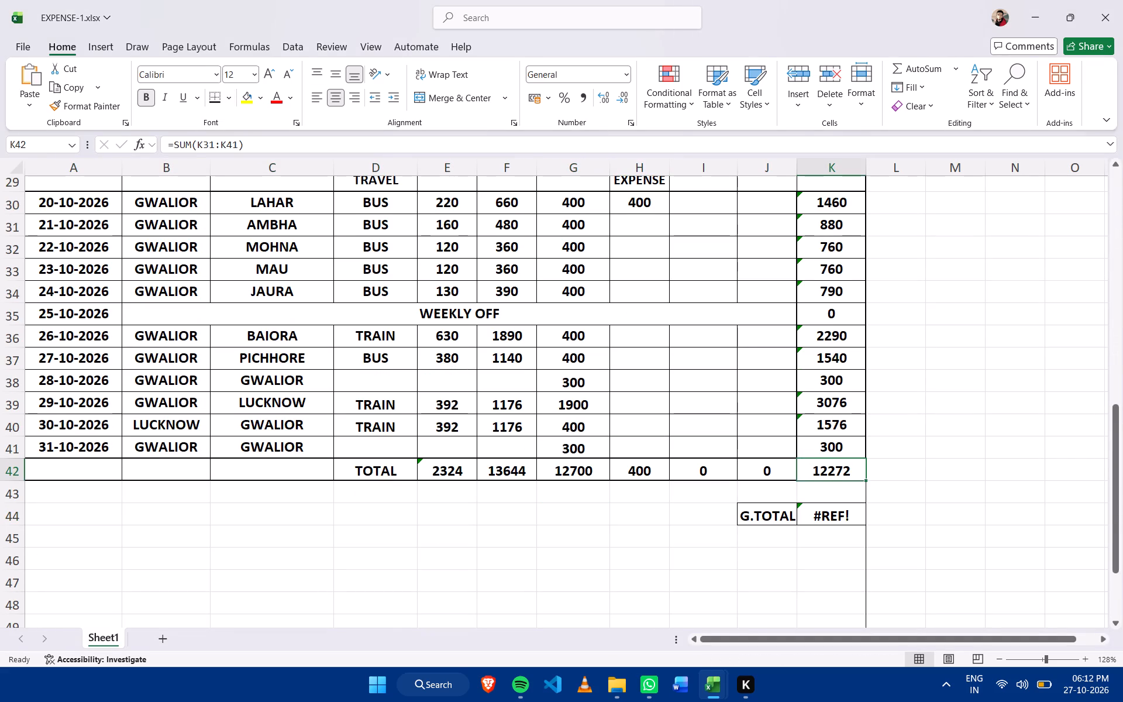
double_click(817, 470)
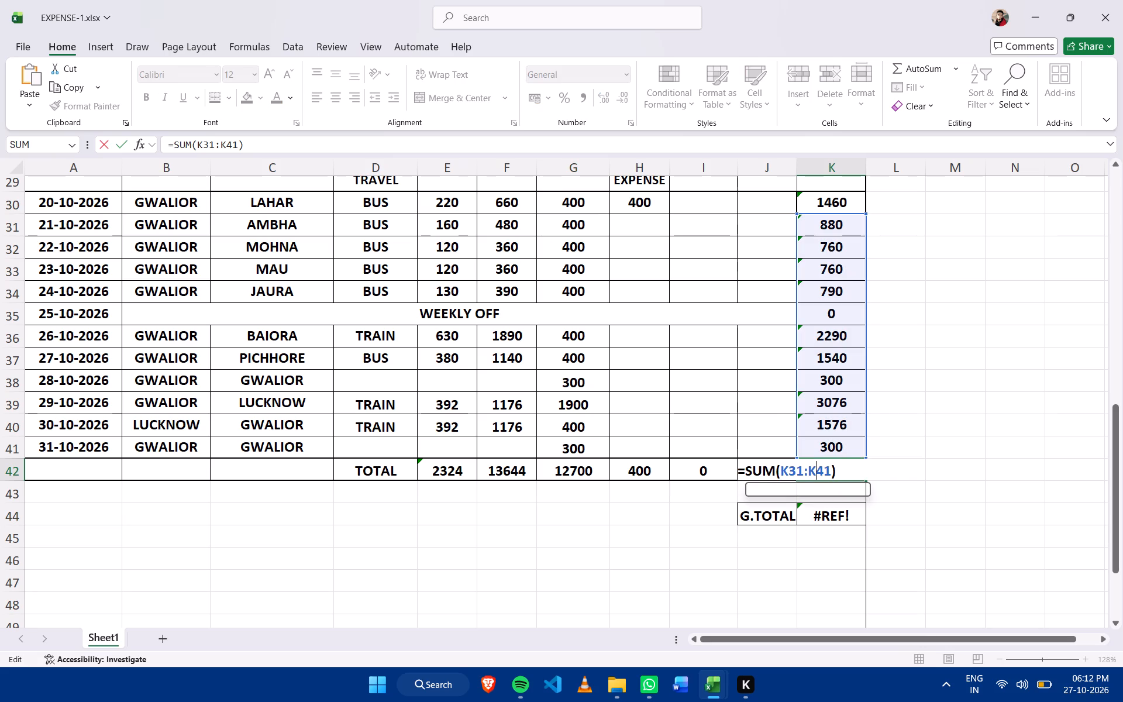
left_click(798, 470)
key("Right")
key("BackSpace")
key("BackSpace")
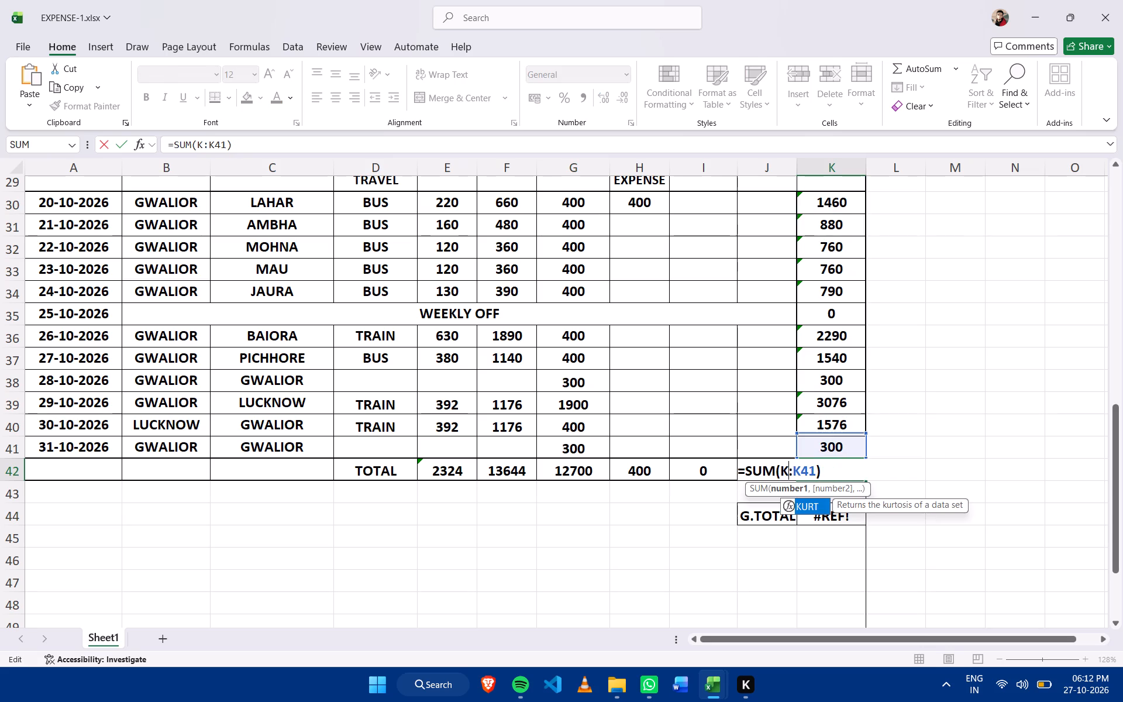
key("7")
key("Return")
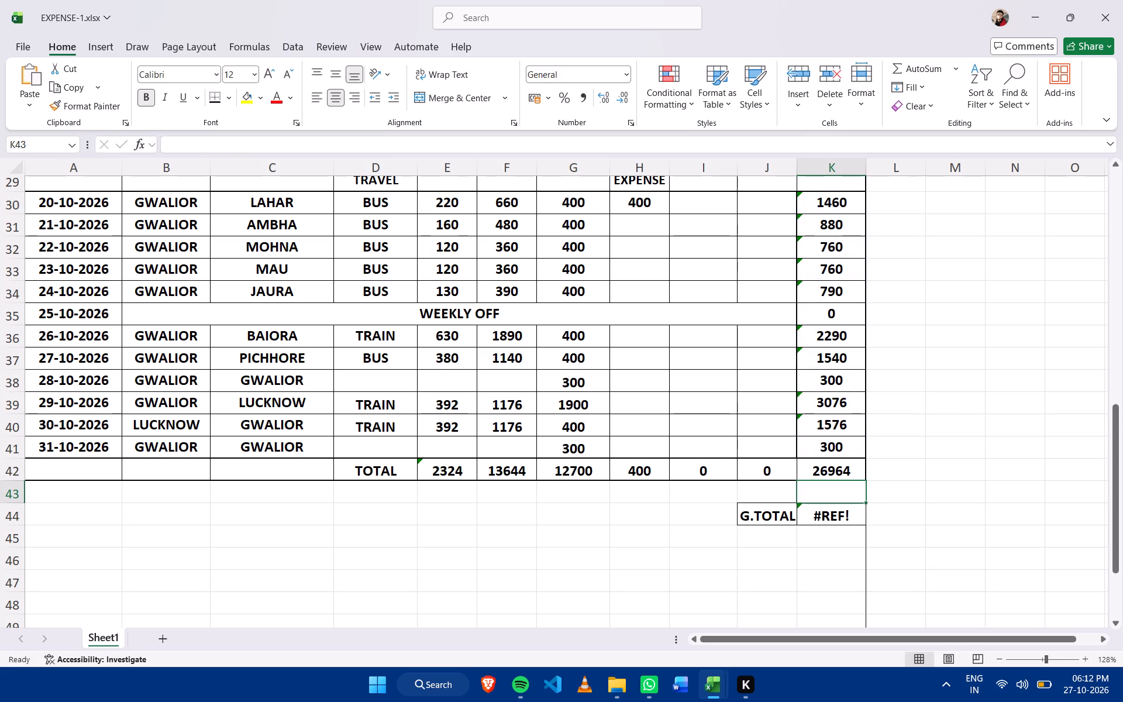
Review the TOTAL column across both tables and the phone expense and KM totals in row 42.
left_click(916, 441)
scroll(863, 504, "up", 3)
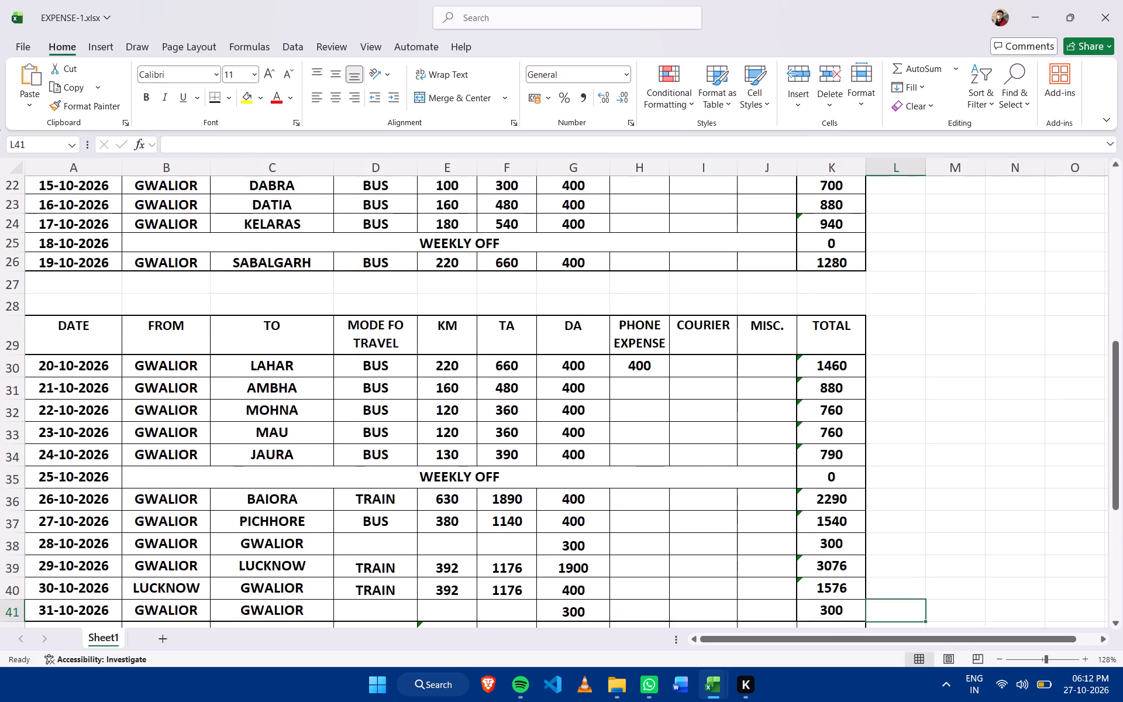
scroll(859, 494, "up", 2)
left_click(847, 379)
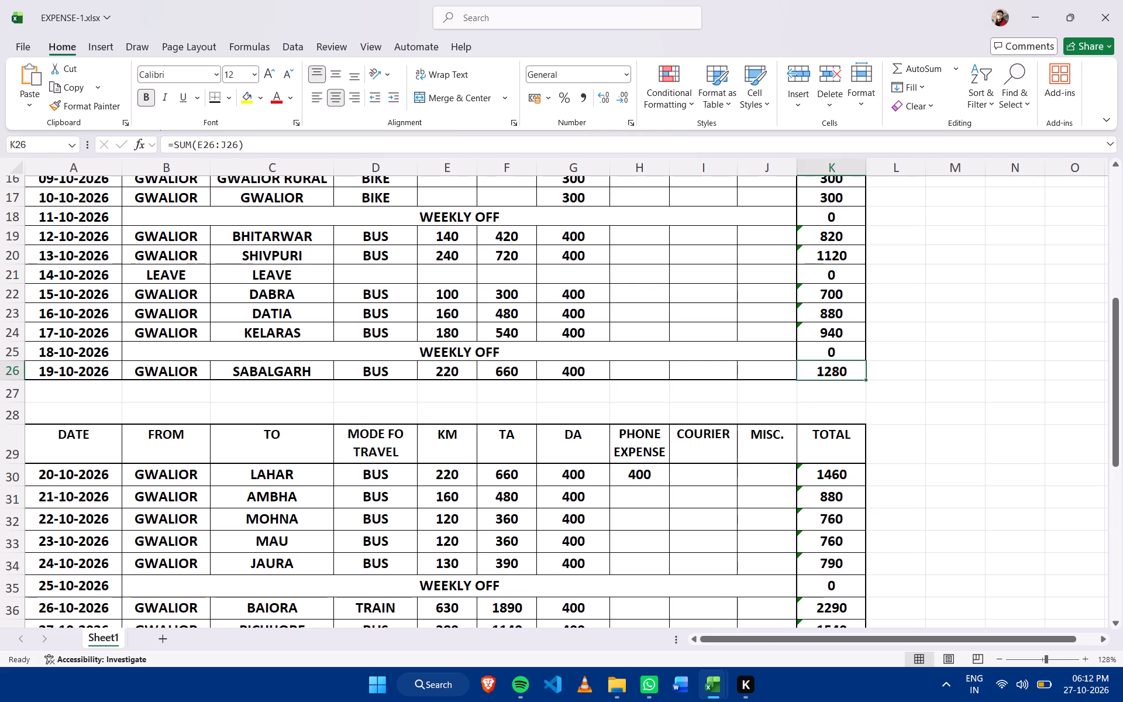
scroll(895, 365, "down", 5)
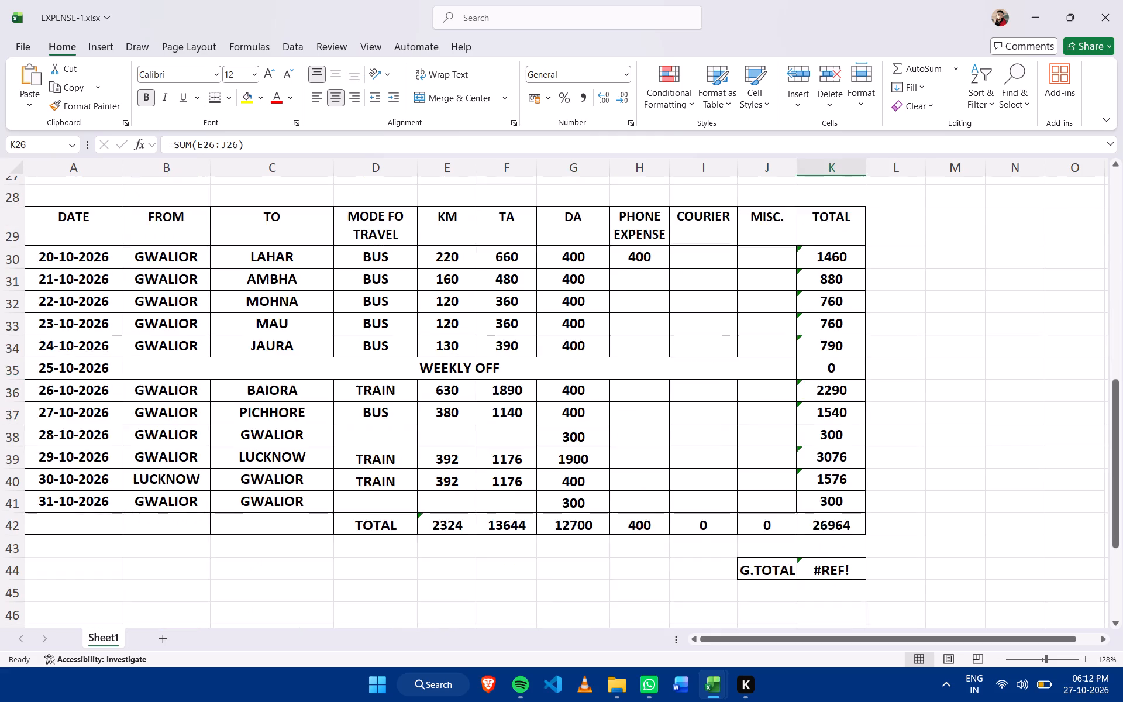
scroll(895, 365, "down", 3)
scroll(889, 364, "up", 3)
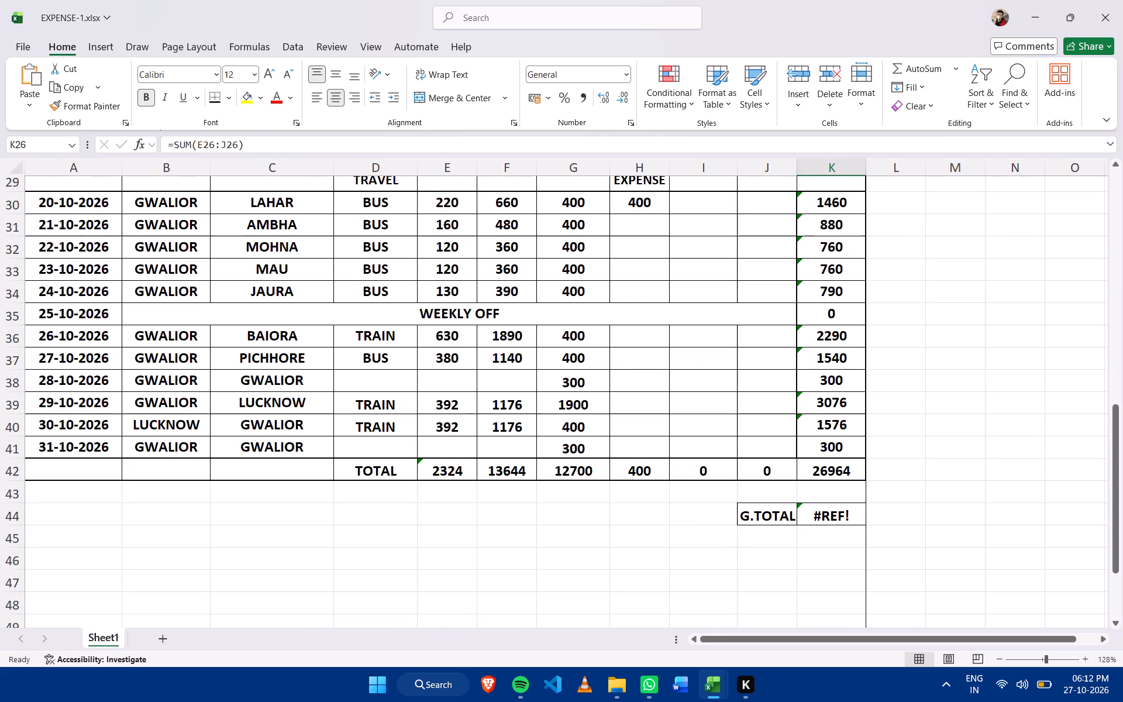
left_click(634, 474)
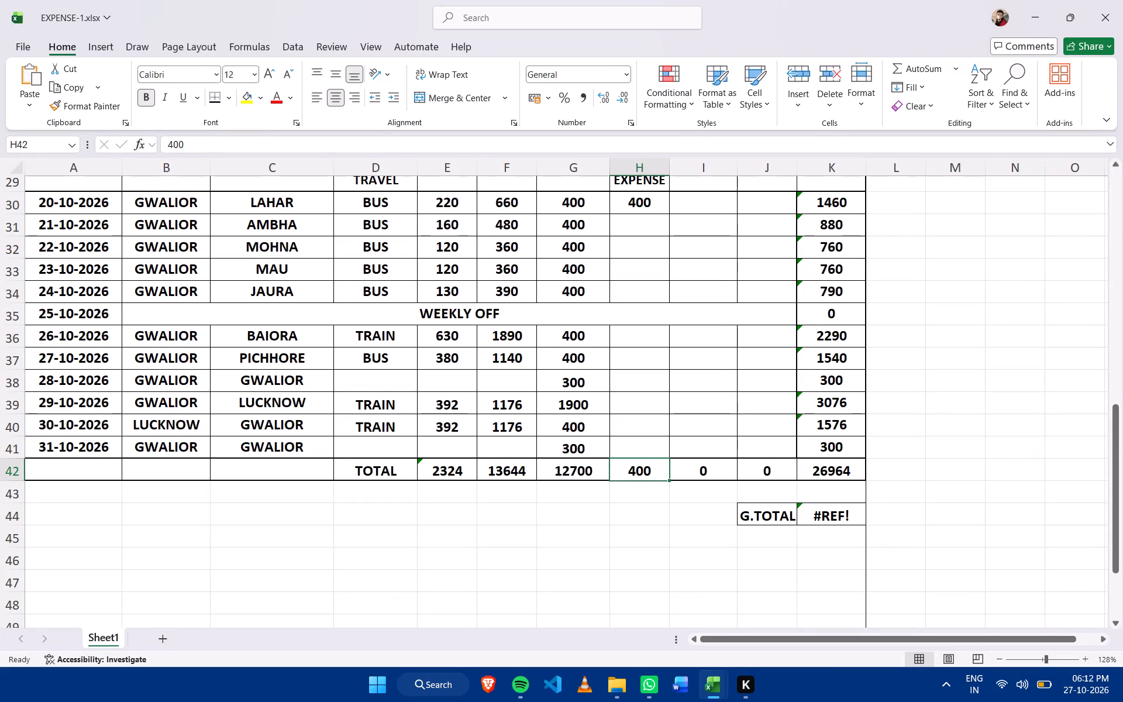
left_click(450, 464)
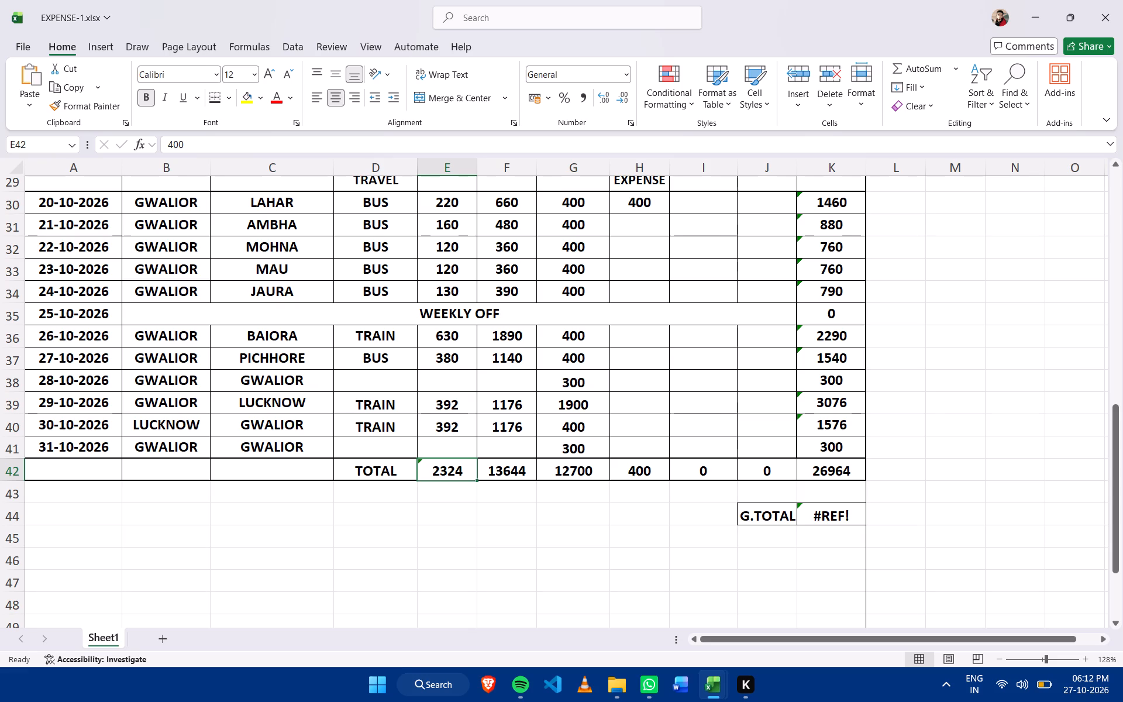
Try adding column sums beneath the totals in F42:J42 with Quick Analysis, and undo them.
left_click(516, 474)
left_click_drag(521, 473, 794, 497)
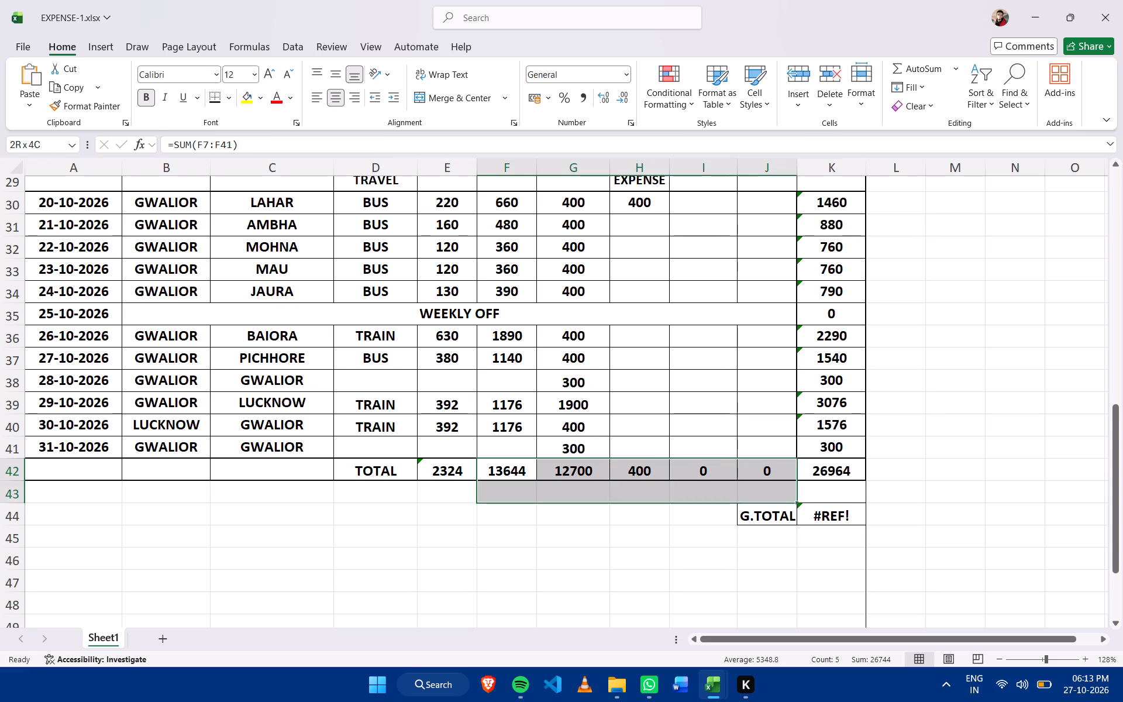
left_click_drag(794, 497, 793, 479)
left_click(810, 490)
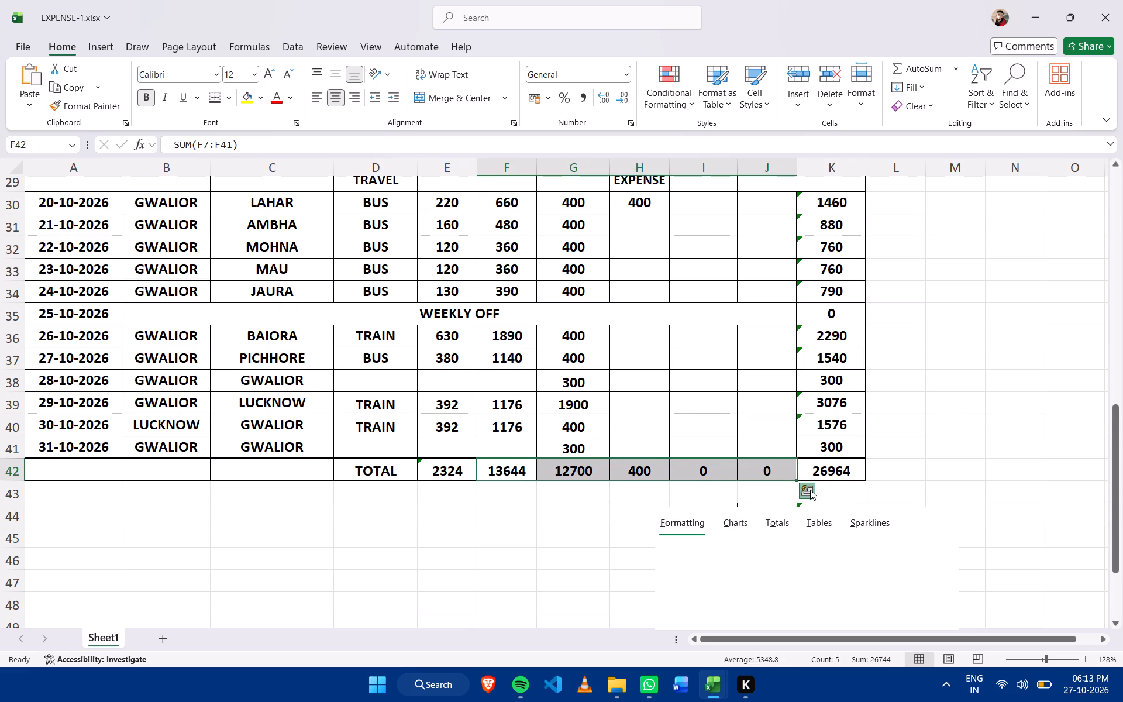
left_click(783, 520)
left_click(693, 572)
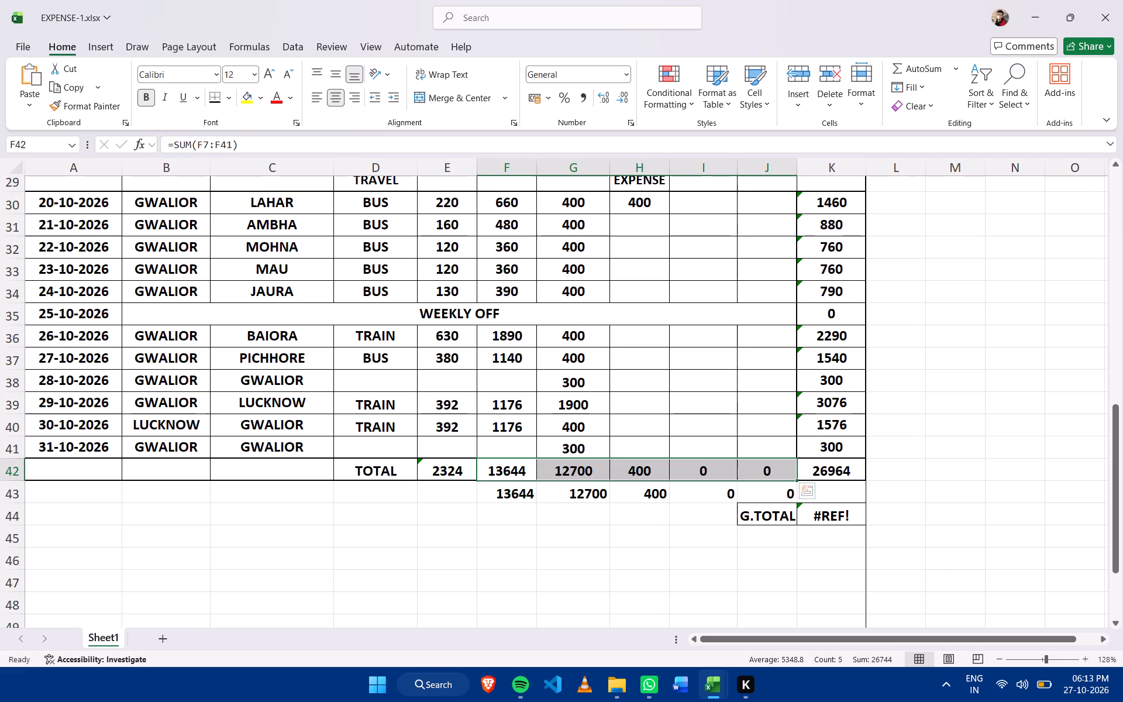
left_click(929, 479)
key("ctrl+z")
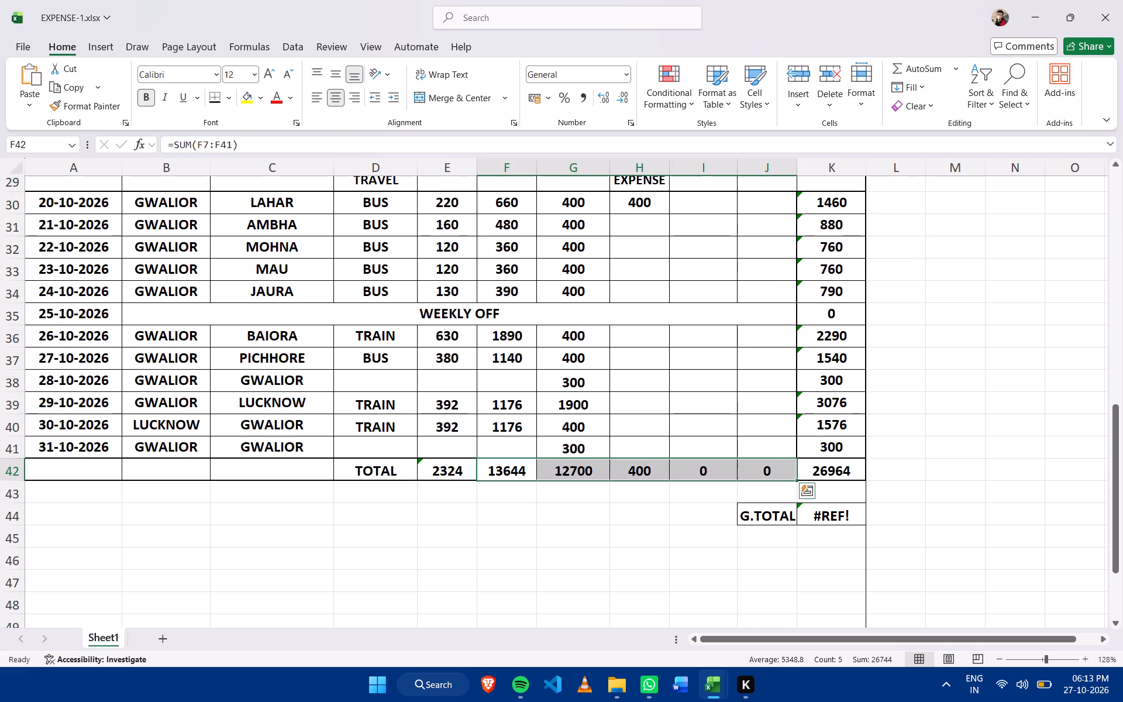
Check the formulas of the overall total in K42 and the TA total in F42.
left_click(850, 472)
left_click(848, 472)
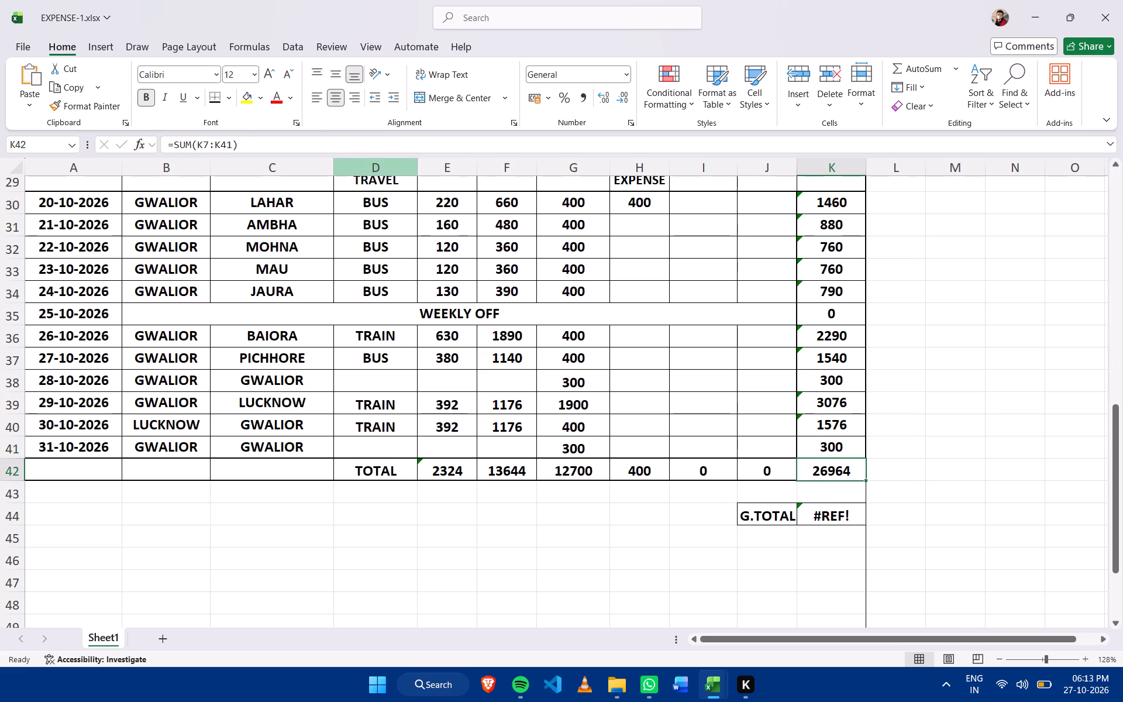
left_click(504, 464)
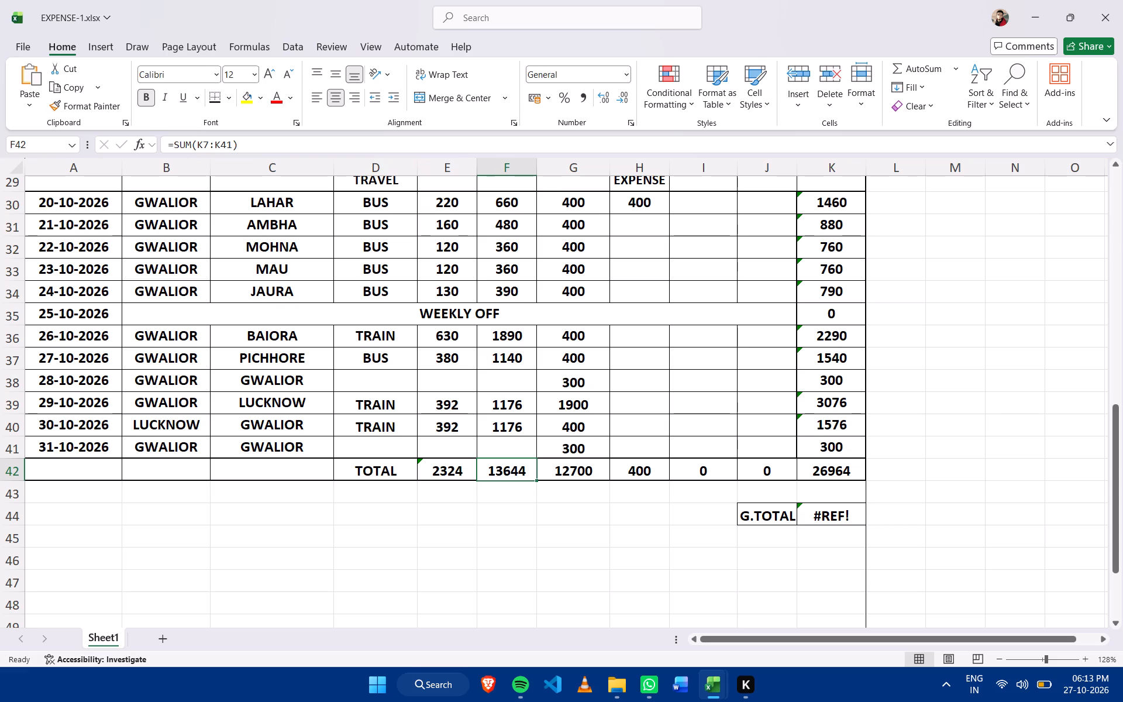
Change the overall total in the TOTAL row, cell K42, to =SUM(F42:J42).
left_click(656, 473)
left_click(774, 473)
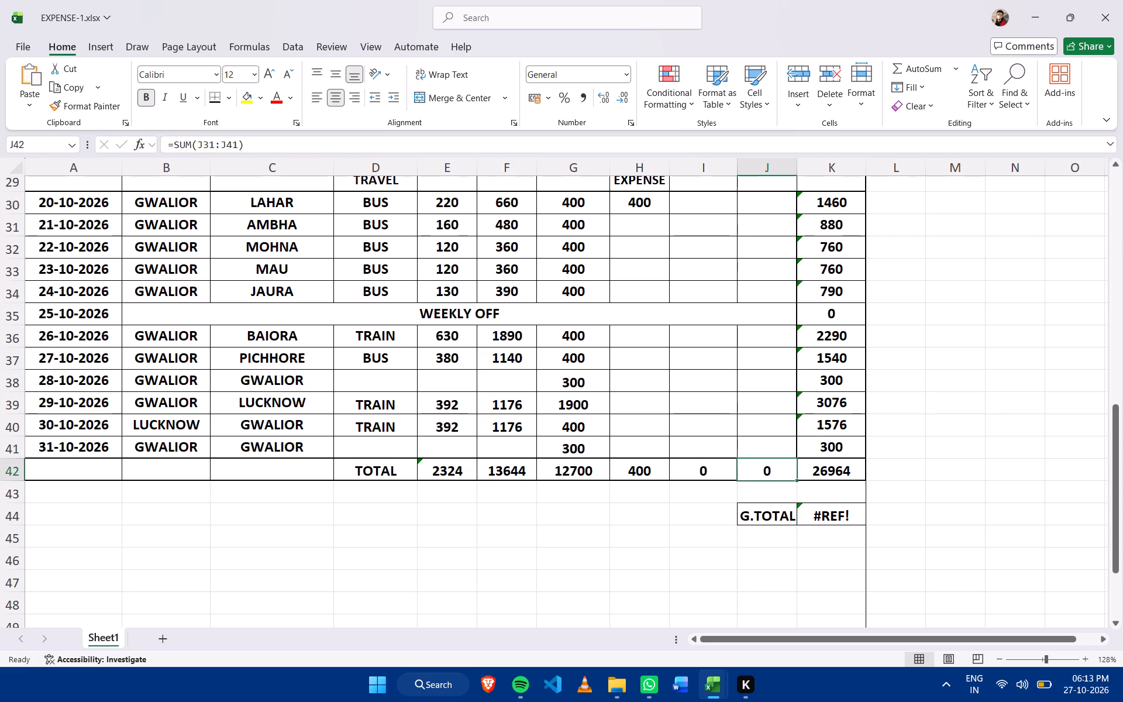
left_click(818, 473)
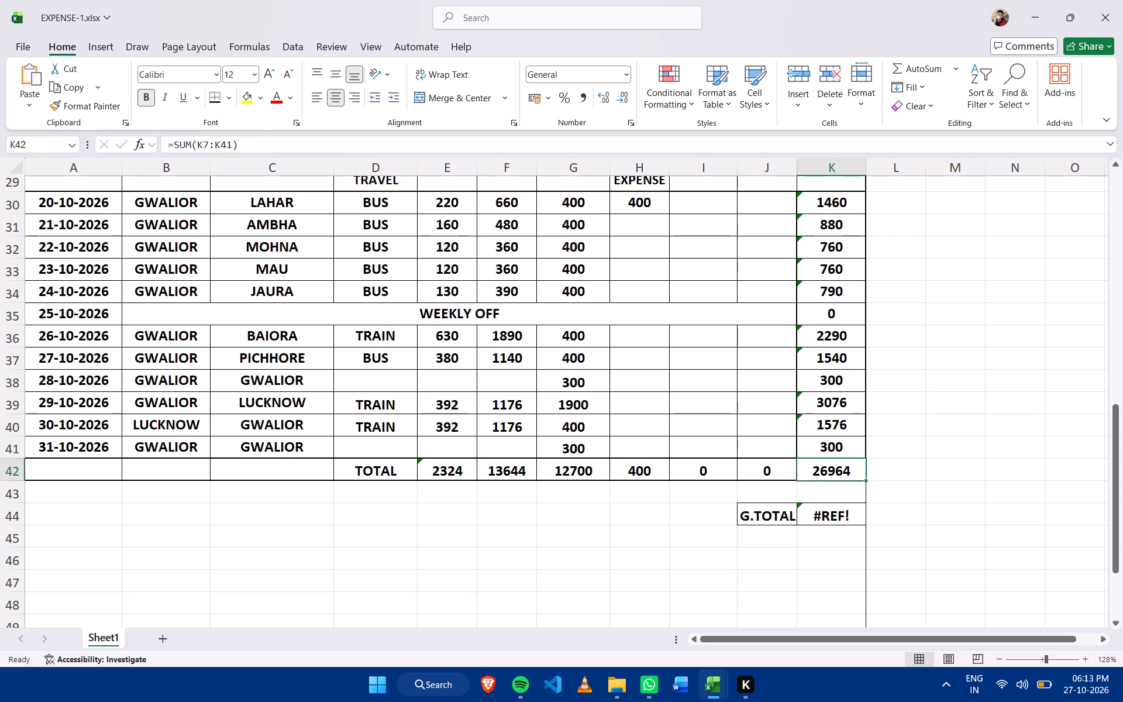
left_click(207, 145)
left_click(207, 145)
key("BackSpace")
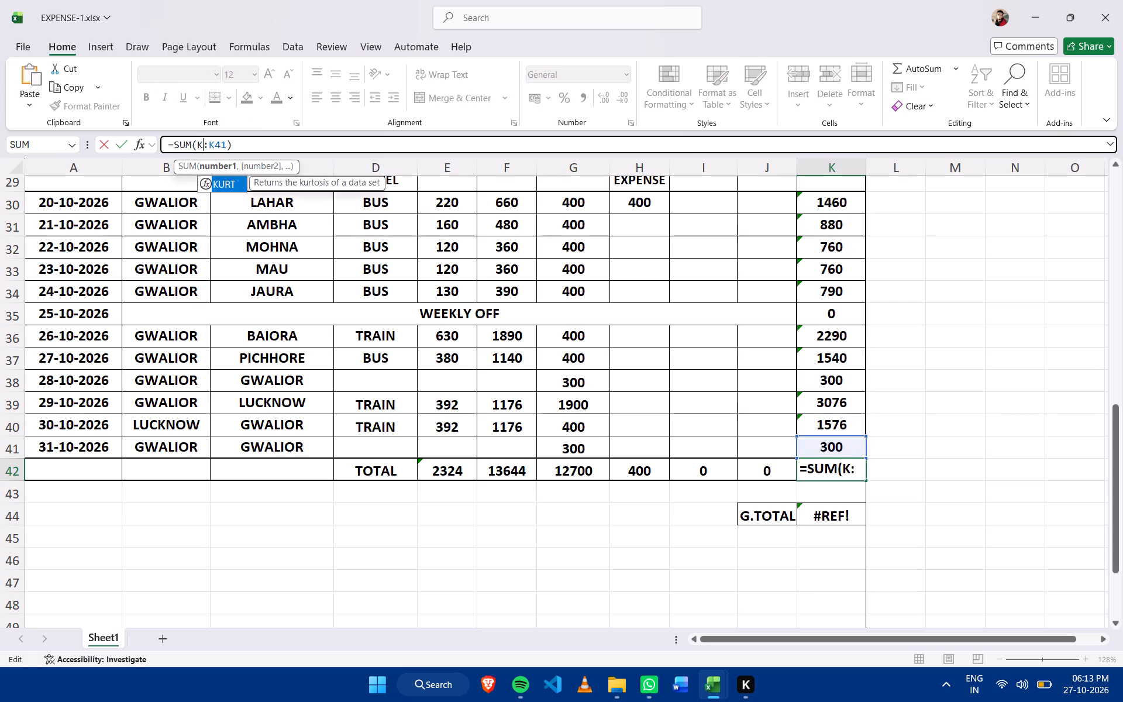
key("BackSpace")
type("F42")
key("Right")
key("Right")
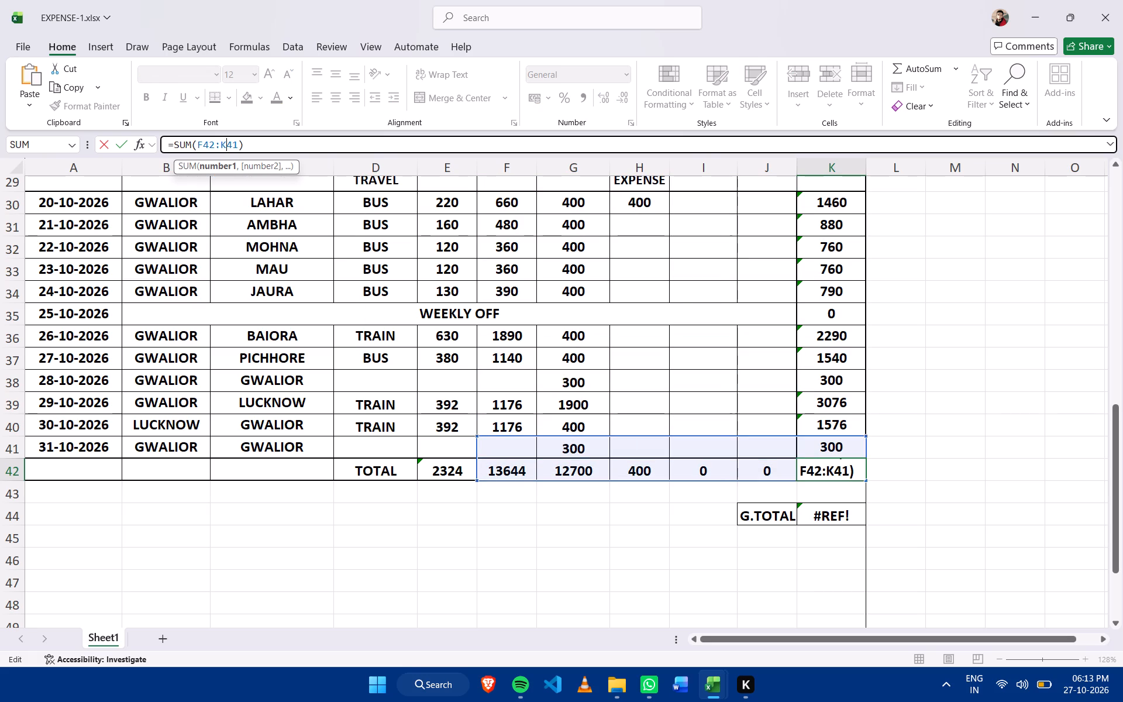
key("BackSpace")
key("j")
key("Right")
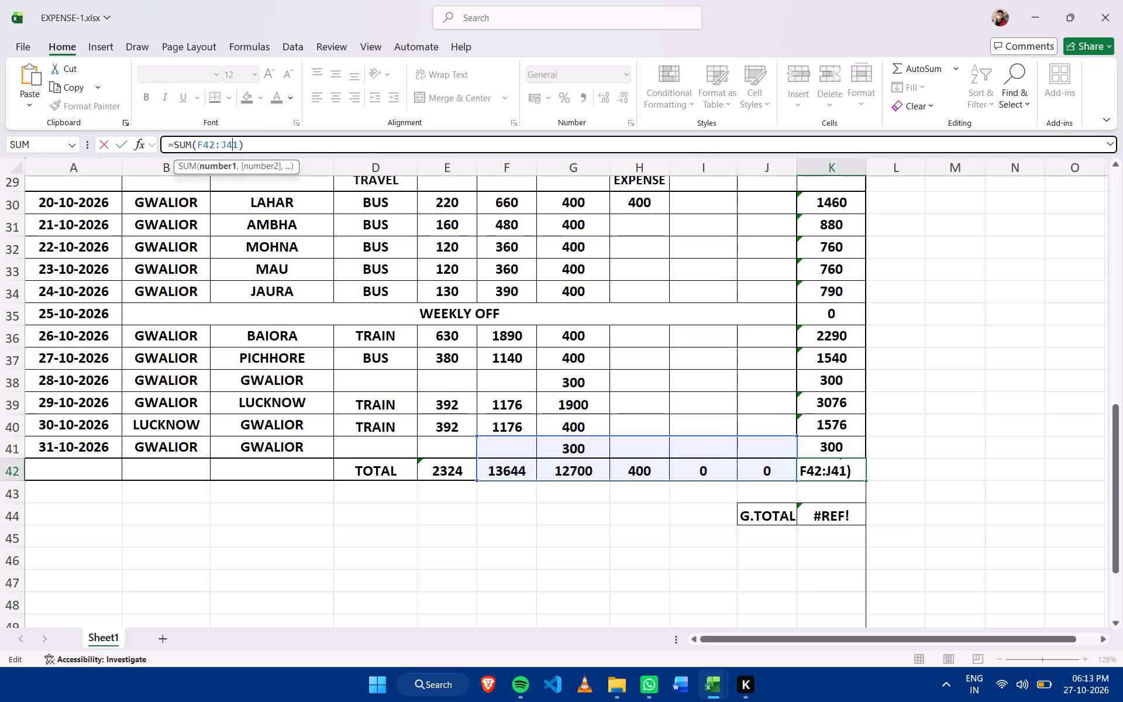
key("Right")
key("BackSpace")
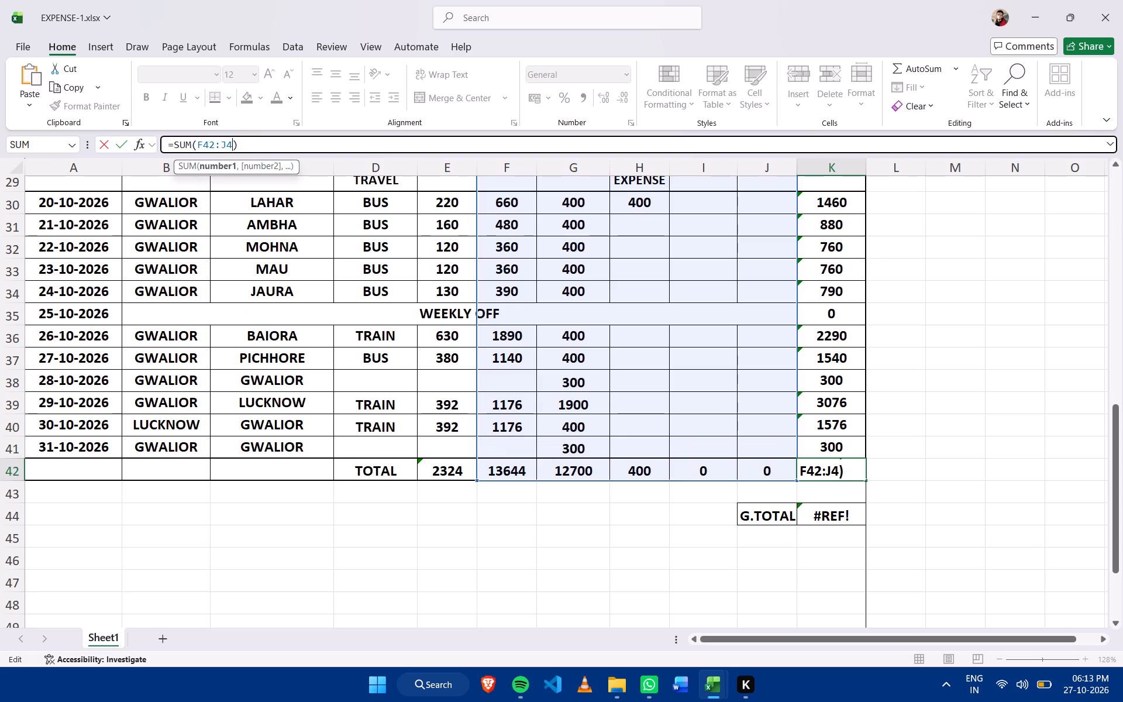
key("2")
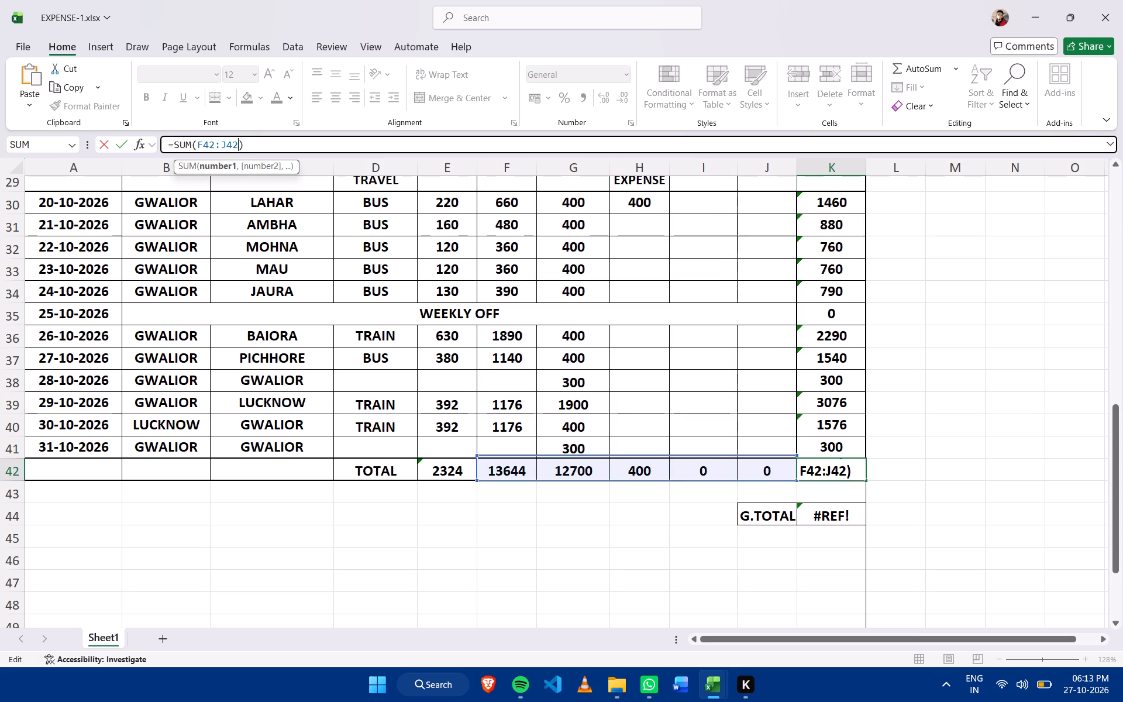
key("Return")
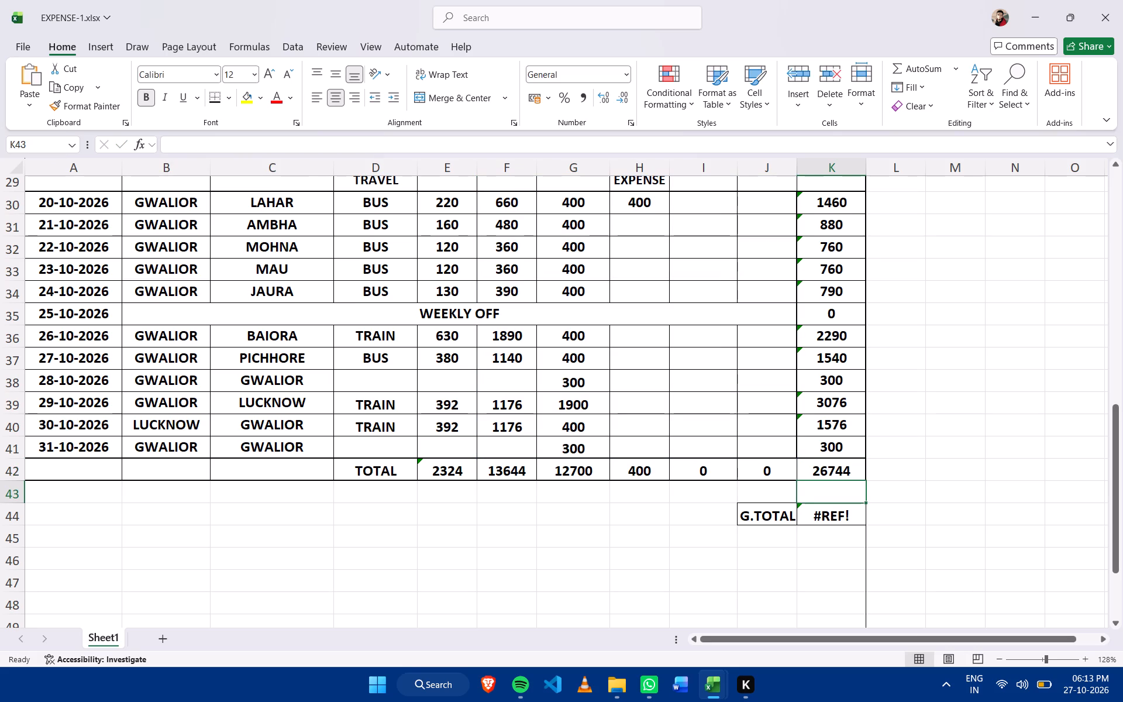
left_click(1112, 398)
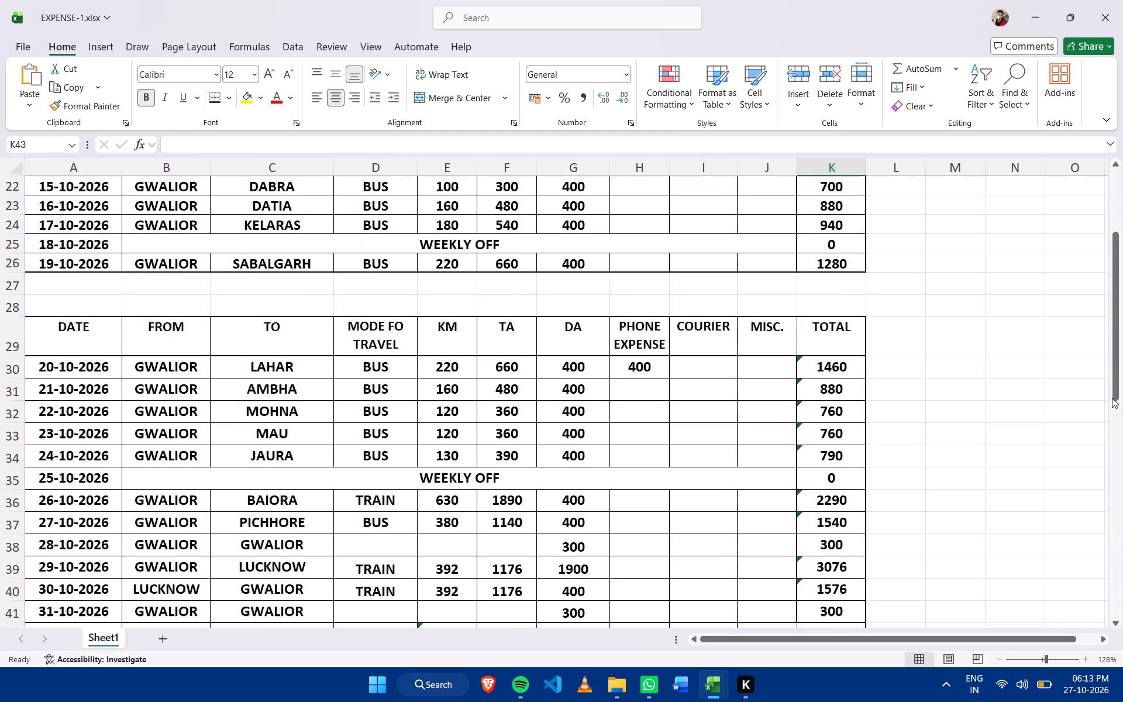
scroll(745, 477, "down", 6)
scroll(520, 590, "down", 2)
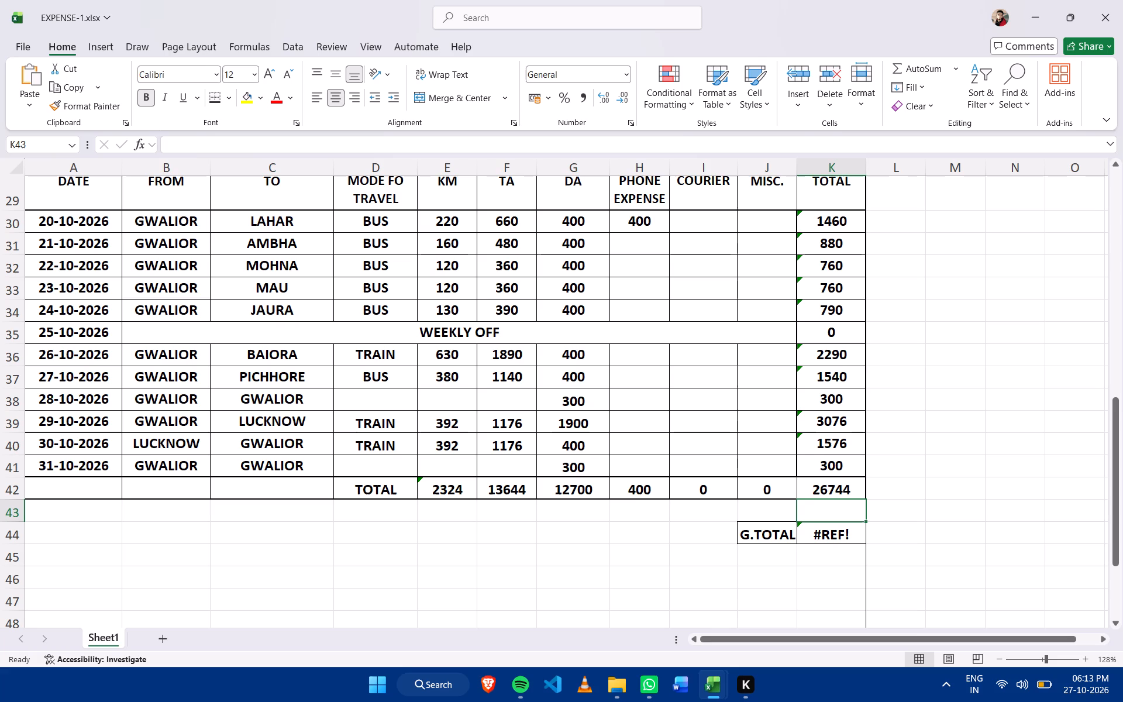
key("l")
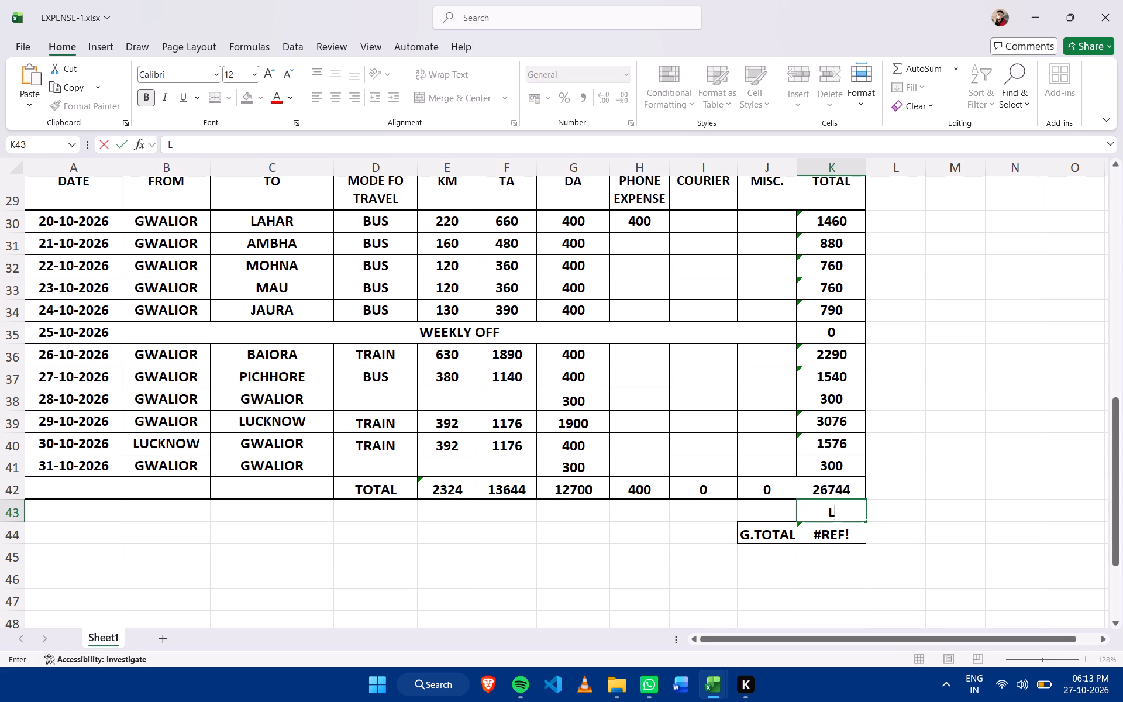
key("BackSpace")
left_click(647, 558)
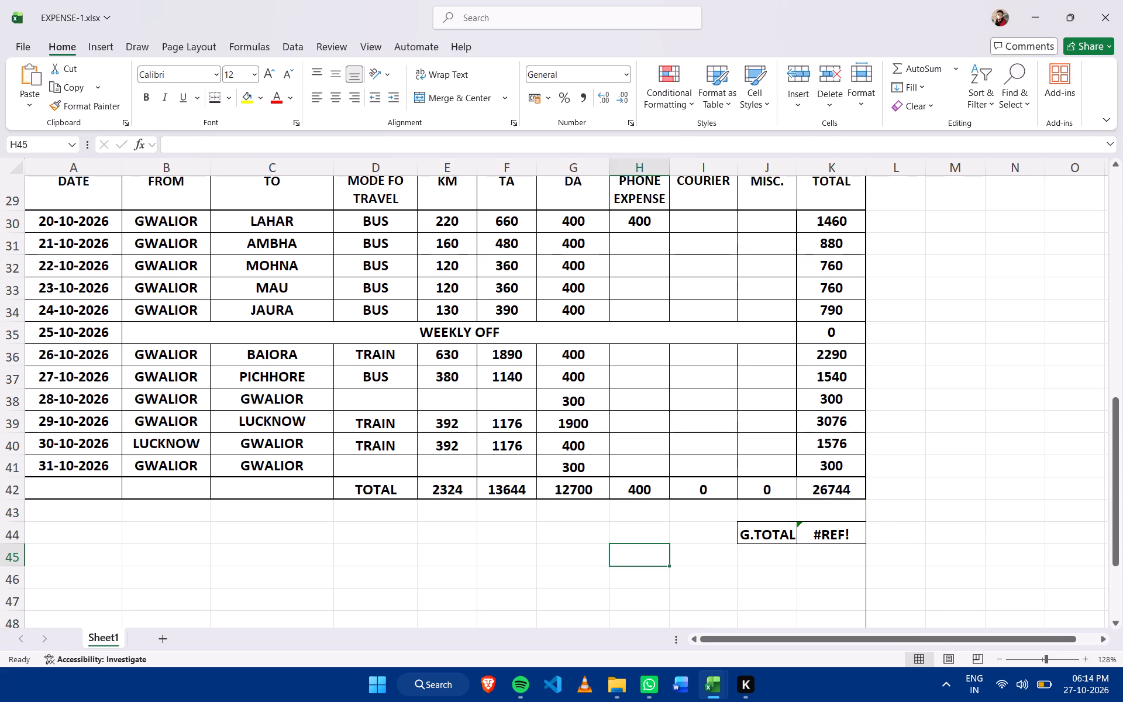
Remove the broken #REF! argument from the G.TOTAL formula in K44, leaving =SUM(K42).
left_click(846, 531)
double_click(843, 531)
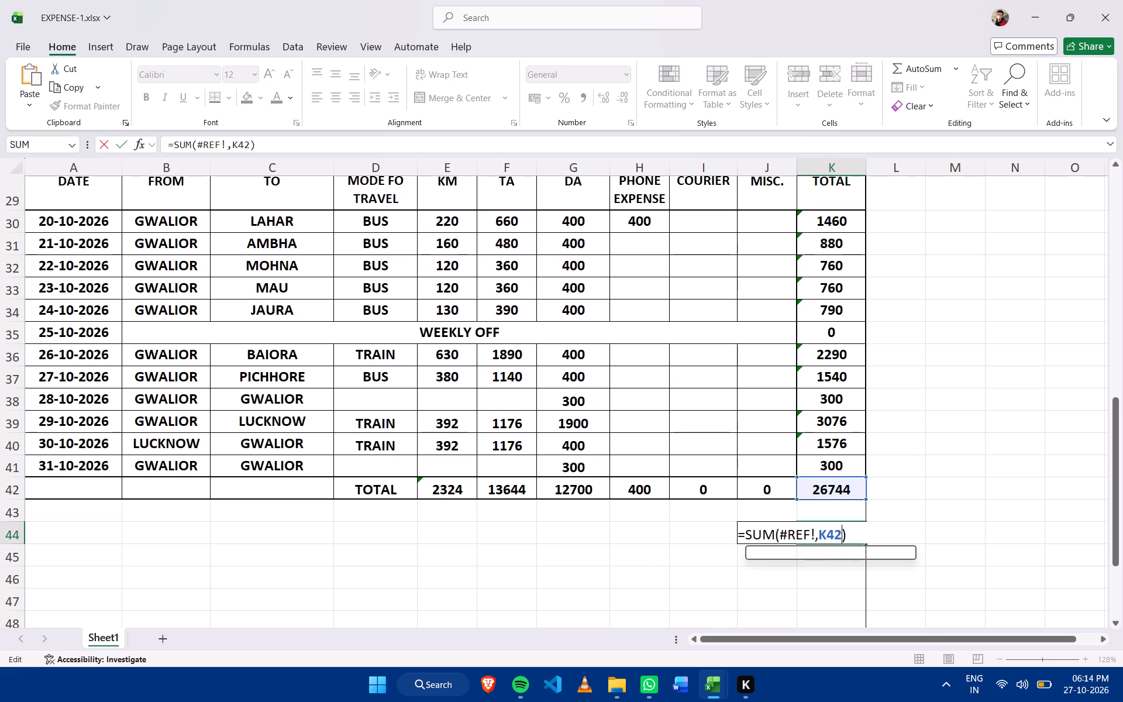
left_click(838, 537)
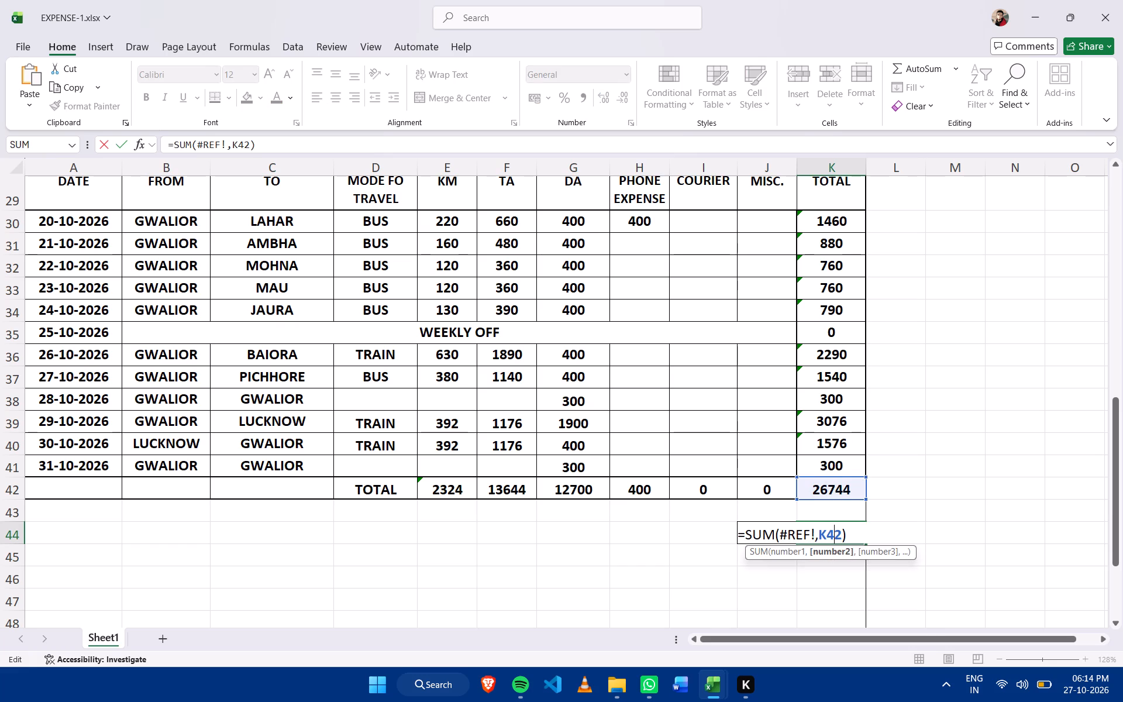
left_click(819, 536)
key("BackSpace")
key("BackSpace")
key("BackSpace")
key("BackSpace")
key("BackSpace")
key("BackSpace")
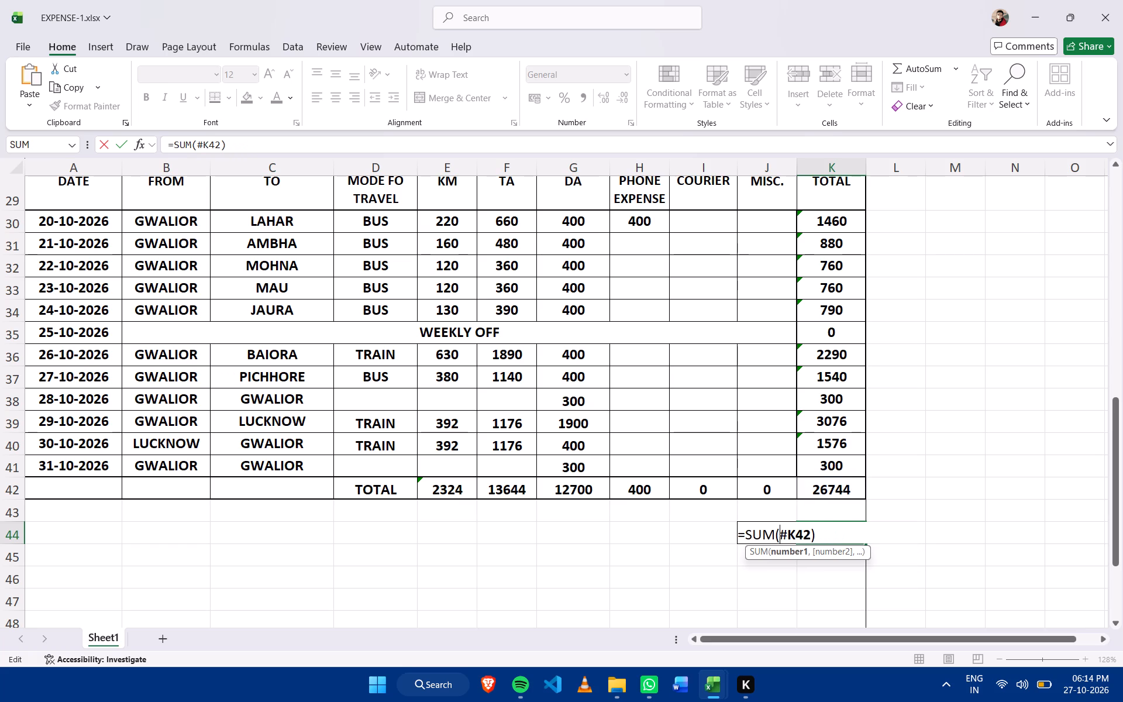
key("Return")
left_click(892, 532)
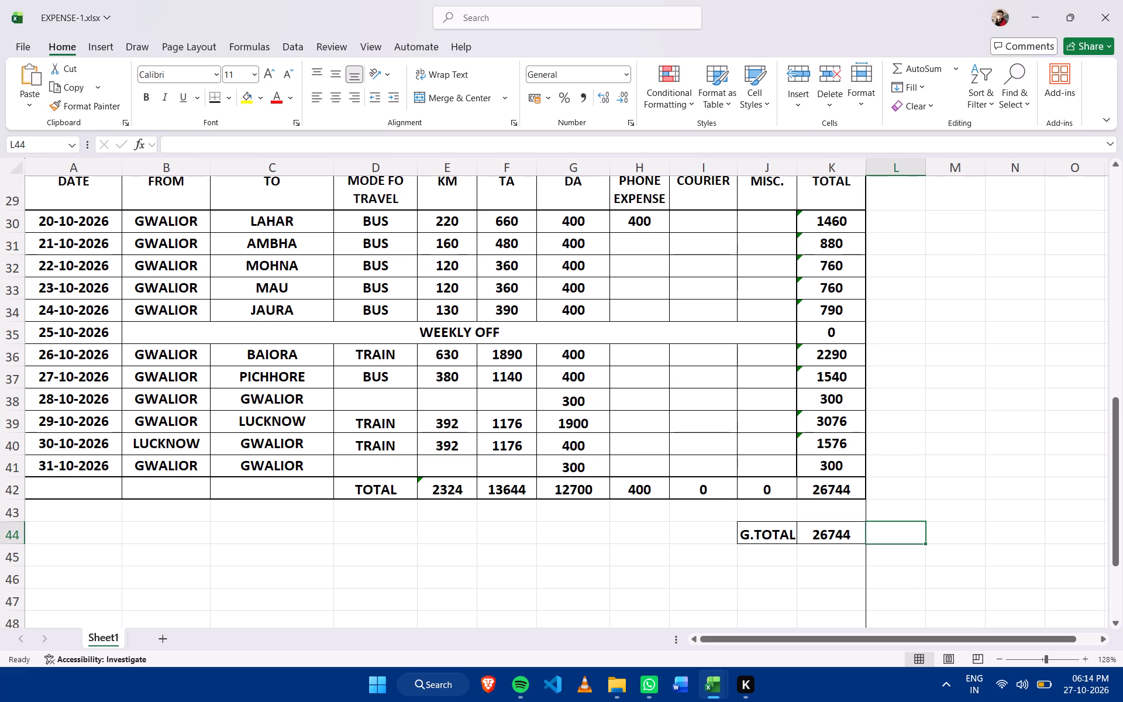
Save the expense workbook.
left_click(897, 444)
key("ctrl+s")
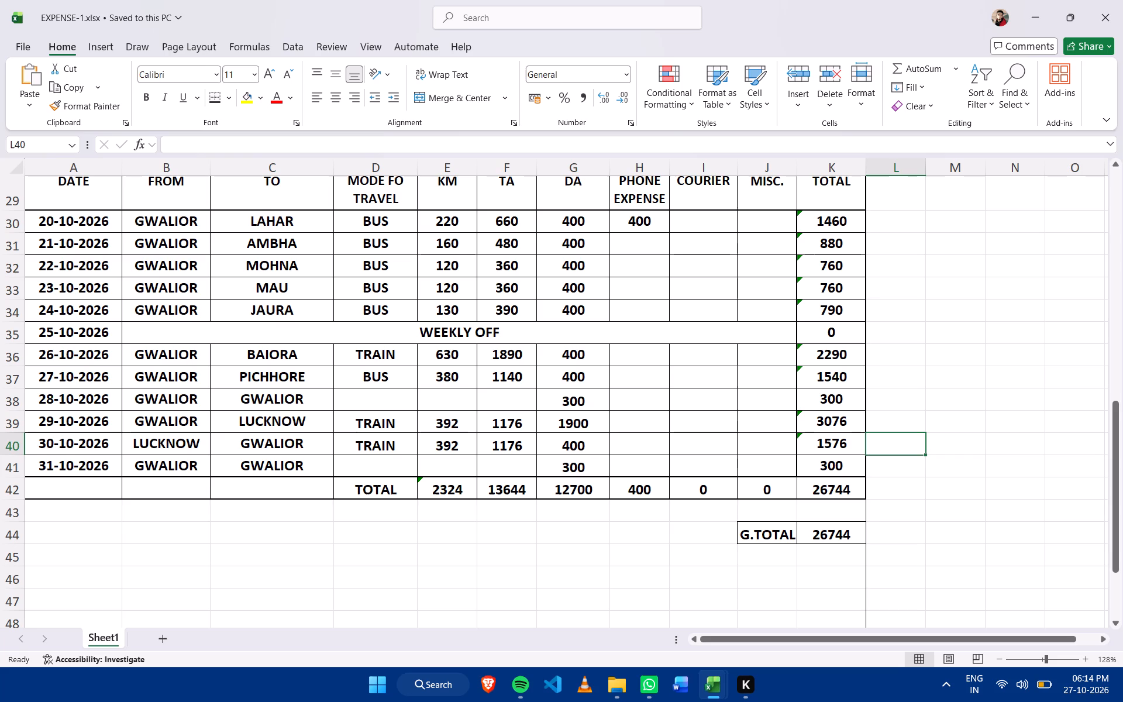
In File Explorer, search Home for EXPENSE and open the file location of the first EXPENSE-1.xlsx.
left_click(623, 693)
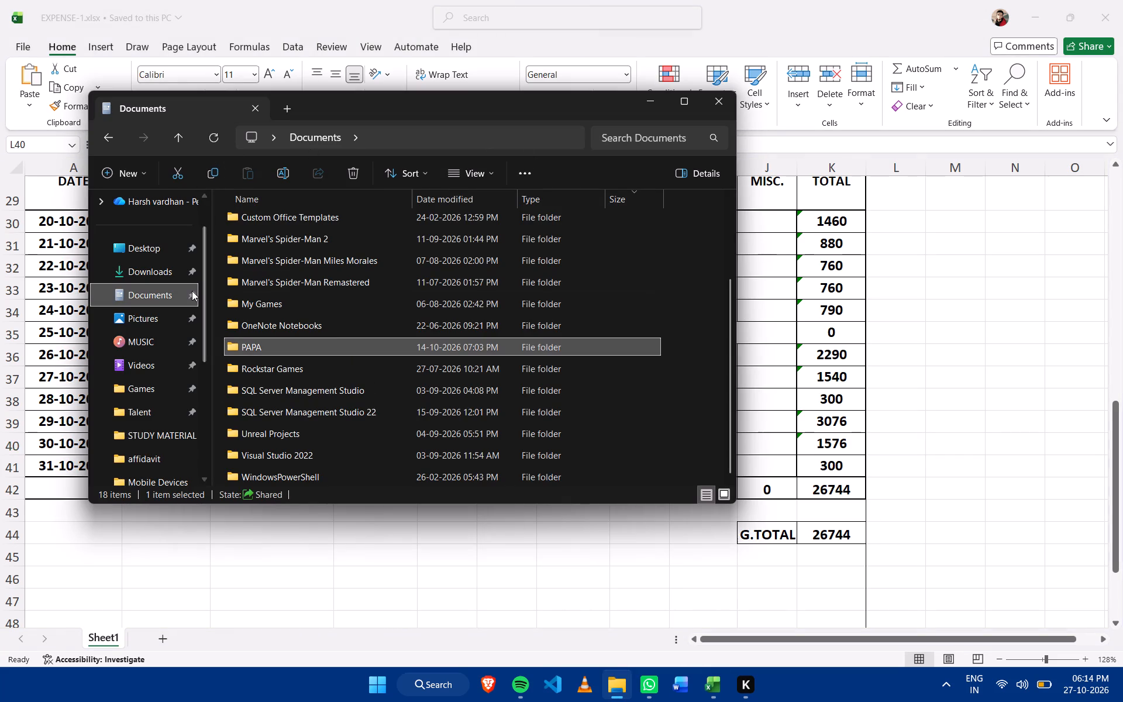
scroll(192, 291, "up", 4)
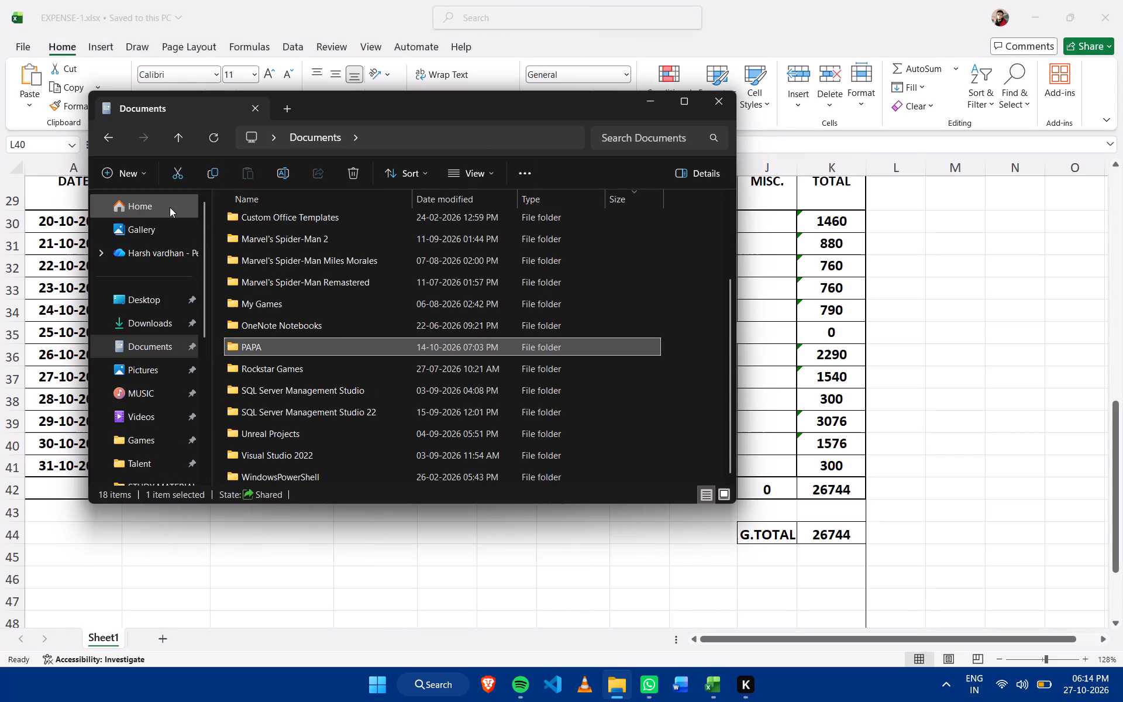
left_click(170, 207)
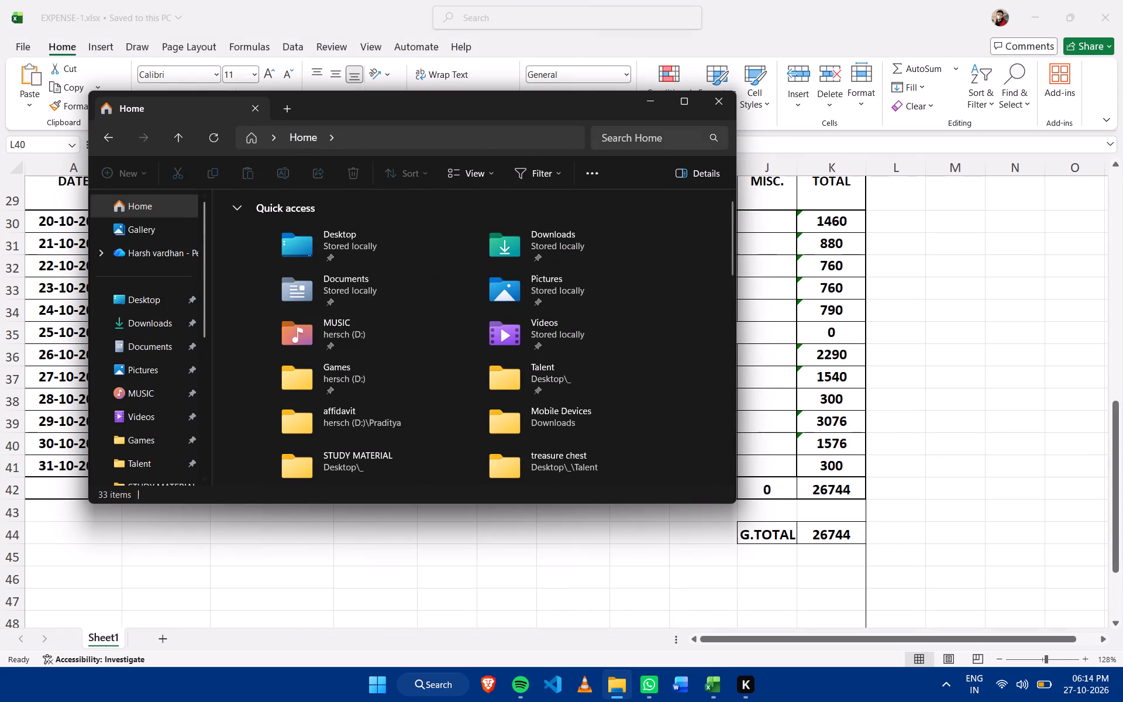
left_click(632, 140)
type("EXPENSE")
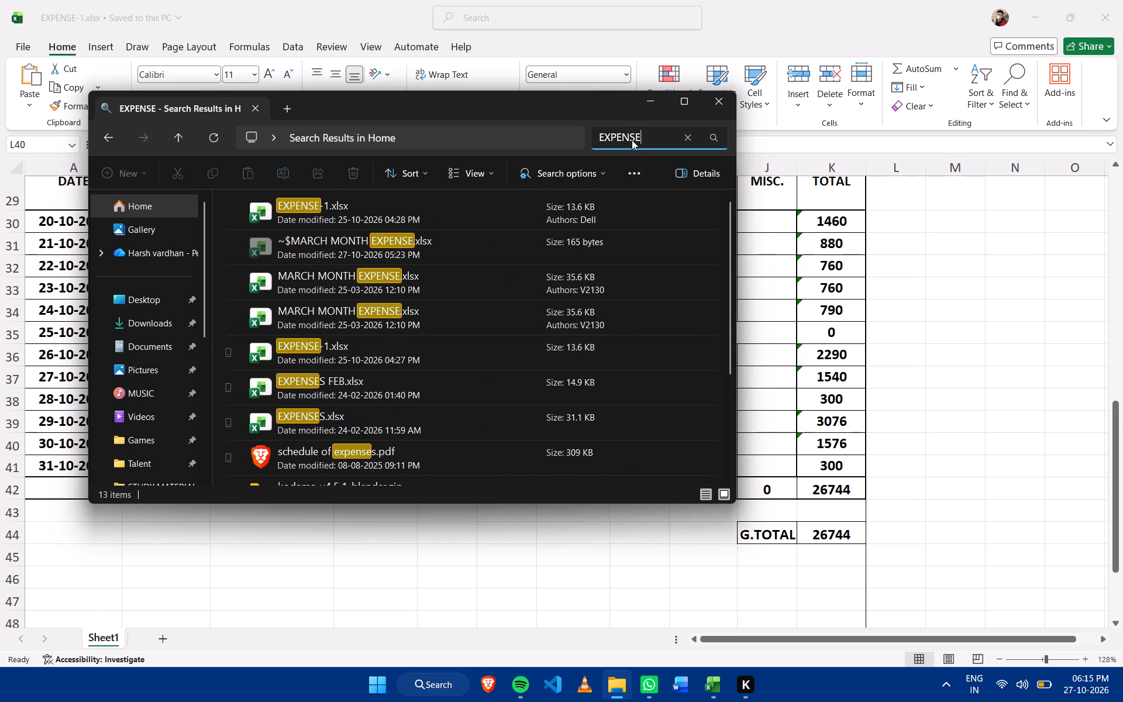
left_click(445, 208)
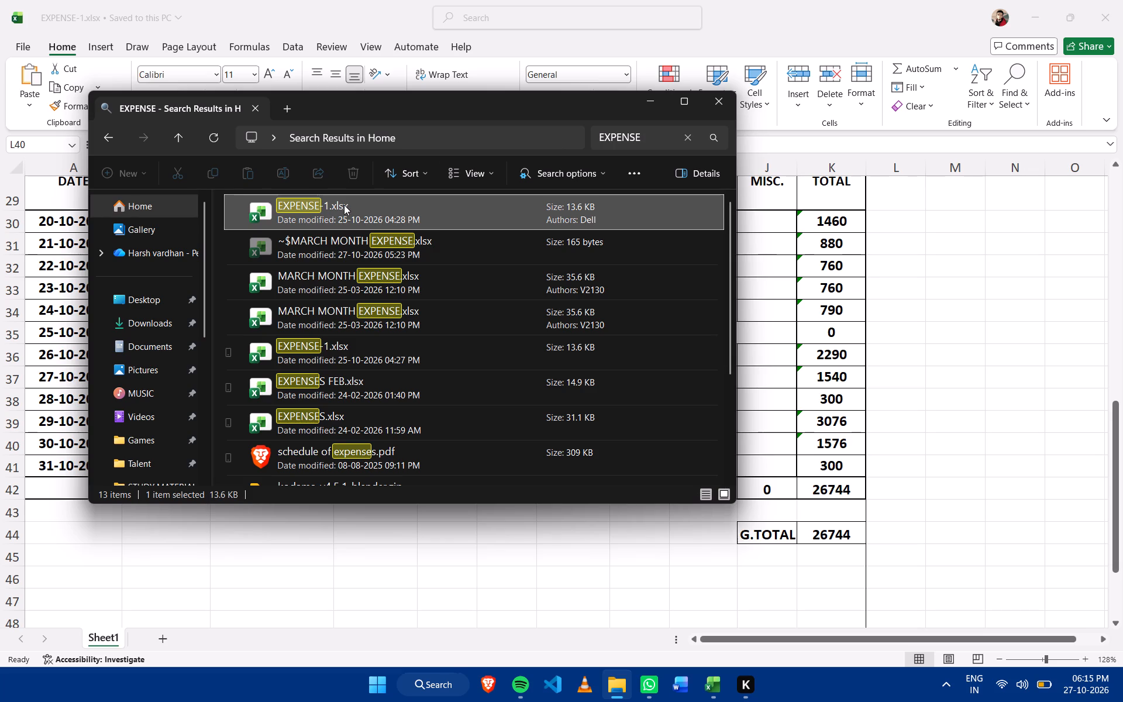
left_click(405, 211)
right_click(405, 211)
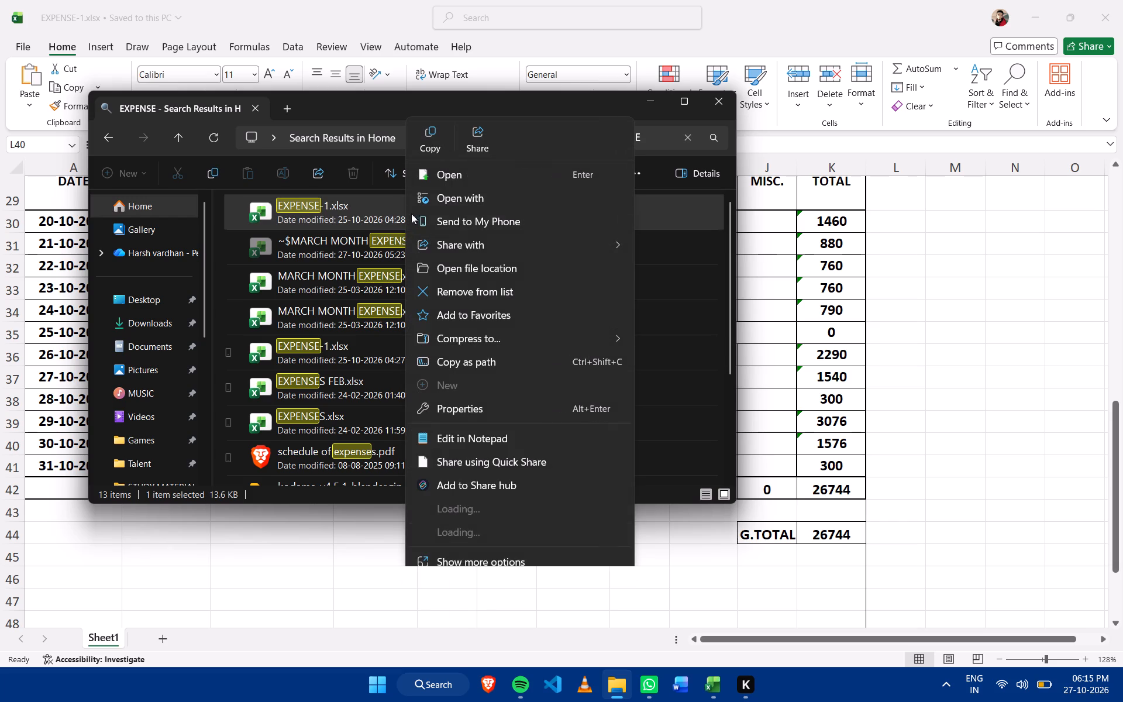
left_click(359, 209)
right_click(372, 206)
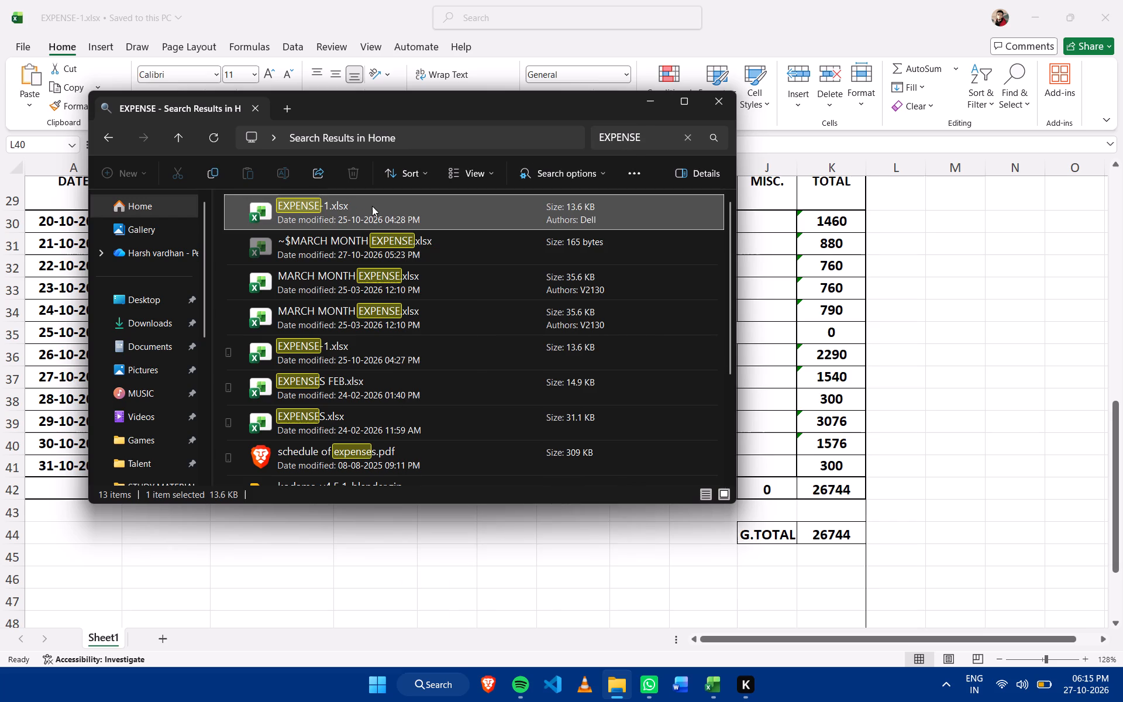
left_click(485, 270)
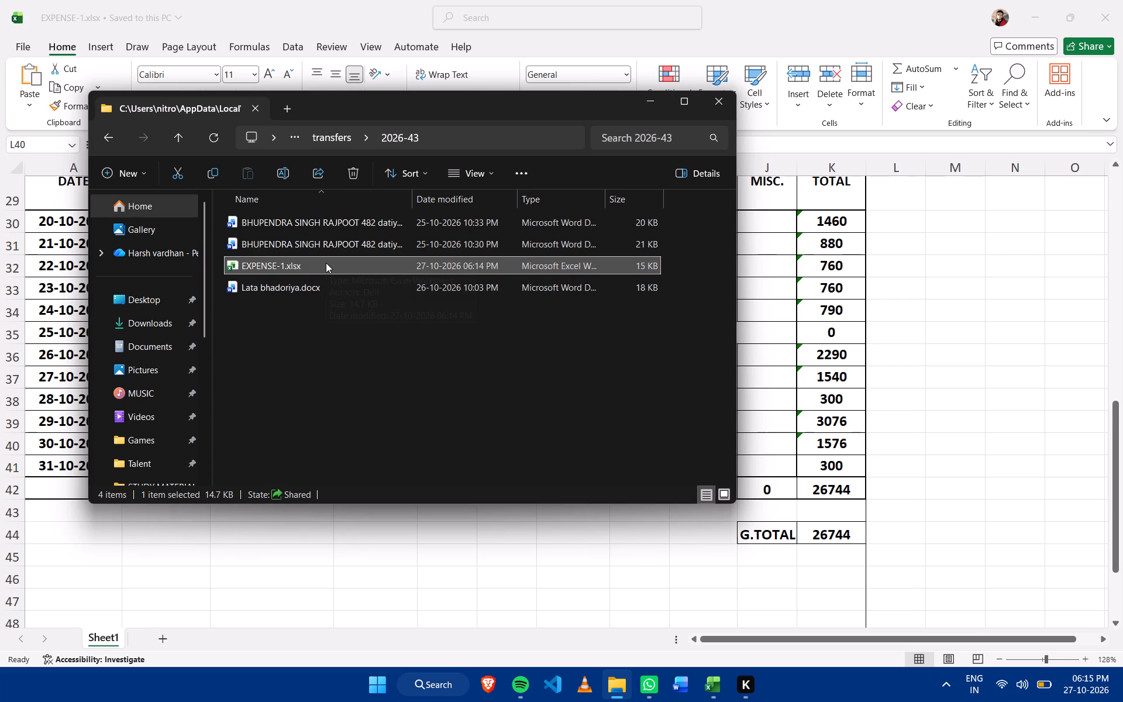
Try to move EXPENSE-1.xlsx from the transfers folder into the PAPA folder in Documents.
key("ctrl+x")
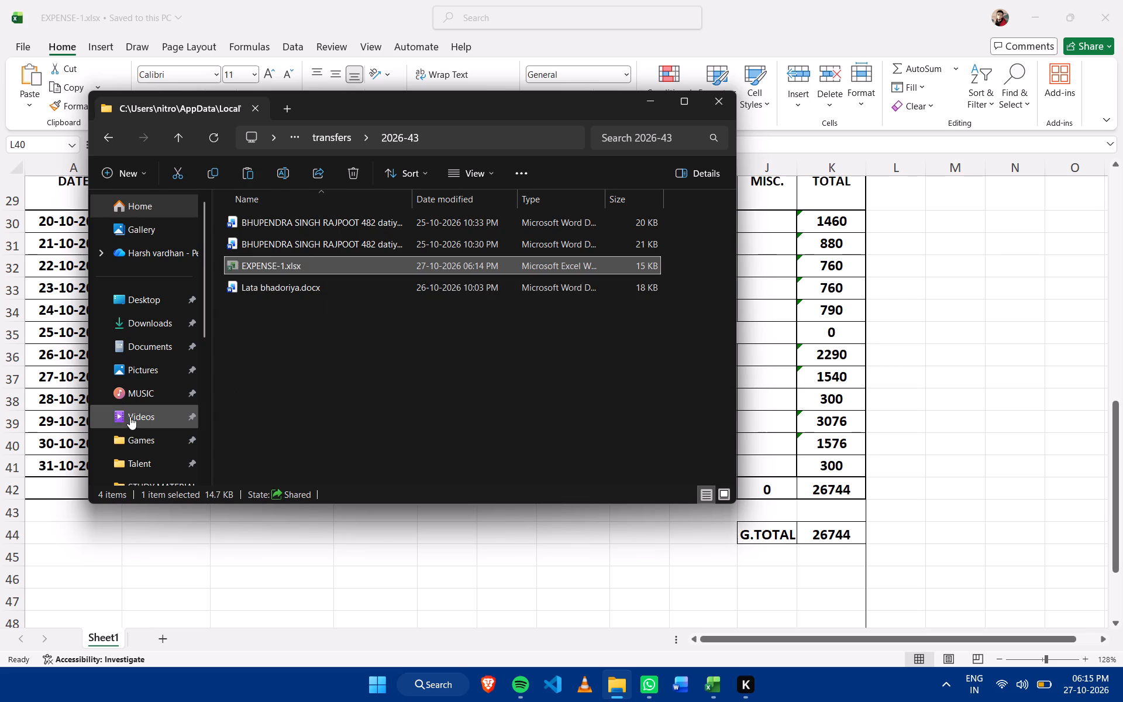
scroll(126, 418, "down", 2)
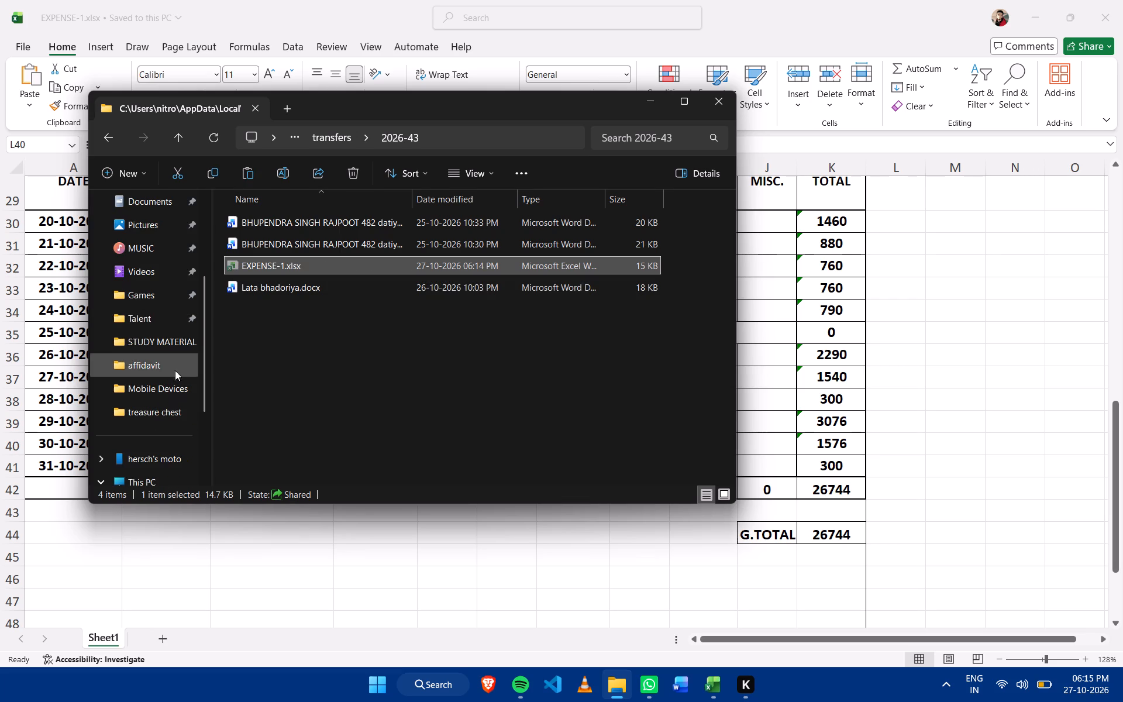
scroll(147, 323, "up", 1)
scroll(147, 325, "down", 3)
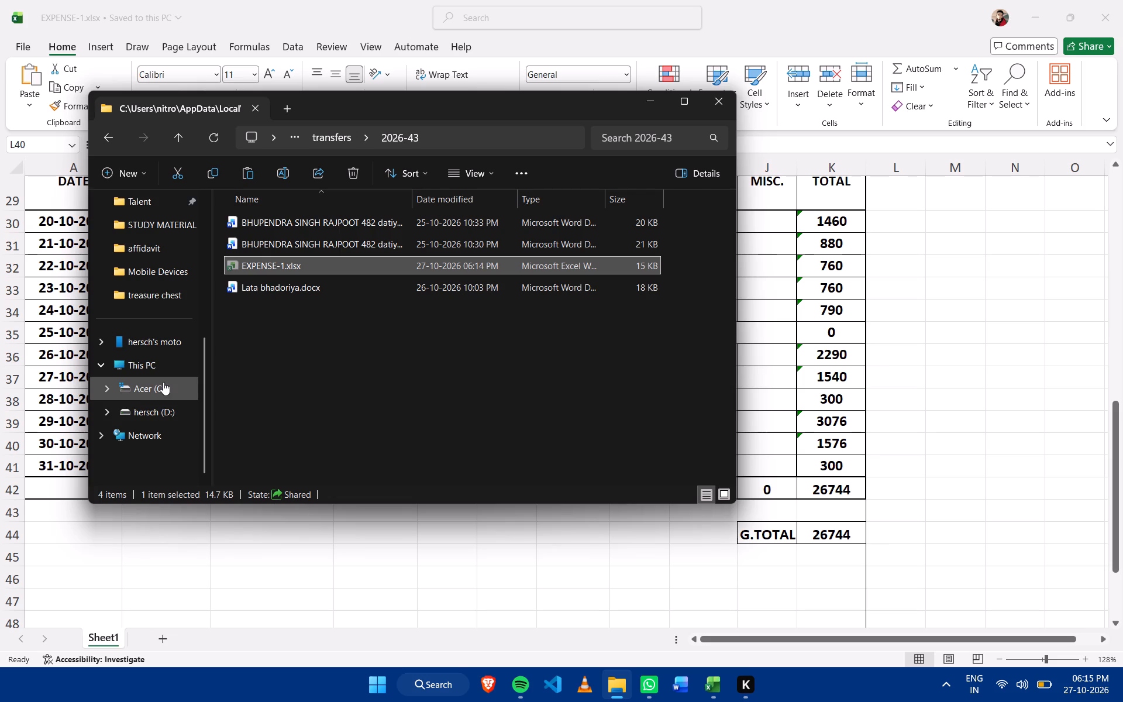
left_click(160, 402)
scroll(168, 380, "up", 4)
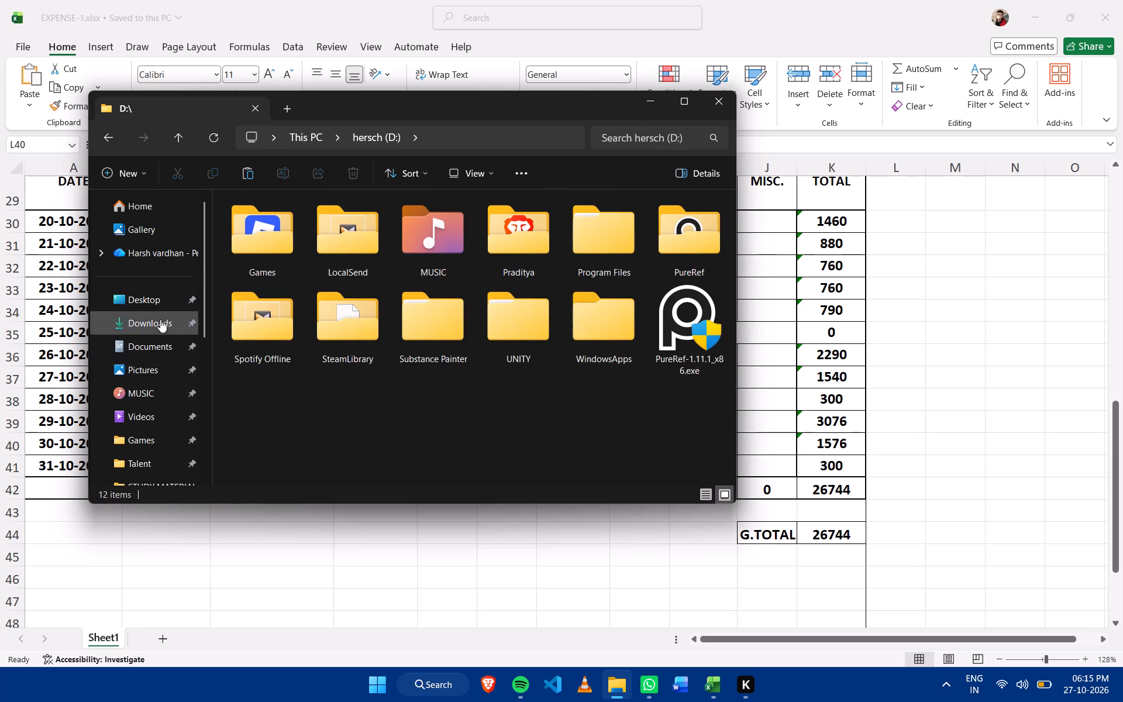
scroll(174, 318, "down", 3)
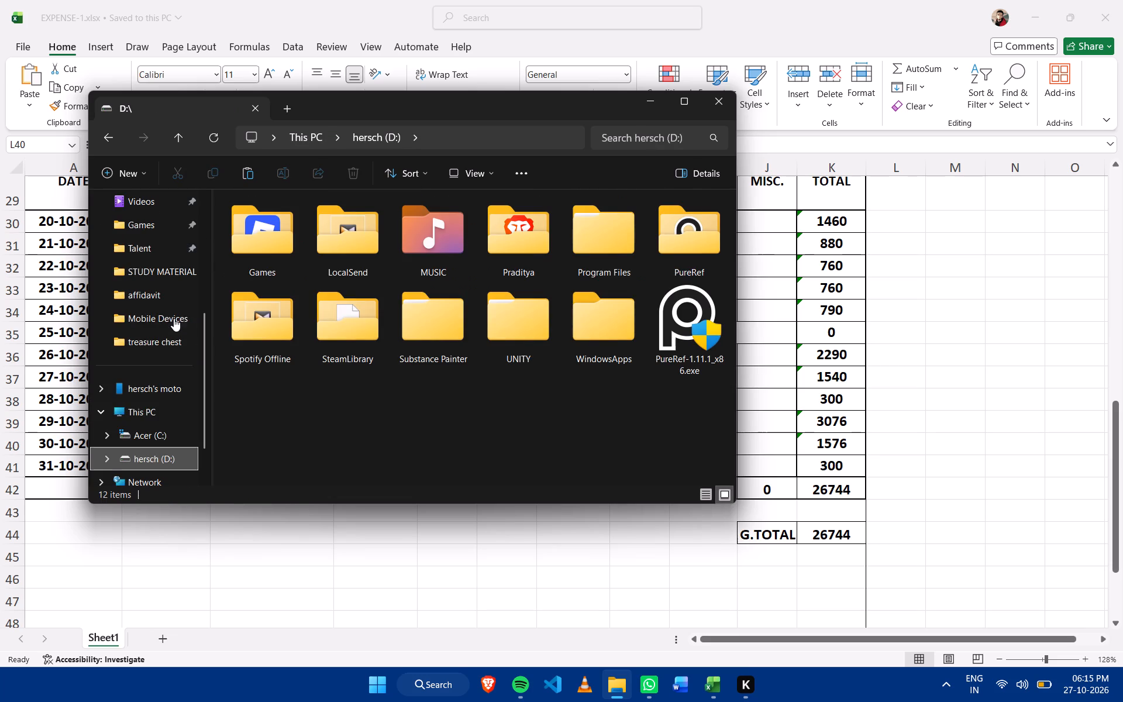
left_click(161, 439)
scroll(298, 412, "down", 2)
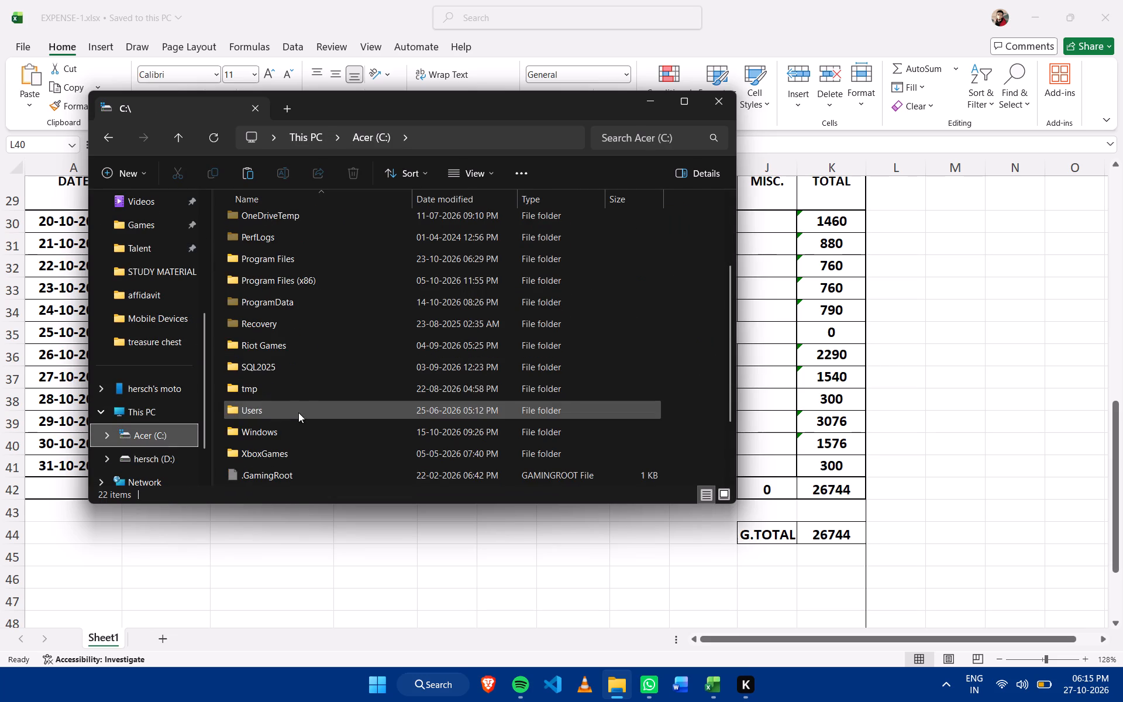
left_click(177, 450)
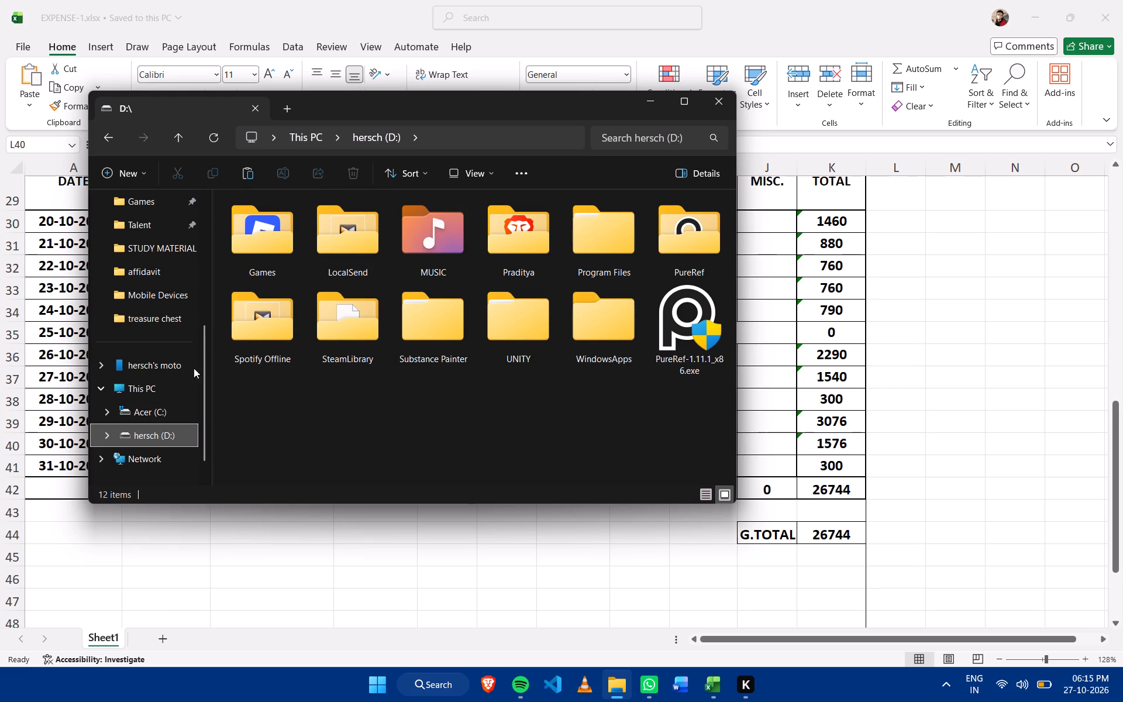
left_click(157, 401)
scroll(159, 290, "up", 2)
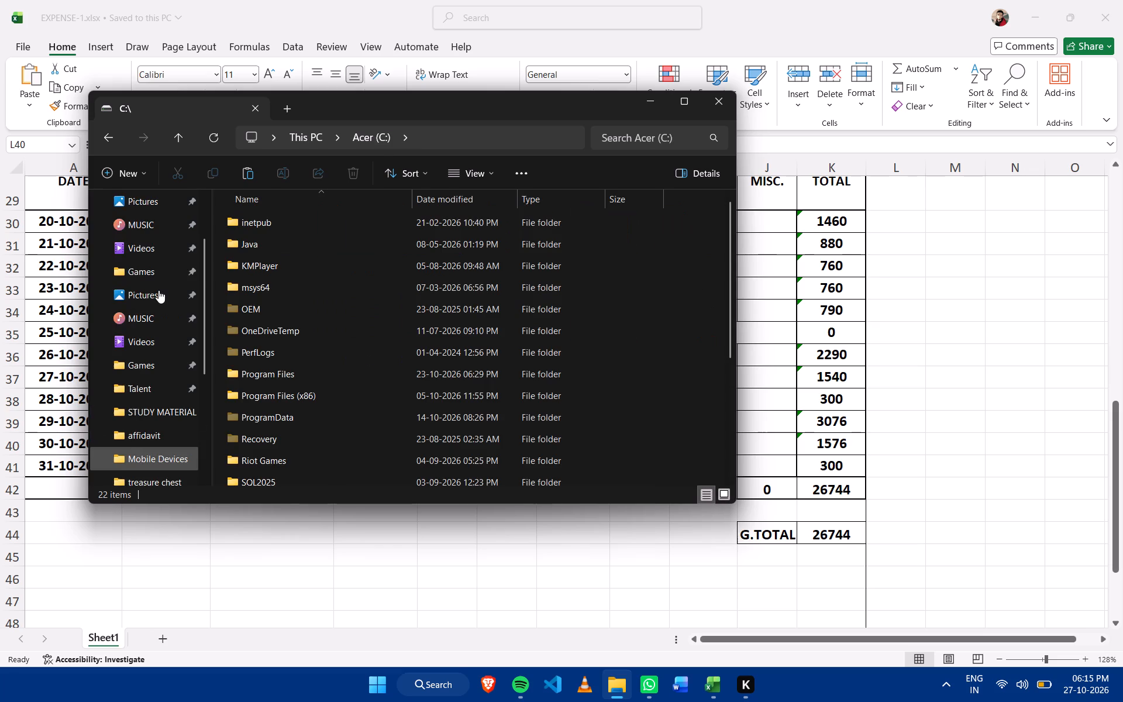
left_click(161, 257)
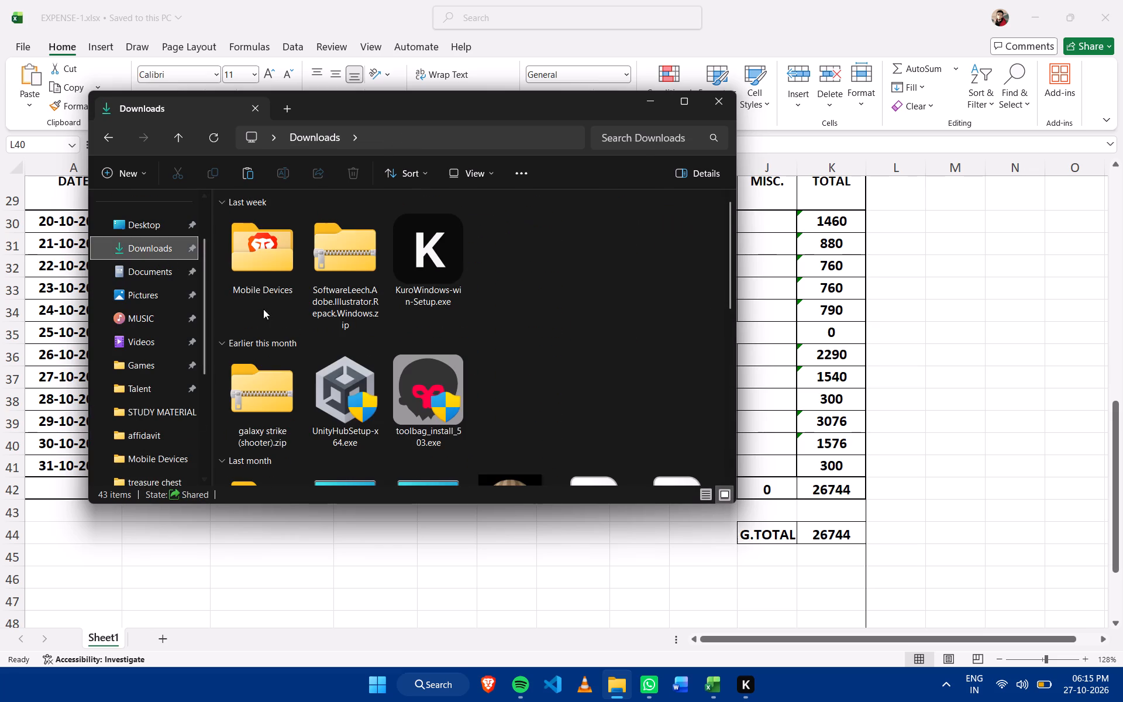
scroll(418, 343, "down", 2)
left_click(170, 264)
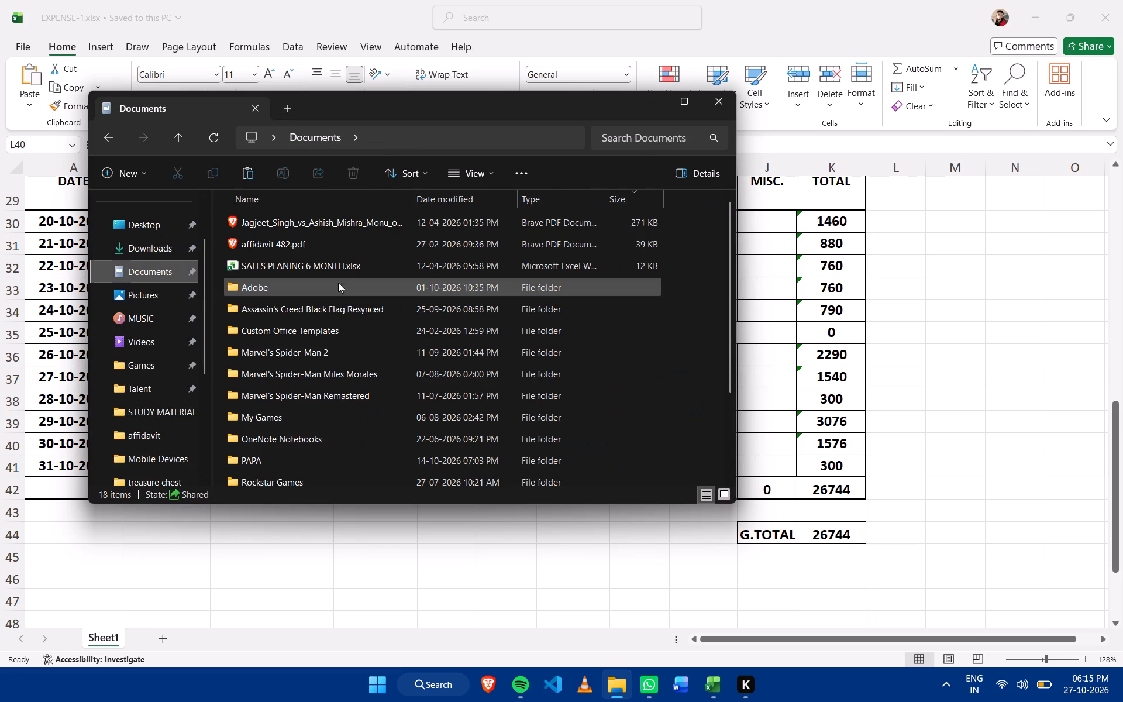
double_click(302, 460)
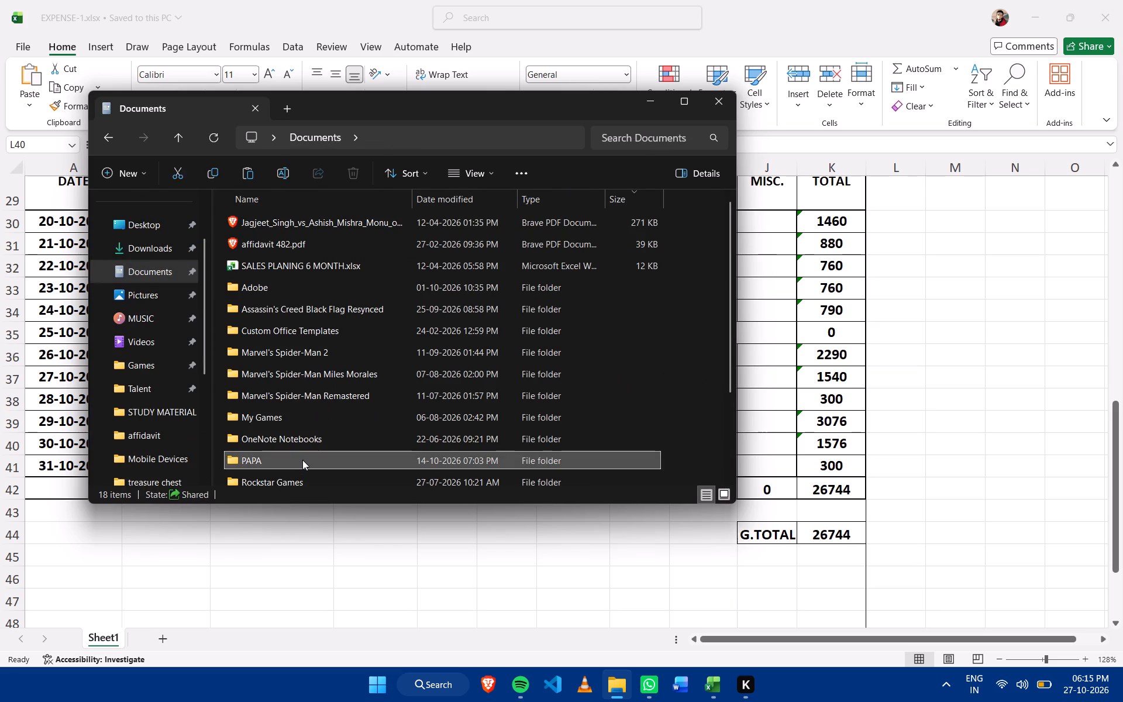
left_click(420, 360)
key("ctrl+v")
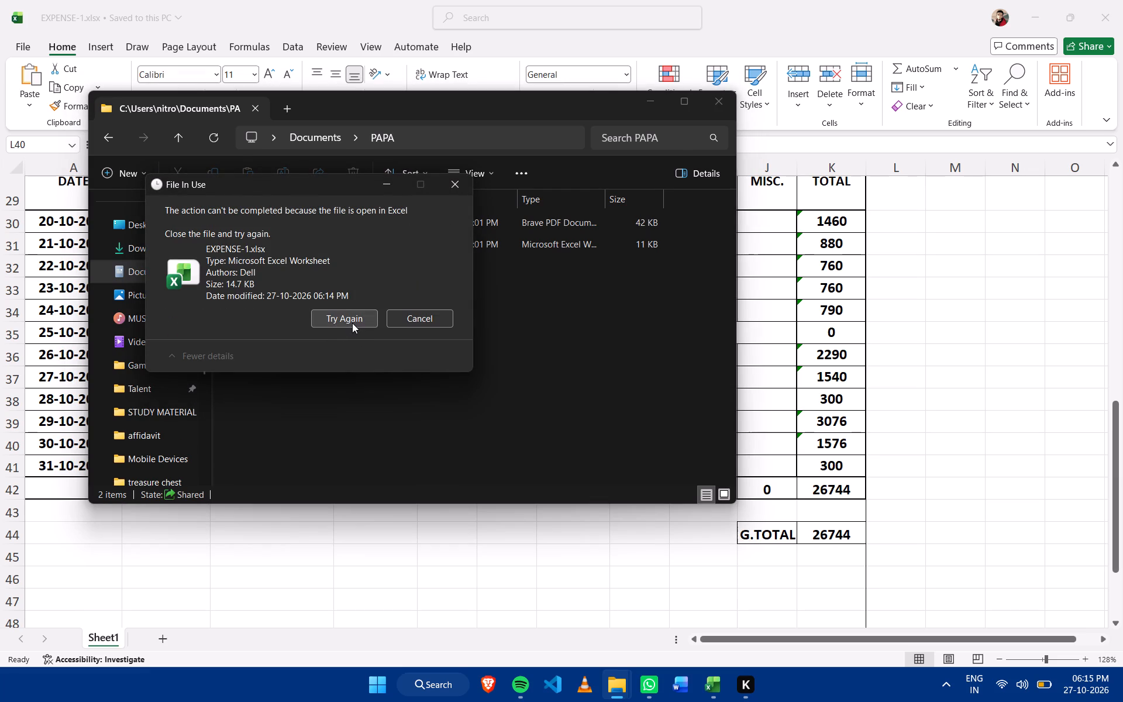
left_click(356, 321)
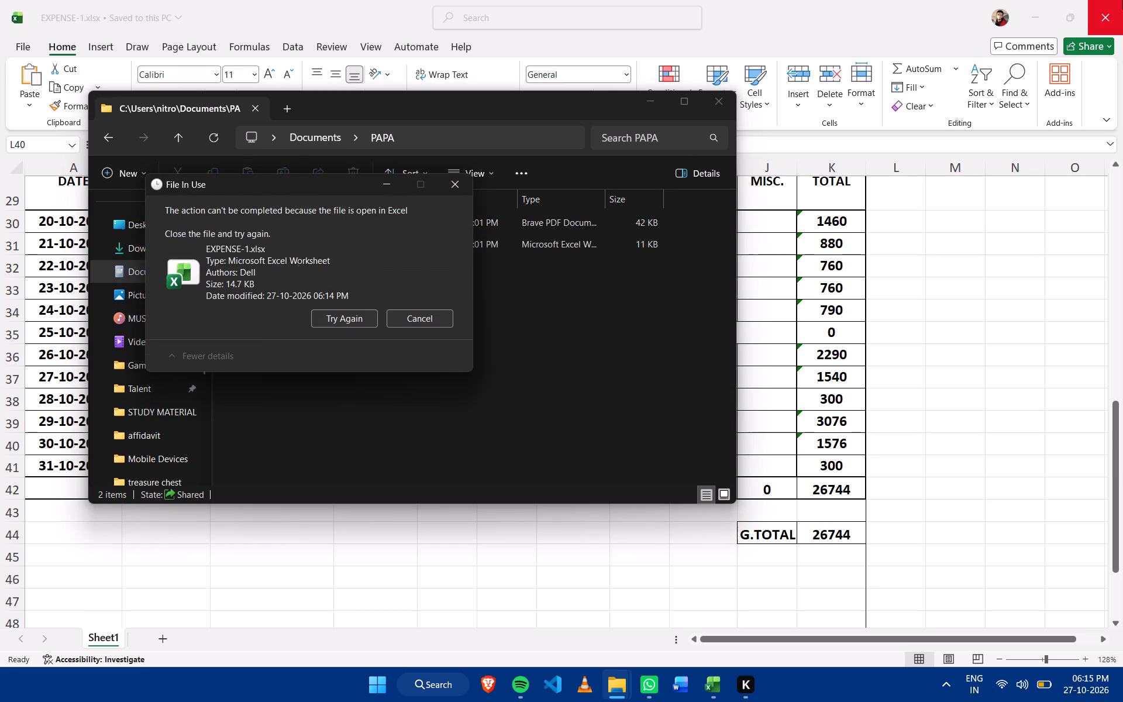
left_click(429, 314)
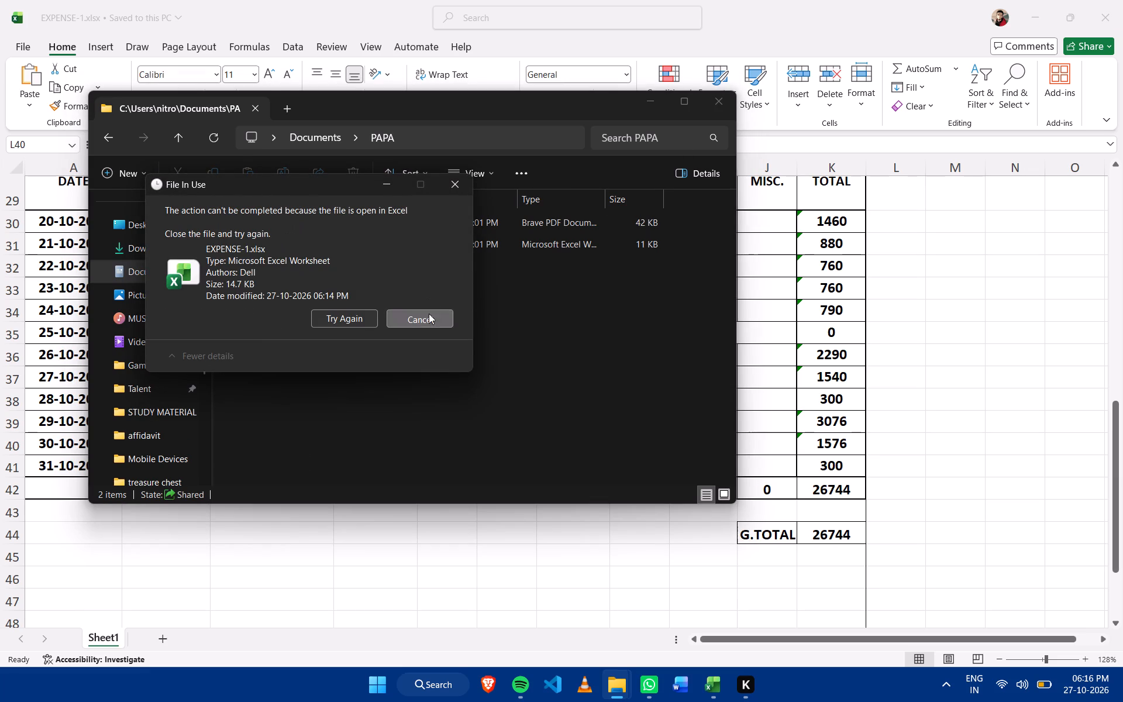
Close the open EXPENSE-1.xlsx workbook in Excel.
left_click(1122, 0)
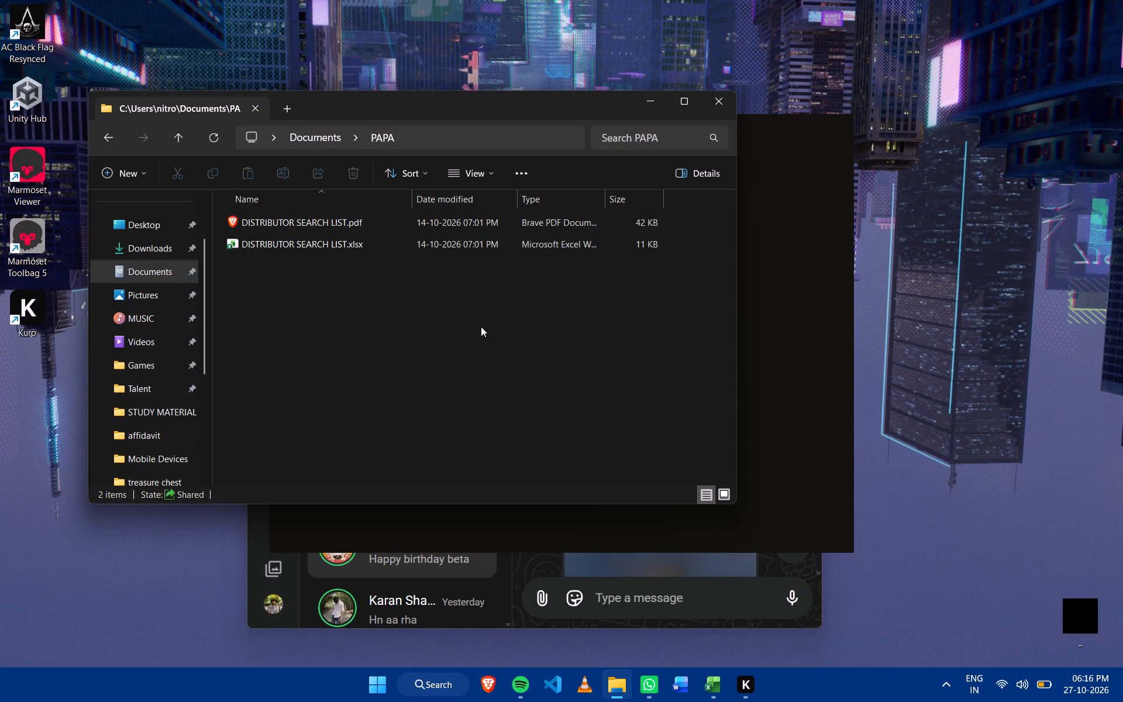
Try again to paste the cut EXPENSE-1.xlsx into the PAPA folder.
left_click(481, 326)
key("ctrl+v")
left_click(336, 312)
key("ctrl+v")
Go up from the PAPA folder to the top-level Desktop location and search it for EXPENSE.
scroll(161, 421, "down", 2)
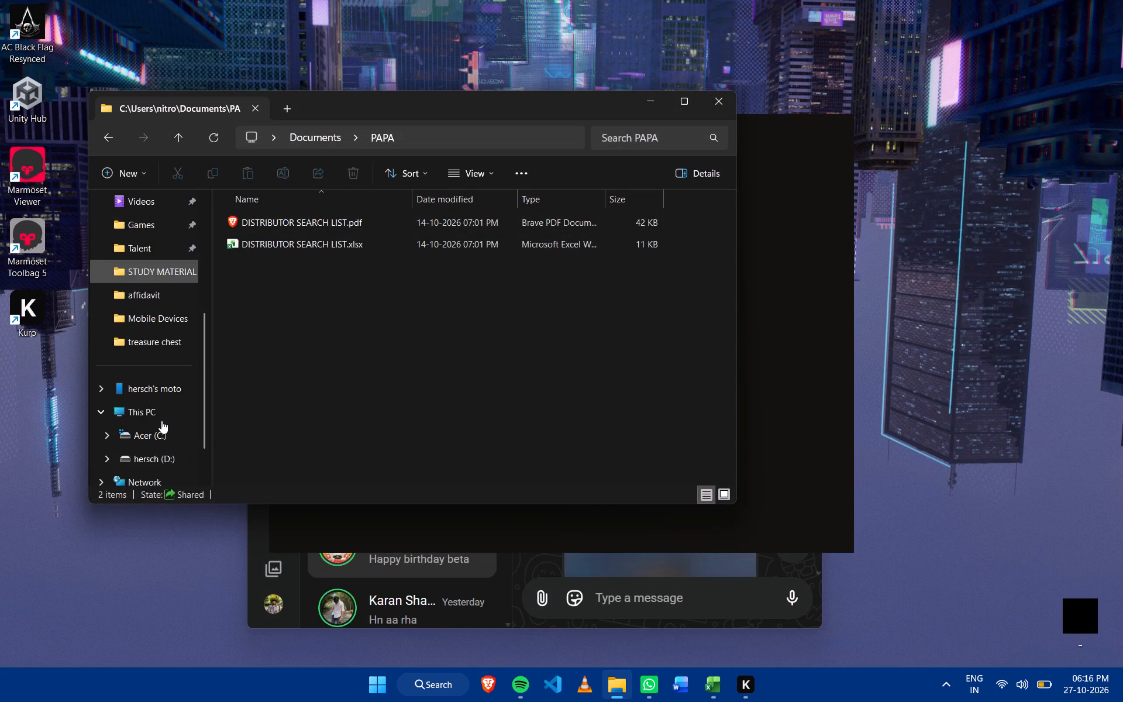
scroll(161, 415, "up", 3)
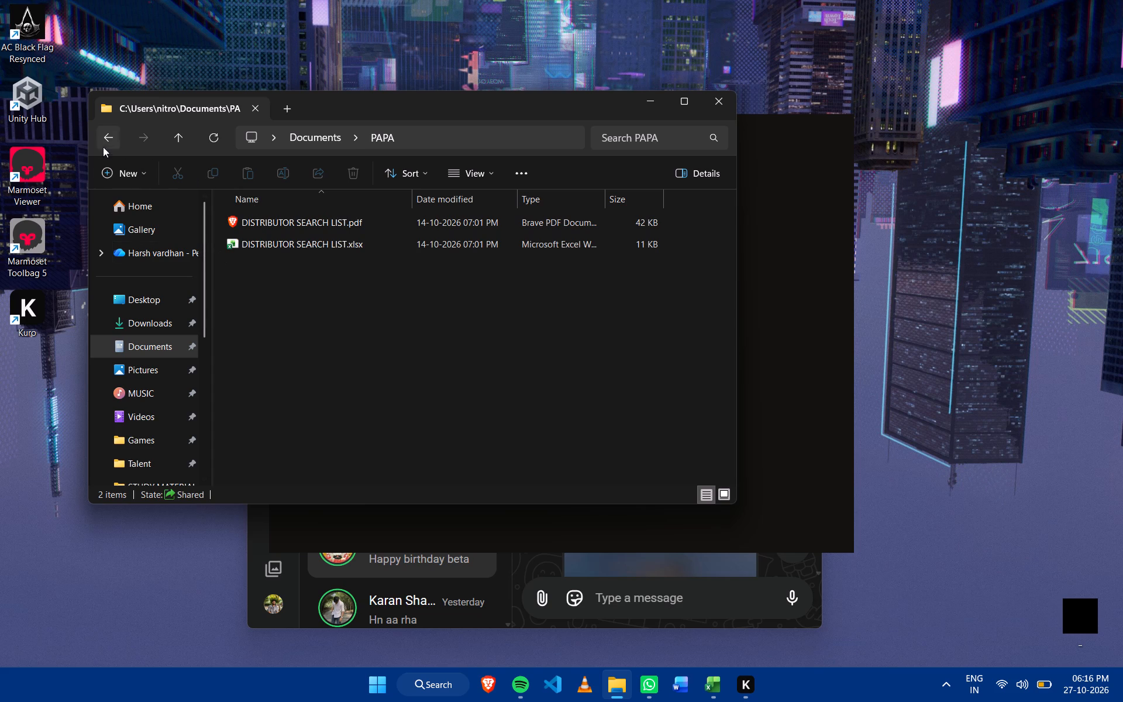
left_click(182, 133)
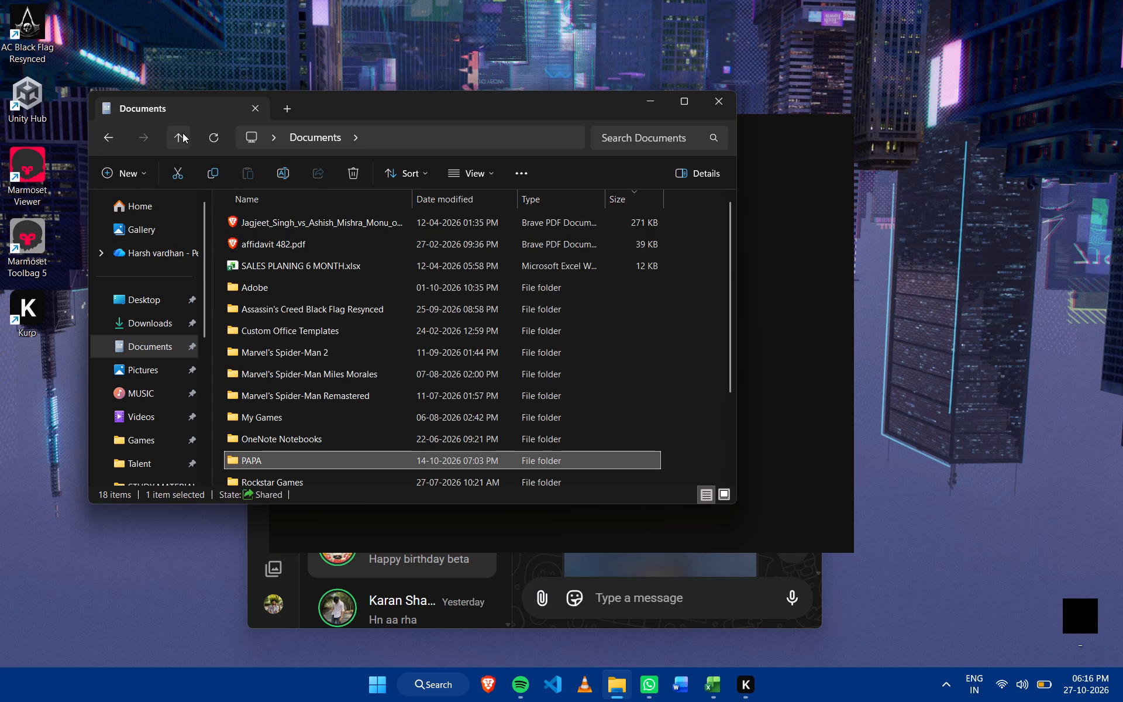
left_click(182, 133)
left_click(182, 133)
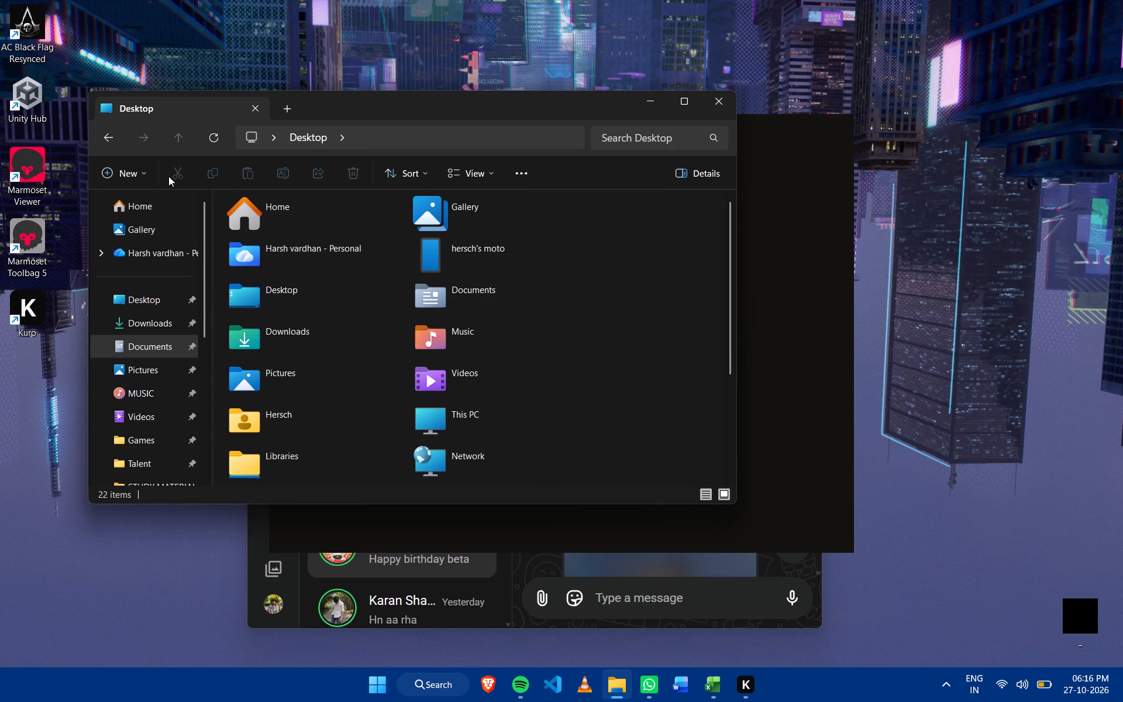
left_click(636, 139)
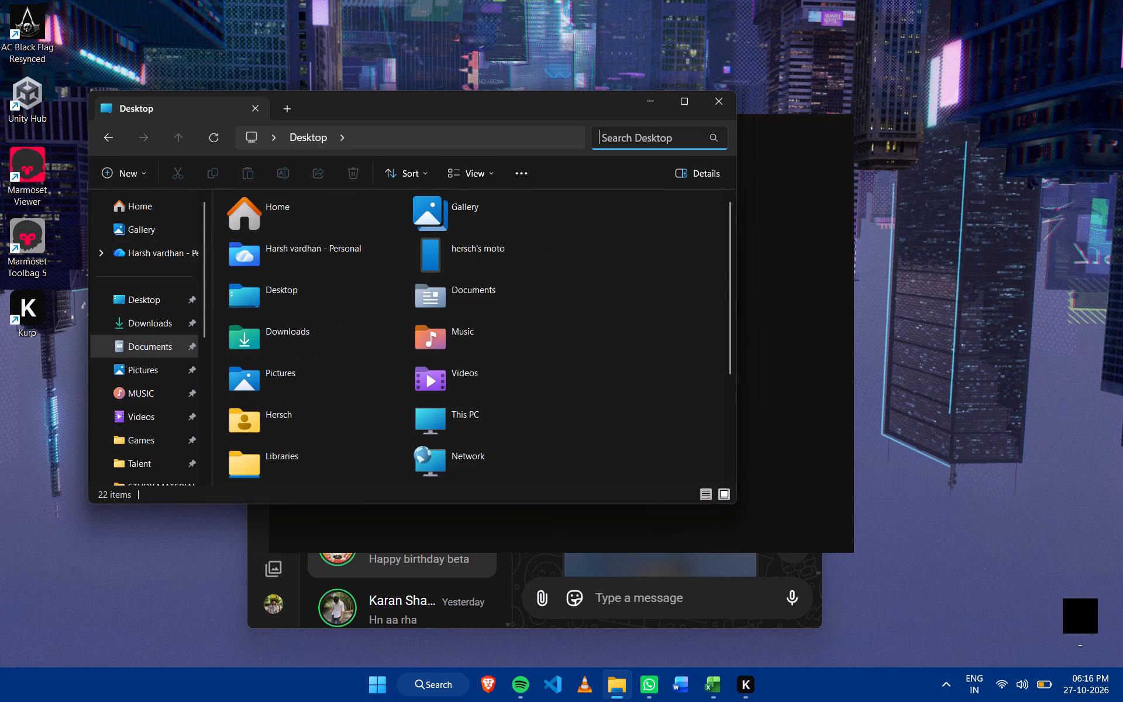
type("EXPENSE")
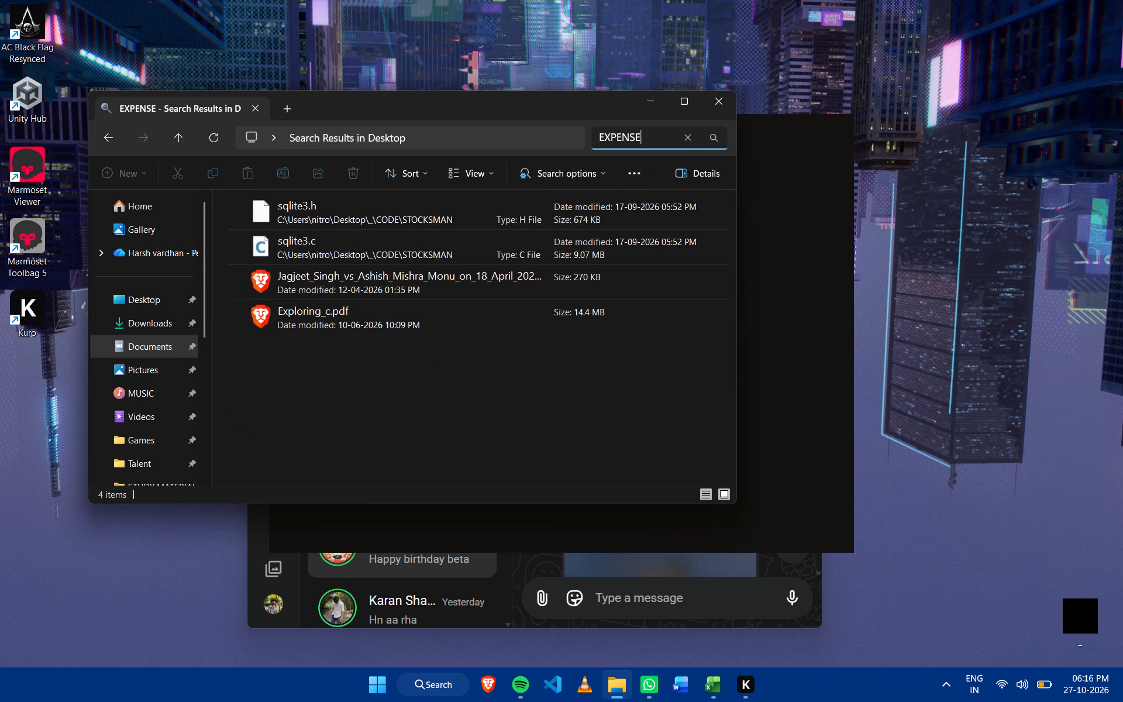
Switch to Excel.
left_click(714, 691)
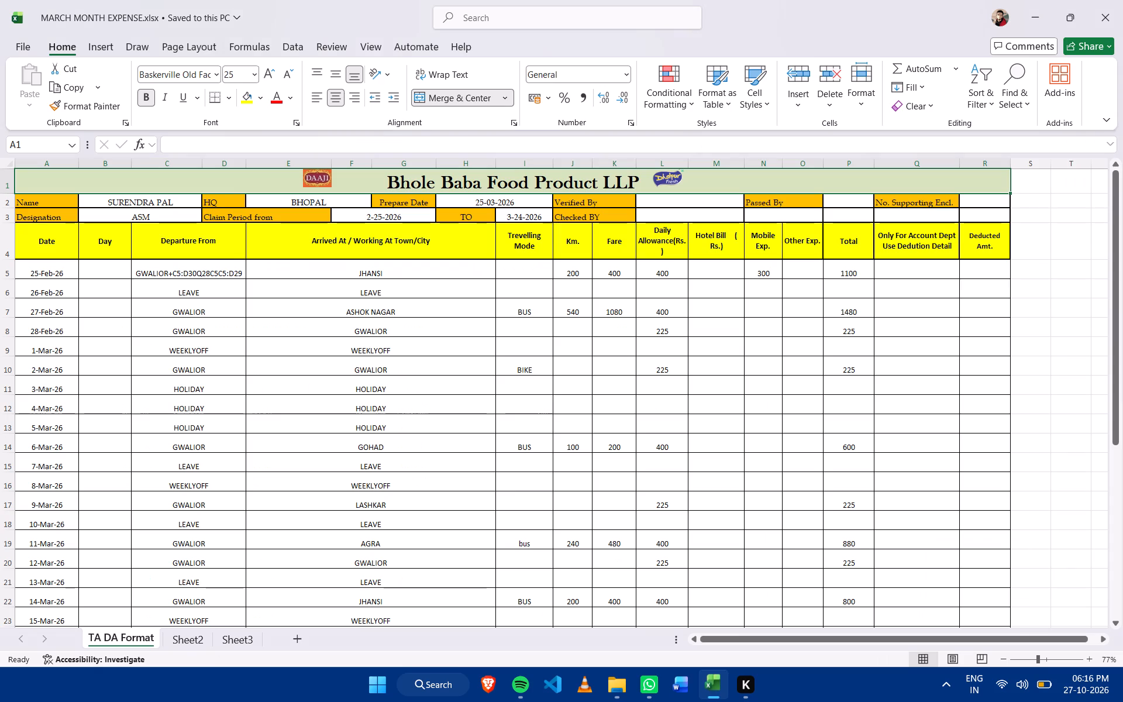
Close the MARCH MONTH EXPENSE.xlsx workbook.
left_click(1122, 0)
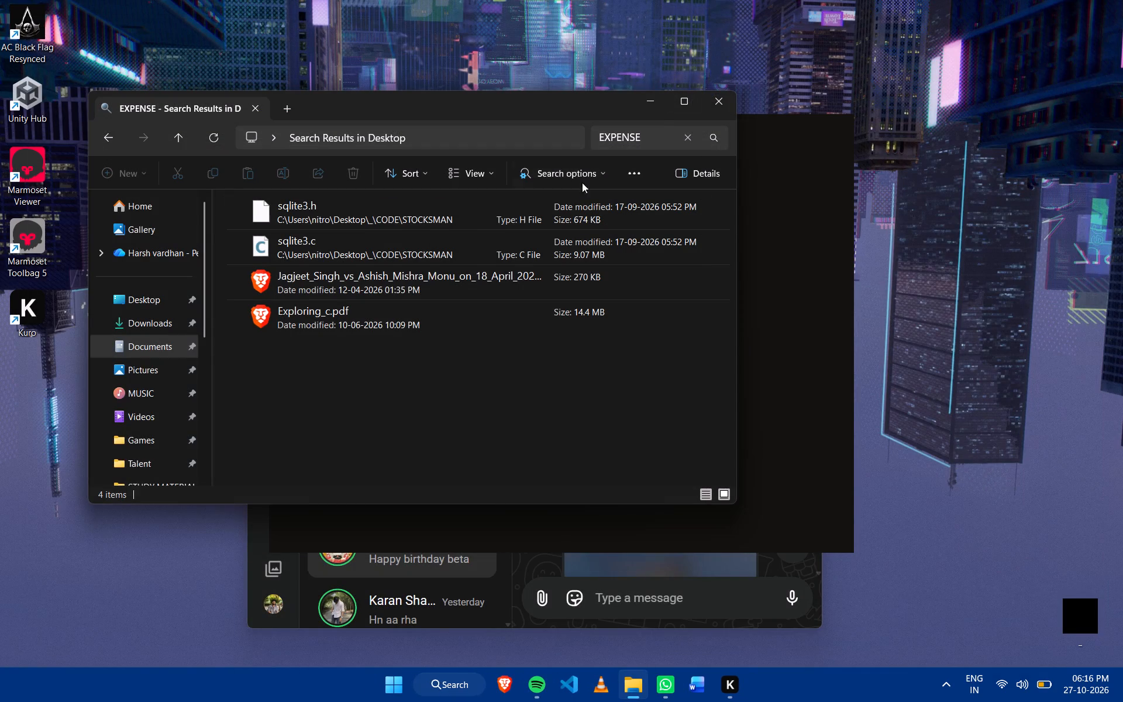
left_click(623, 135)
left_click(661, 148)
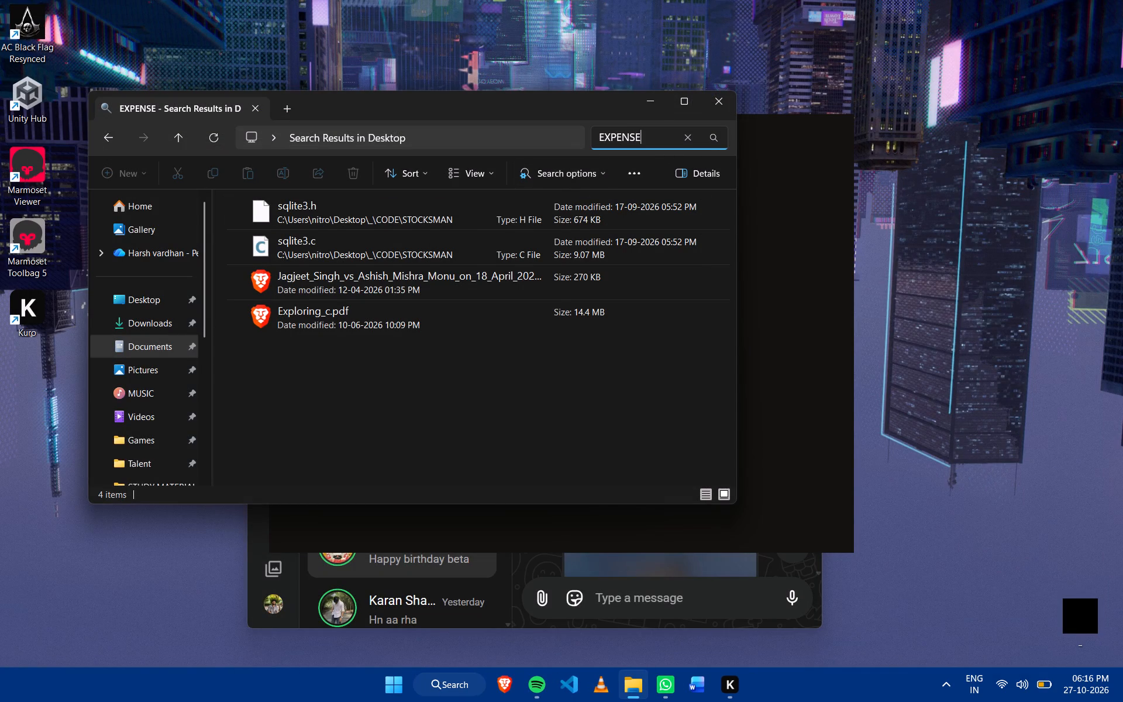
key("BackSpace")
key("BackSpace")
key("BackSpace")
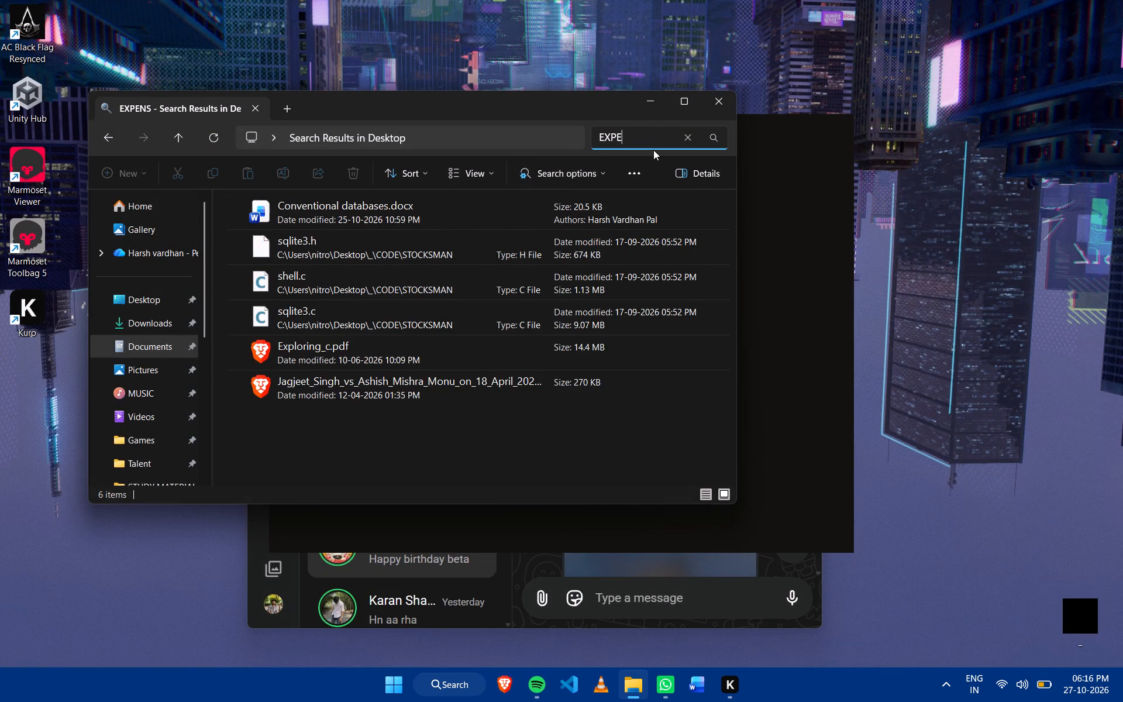
Search the Home location for EXPENSE and open the file location of the first EXPENSE-1.xlsx result.
left_click(159, 208)
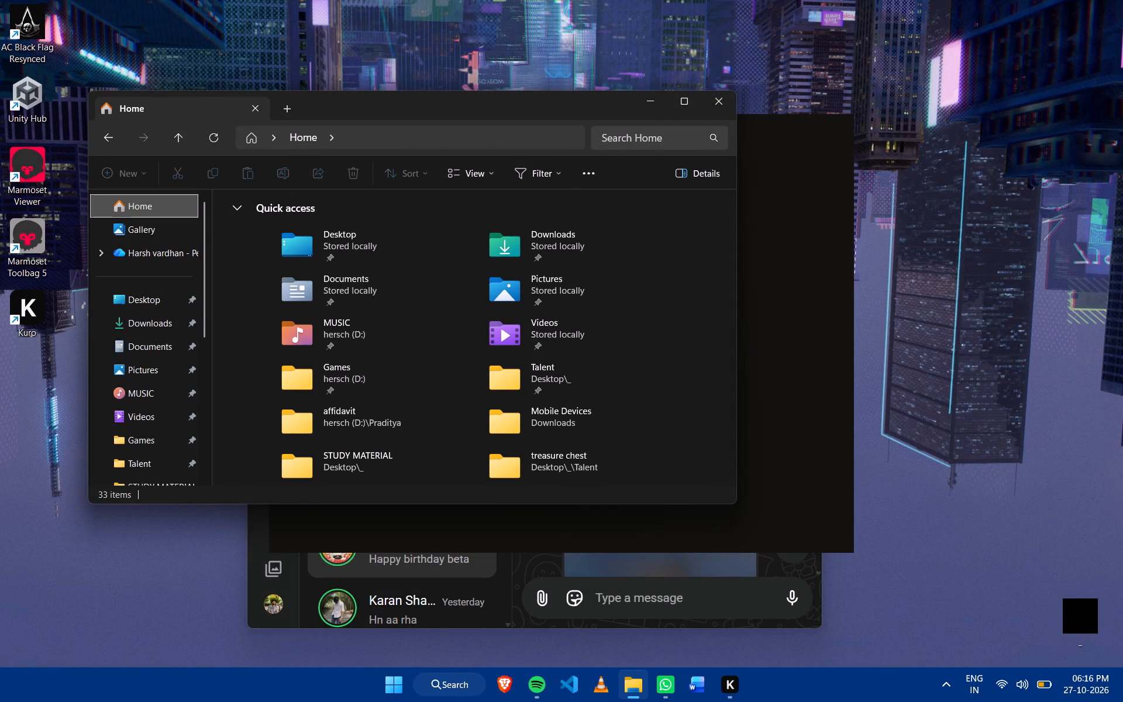
left_click(653, 149)
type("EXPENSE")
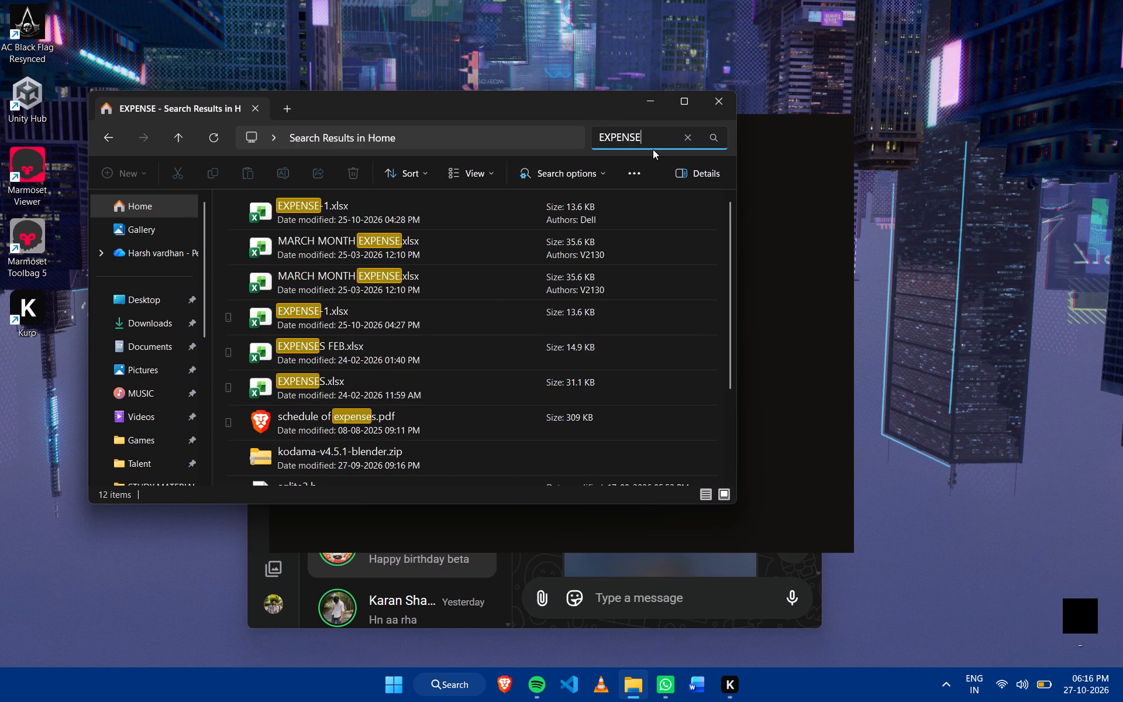
left_click(360, 208)
right_click(360, 208)
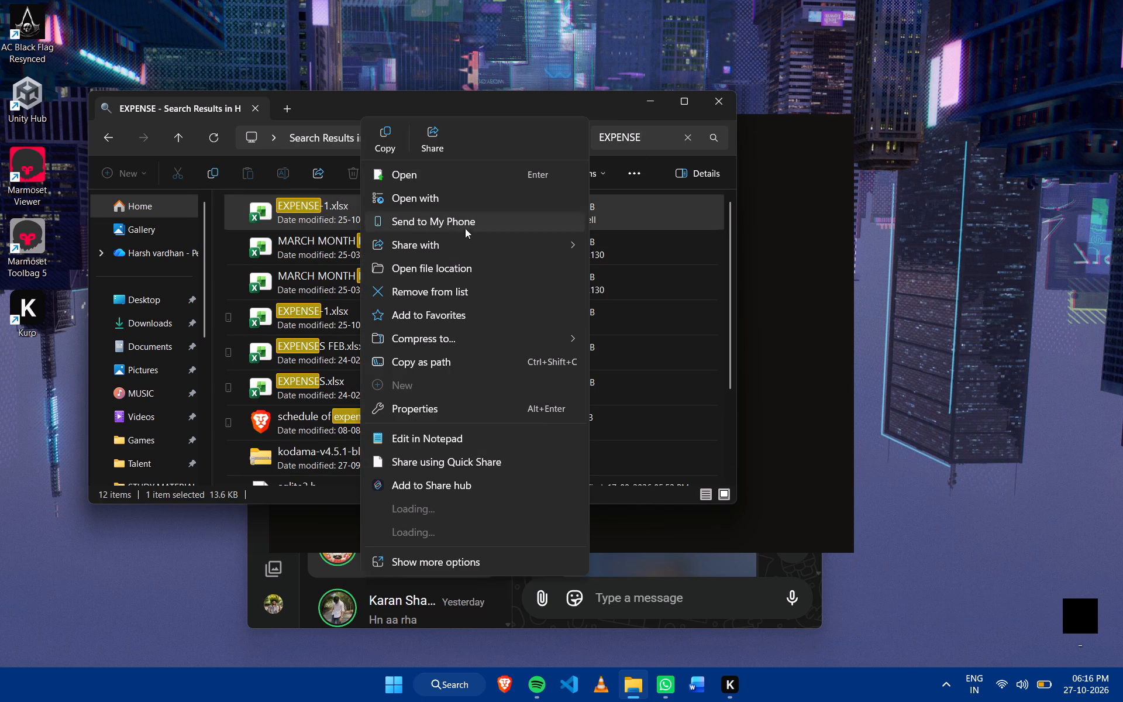
left_click(464, 261)
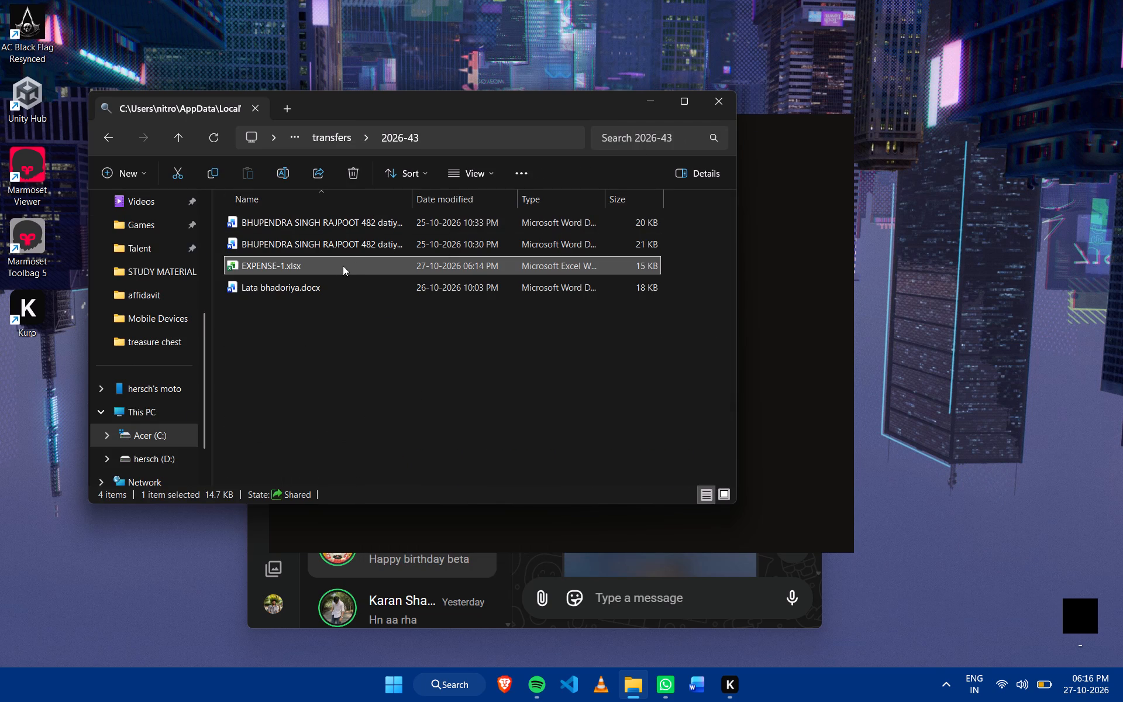
Move EXPENSE-1.xlsx from the 2026-43 transfers folder into the PAPA folder inside Documents.
key("ctrl+x")
scroll(156, 420, "down", 1)
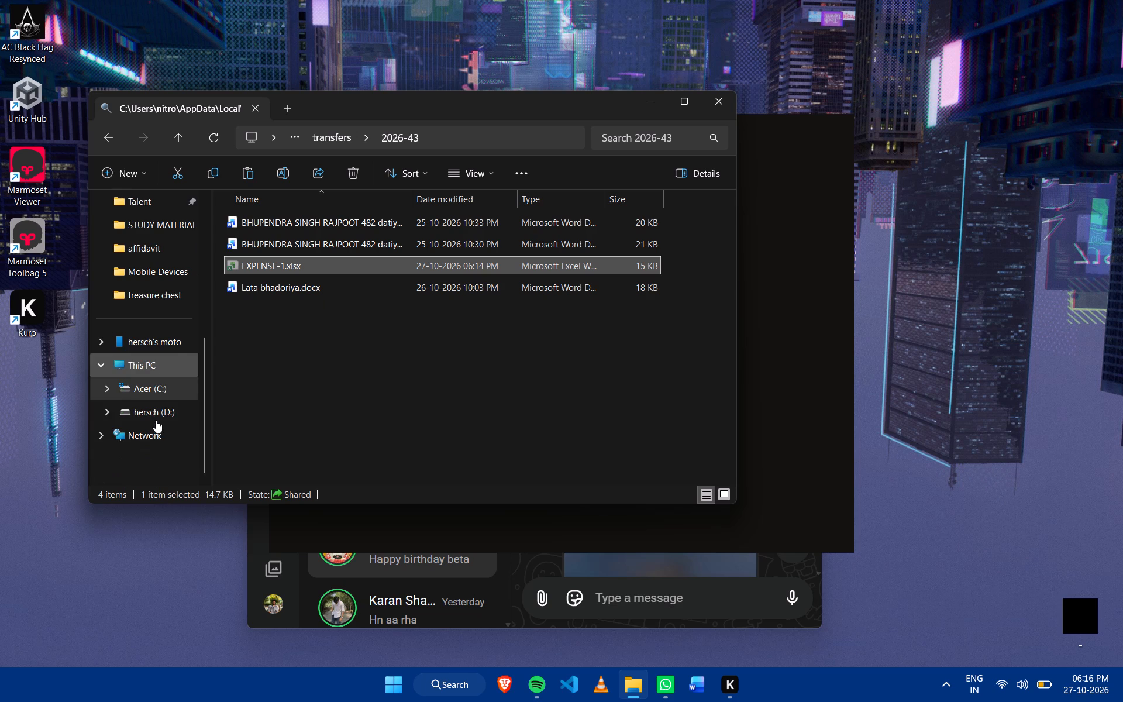
left_click(160, 386)
scroll(157, 374, "up", 2)
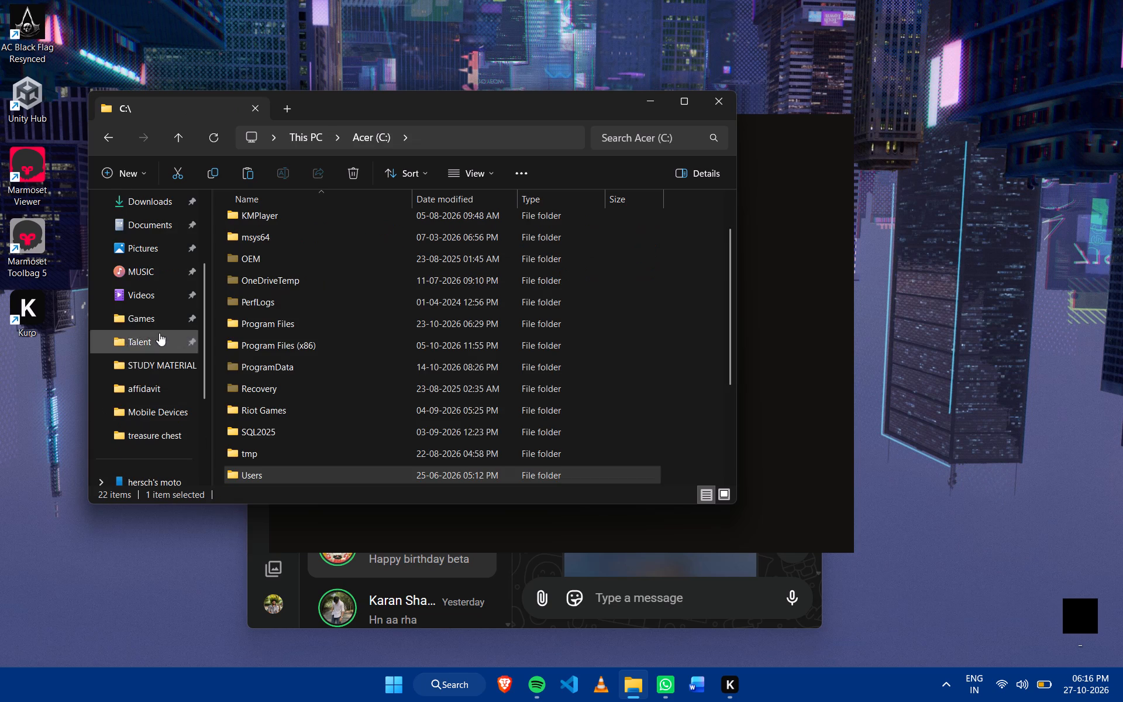
left_click(168, 223)
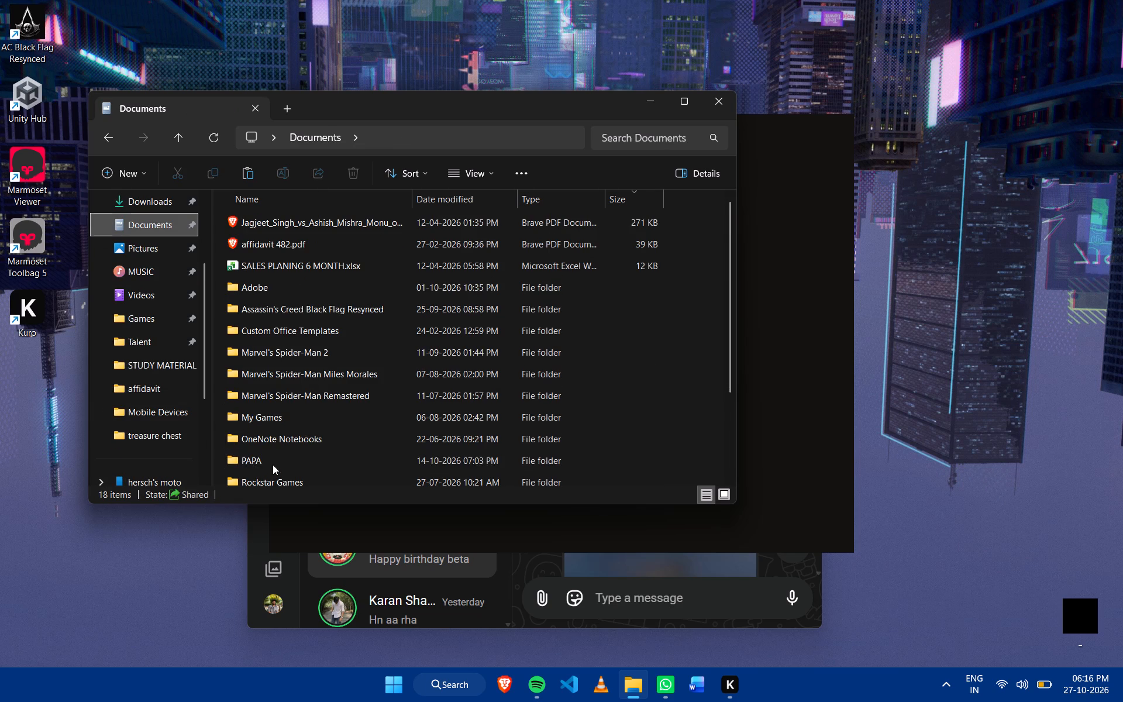
double_click(274, 460)
left_click(421, 314)
key("ctrl+v")
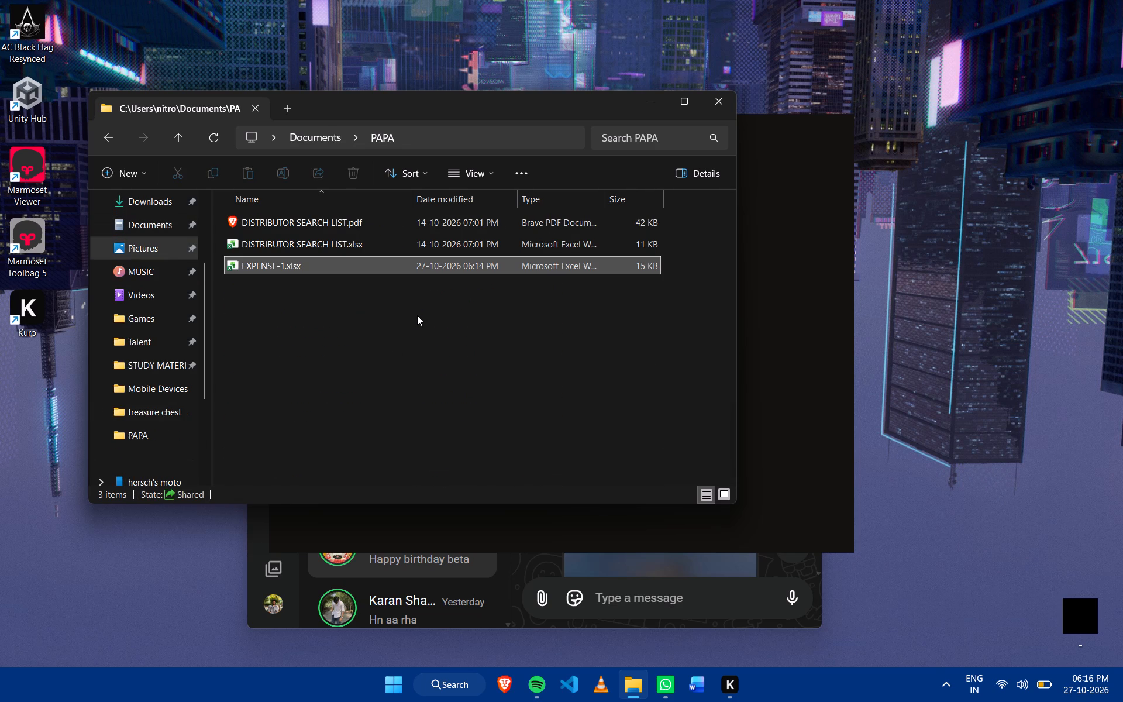
Open EXPENSE-1.xlsx from the PAPA folder, examine its travel expense sheet from the signature area up to the header, and close the workbook.
left_click(360, 376)
double_click(304, 265)
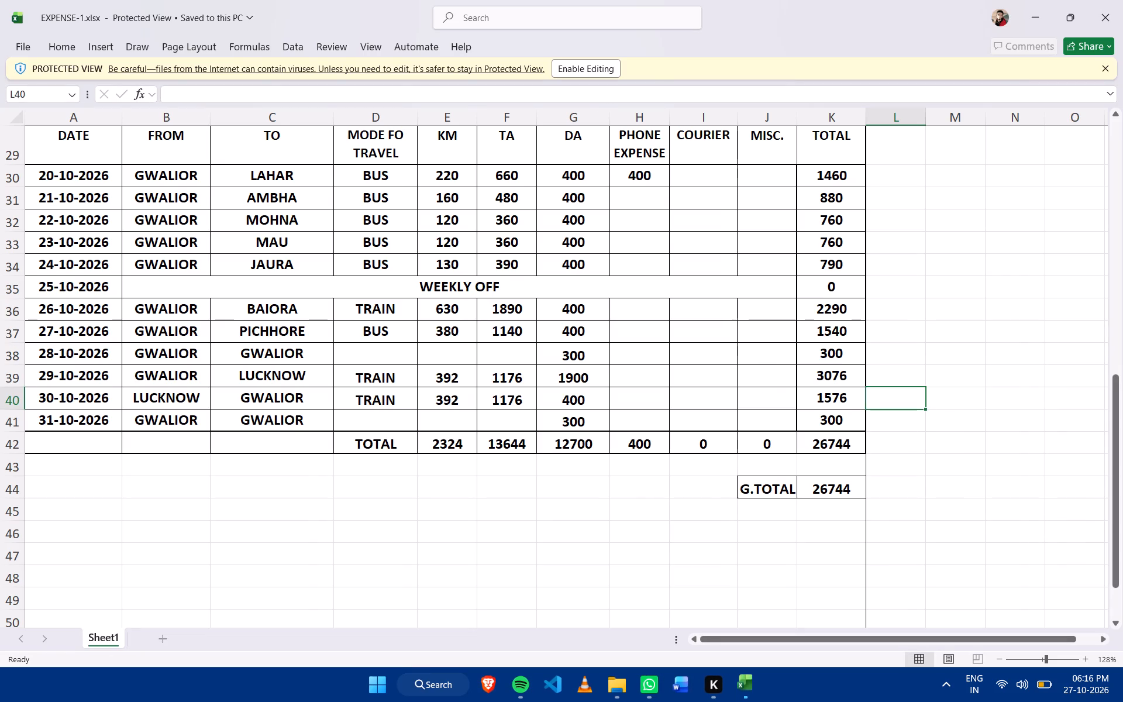
scroll(589, 384, "up", 3)
scroll(589, 384, "down", 7)
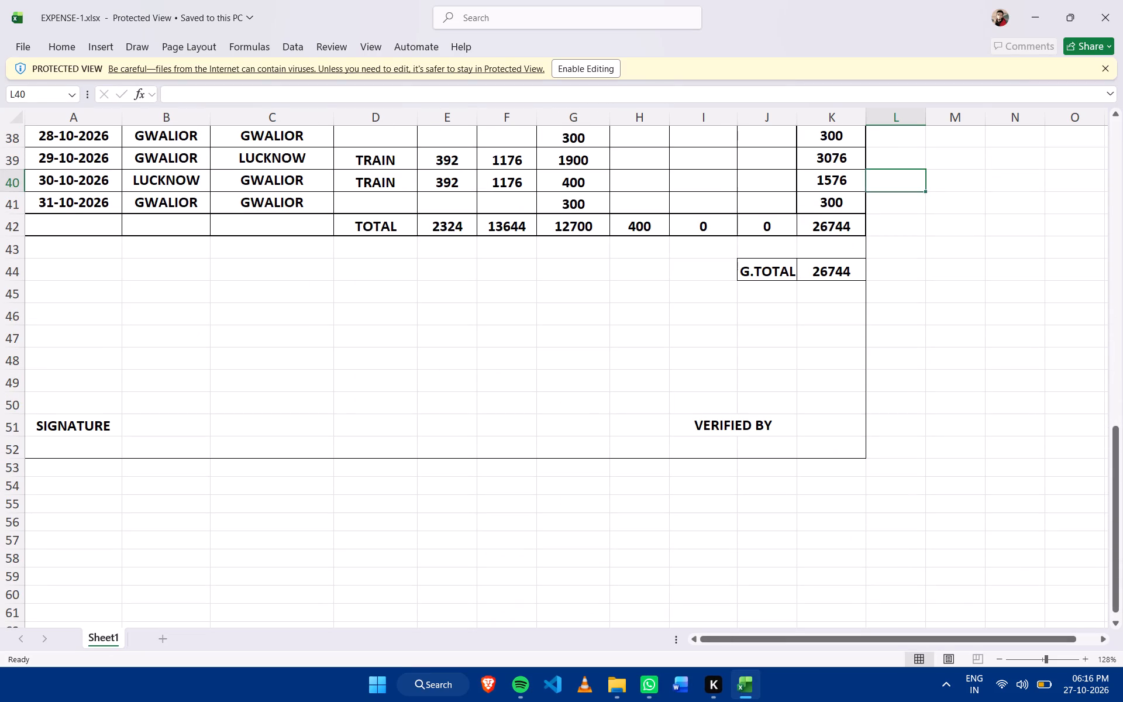
left_click(658, 395)
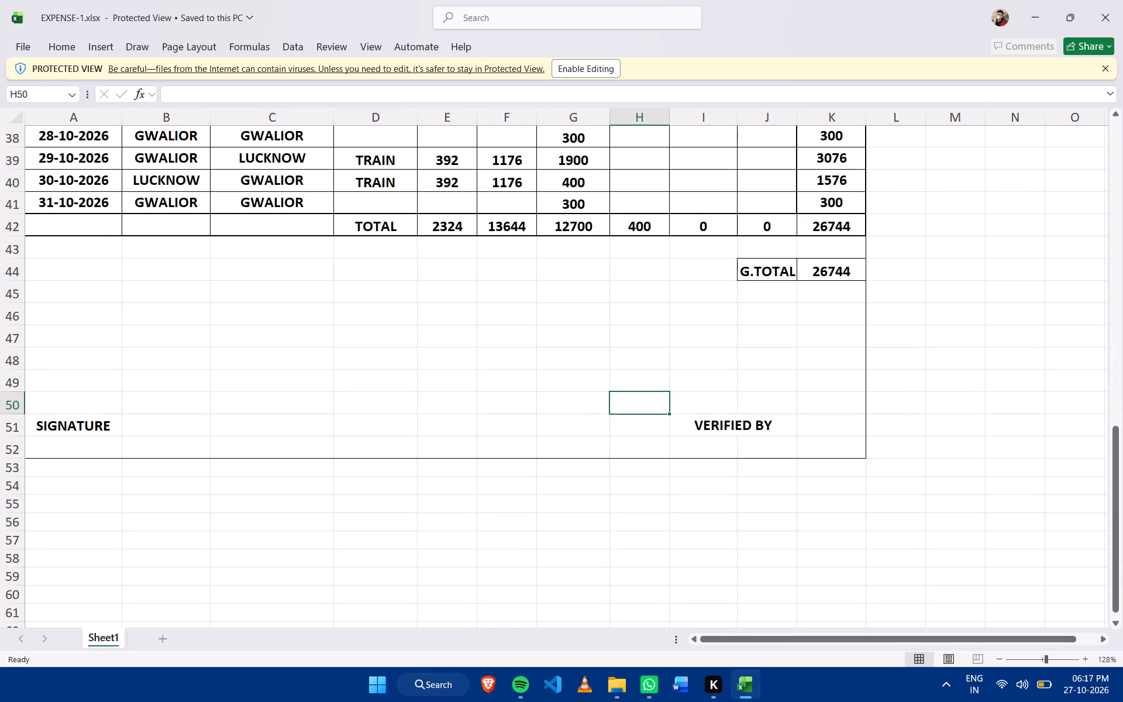
scroll(406, 408, "up", 18)
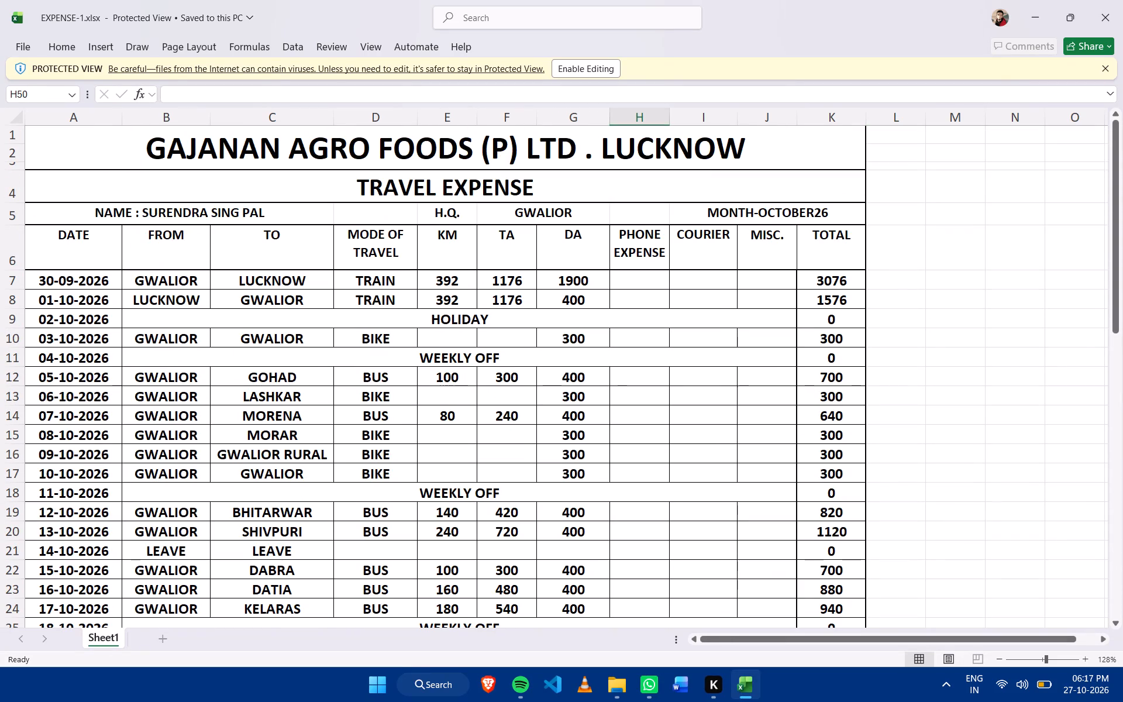
scroll(405, 405, "up", 1)
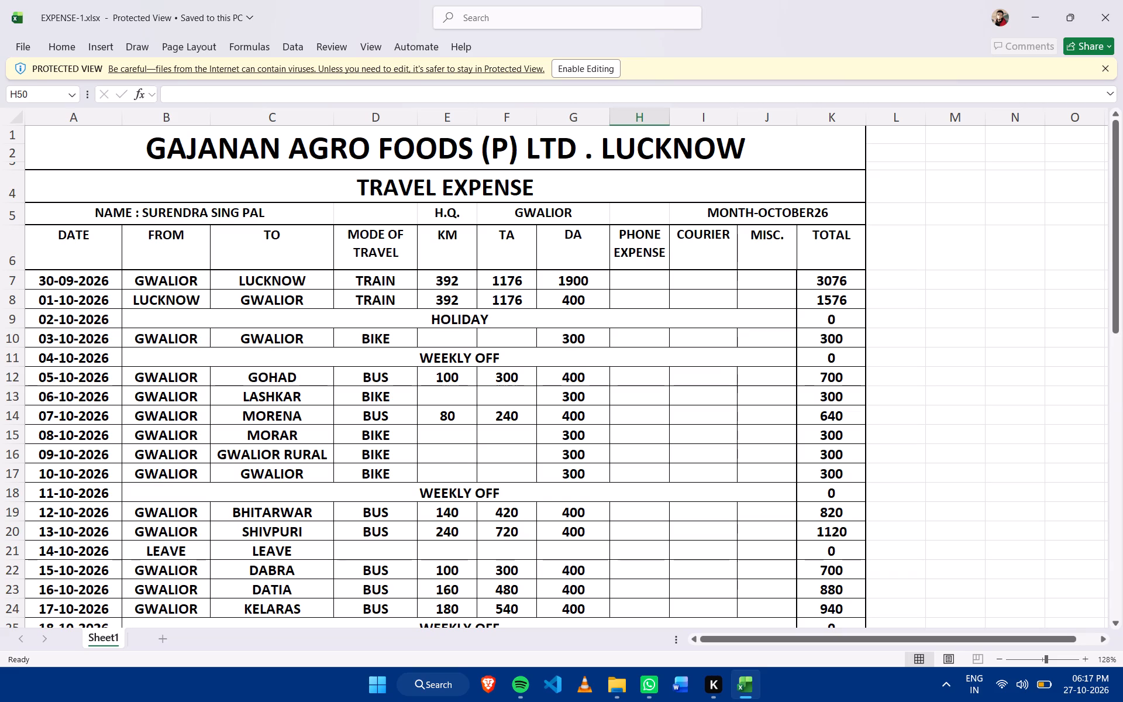
left_click(1122, 0)
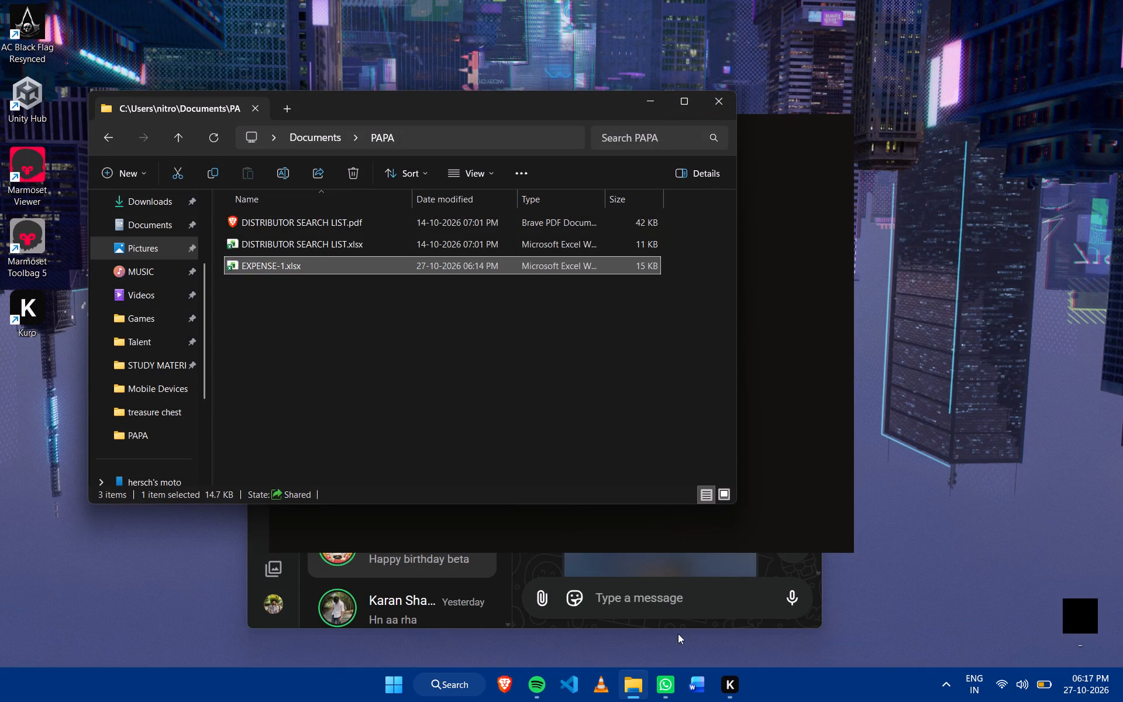
Open EXPENSE-1.xlsx from the PAPA folder and enable editing of the protected workbook.
double_click(284, 266)
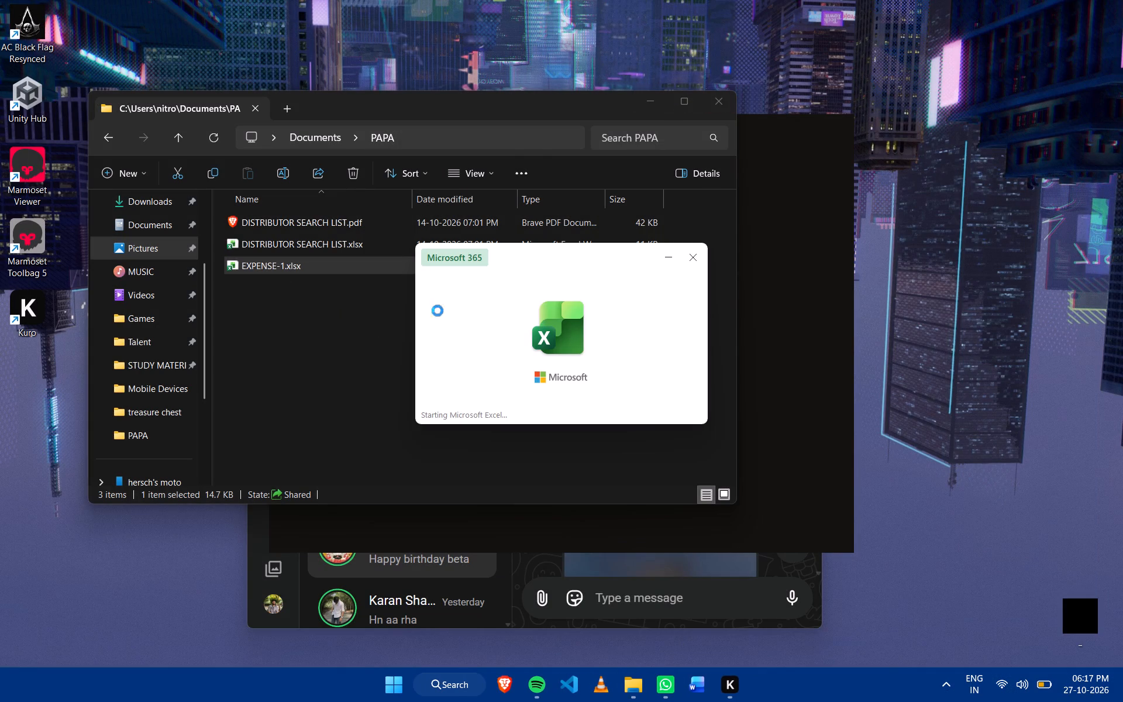
scroll(549, 387, "up", 13)
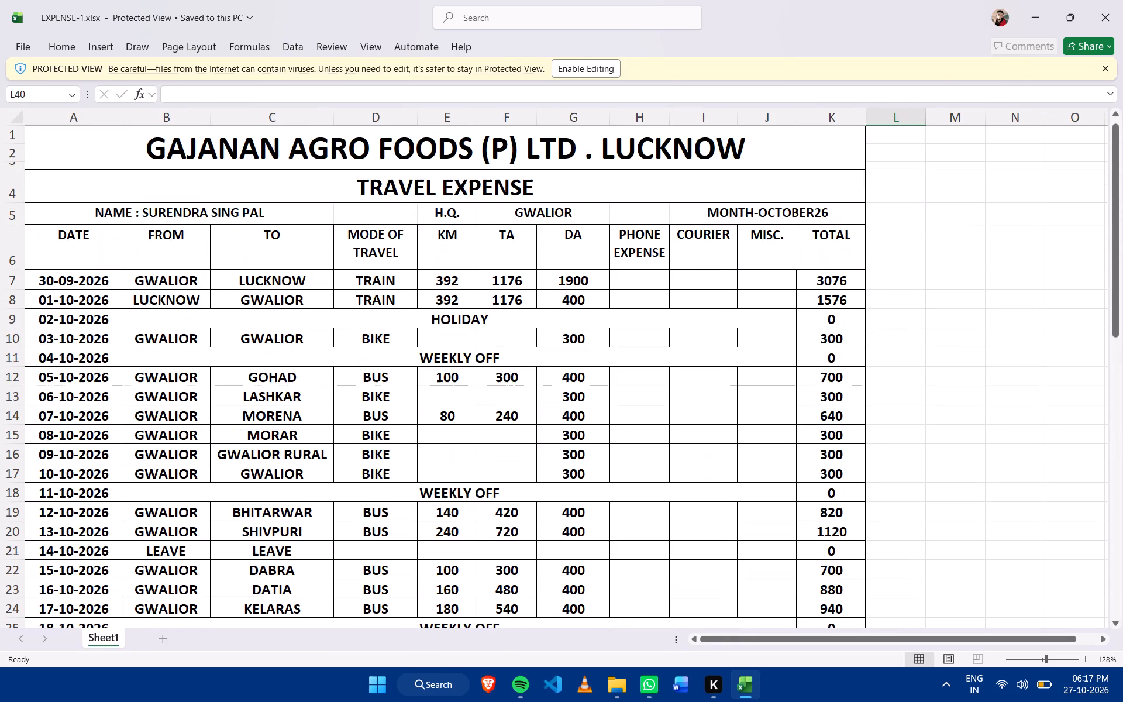
scroll(543, 378, "up", 4)
left_click(573, 257)
double_click(240, 214)
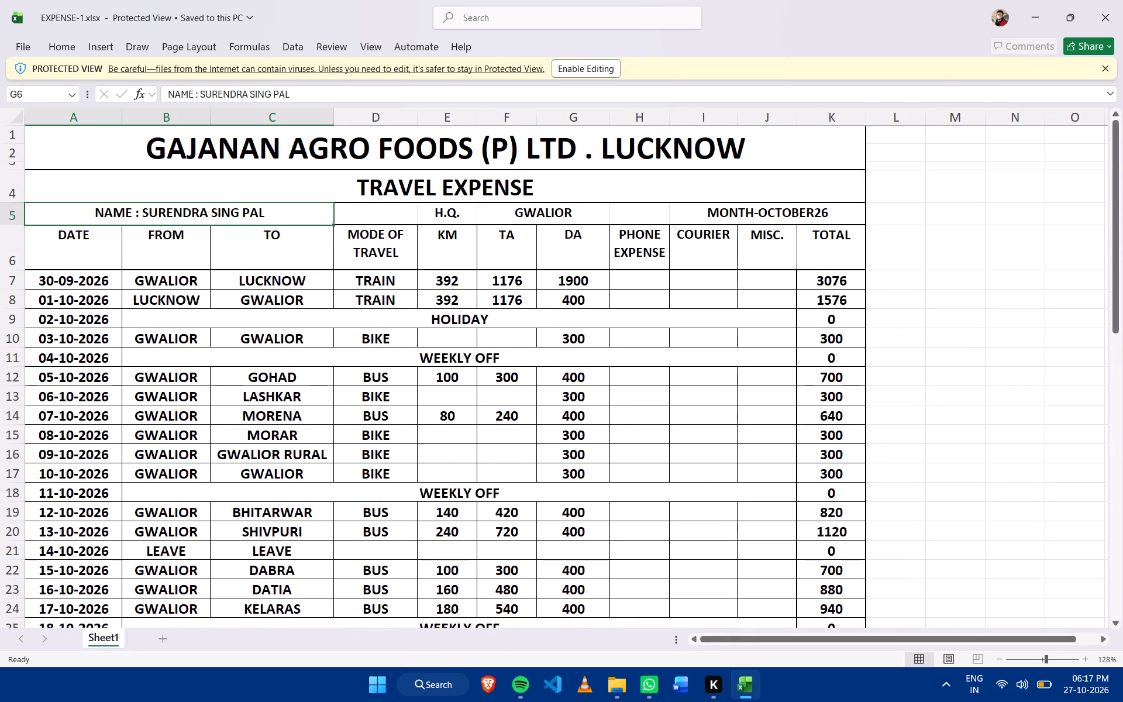
double_click(240, 214)
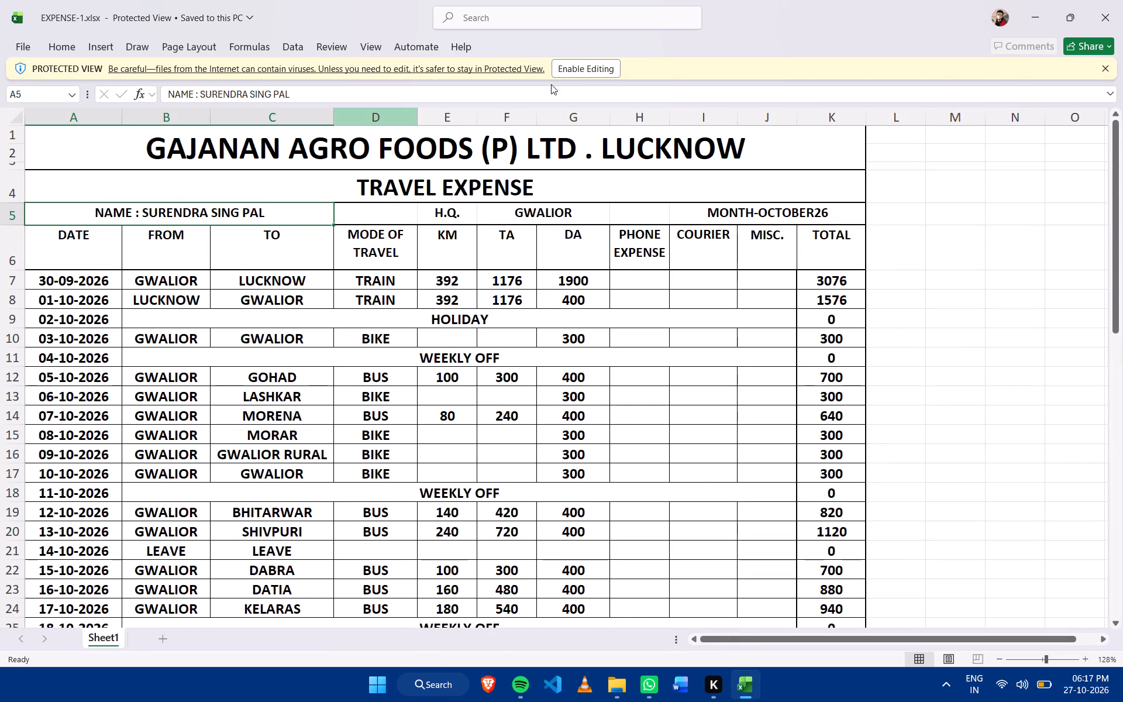
left_click(573, 71)
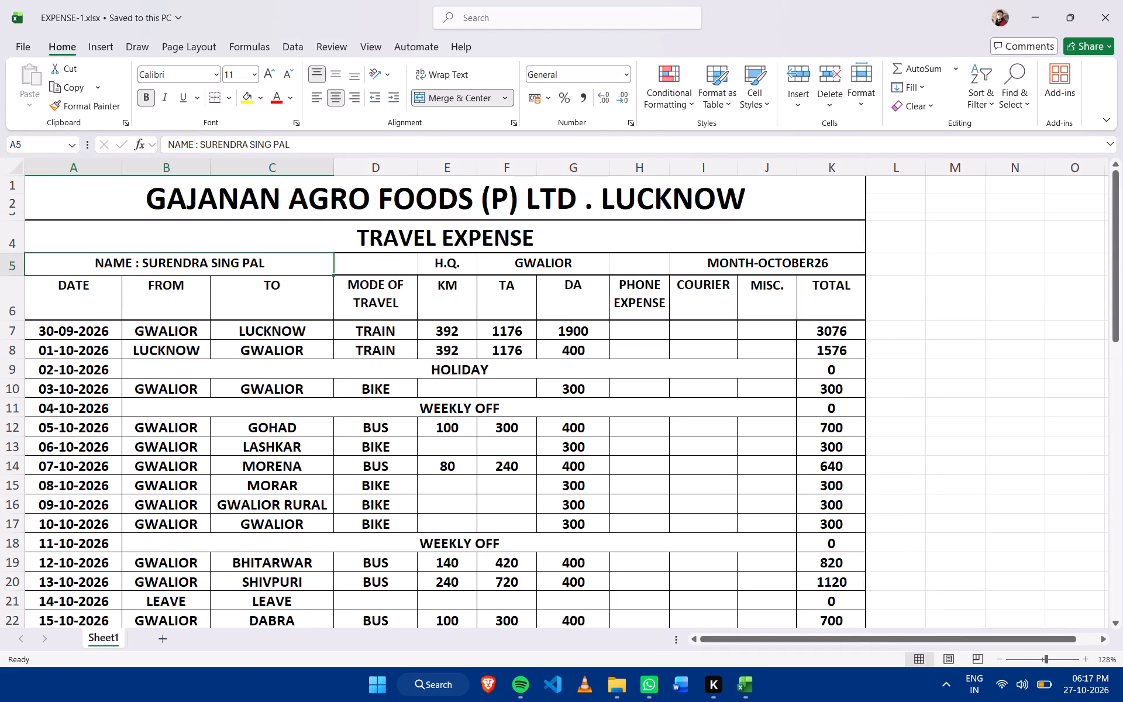
Correct the spelling of the middle name to SINGH in the NAME cell A5.
double_click(233, 264)
key("Right")
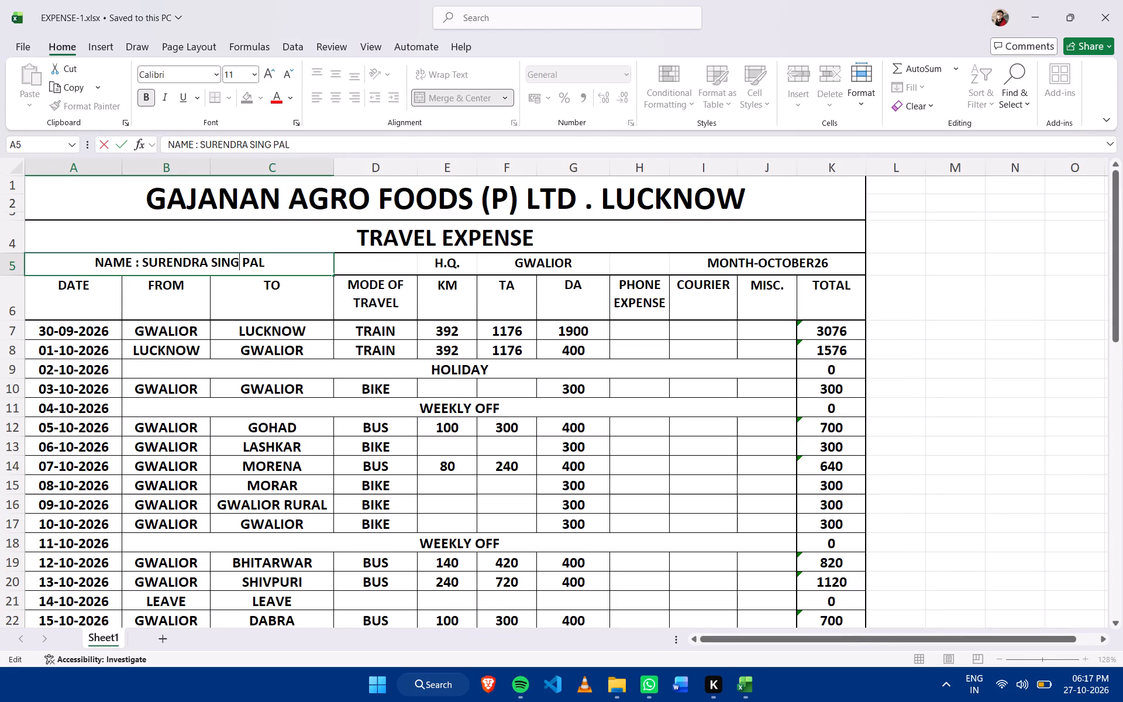
key("h")
key("Return")
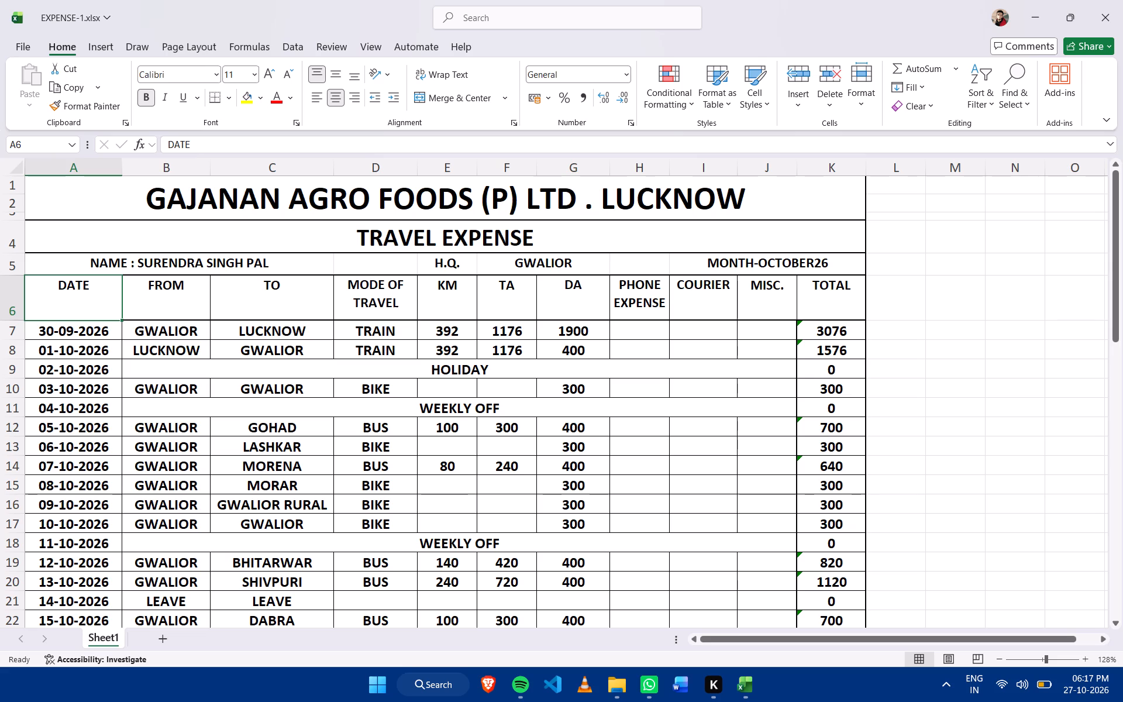
Right-align the H.Q. label in E5 and left-align GWALIOR in the merged cell F5 of the header row.
scroll(421, 301, "up", 1)
left_click_drag(463, 268, 516, 259)
left_click(518, 368)
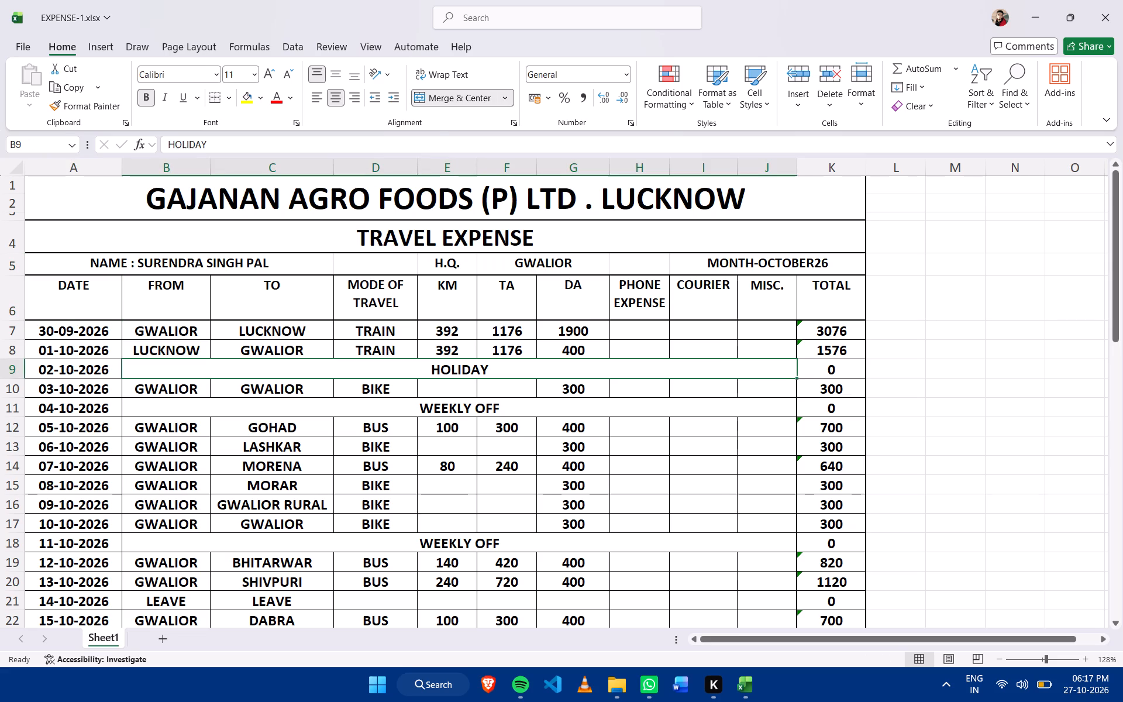
left_click(480, 267)
left_click(467, 269)
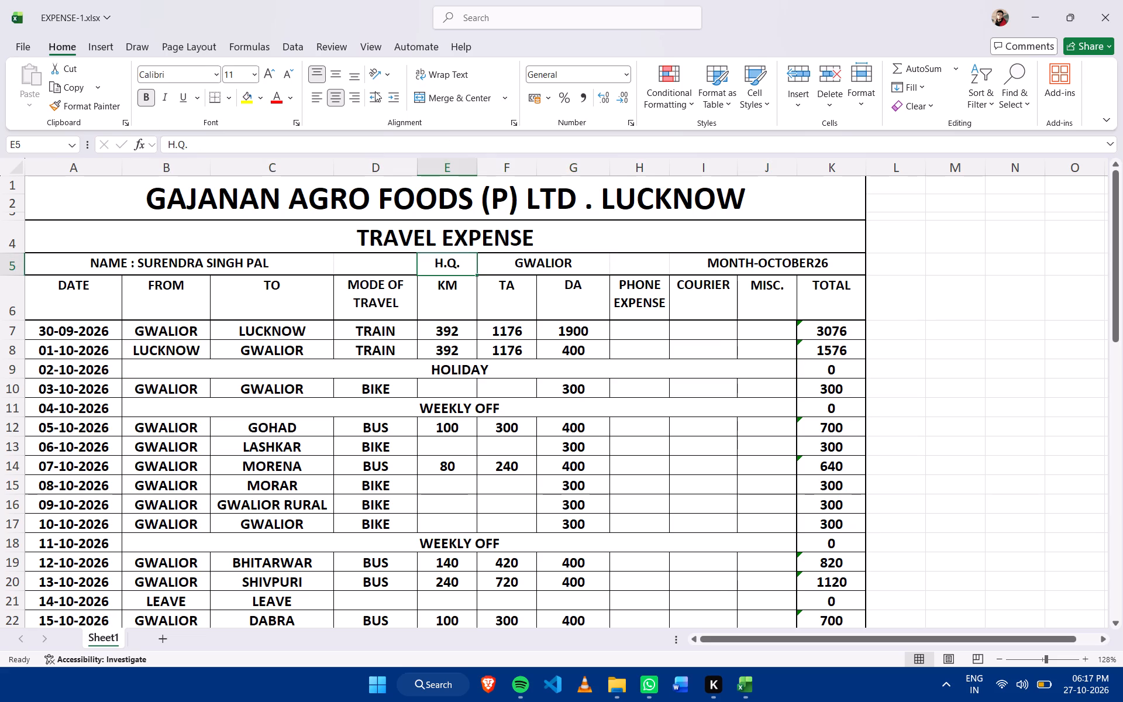
left_click(355, 94)
left_click(547, 274)
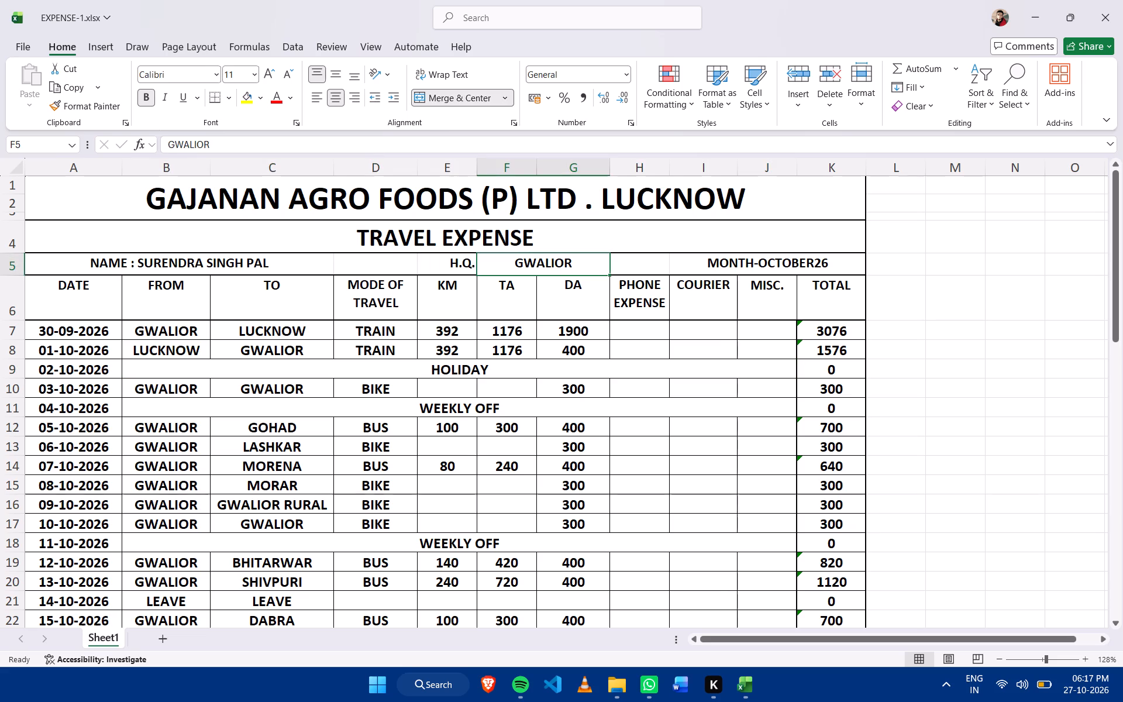
left_click(321, 95)
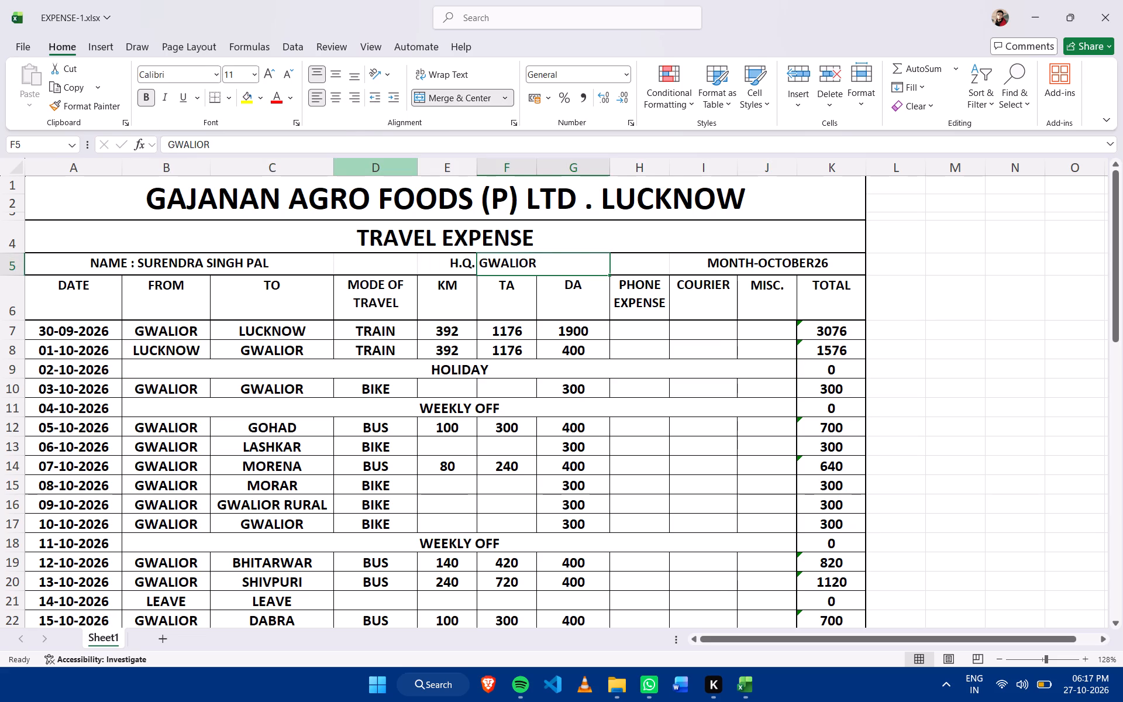
left_click_drag(546, 353, 552, 353)
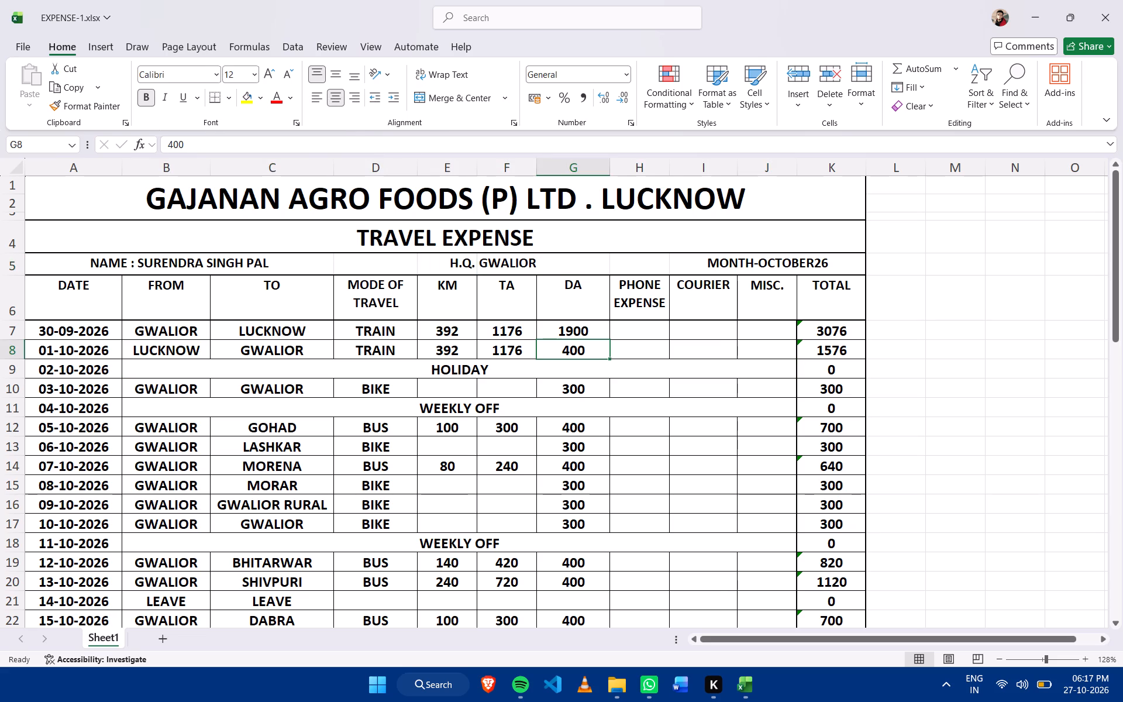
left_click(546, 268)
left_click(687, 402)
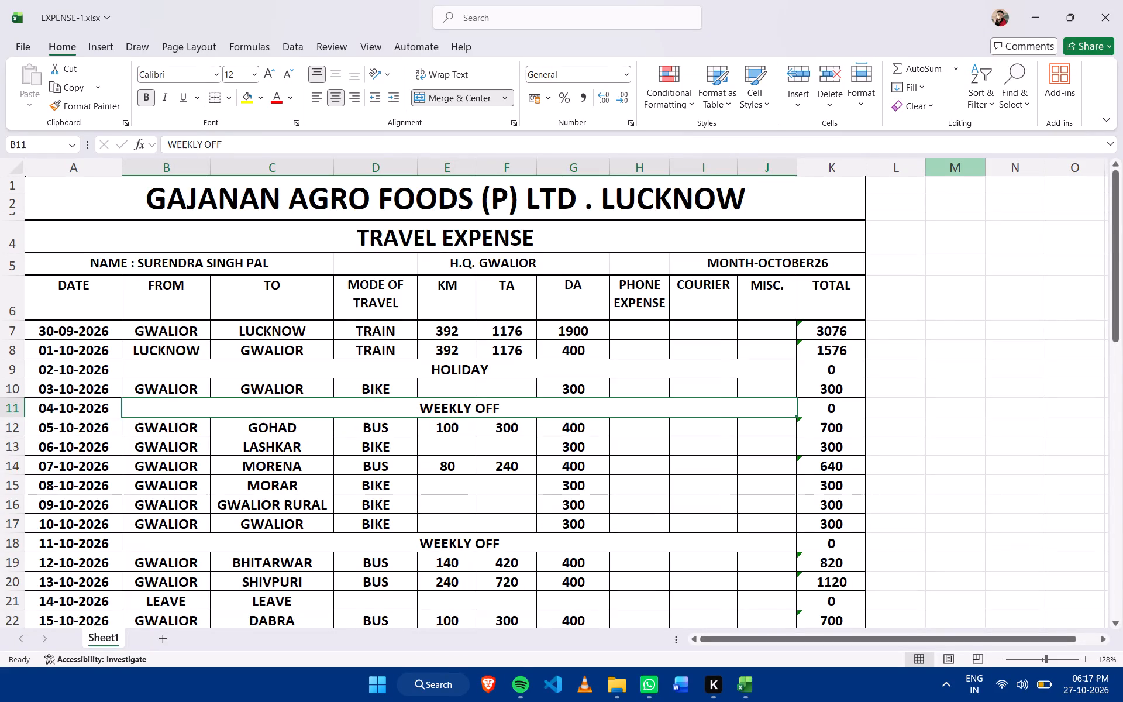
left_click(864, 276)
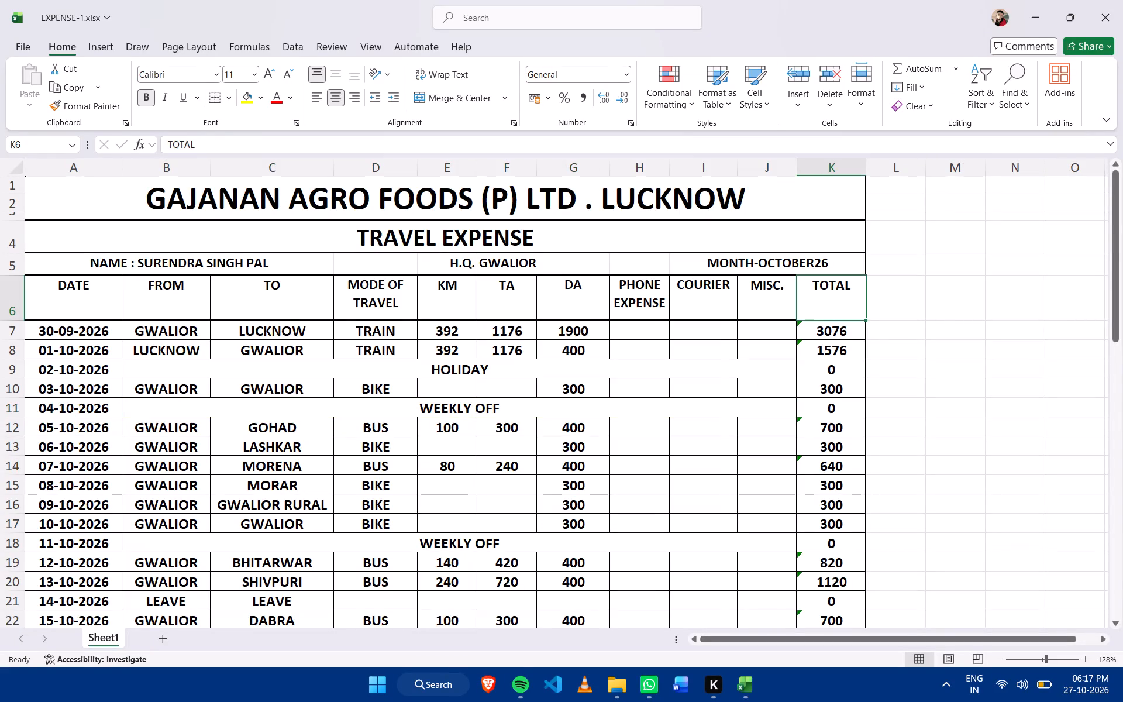
Save the corrected EXPENSE-1.xlsx travel expense workbook and close it.
key("ctrl+s")
left_click(1122, 0)
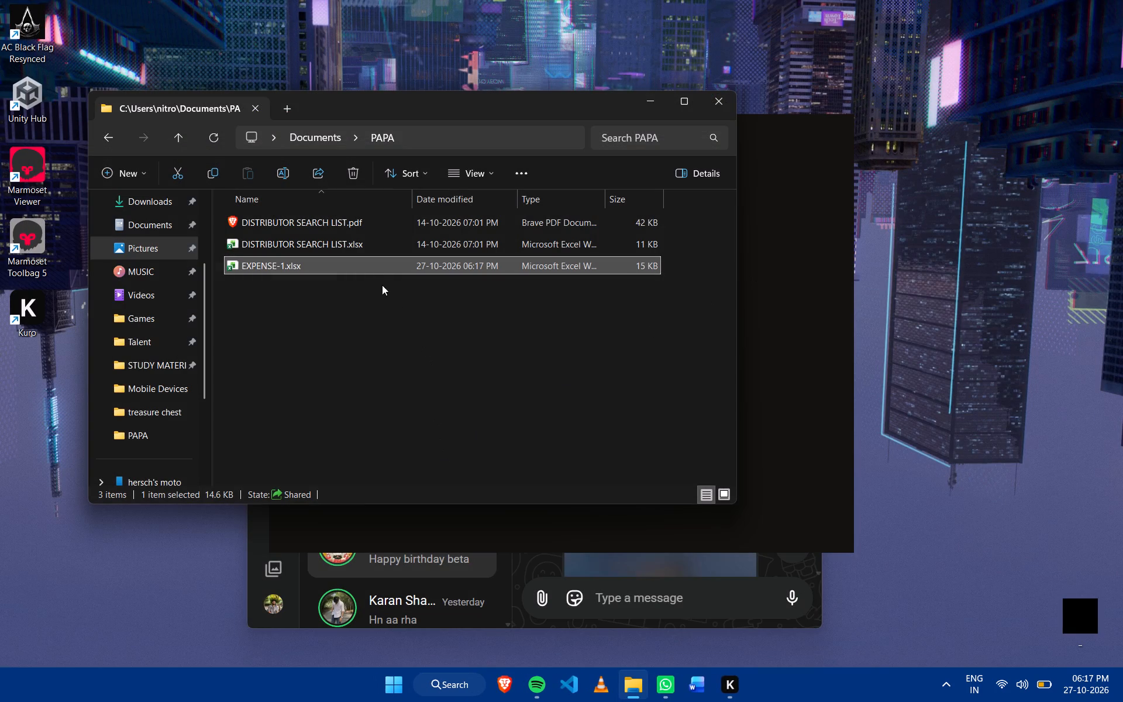
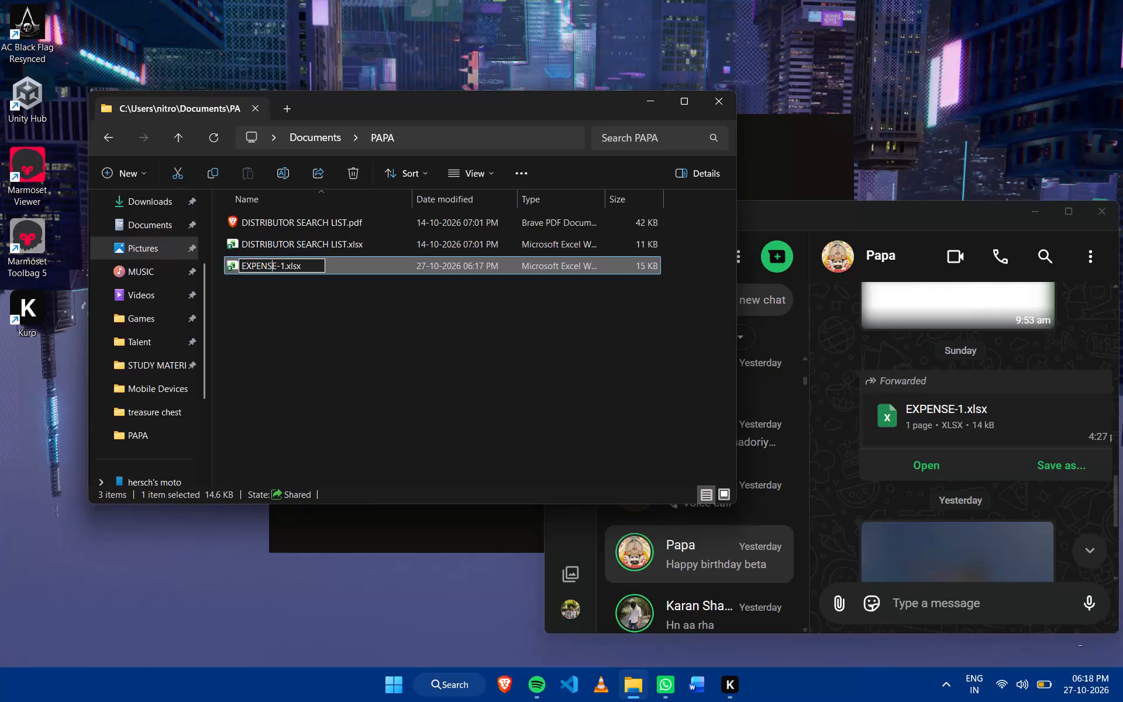
Rename the expense workbook in the PAPA folder as EXPENSE OCT.xlsx.
key("Right")
key("Right")
key("Right")
key("BackSpace")
key("BackSpace")
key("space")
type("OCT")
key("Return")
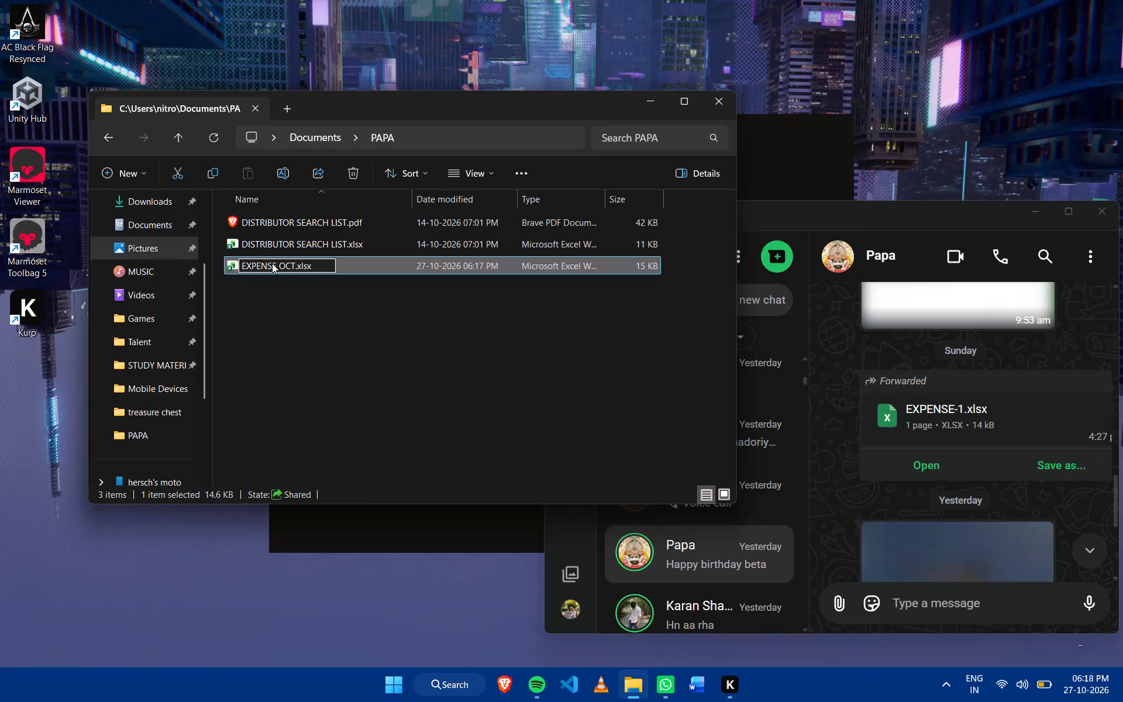
left_click(330, 388)
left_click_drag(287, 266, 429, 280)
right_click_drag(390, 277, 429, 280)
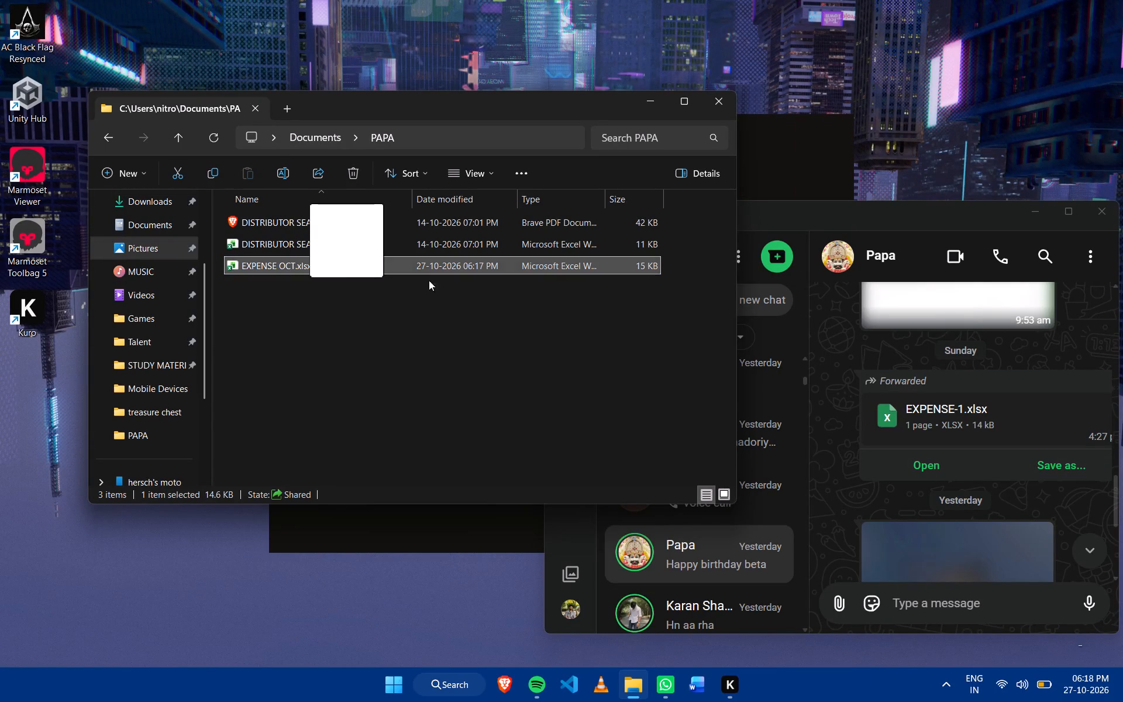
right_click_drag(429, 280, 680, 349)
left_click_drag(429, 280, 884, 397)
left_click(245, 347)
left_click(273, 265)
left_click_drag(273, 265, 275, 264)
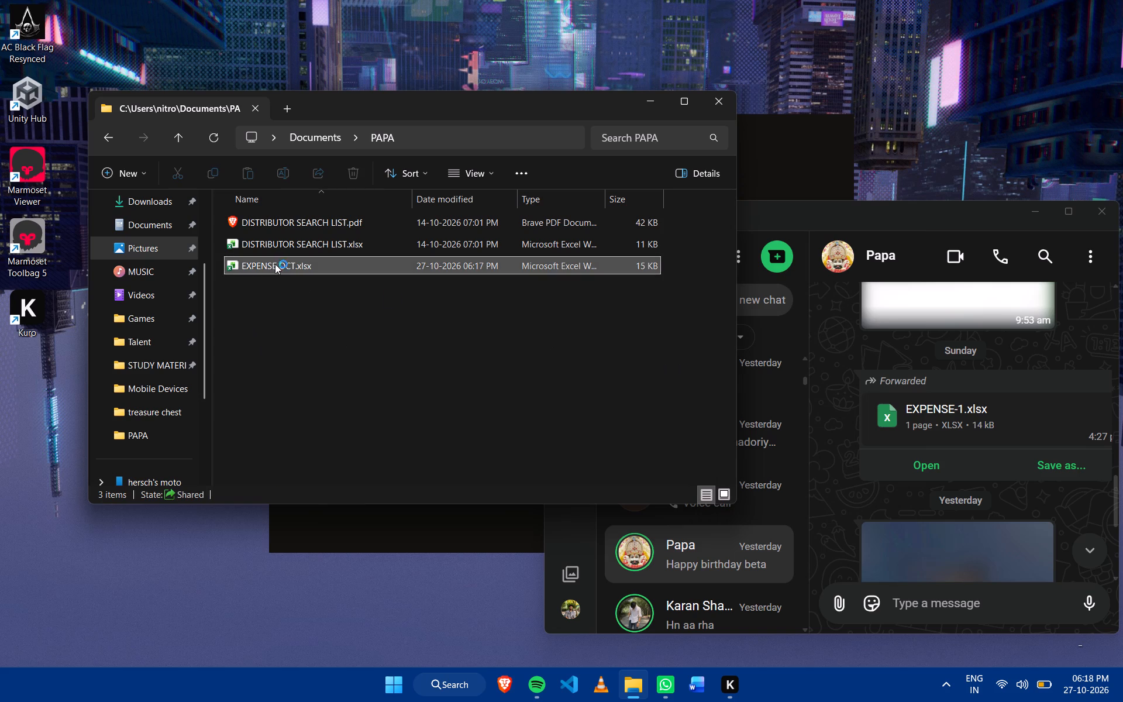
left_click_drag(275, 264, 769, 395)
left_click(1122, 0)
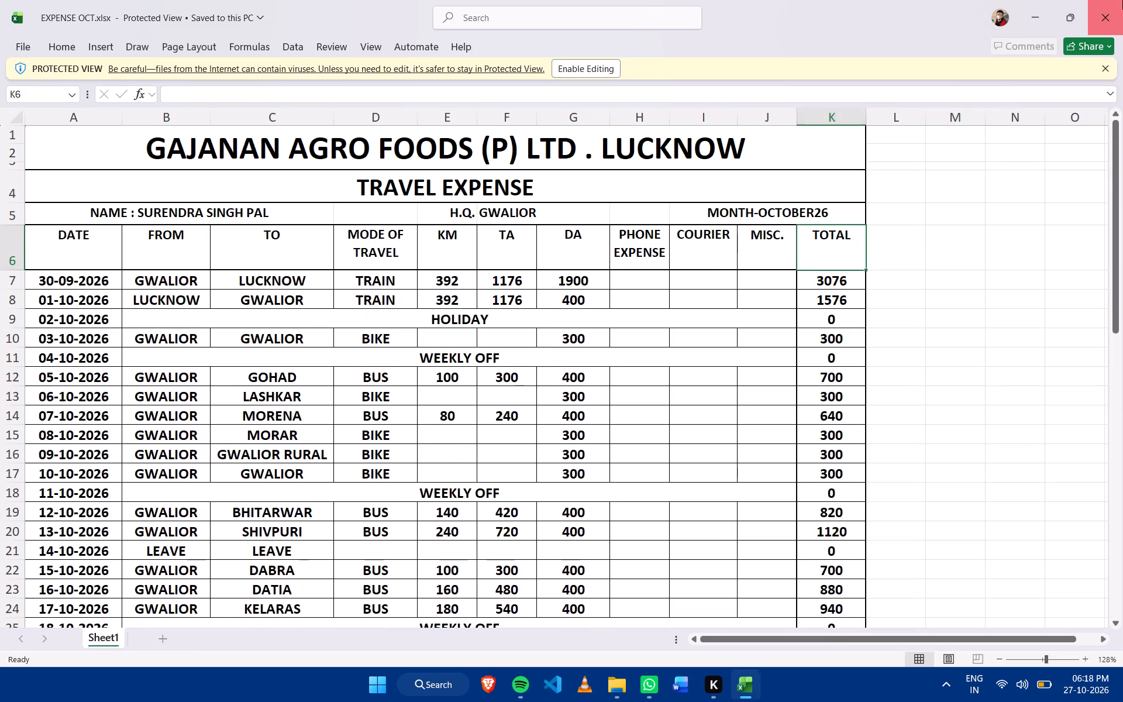
Attach EXPENSE OCT.xlsx from the PAPA folder to the Papa chat in WhatsApp.
left_click_drag(277, 270, 1011, 398)
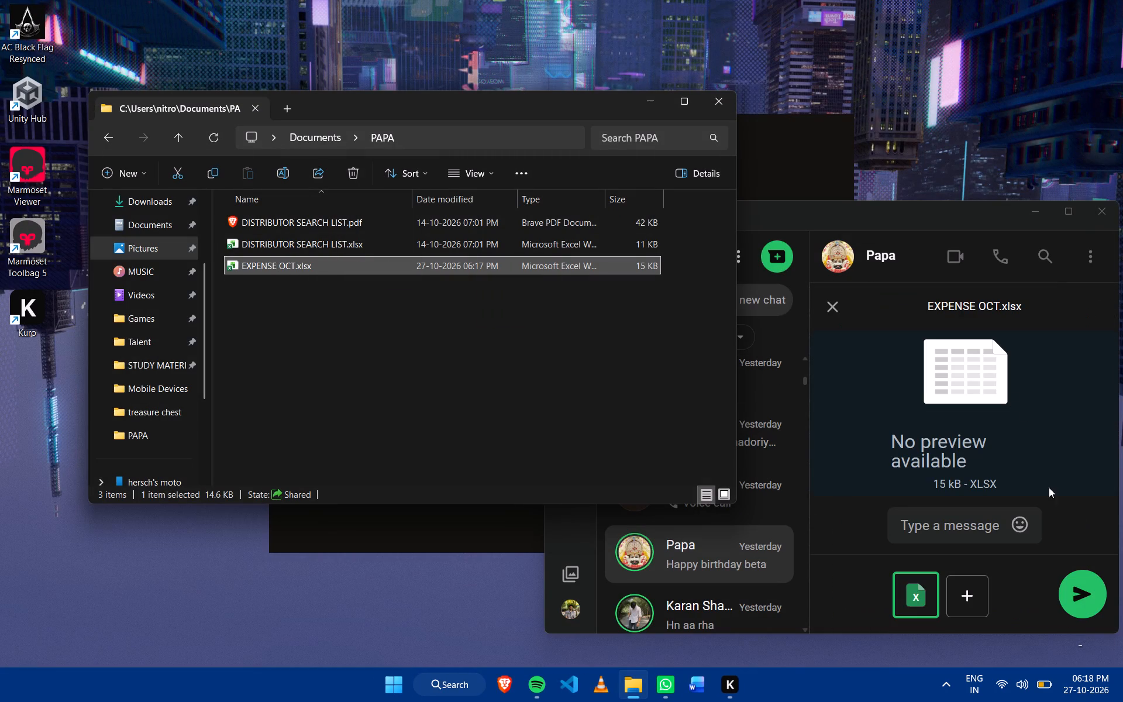